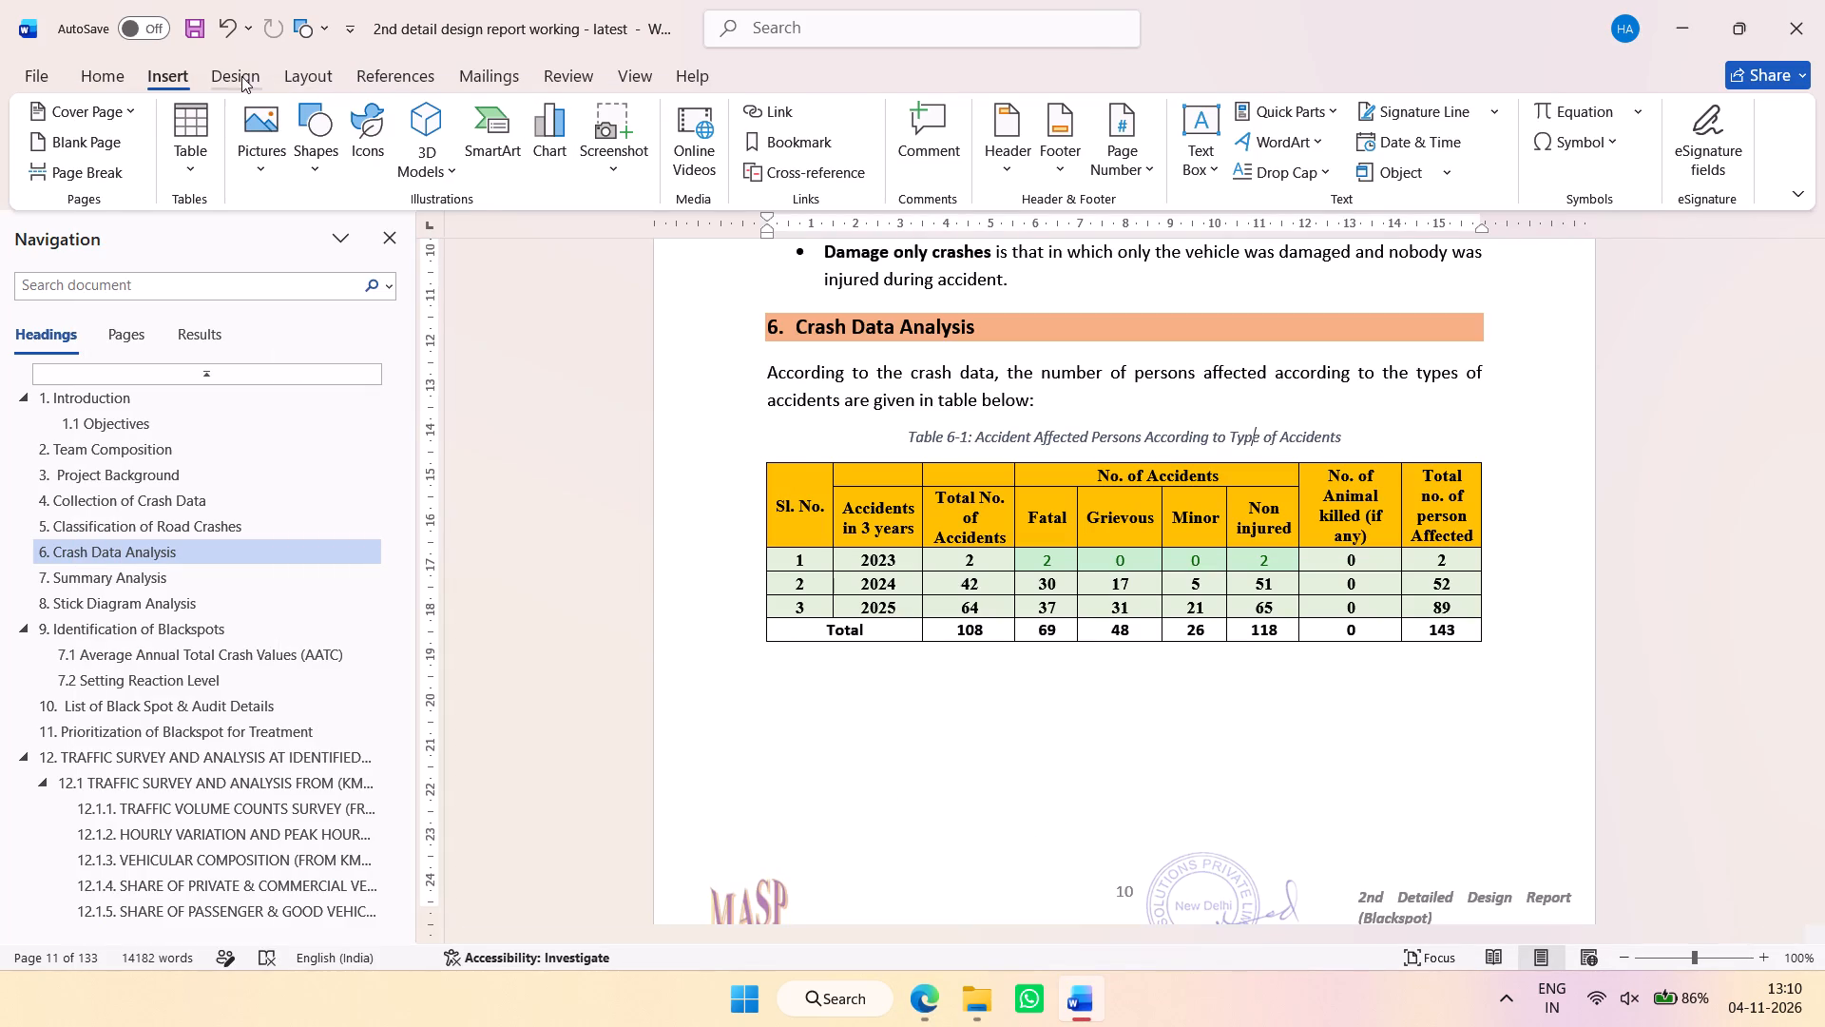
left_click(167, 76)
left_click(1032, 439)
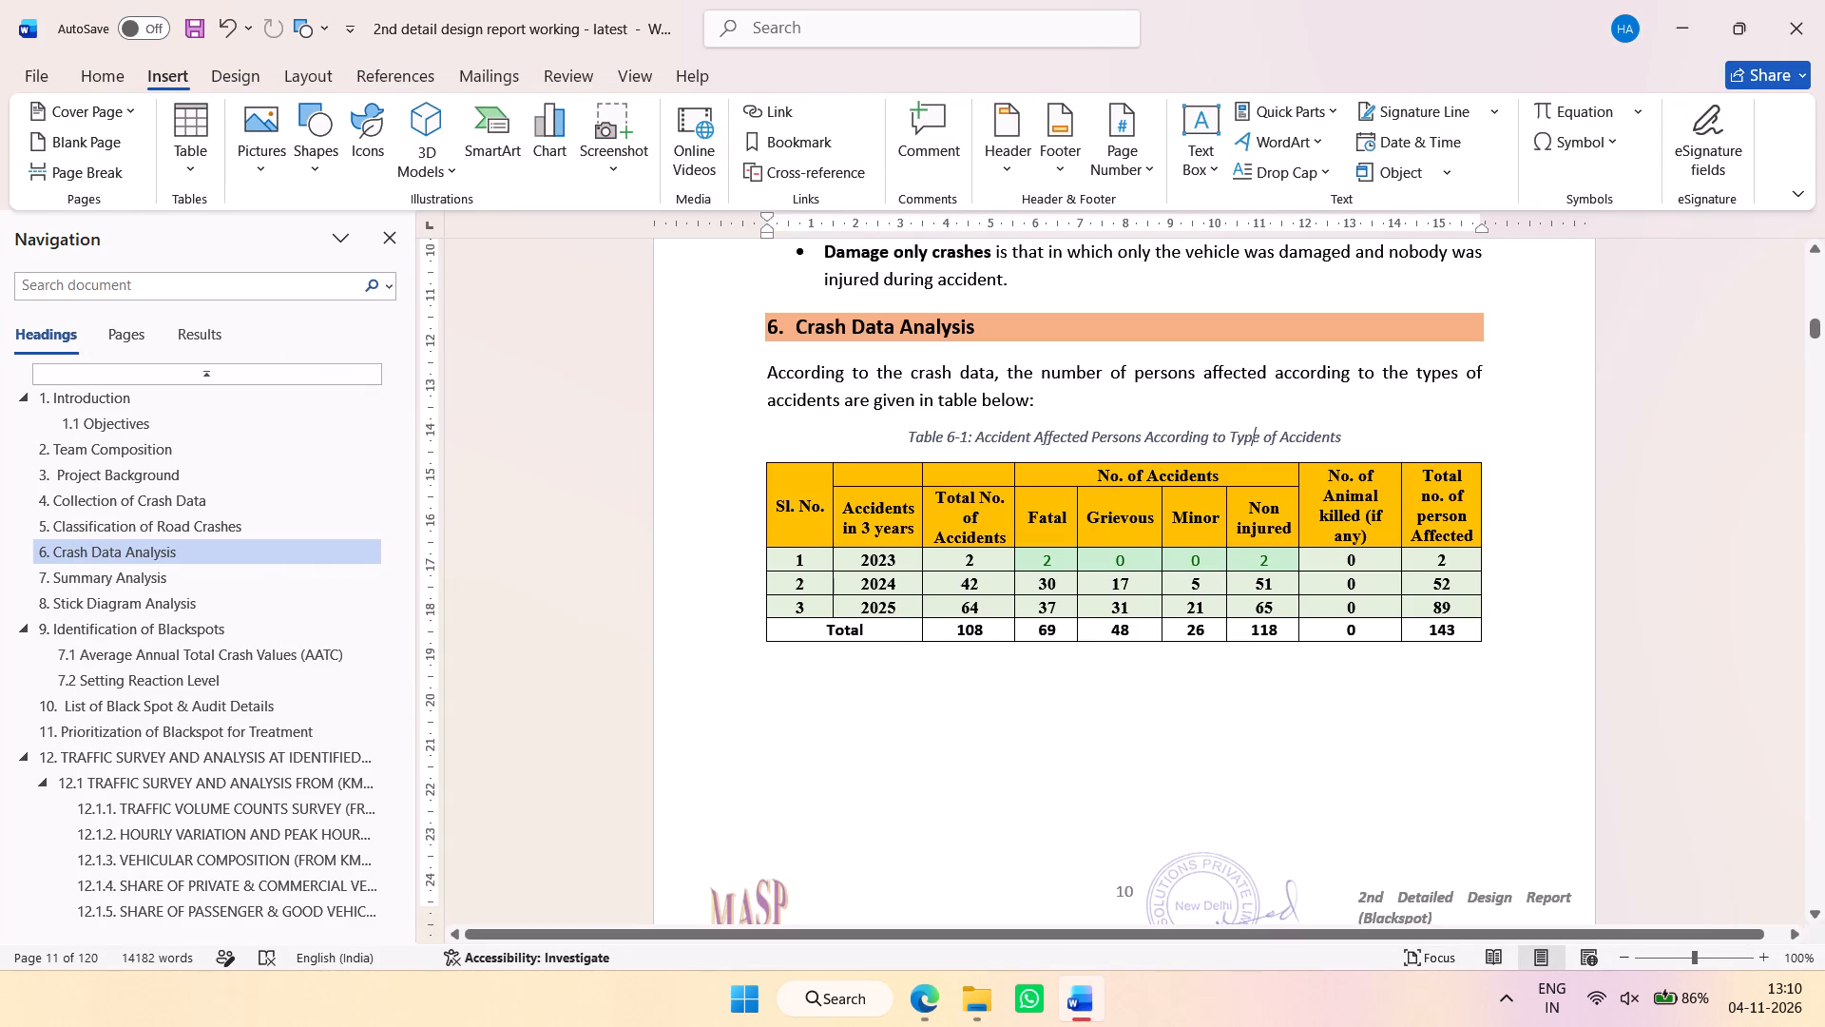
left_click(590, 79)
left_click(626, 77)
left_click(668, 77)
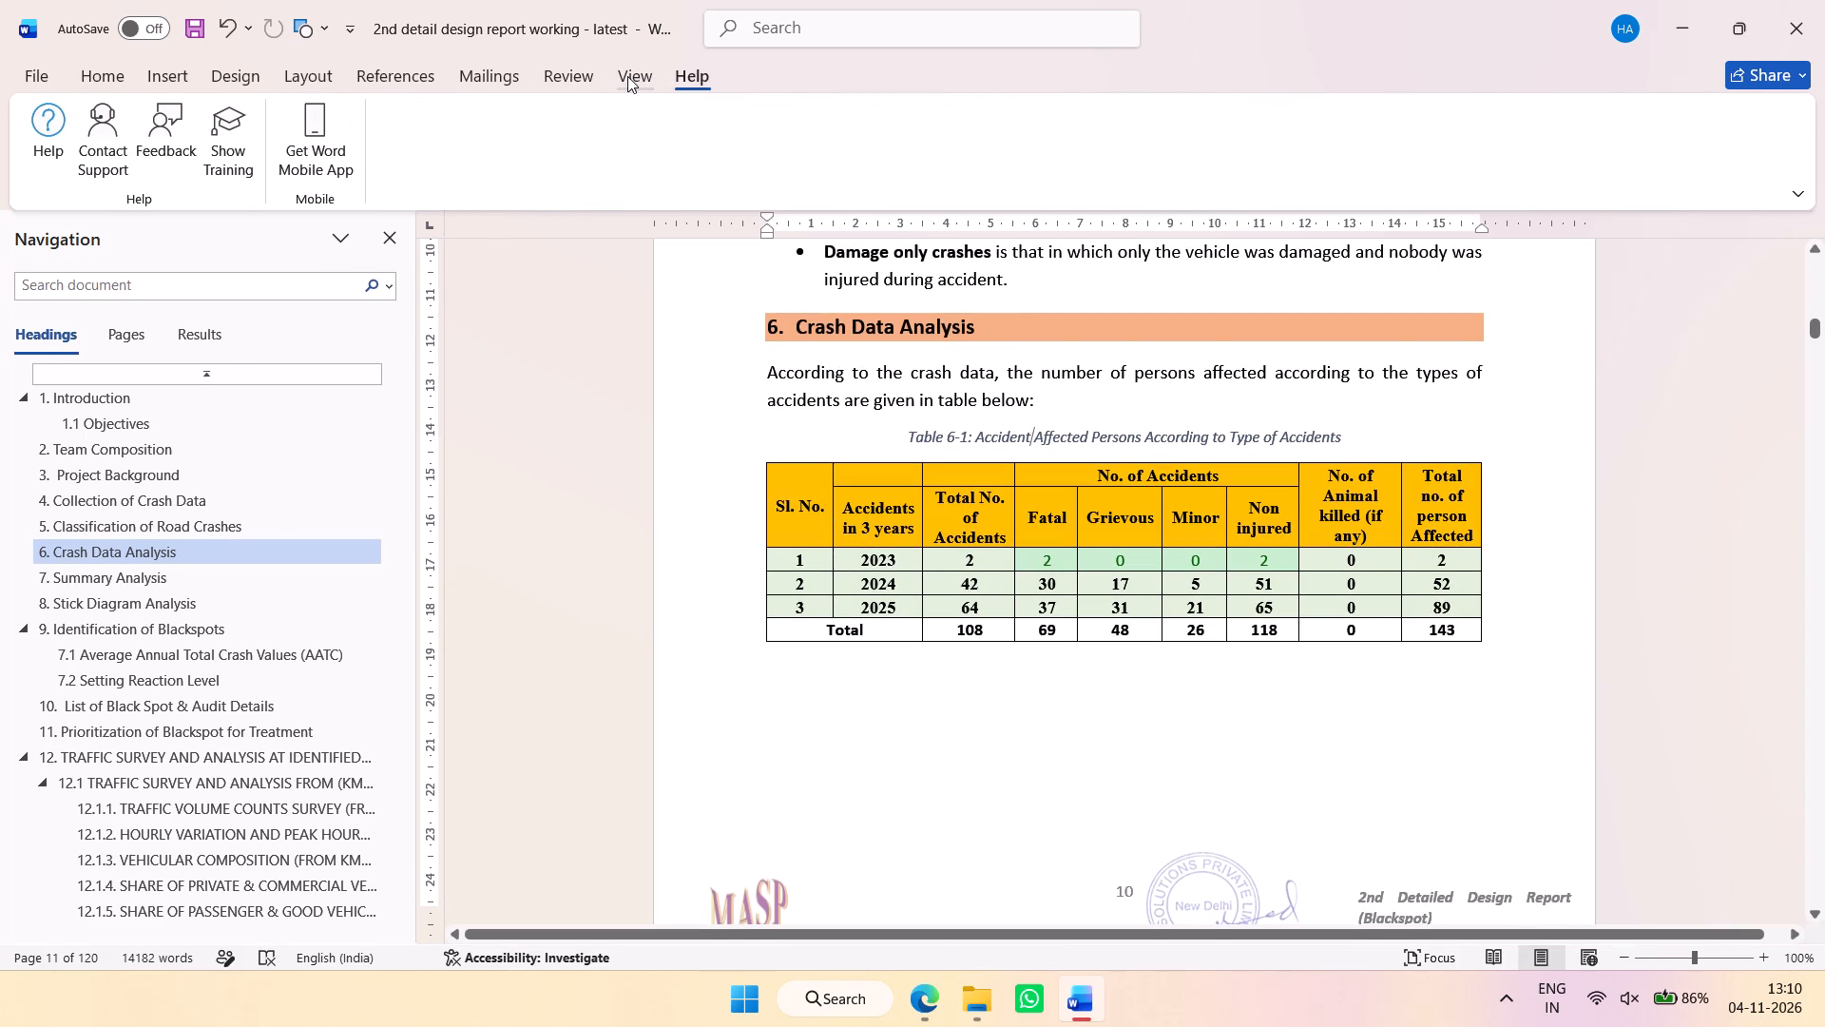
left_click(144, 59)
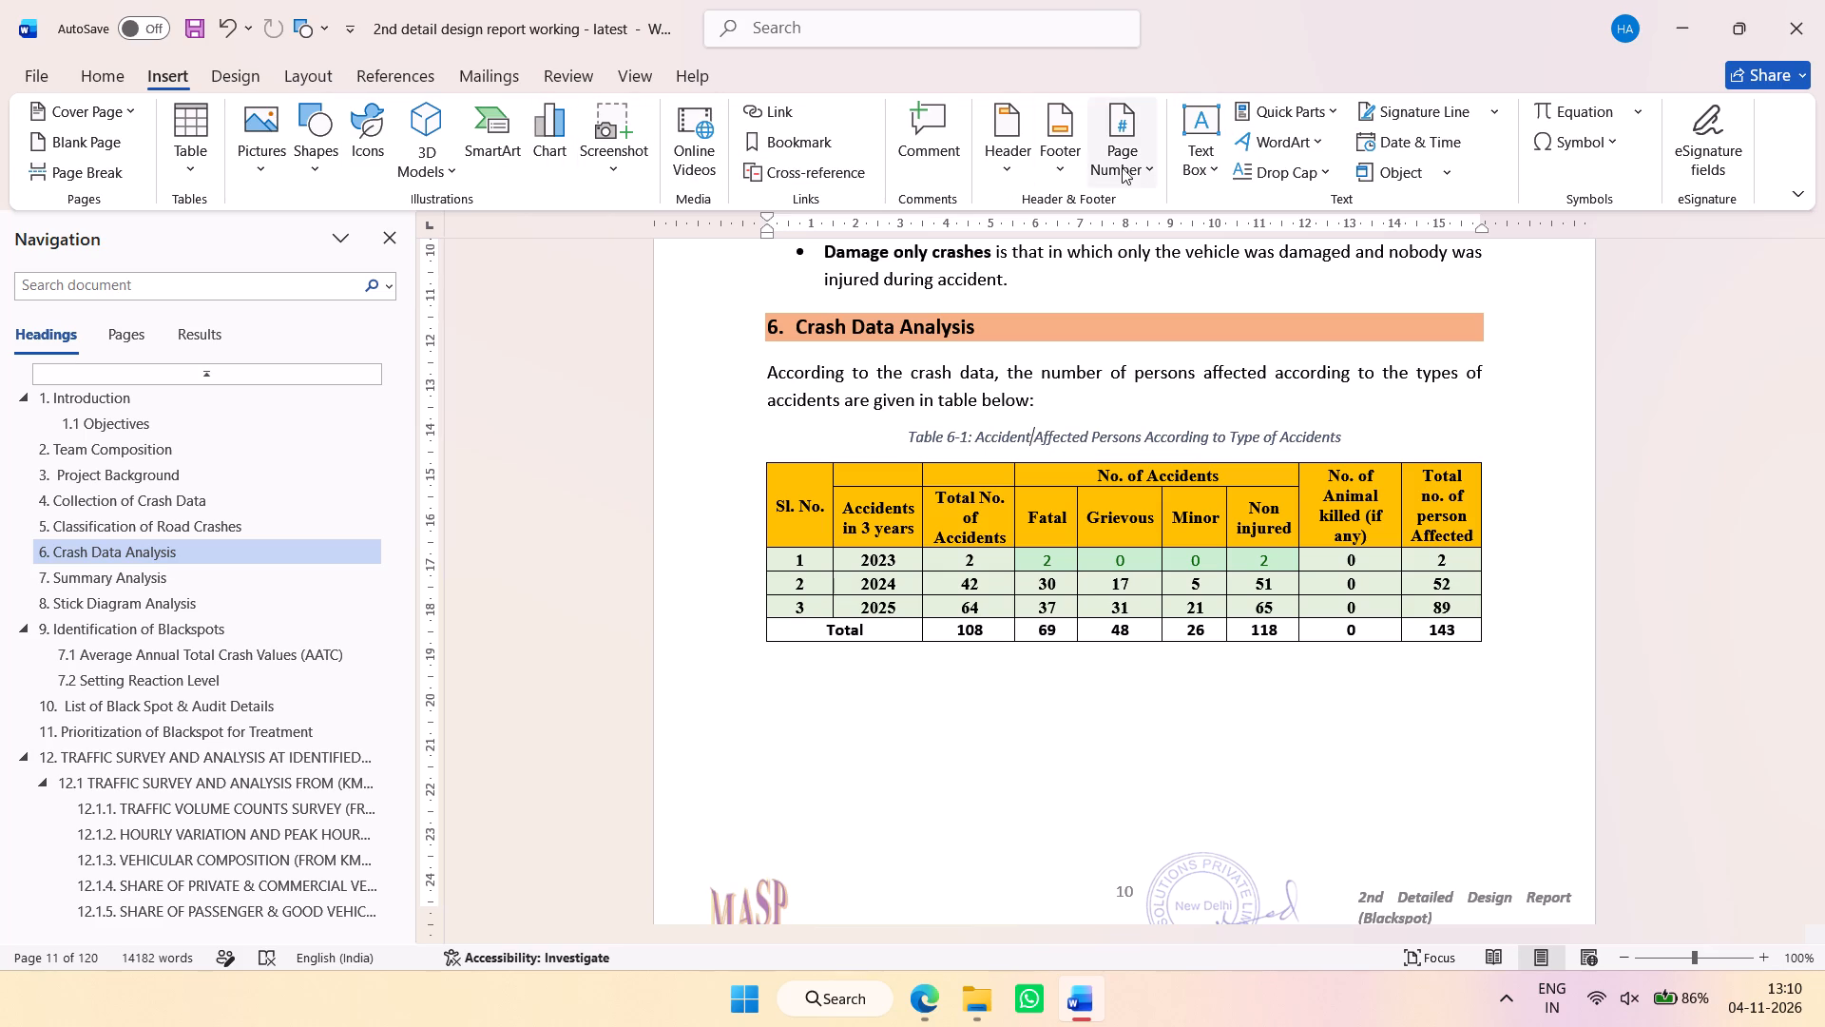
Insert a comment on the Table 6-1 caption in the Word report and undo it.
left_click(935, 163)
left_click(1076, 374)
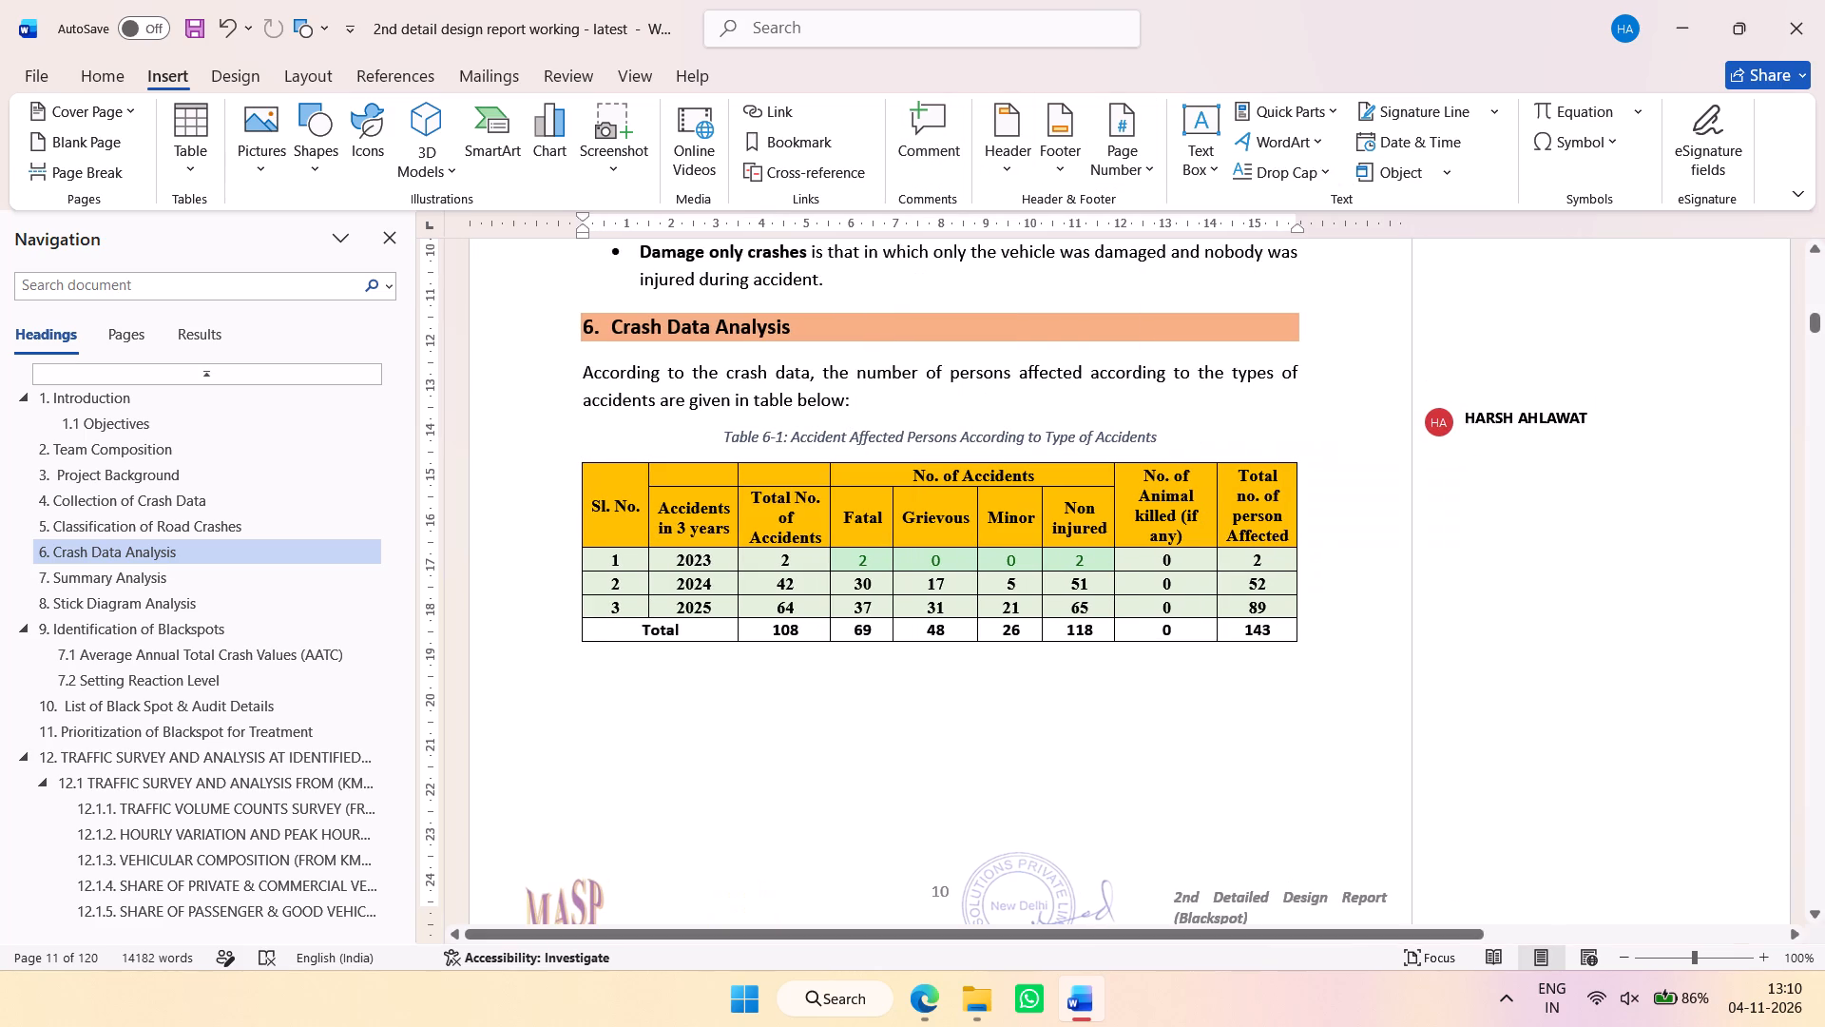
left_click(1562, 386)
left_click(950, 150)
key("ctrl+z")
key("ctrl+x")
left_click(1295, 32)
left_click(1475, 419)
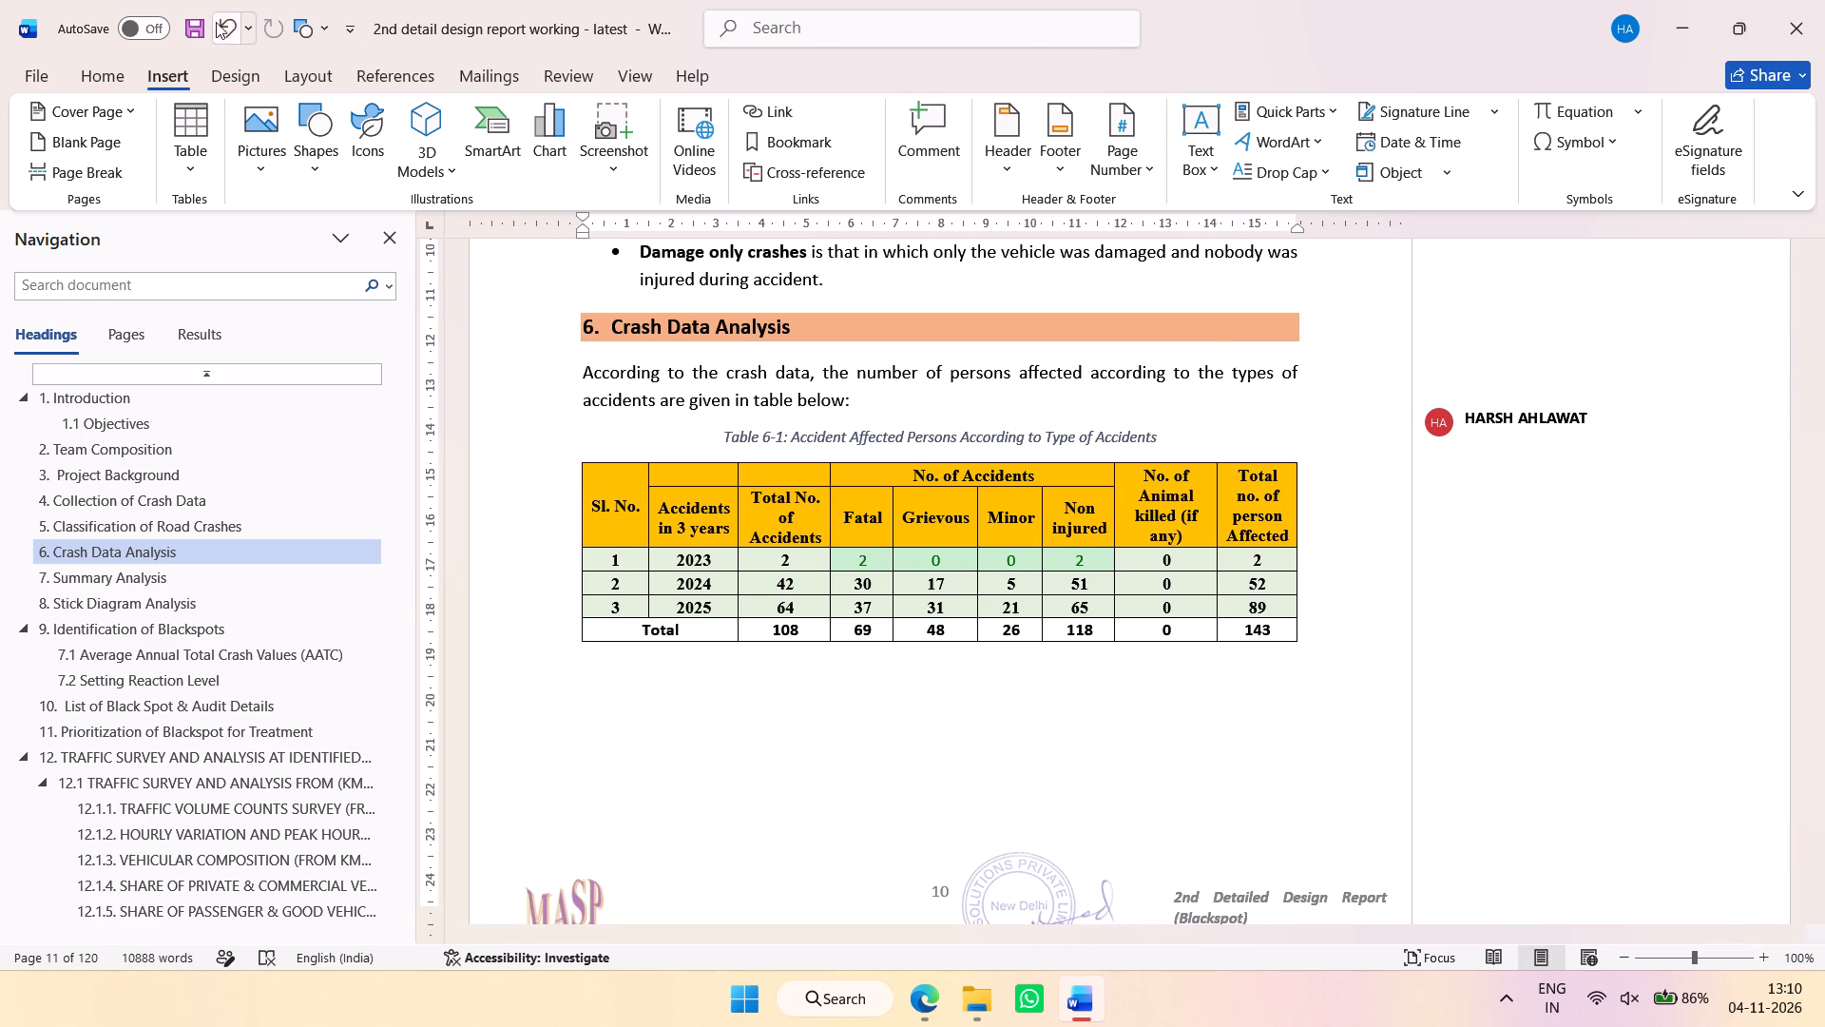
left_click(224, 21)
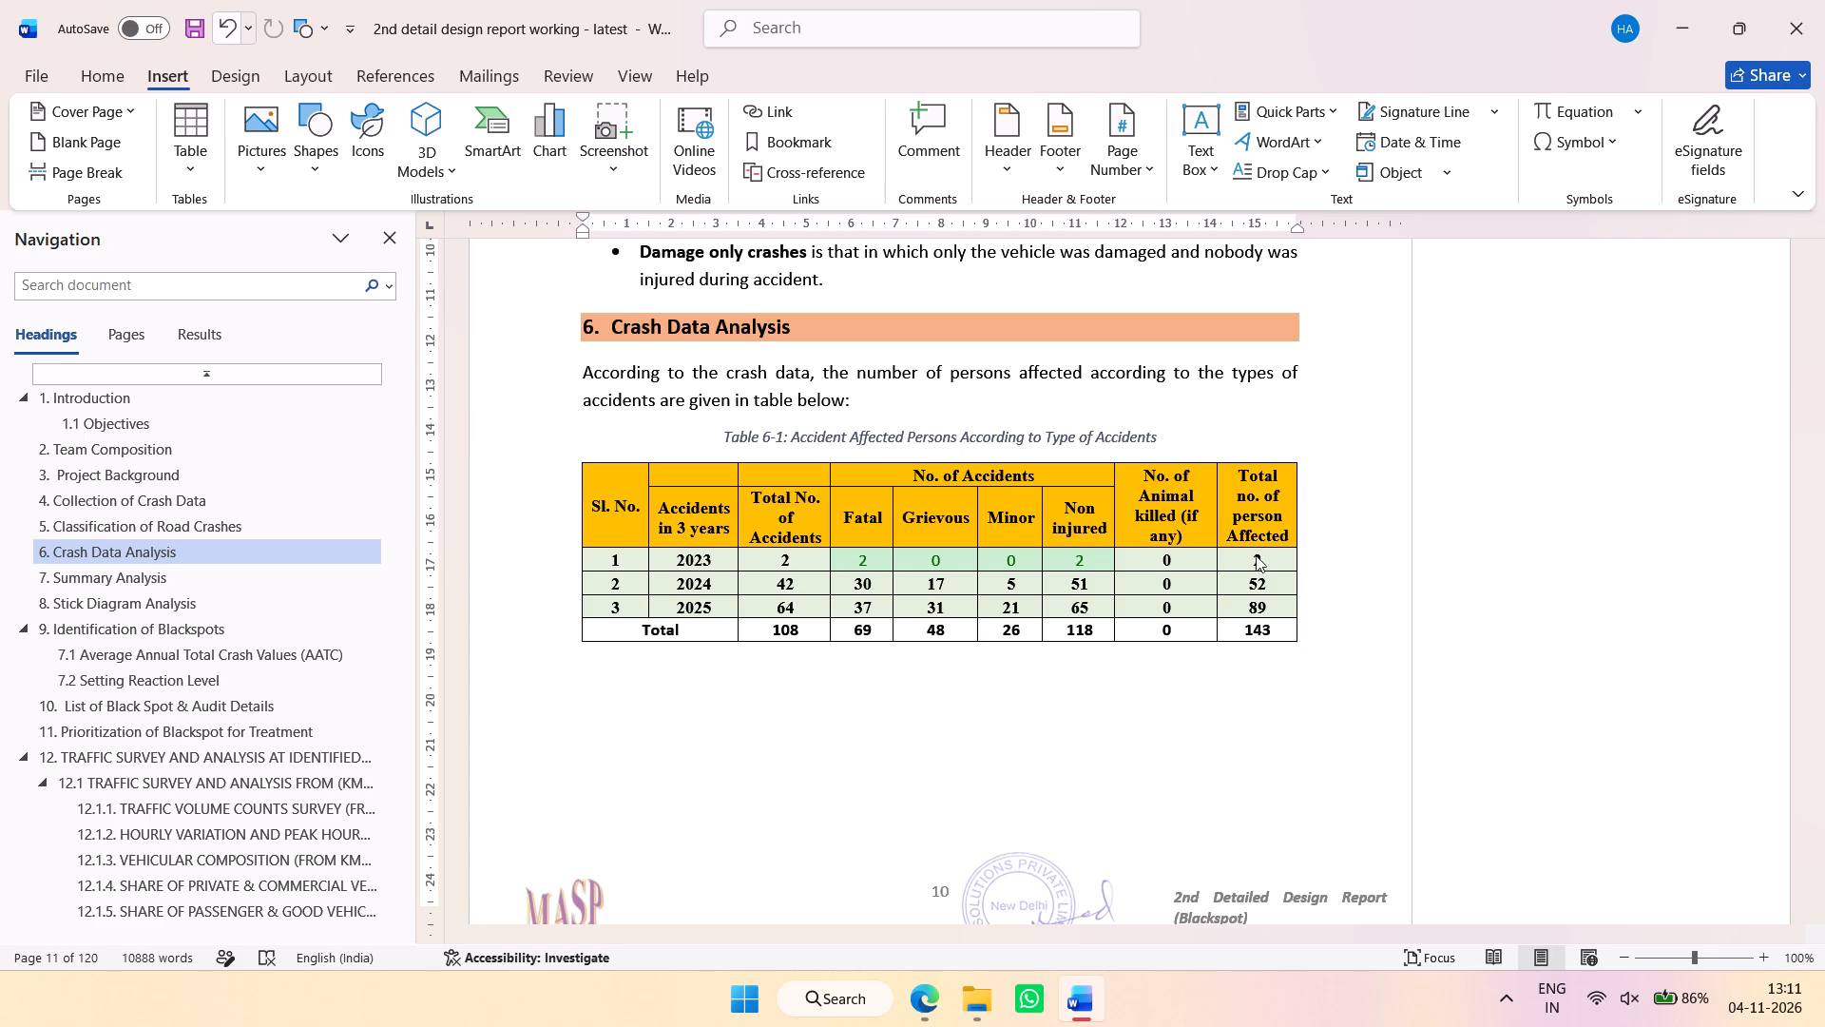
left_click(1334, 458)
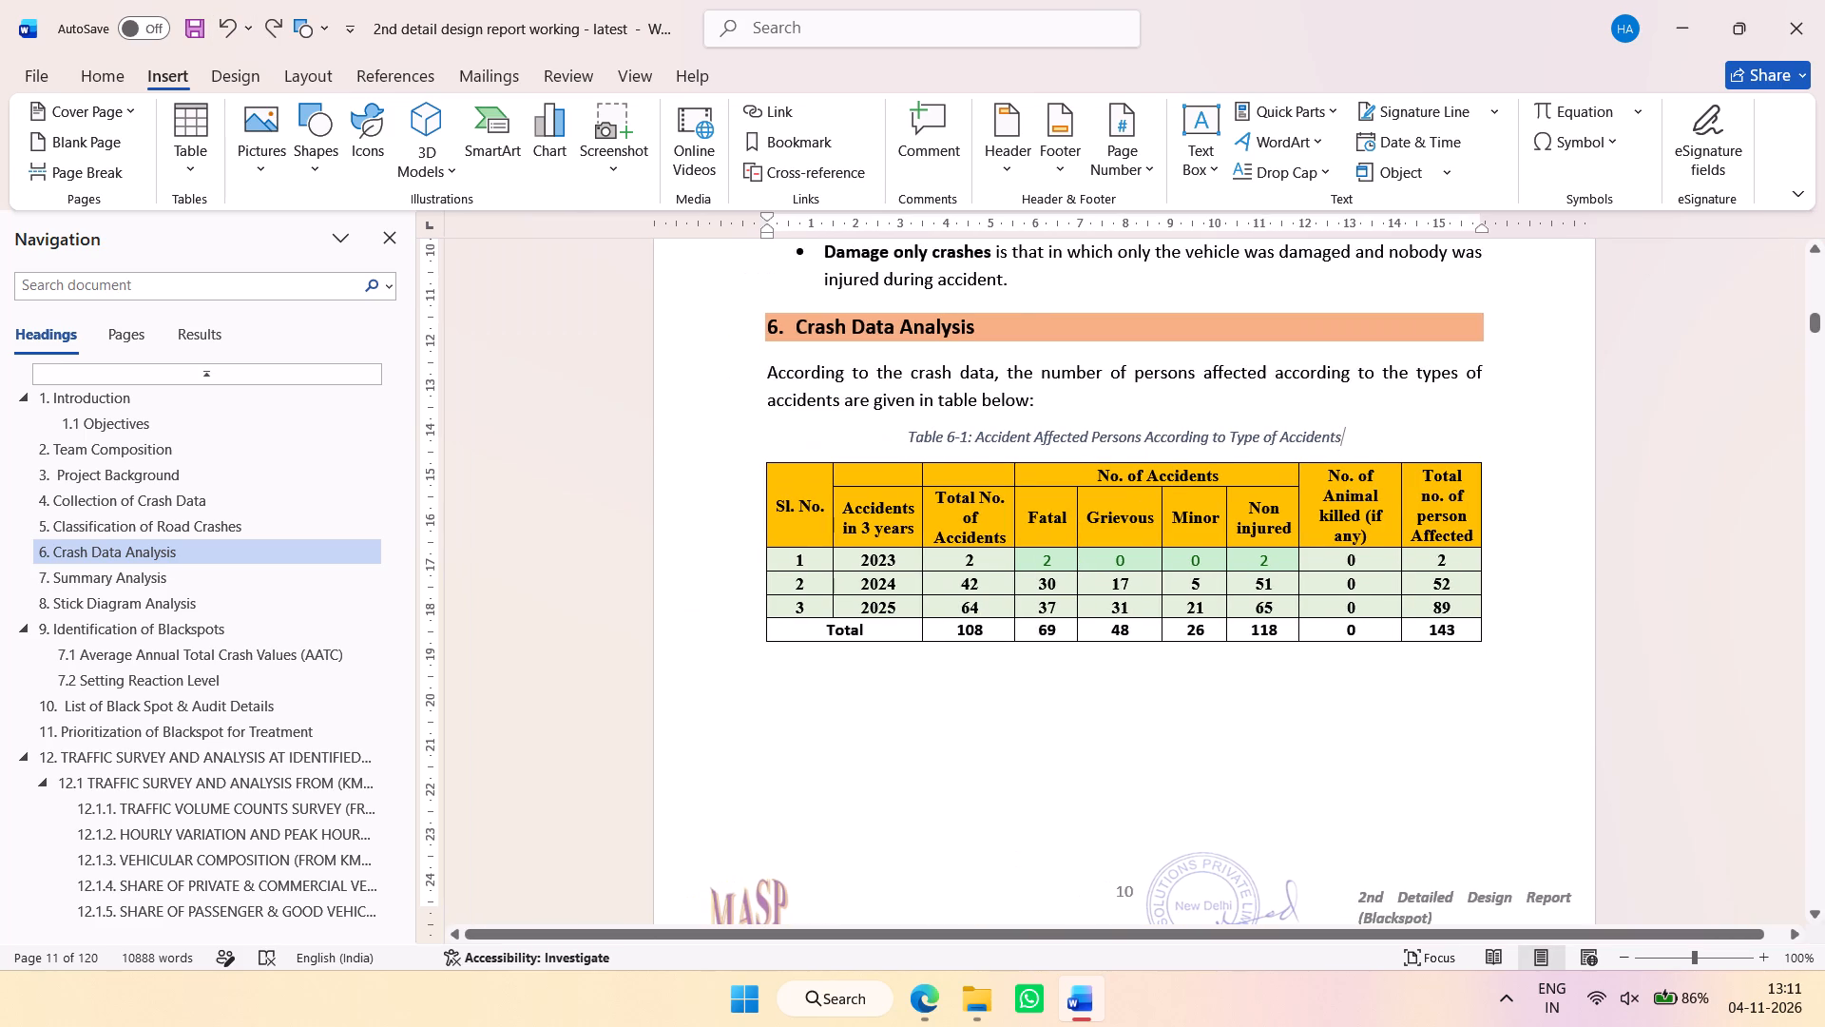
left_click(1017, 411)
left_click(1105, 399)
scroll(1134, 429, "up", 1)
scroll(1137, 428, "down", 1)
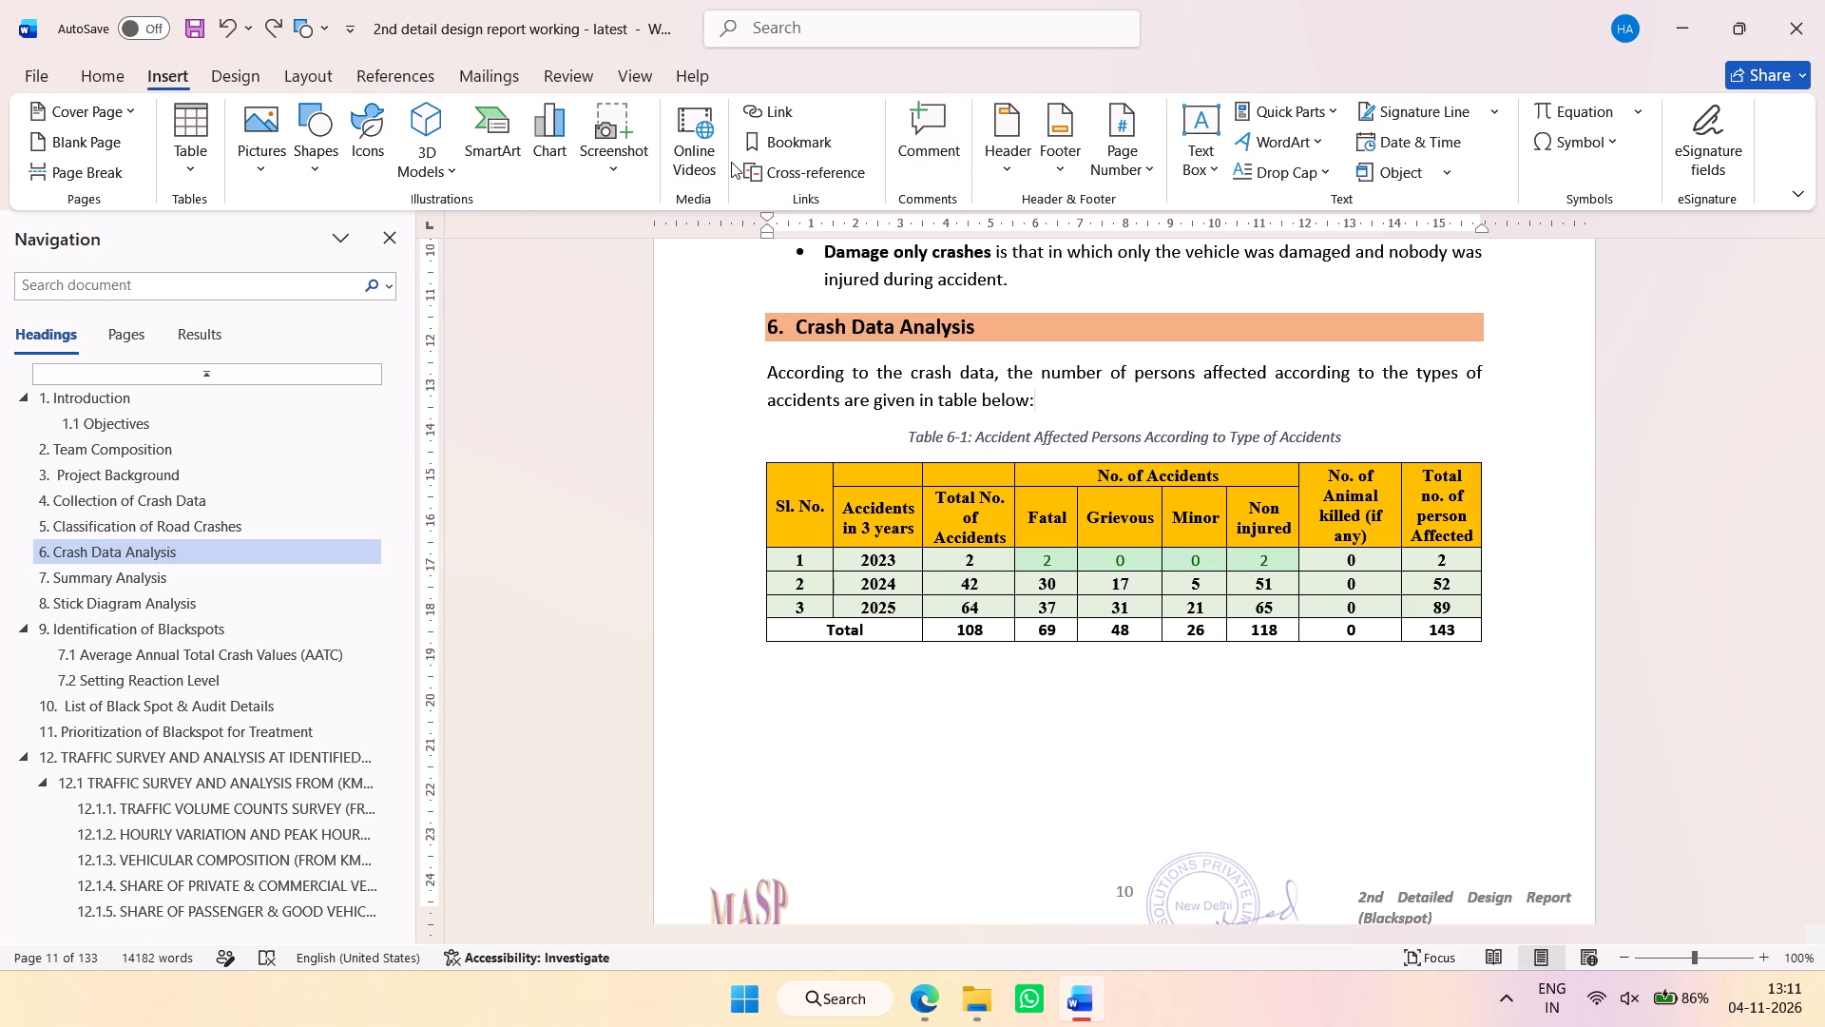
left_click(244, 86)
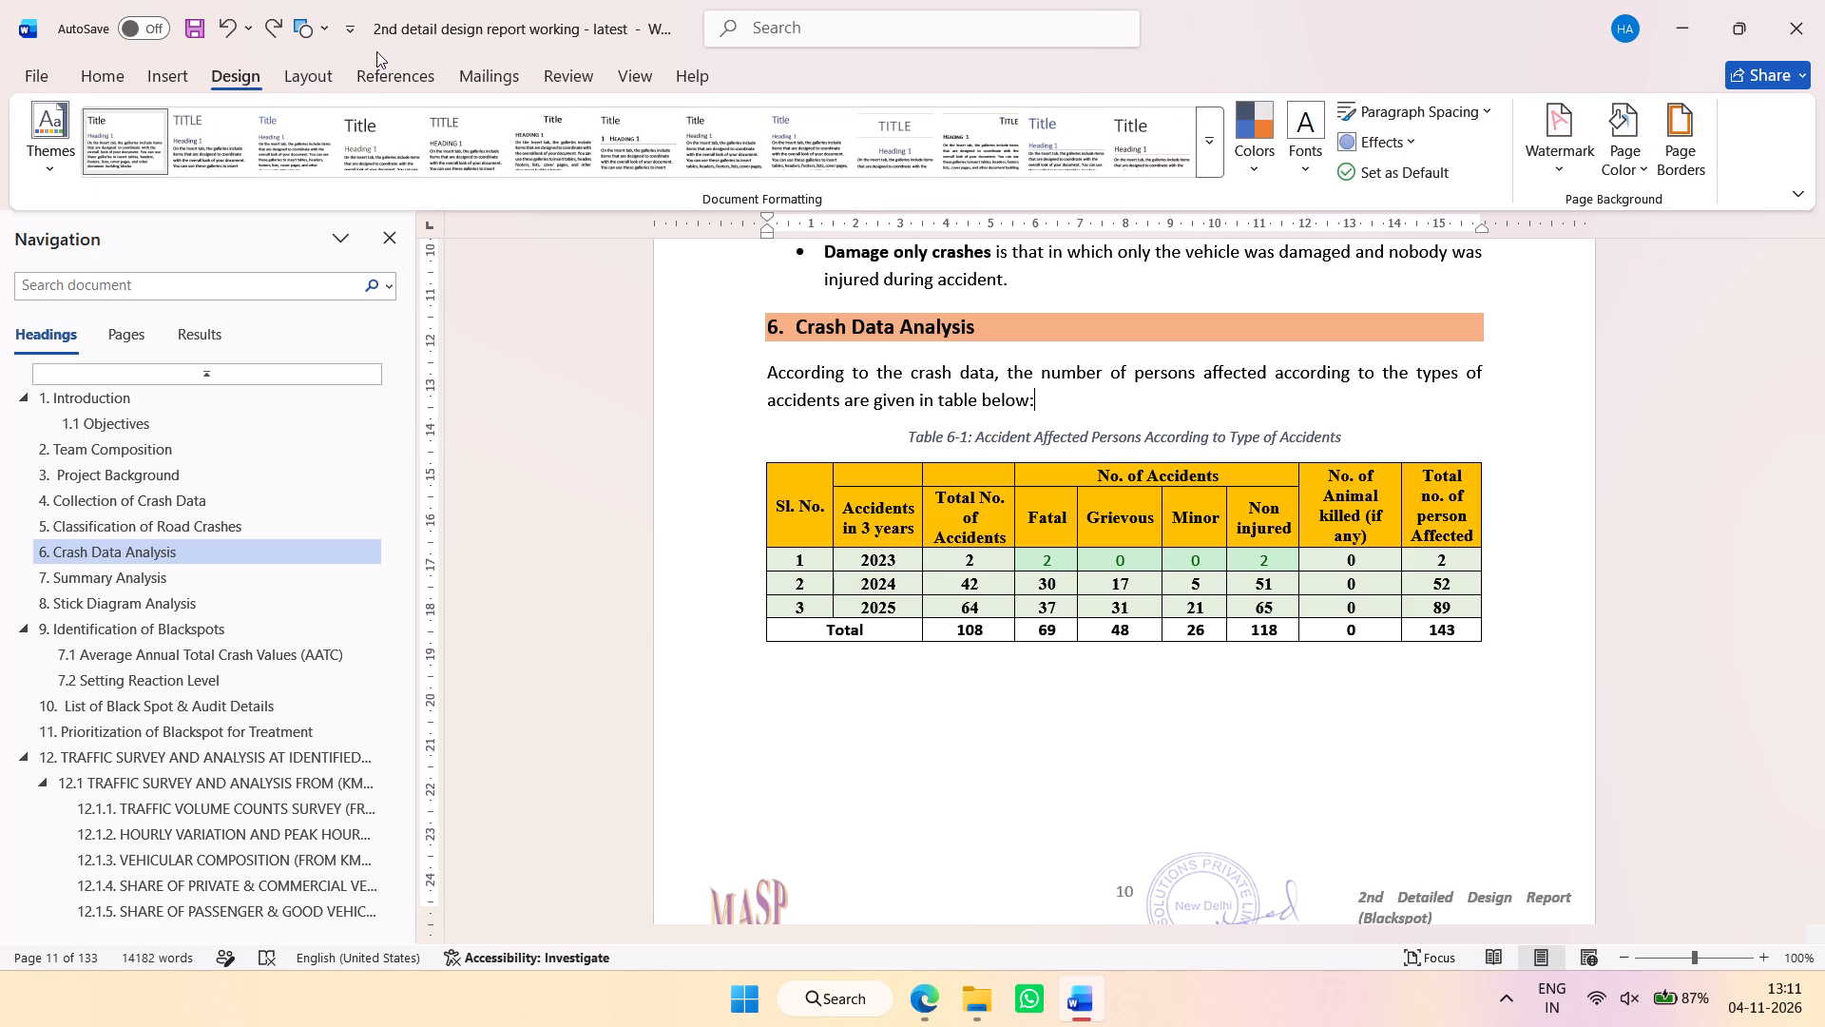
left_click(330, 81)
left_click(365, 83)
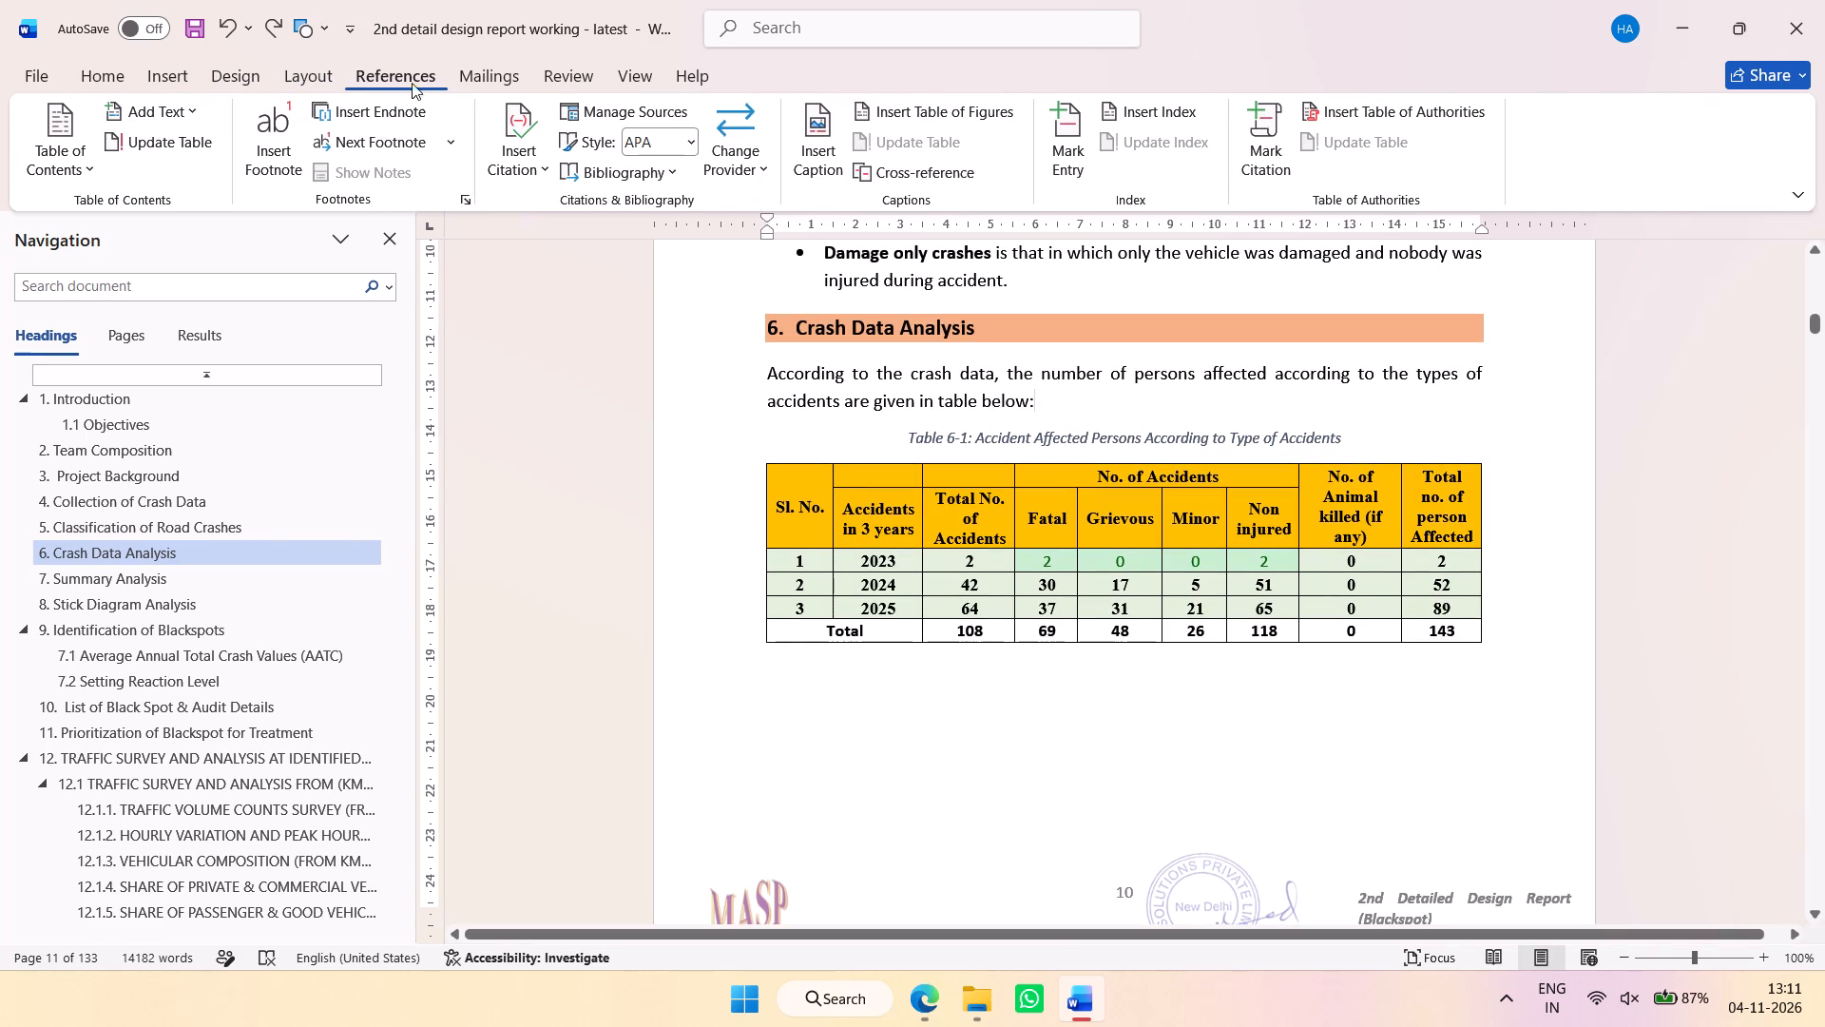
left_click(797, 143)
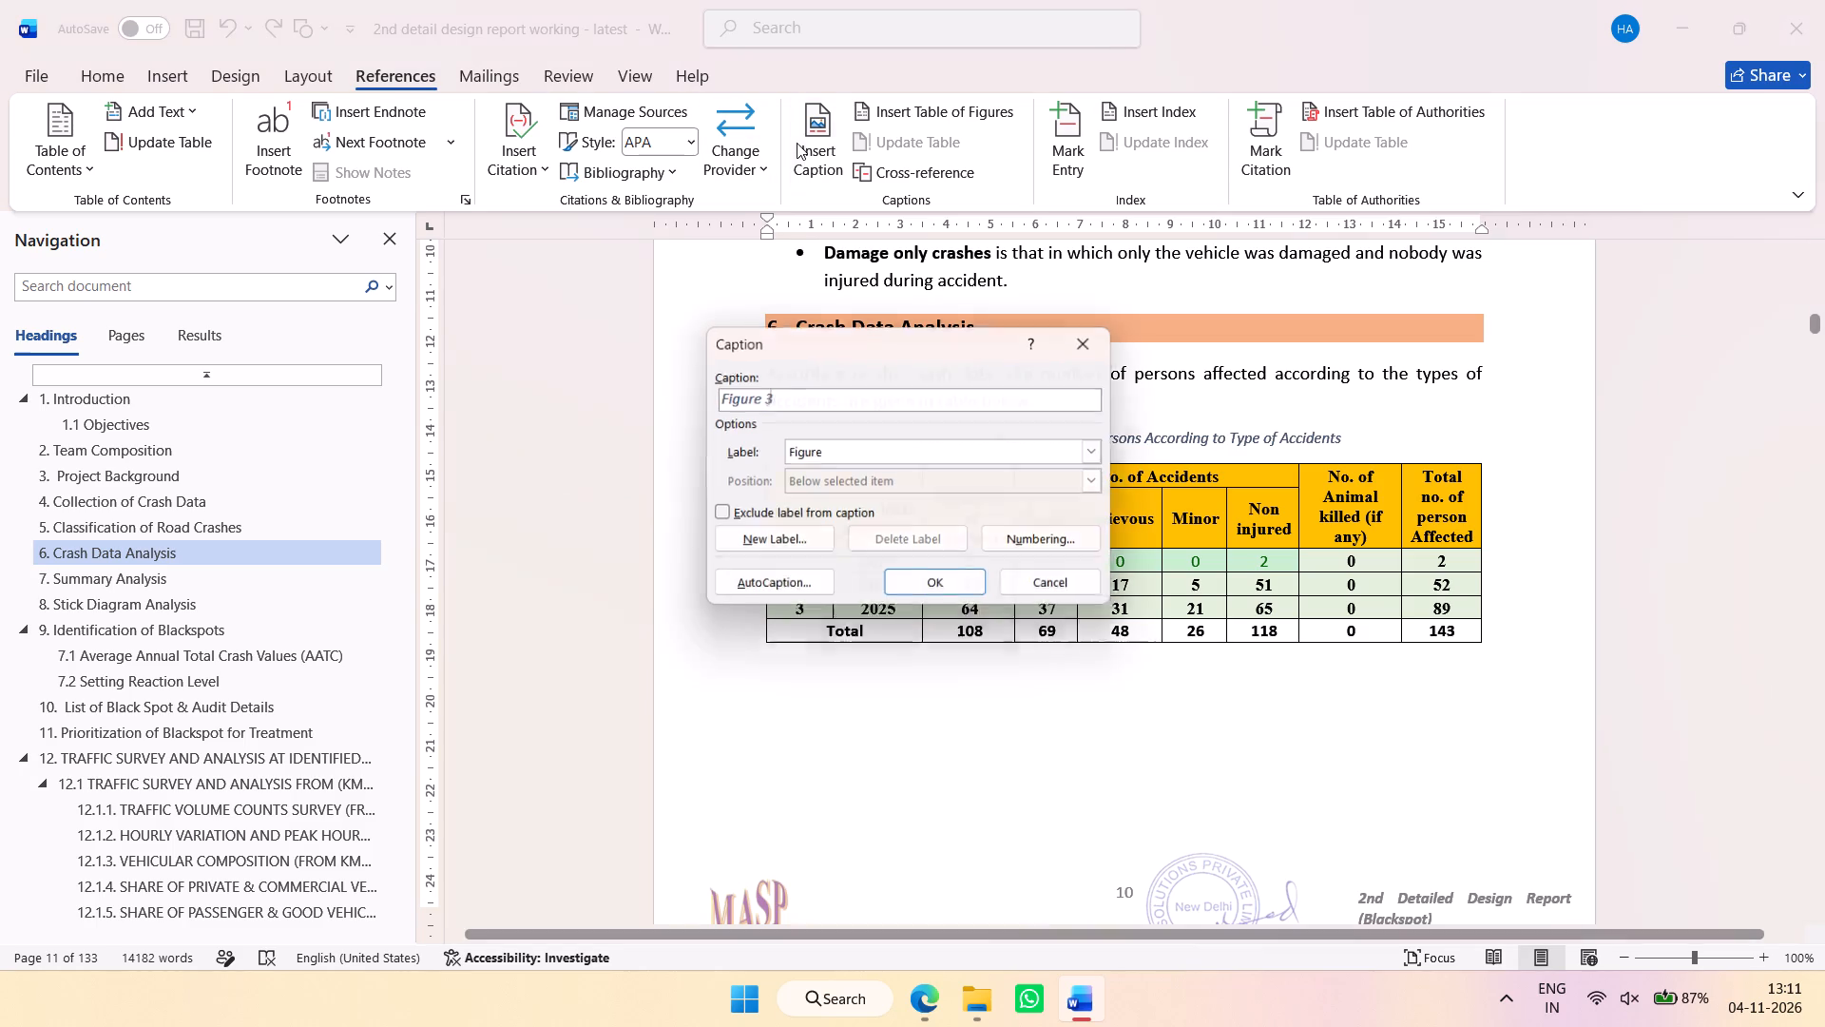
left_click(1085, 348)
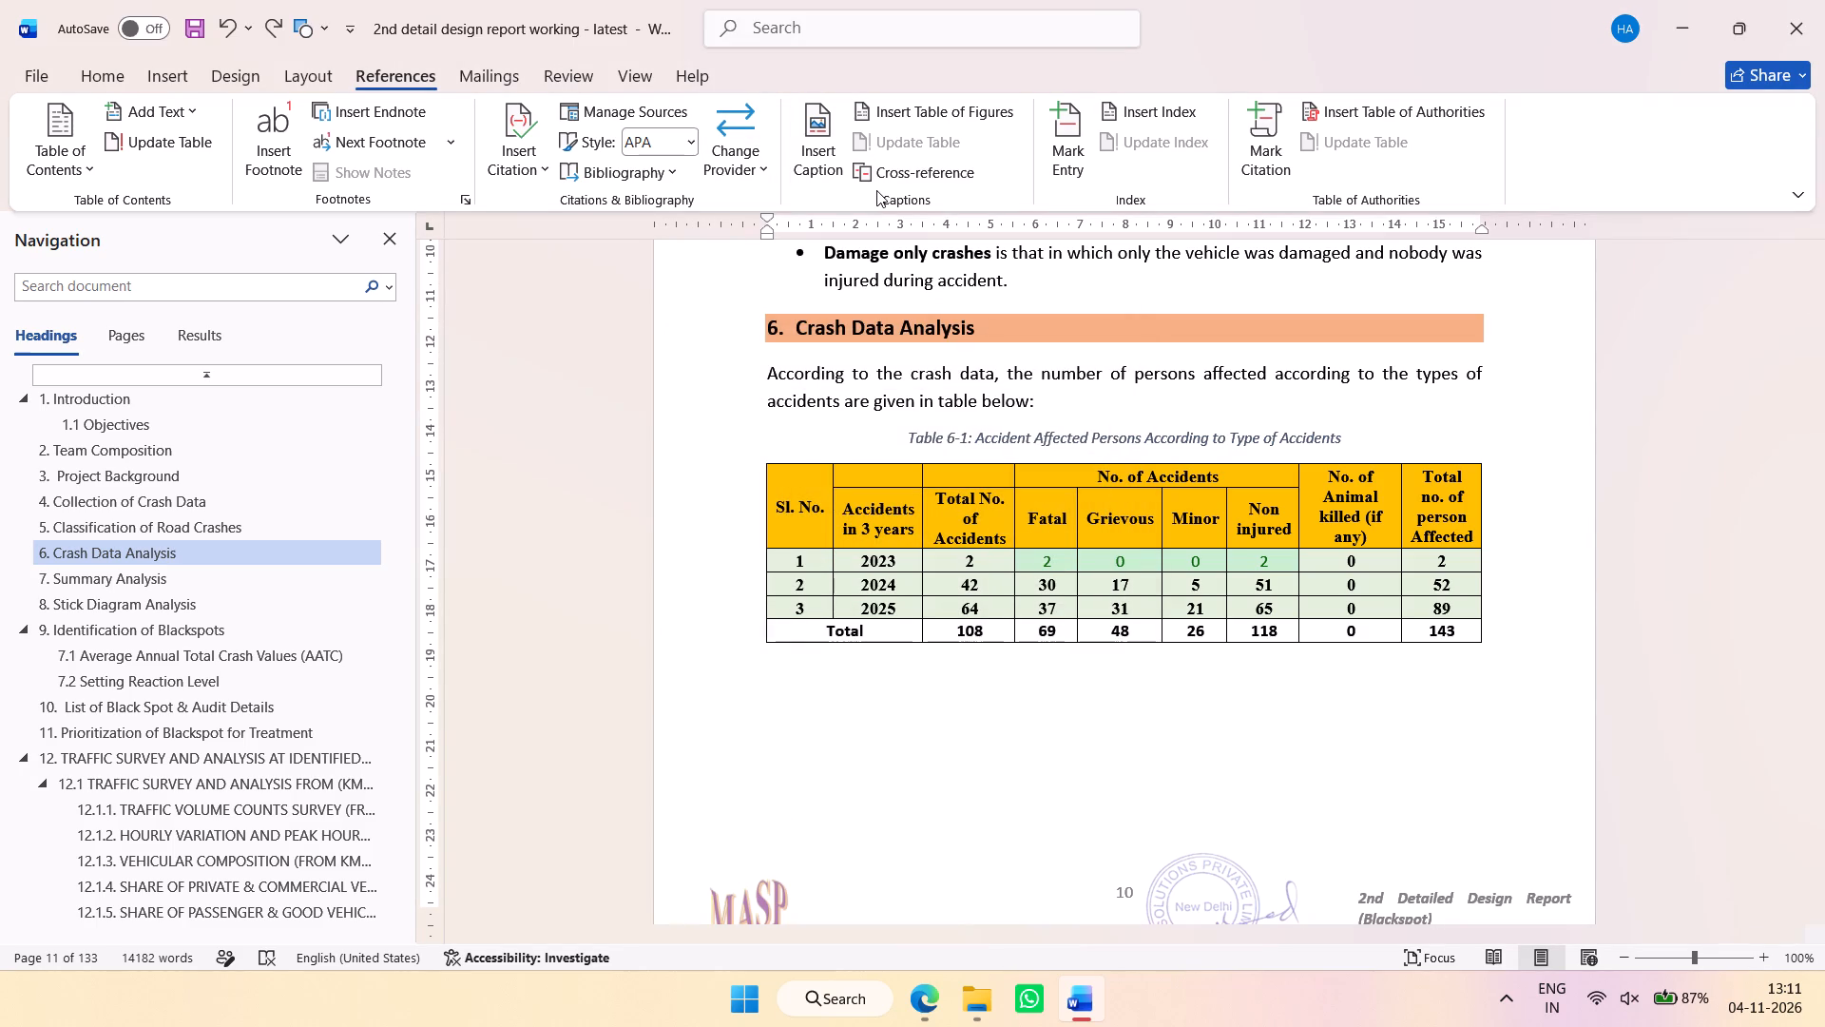
key("alt+Tab")
scroll(1114, 484, "down", 2)
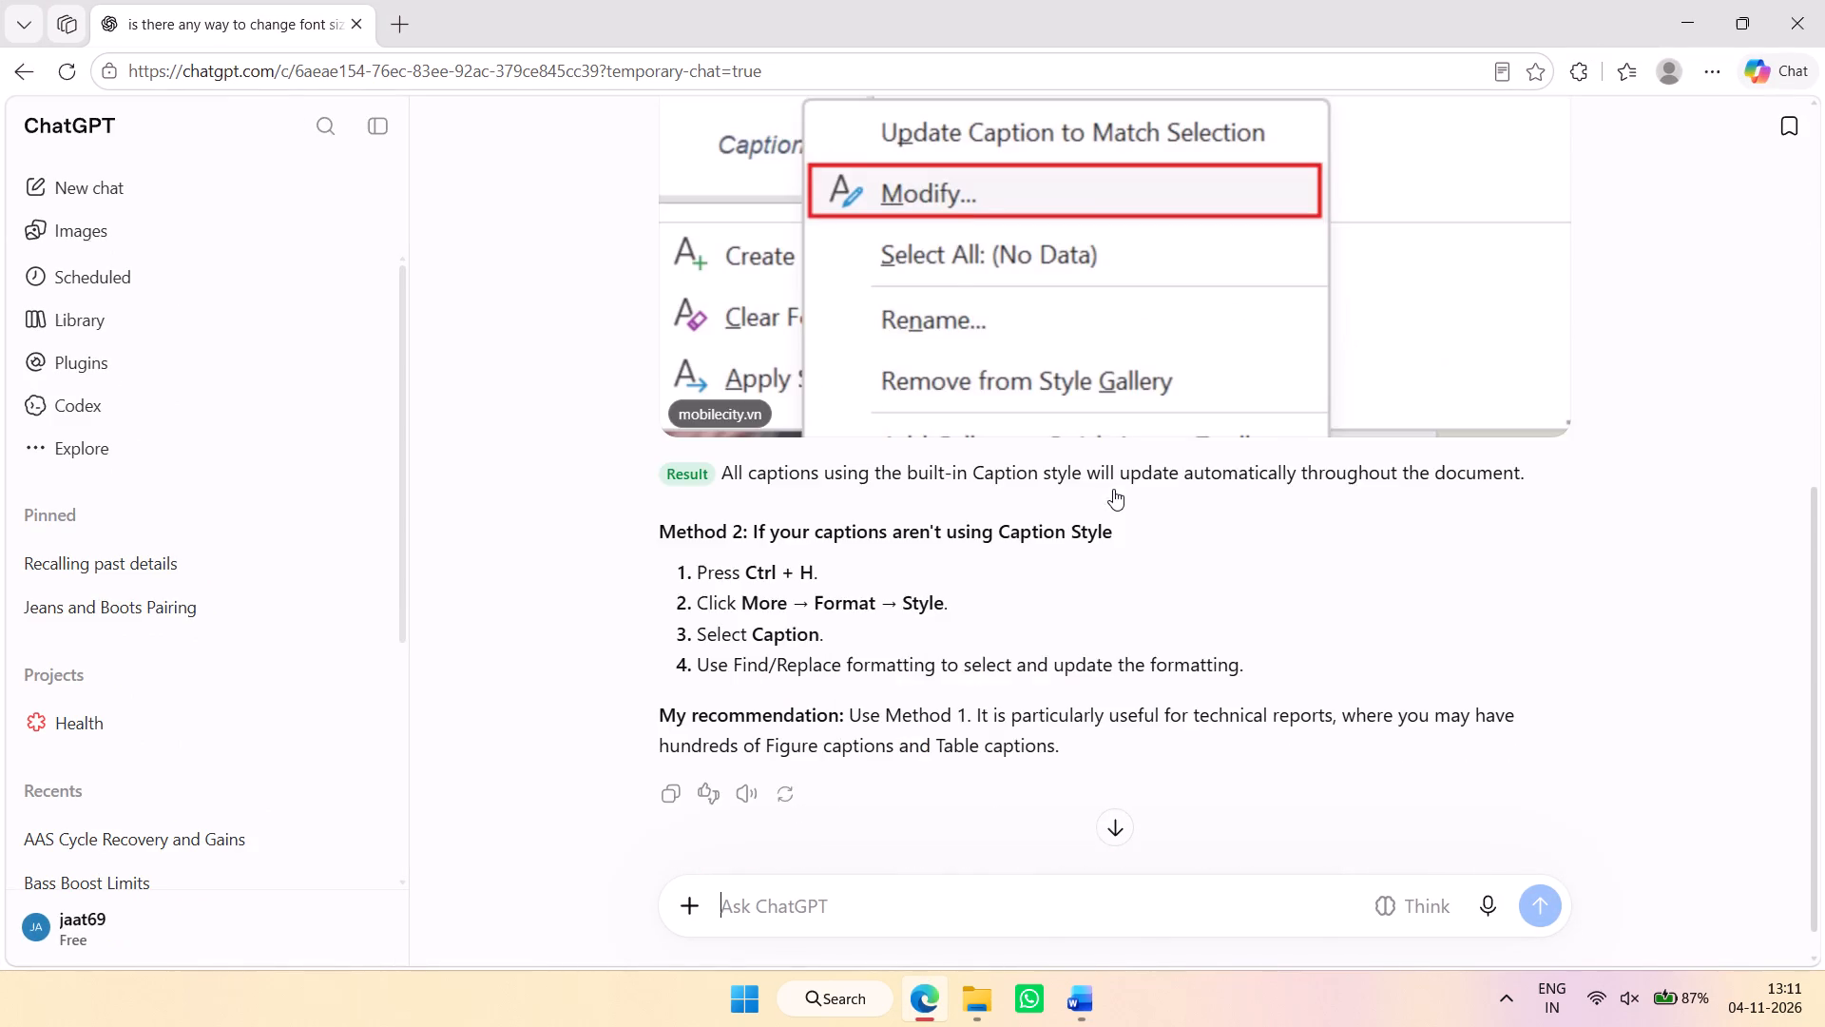
key("alt+Tab")
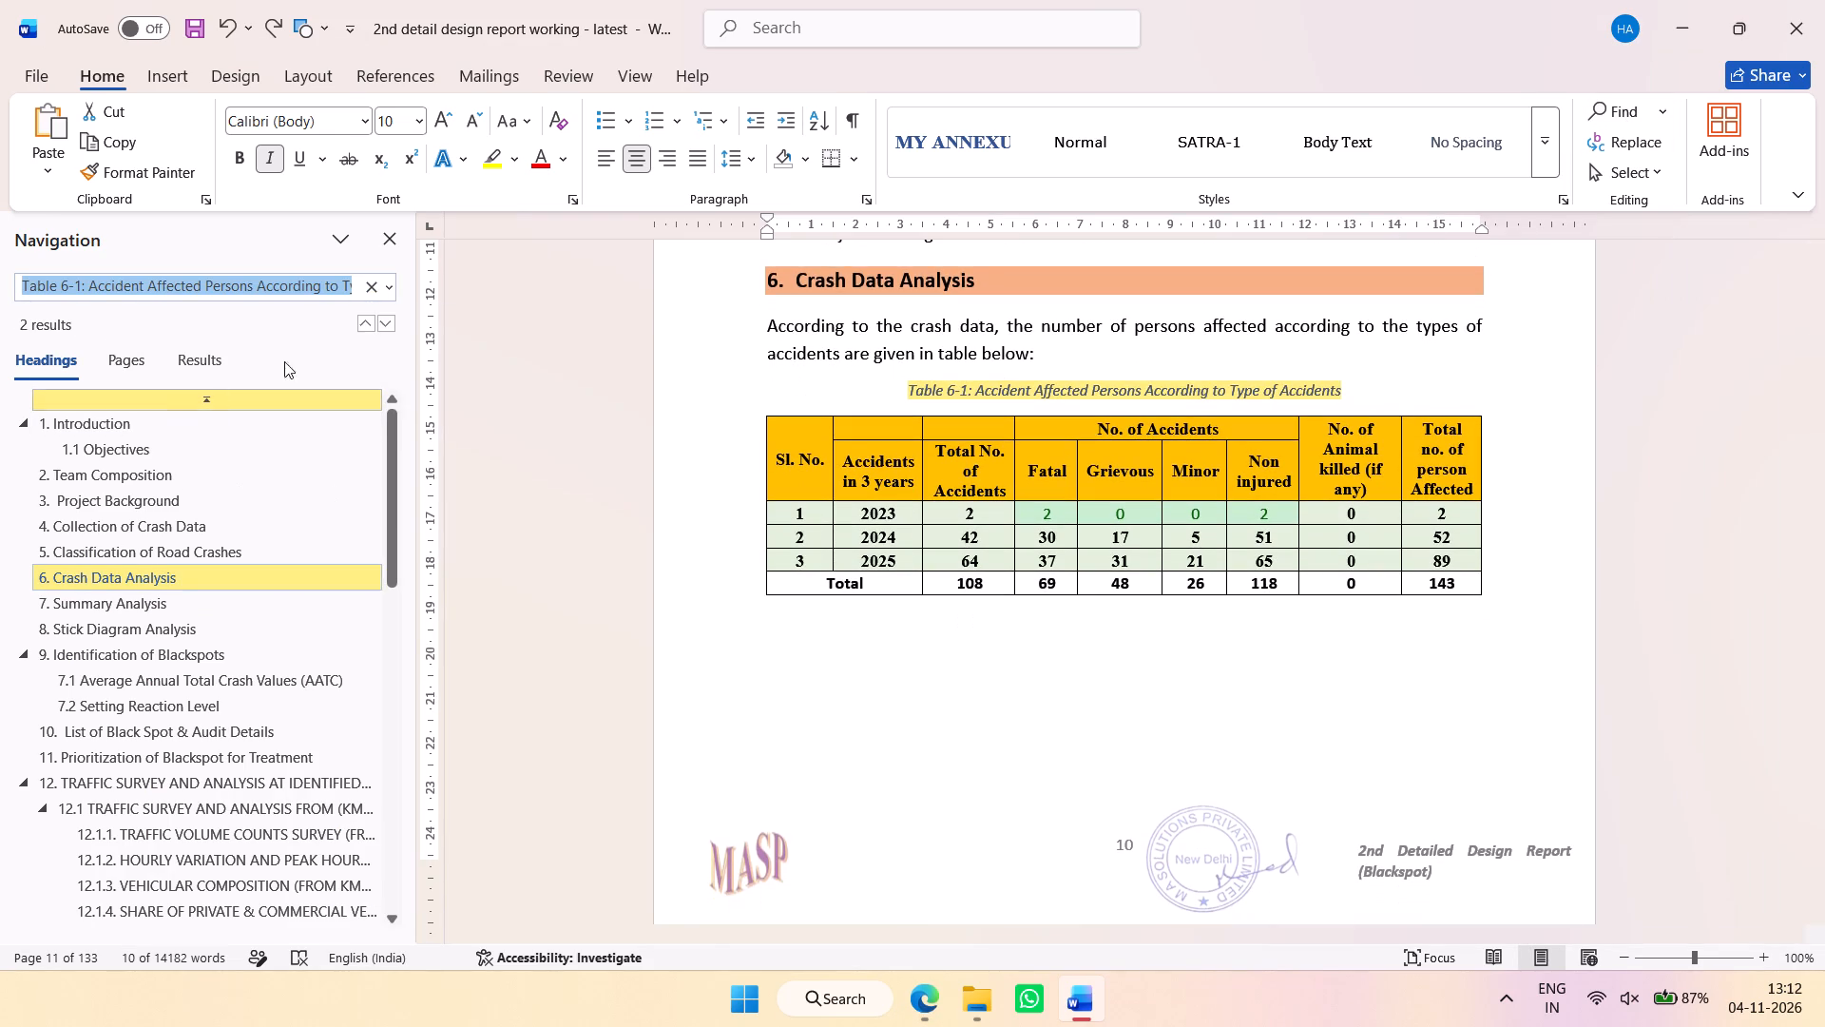
left_click(368, 292)
left_click(381, 241)
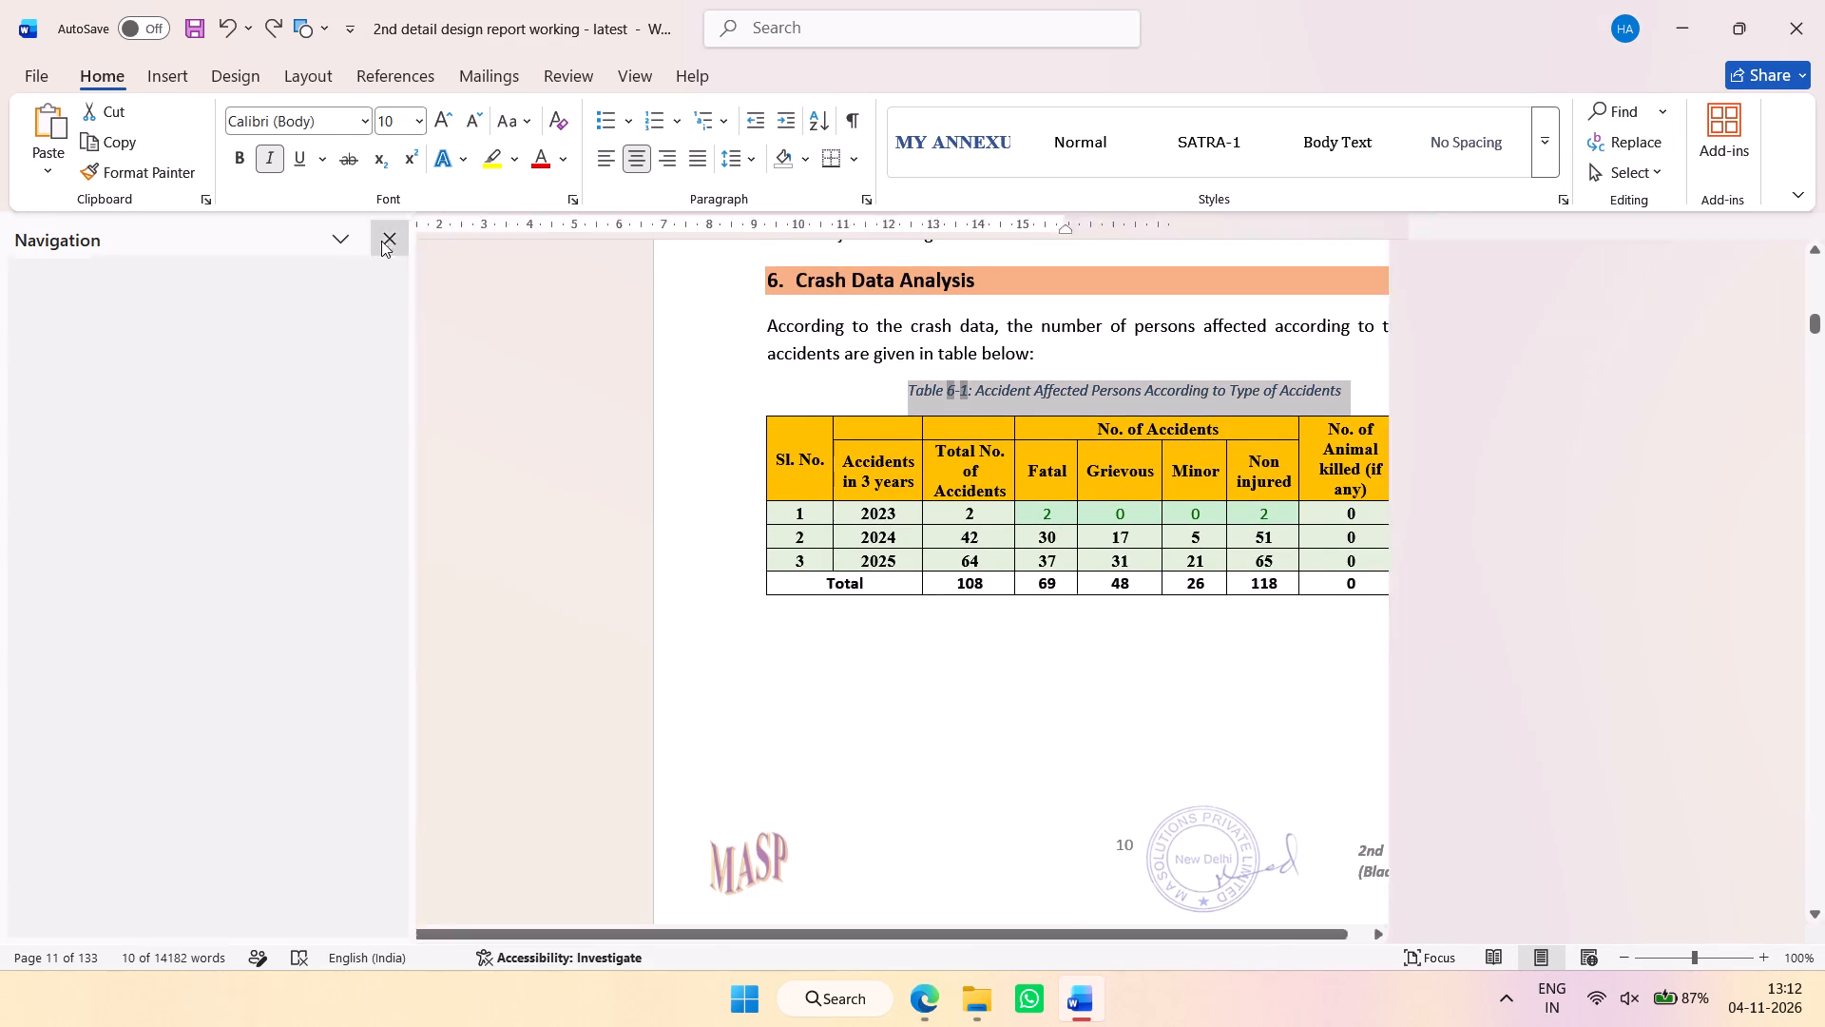
Open Find and Replace and restrict the search text's format to the Table of Figures style.
key("ctrl+h")
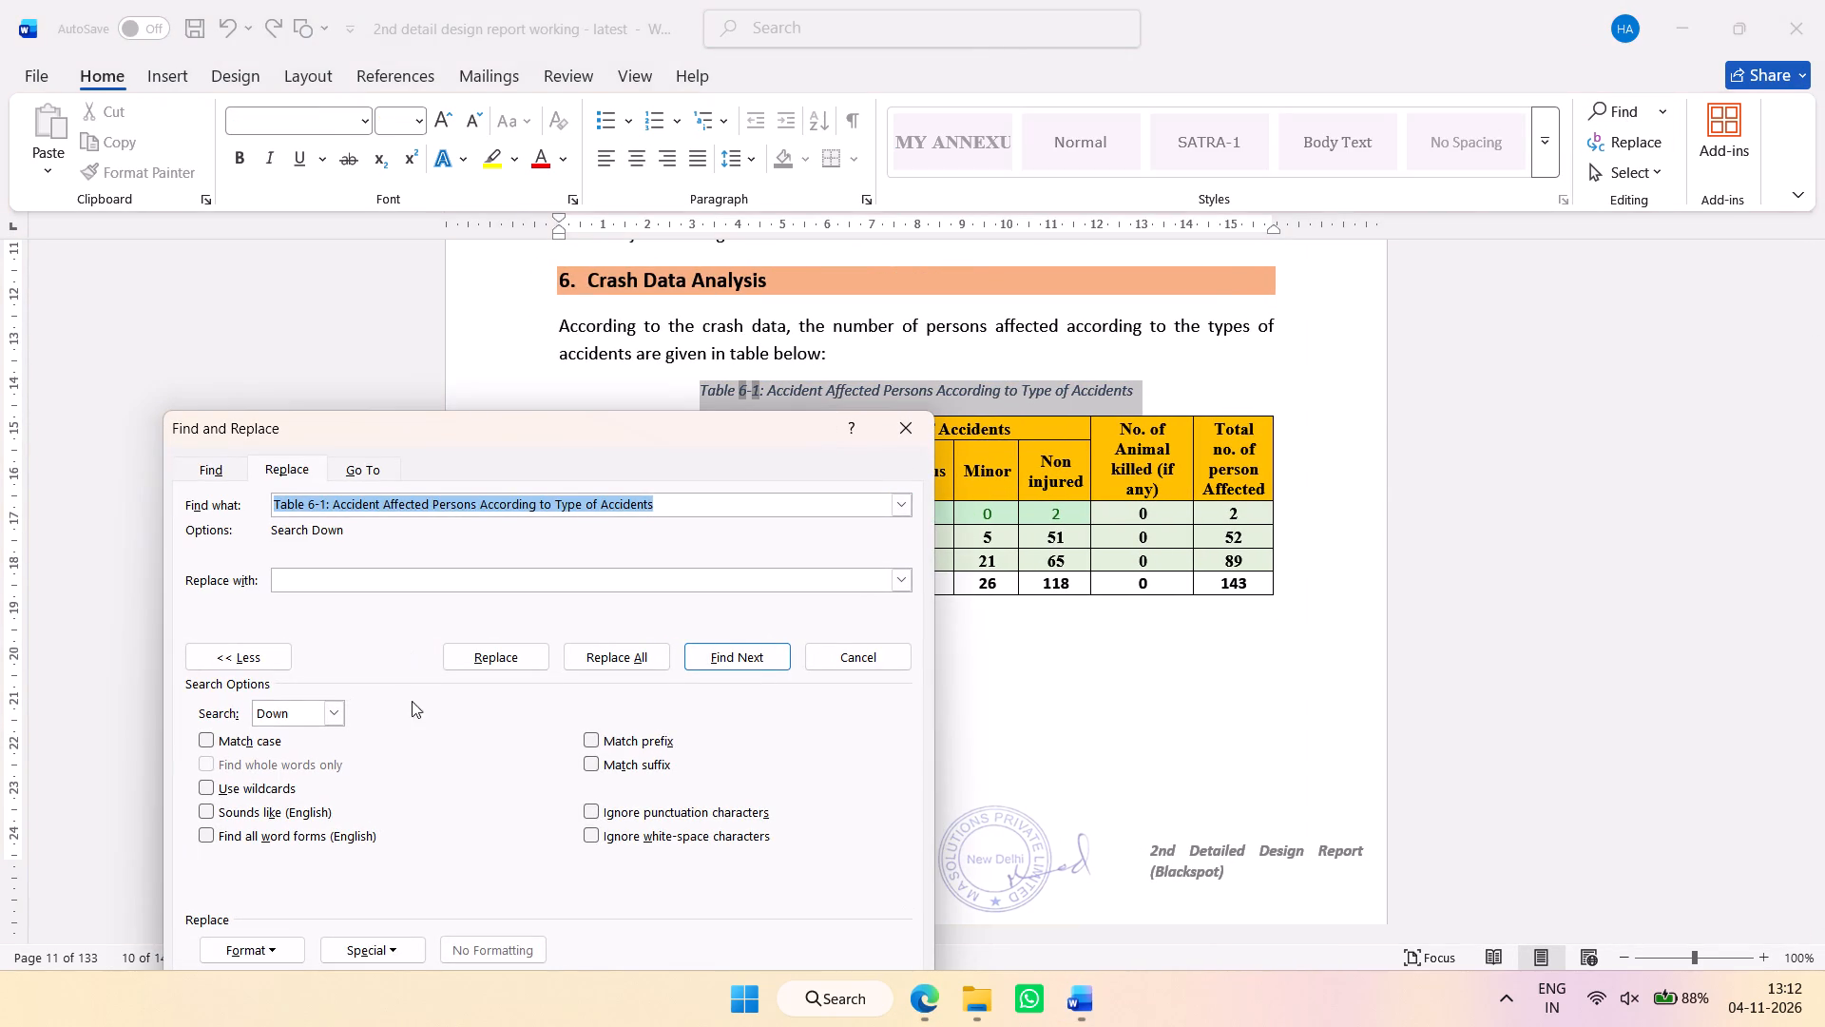
left_click_drag(456, 438, 363, 297)
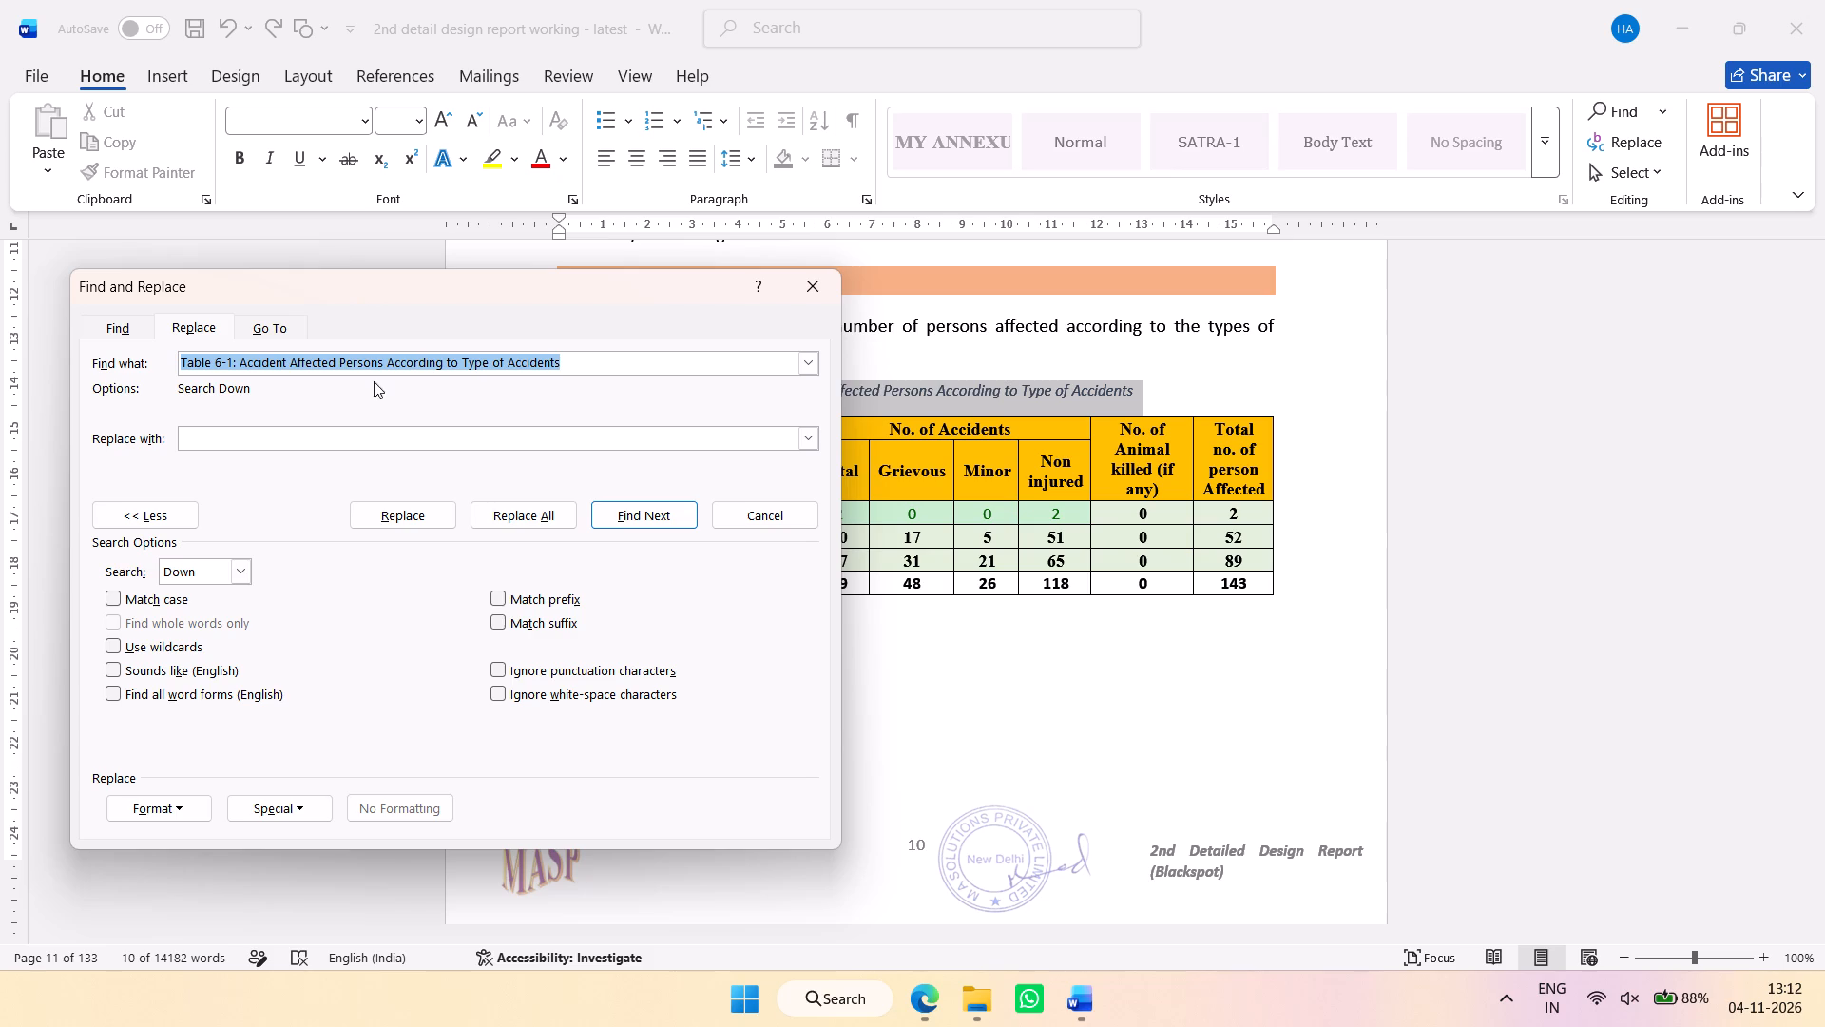
left_click(199, 813)
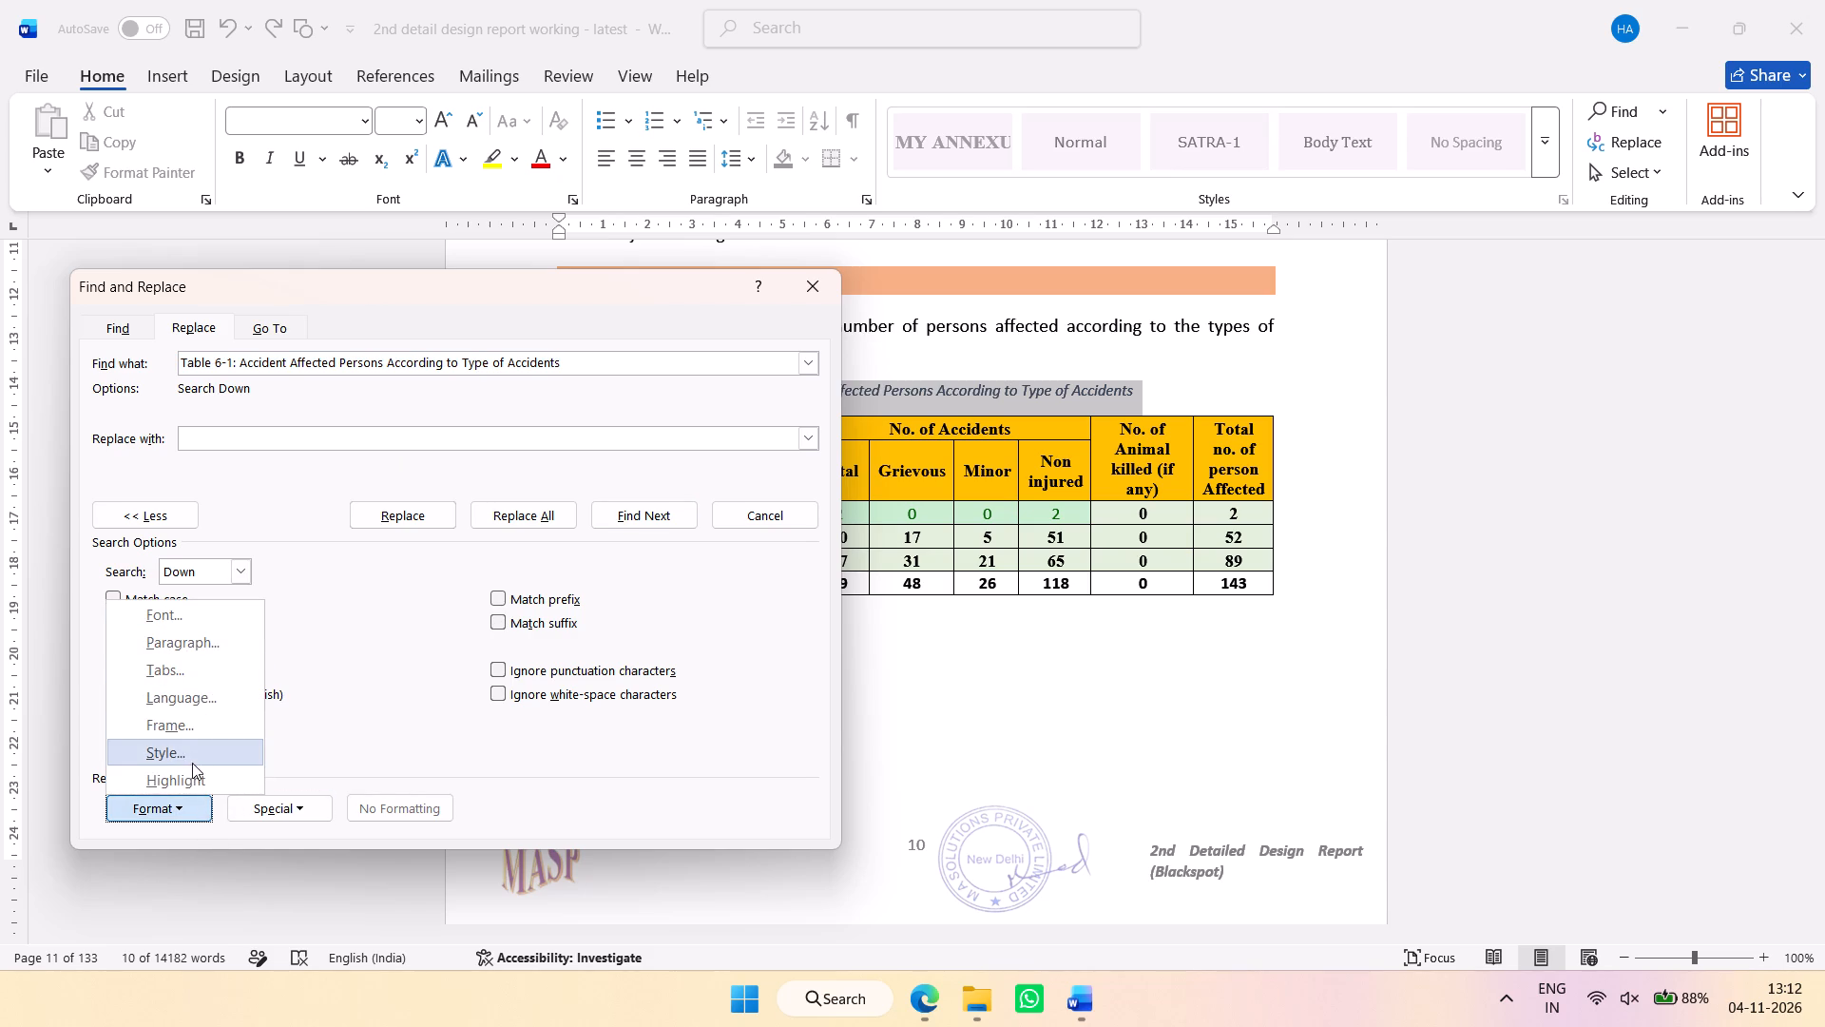
left_click(244, 757)
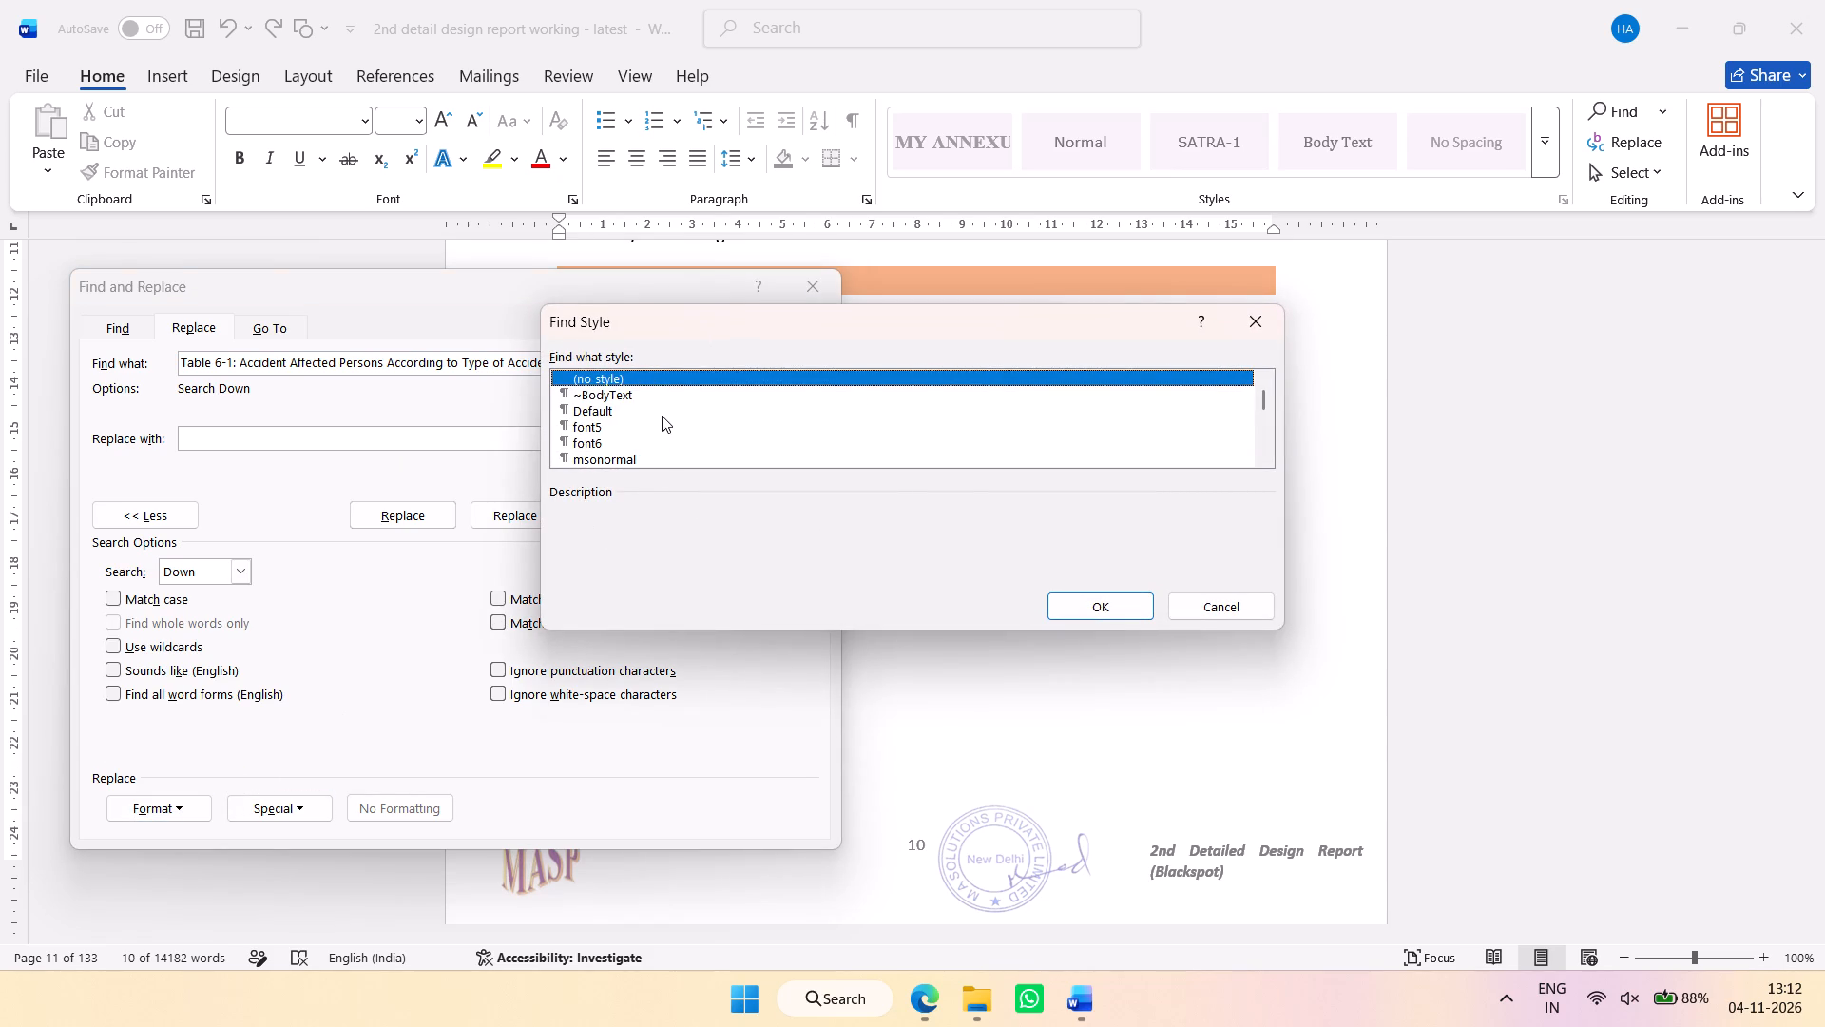
scroll(662, 416, "down", 8)
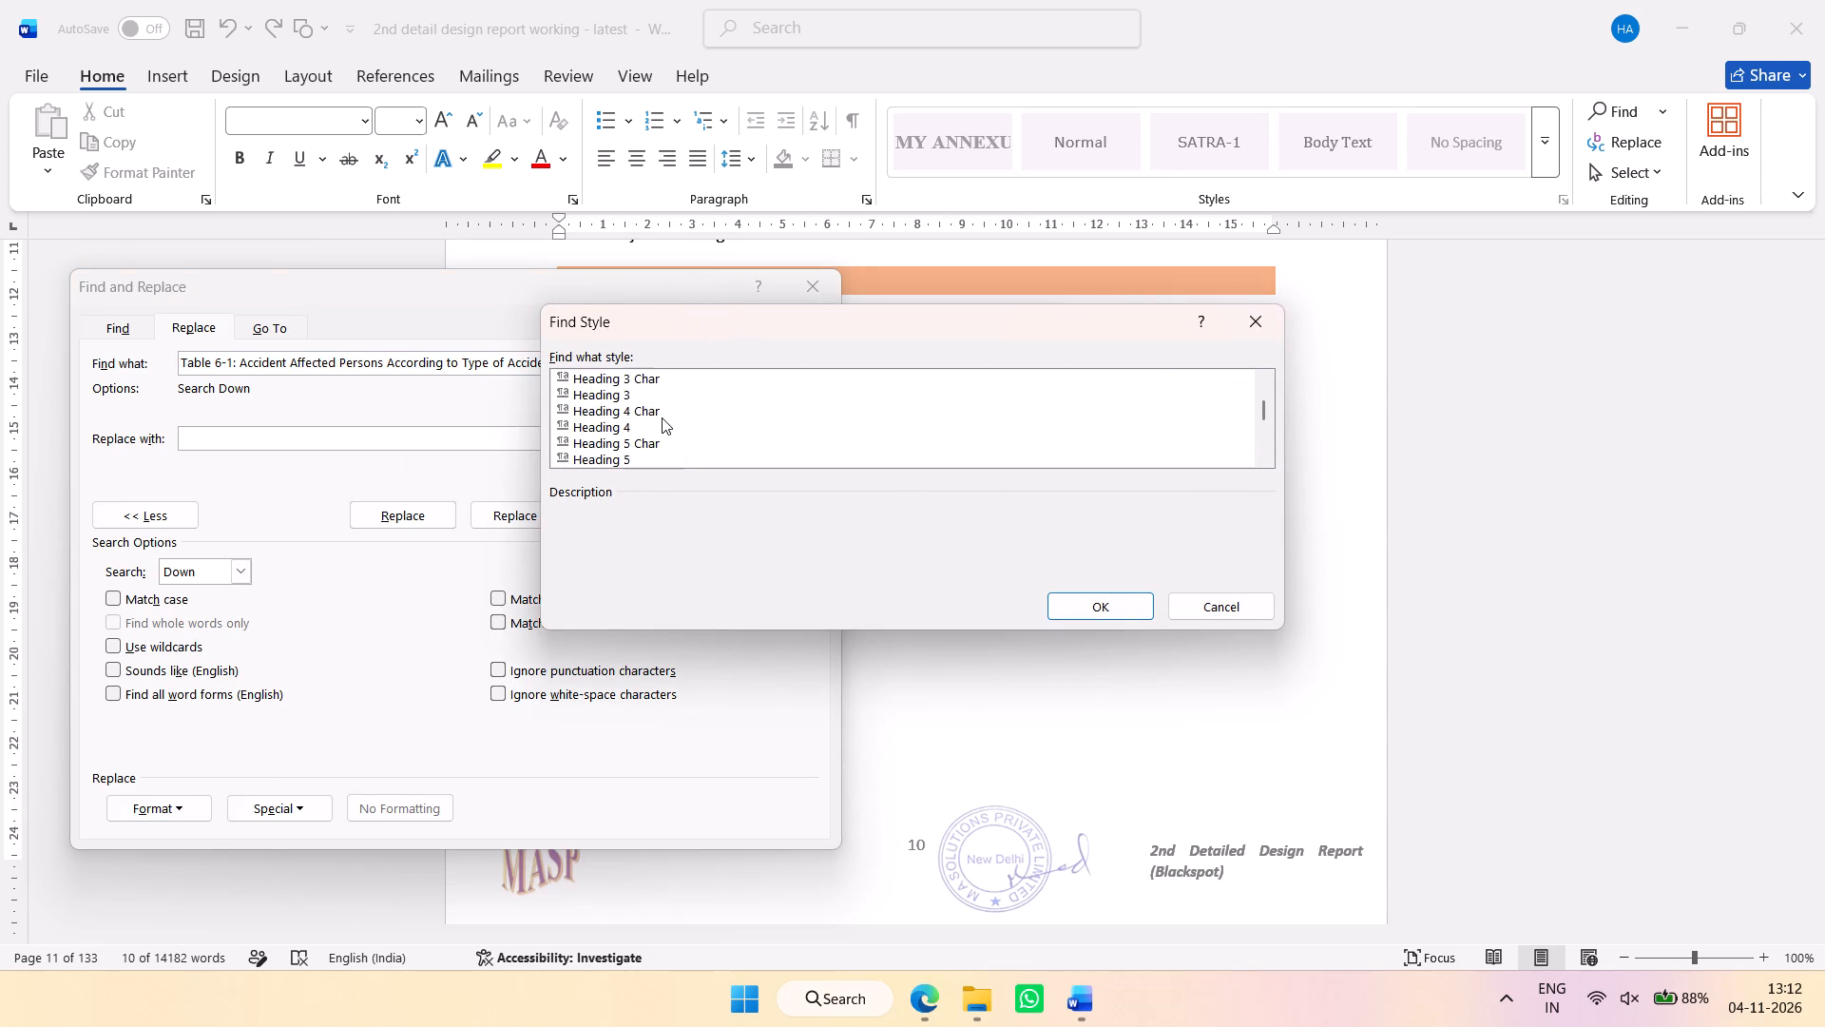
scroll(662, 417, "down", 5)
scroll(662, 417, "up", 2)
scroll(663, 417, "down", 2)
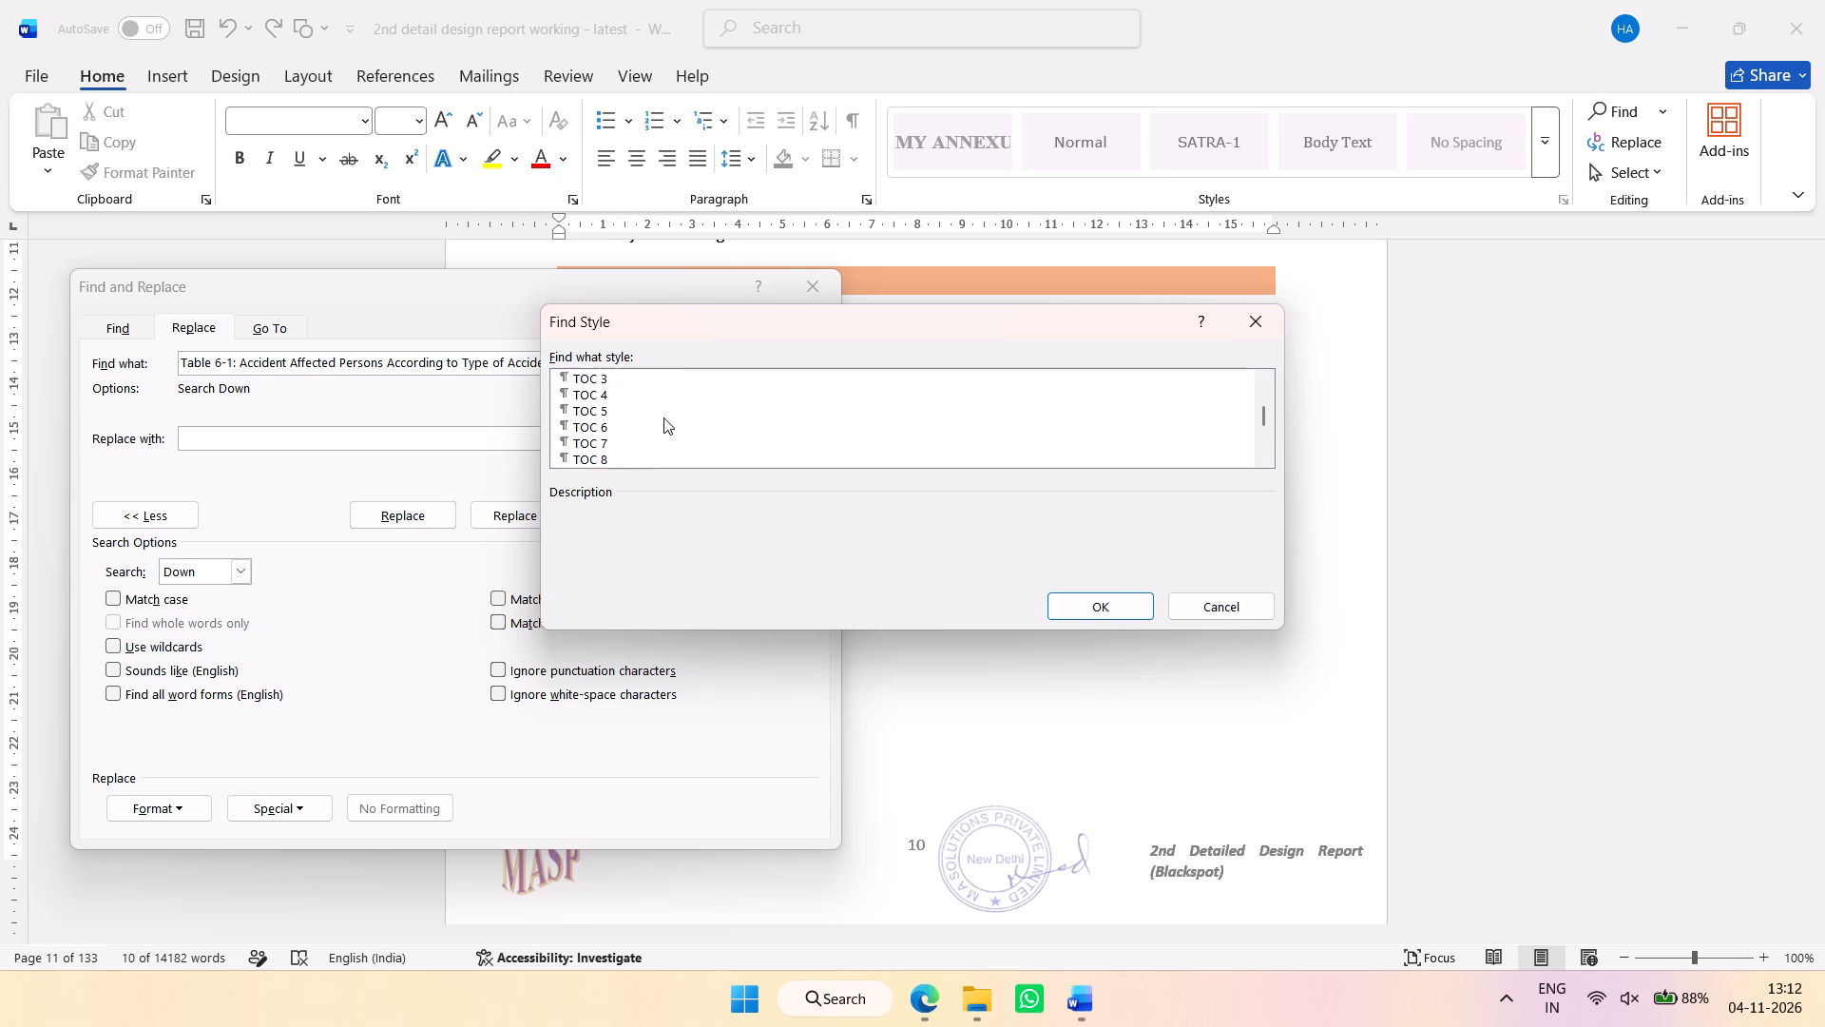
scroll(663, 417, "down", 18)
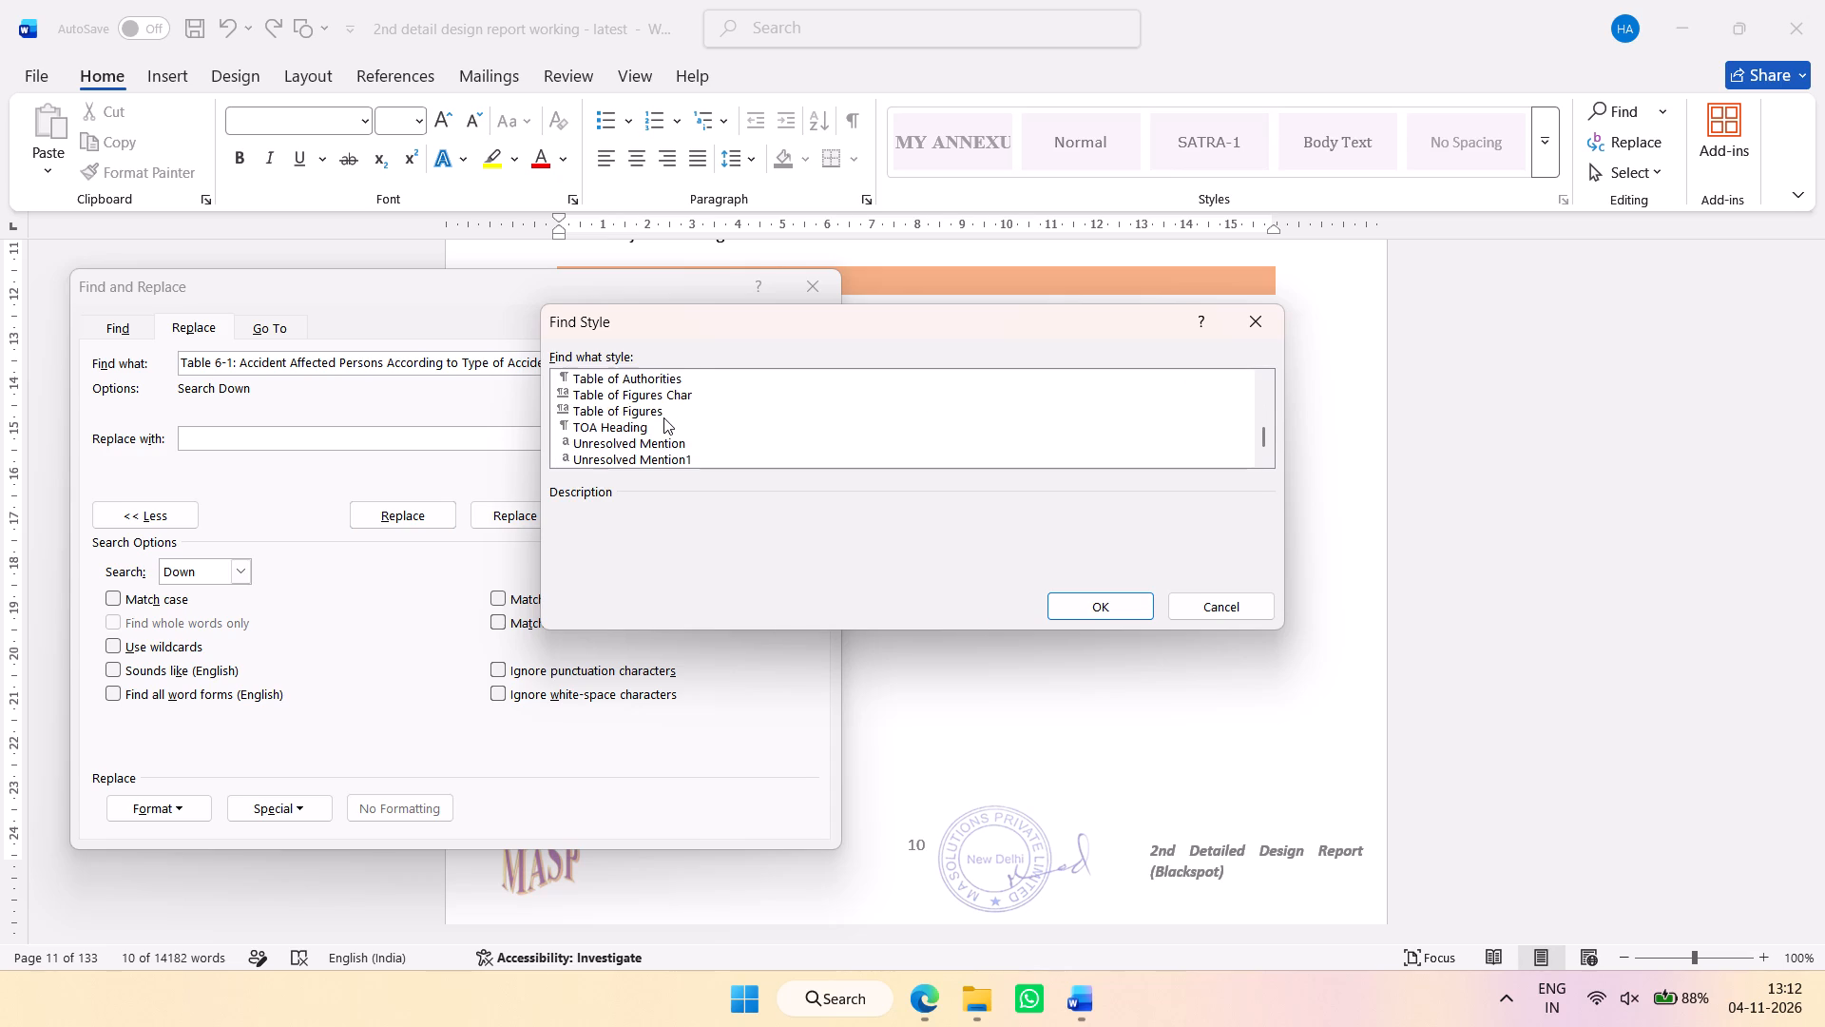
scroll(663, 417, "down", 11)
scroll(663, 417, "up", 20)
scroll(663, 417, "up", 6)
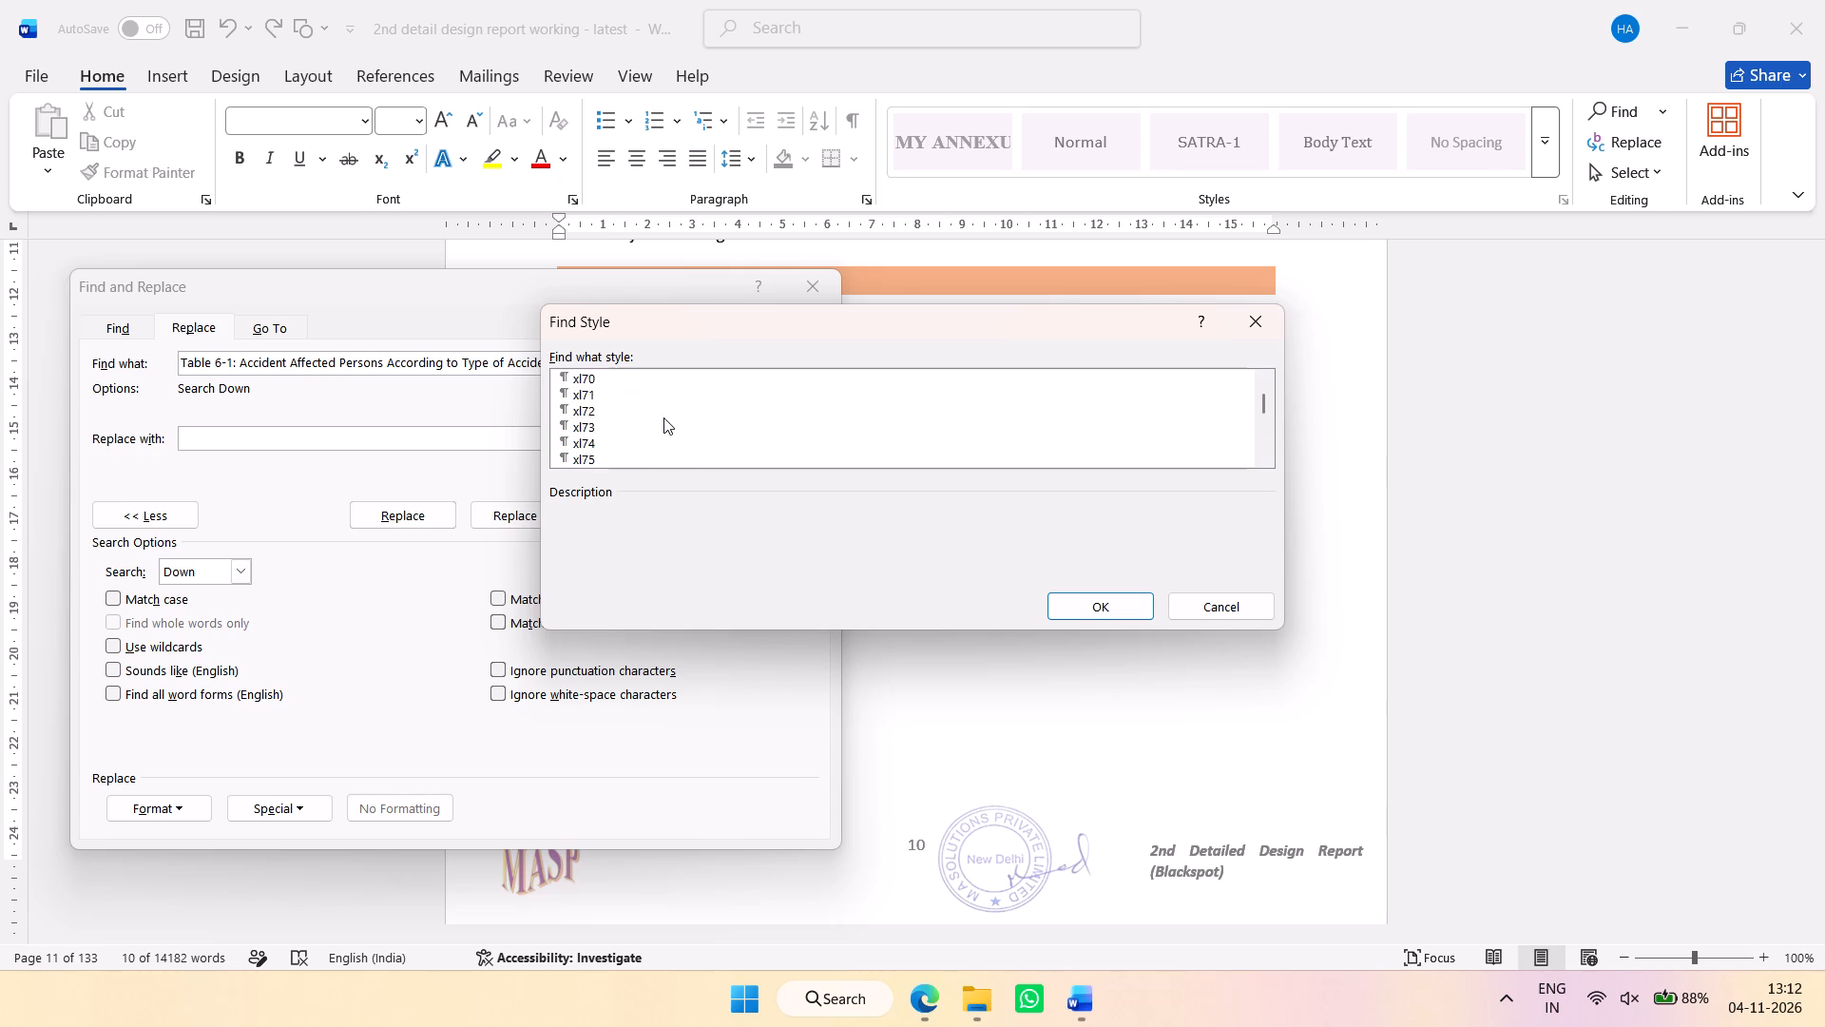
scroll(663, 417, "up", 9)
scroll(664, 401, "down", 1)
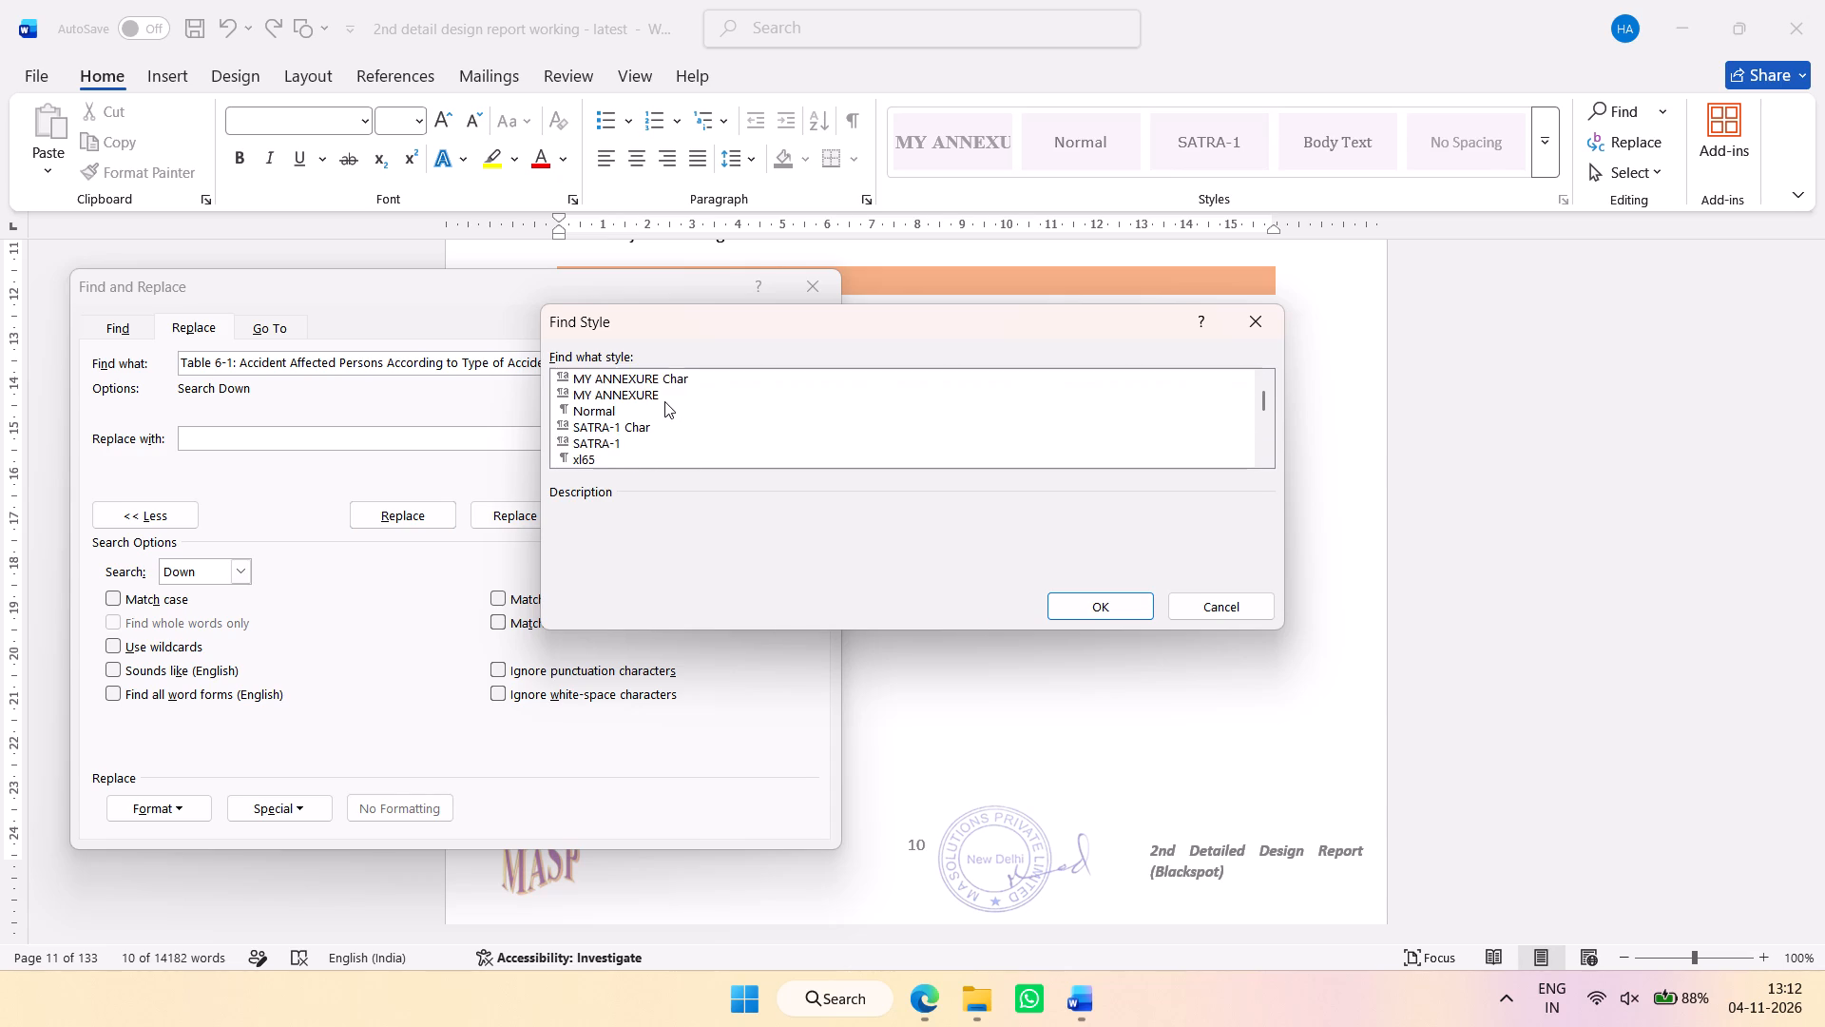
scroll(664, 401, "down", 1)
scroll(664, 401, "down", 20)
scroll(664, 401, "down", 11)
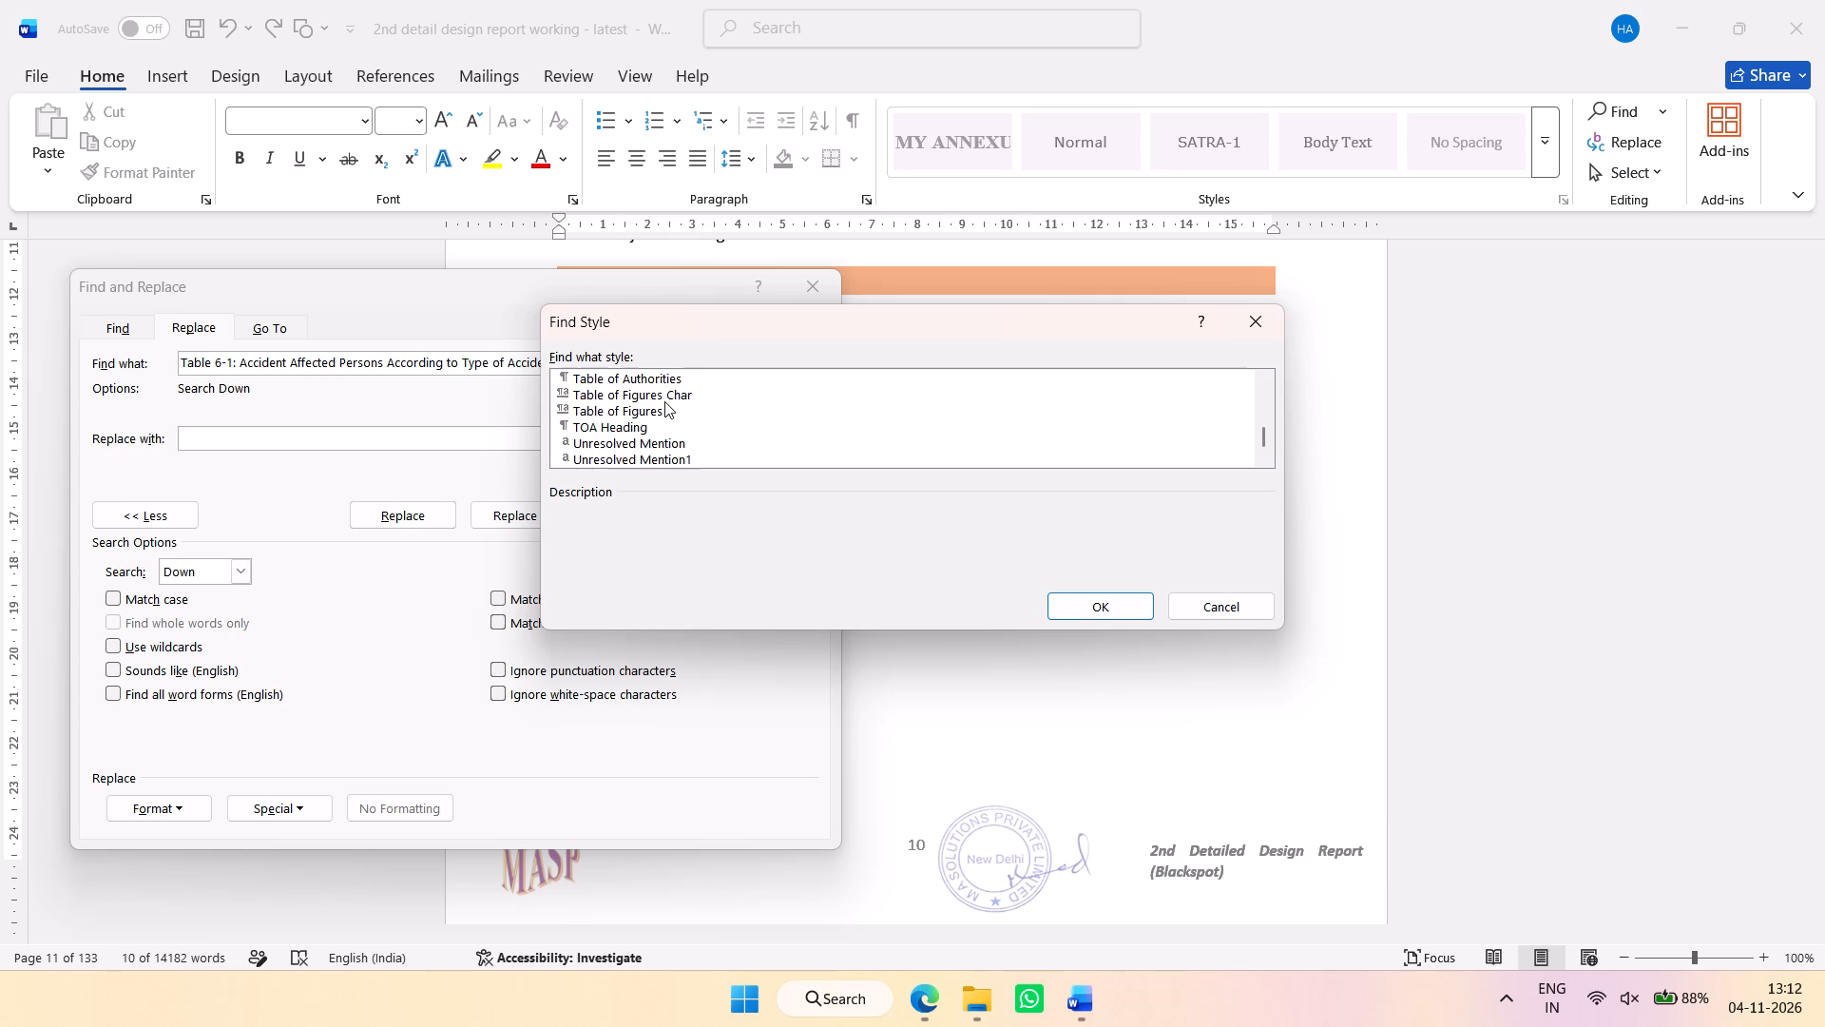
scroll(664, 401, "down", 5)
scroll(664, 401, "up", 2)
scroll(664, 401, "down", 3)
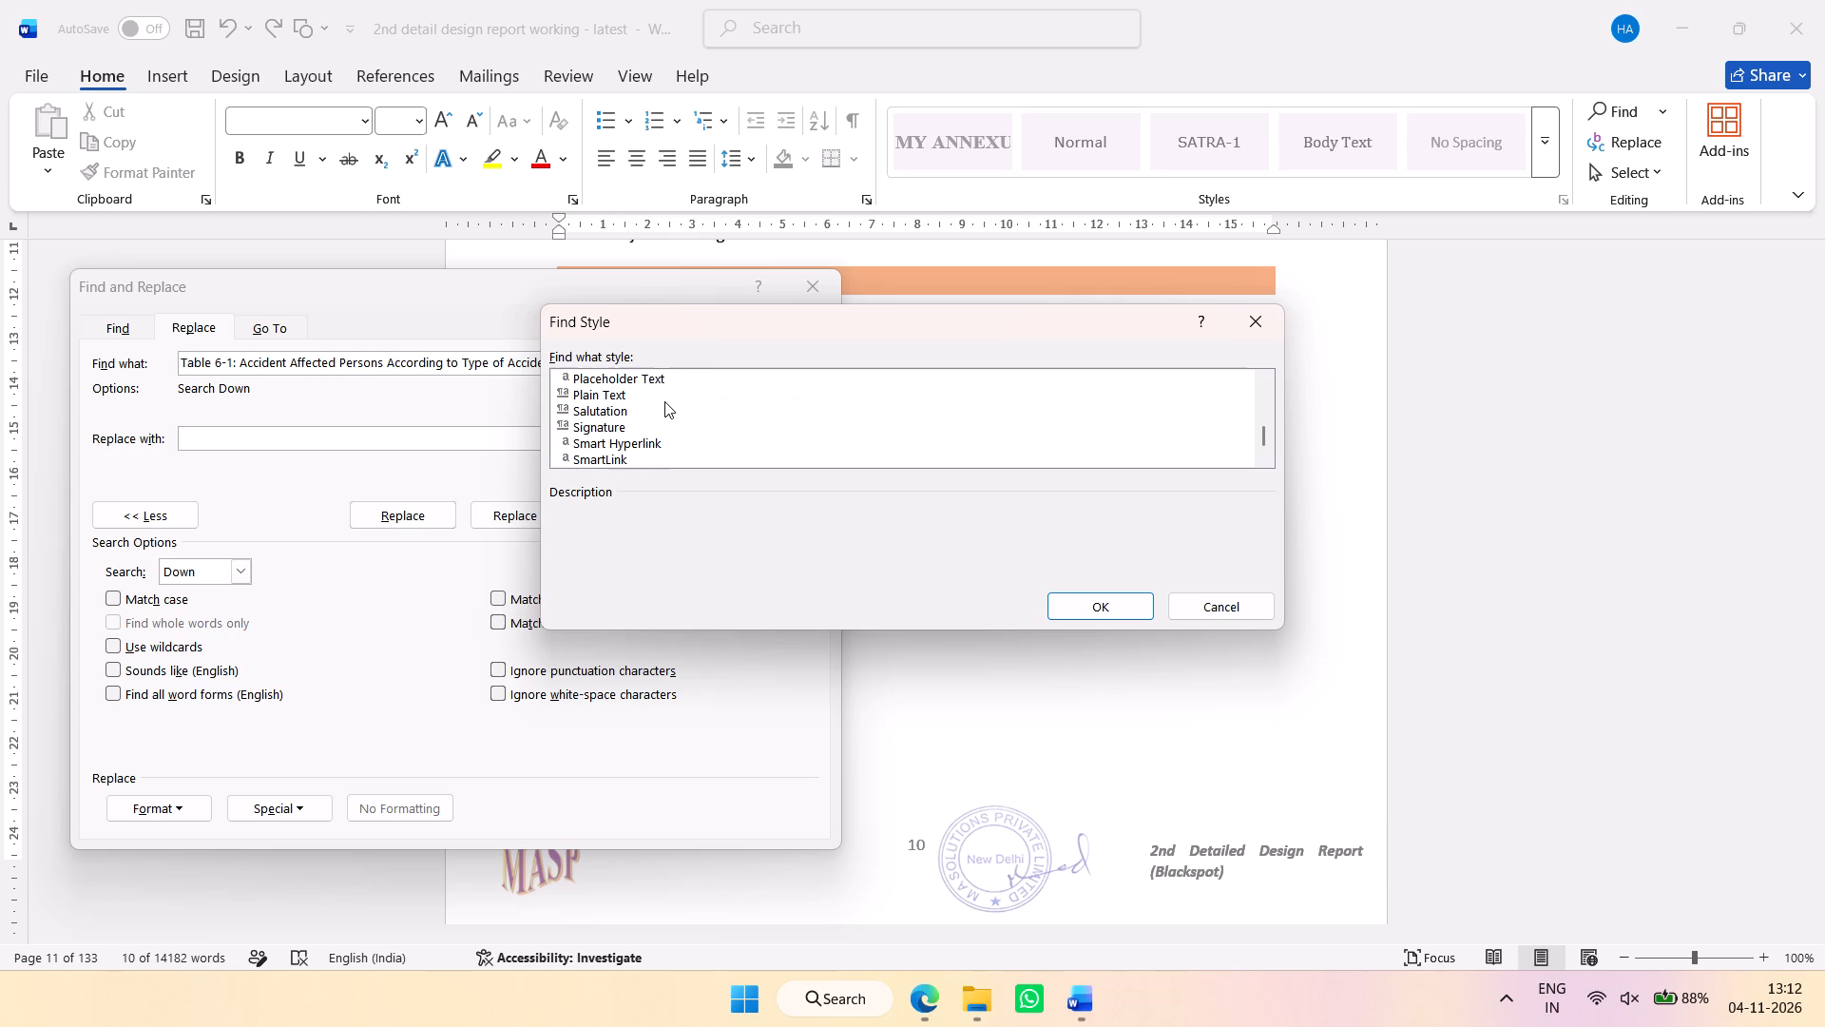
left_click(675, 410)
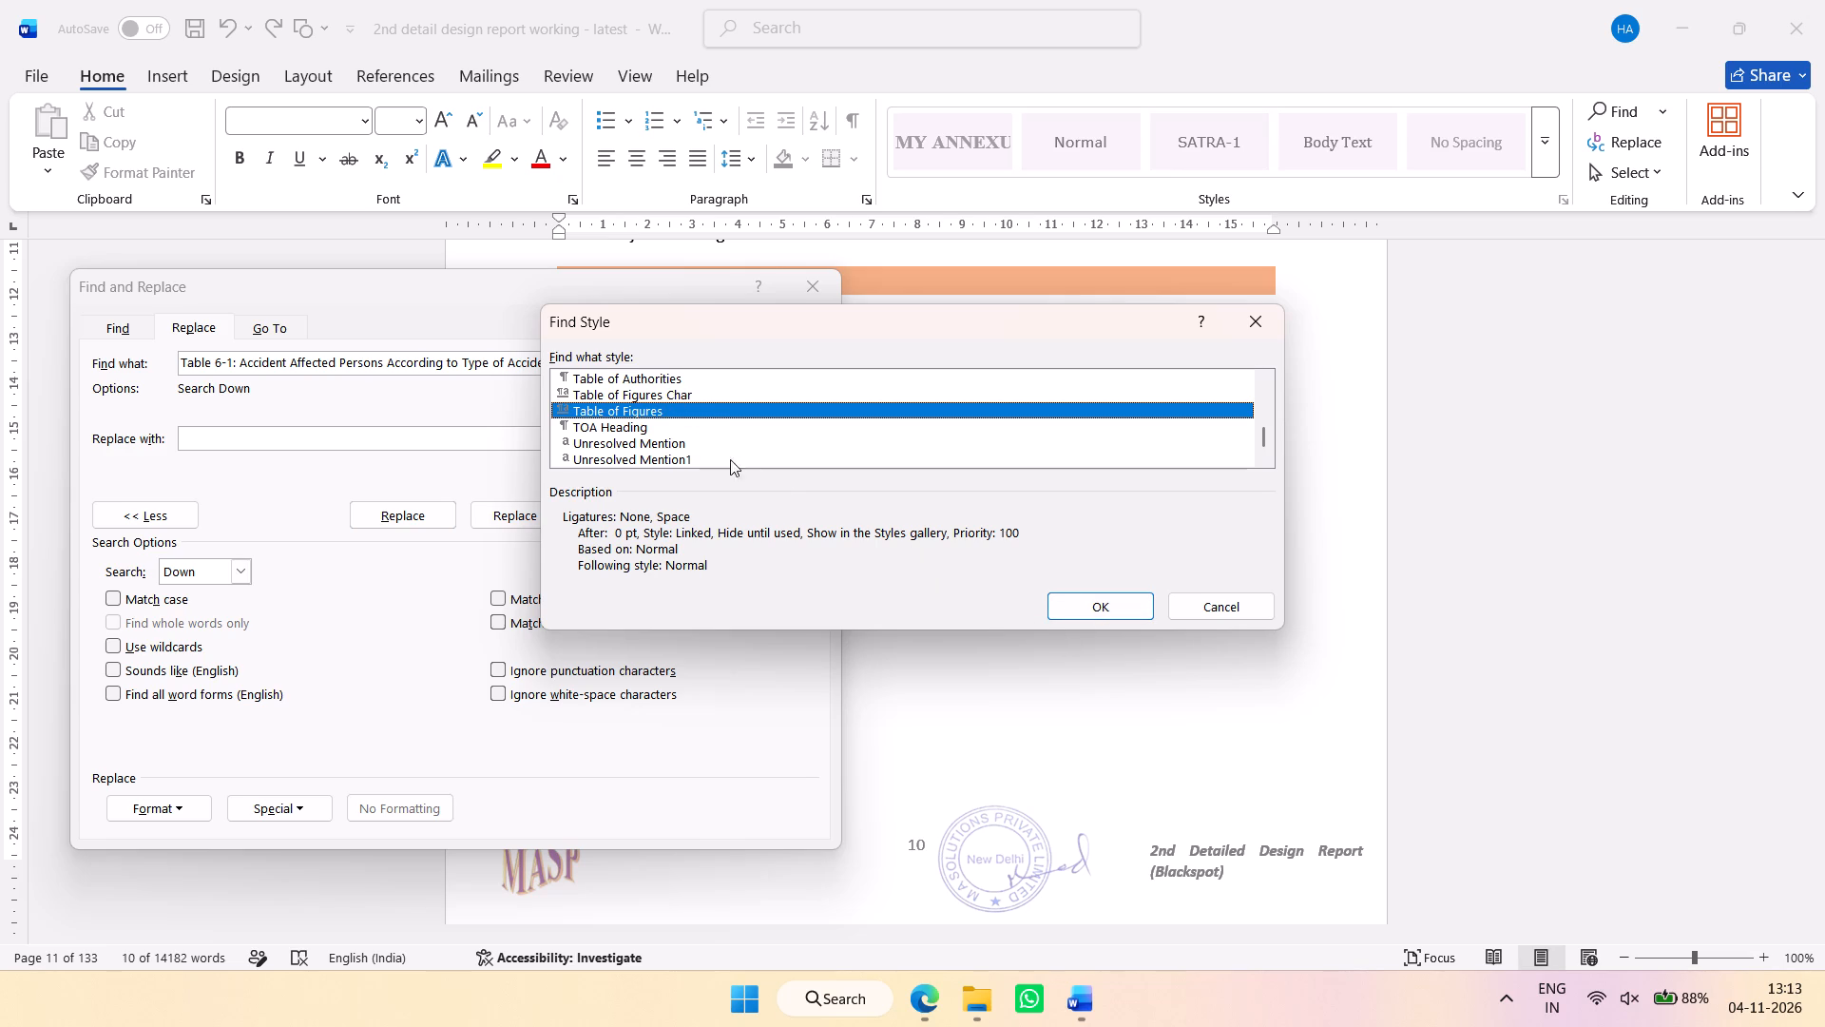
left_click(1102, 593)
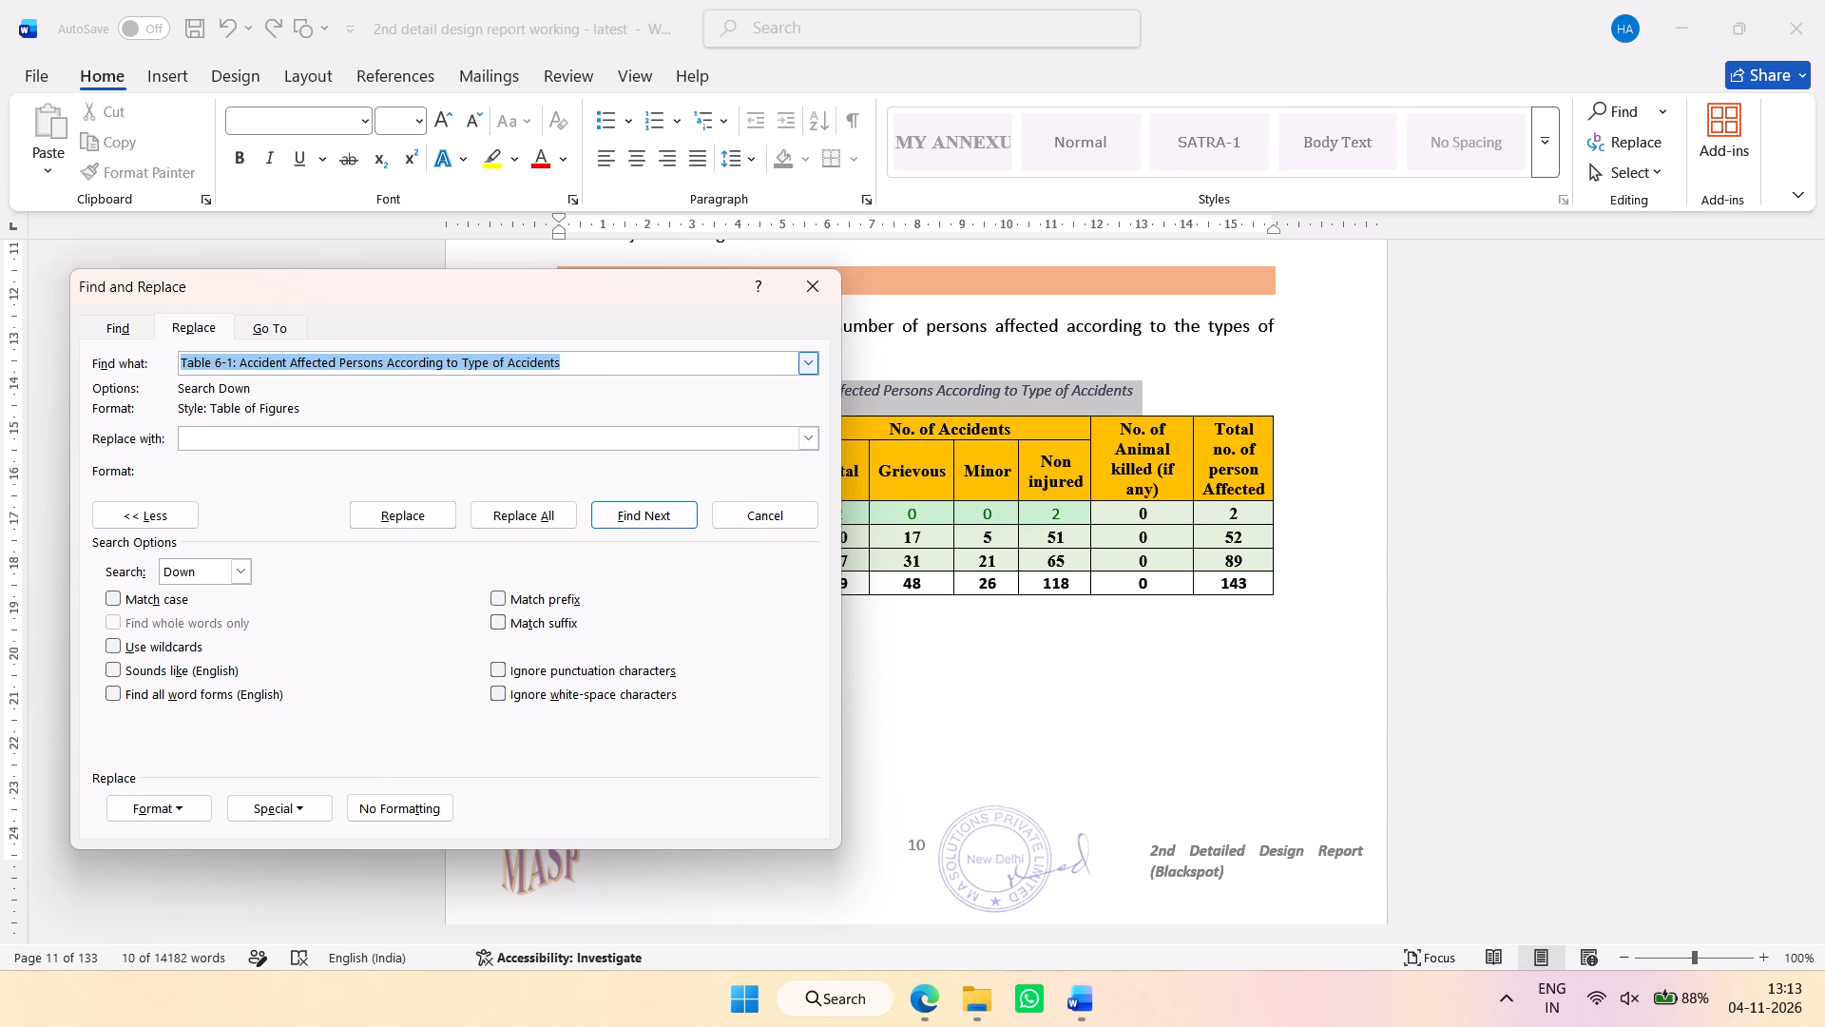
Search the whole report for "Table 6" in the Table of Figures style, and close Find and Replace.
left_click_drag(222, 366, 687, 358)
key("BackSpace")
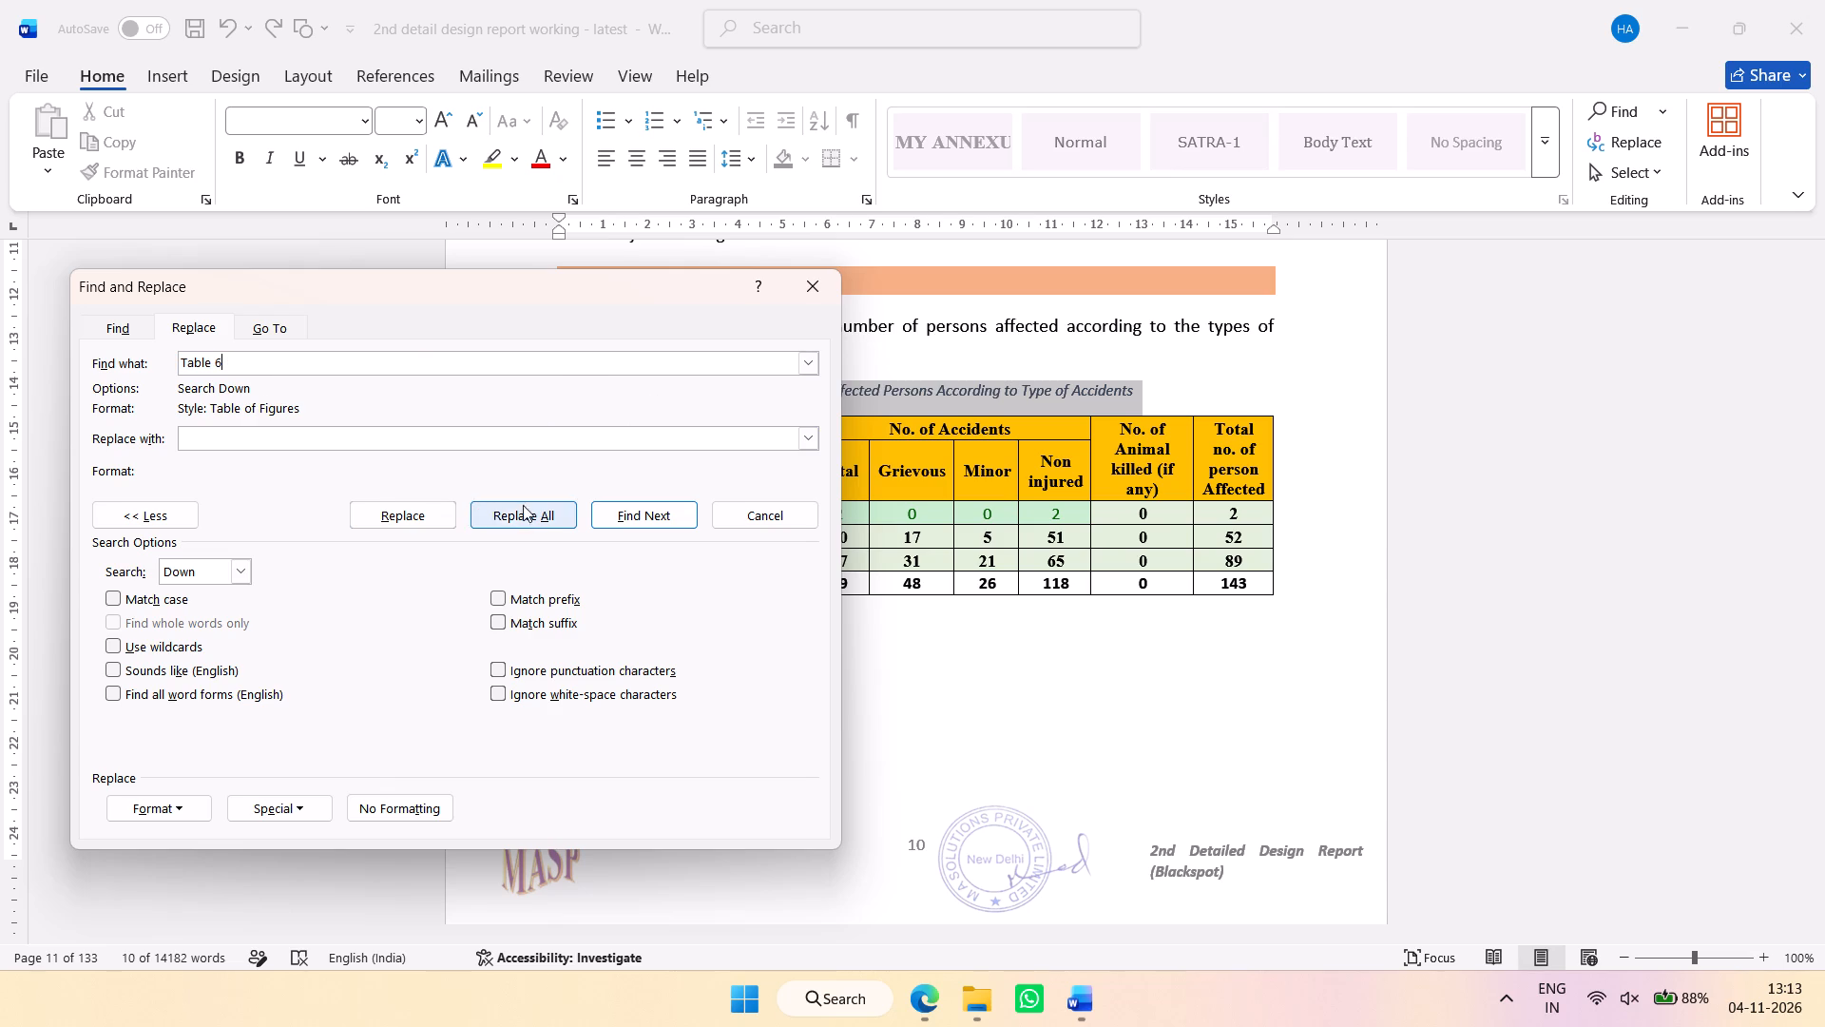
left_click(654, 510)
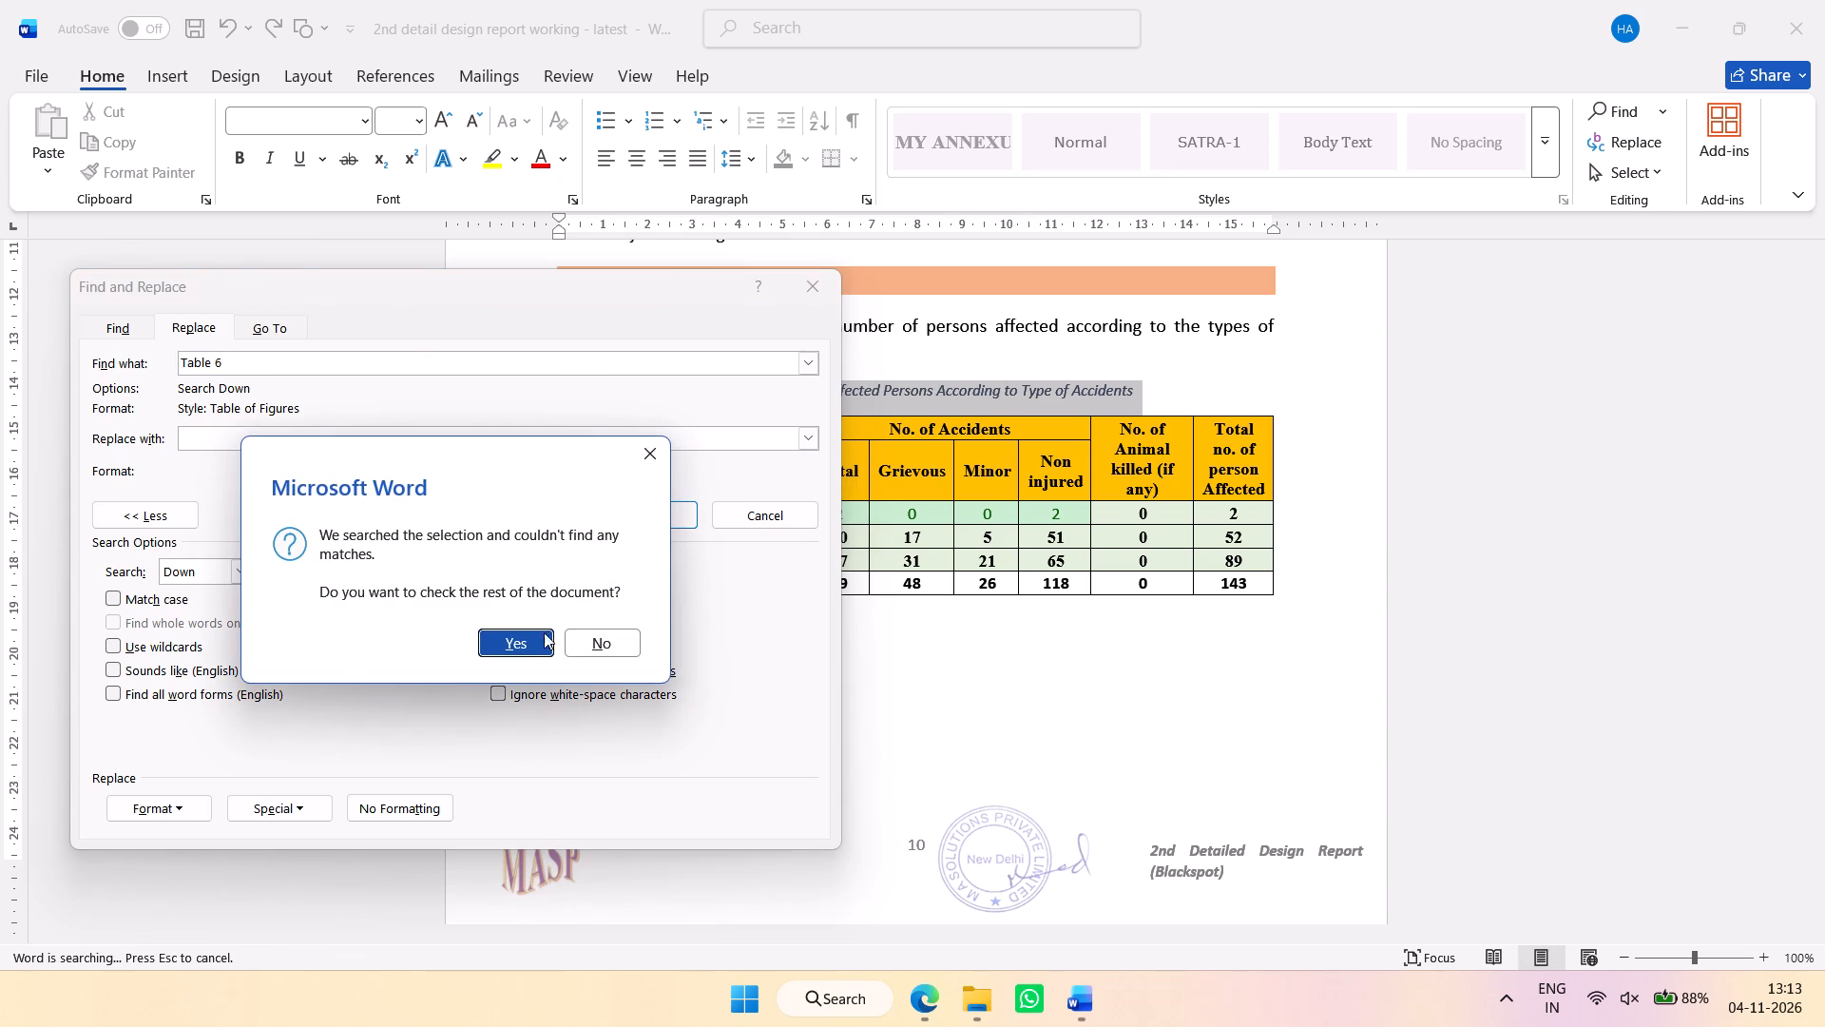
left_click(525, 648)
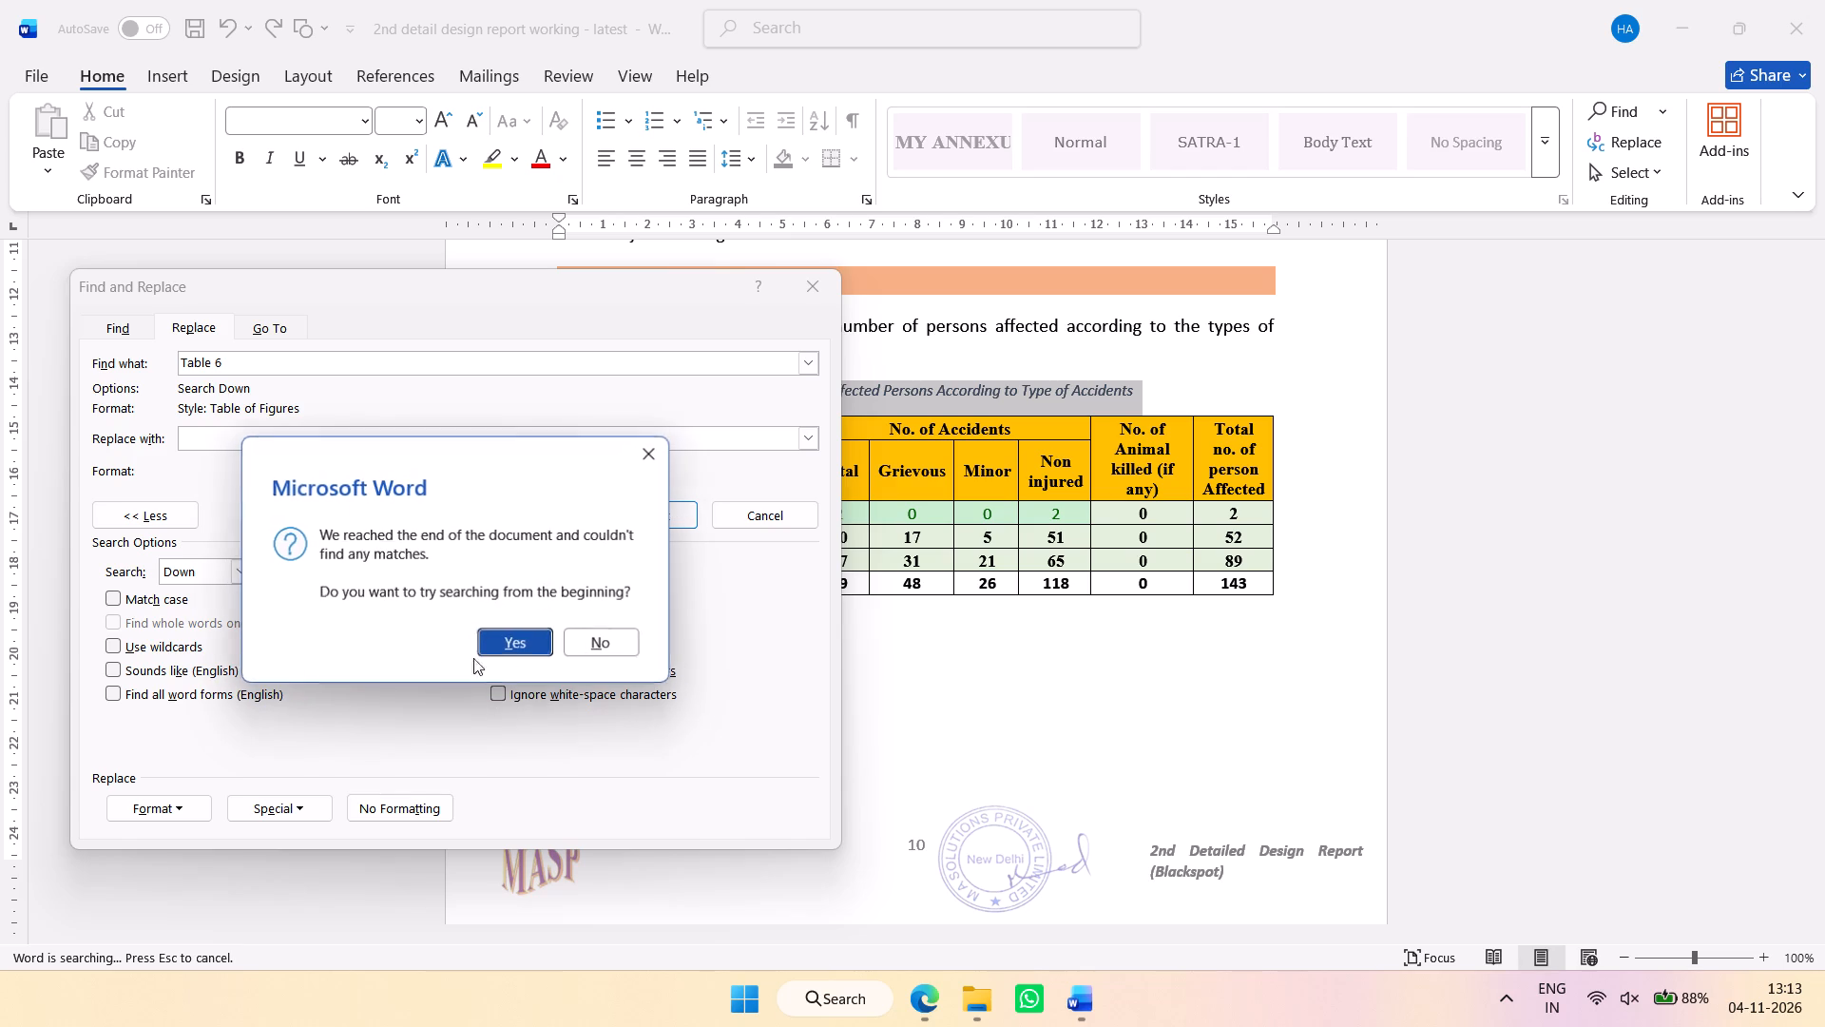
left_click(507, 645)
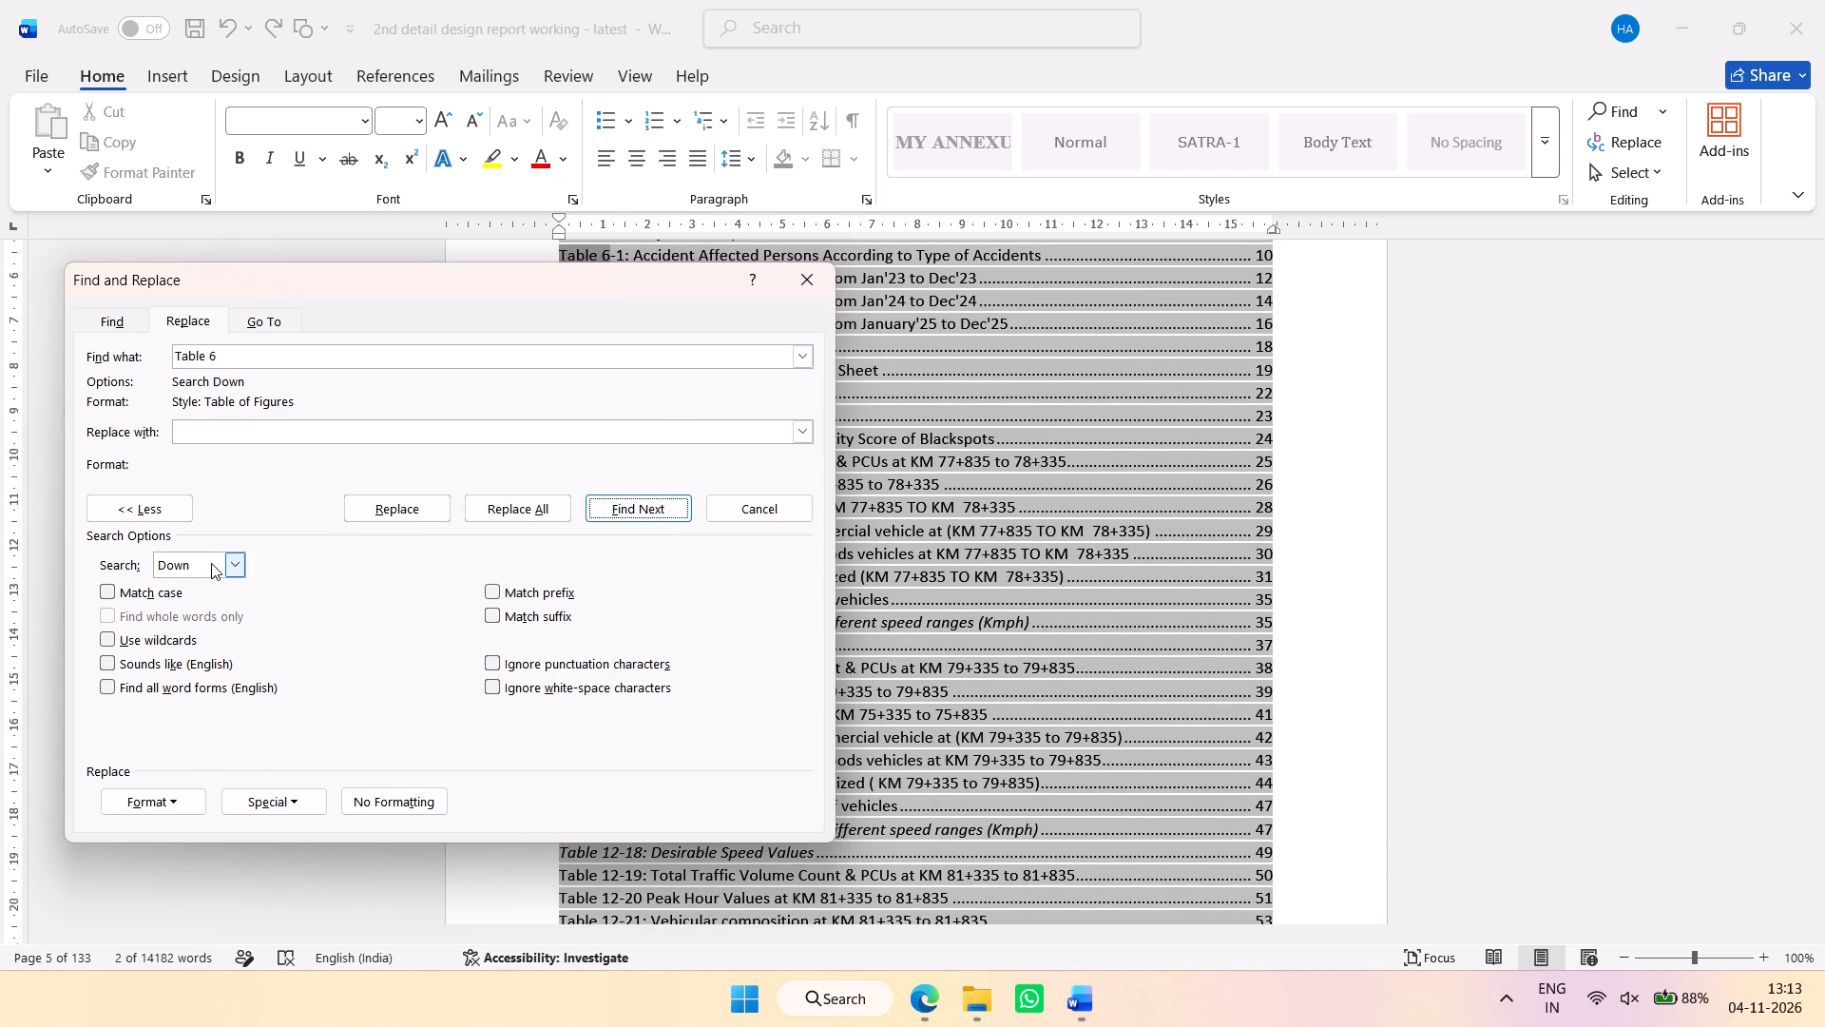
left_click(811, 294)
Select the Table 6-1 caption in the Crash Data Analysis section and check its font size.
left_click(1454, 397)
scroll(1455, 397, "down", 20)
scroll(1455, 397, "down", 18)
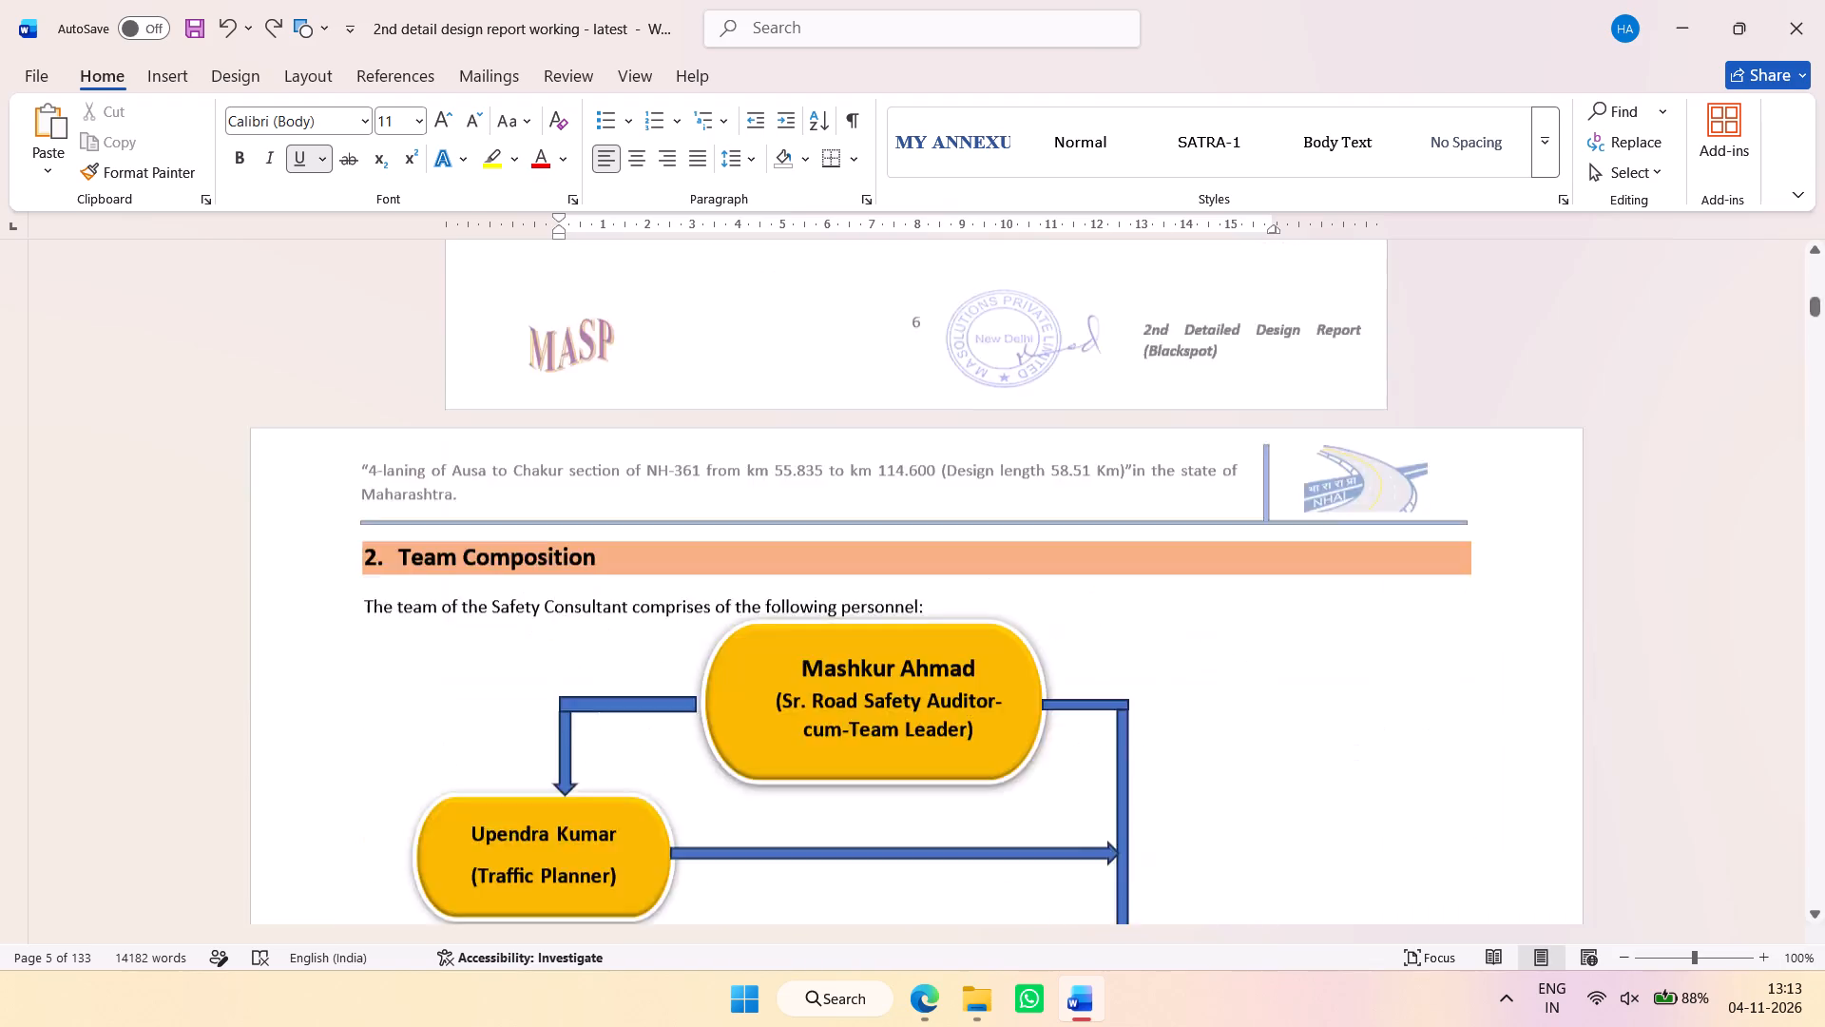
scroll(1198, 494, "down", 20)
scroll(1198, 494, "down", 15)
scroll(1162, 531, "up", 3)
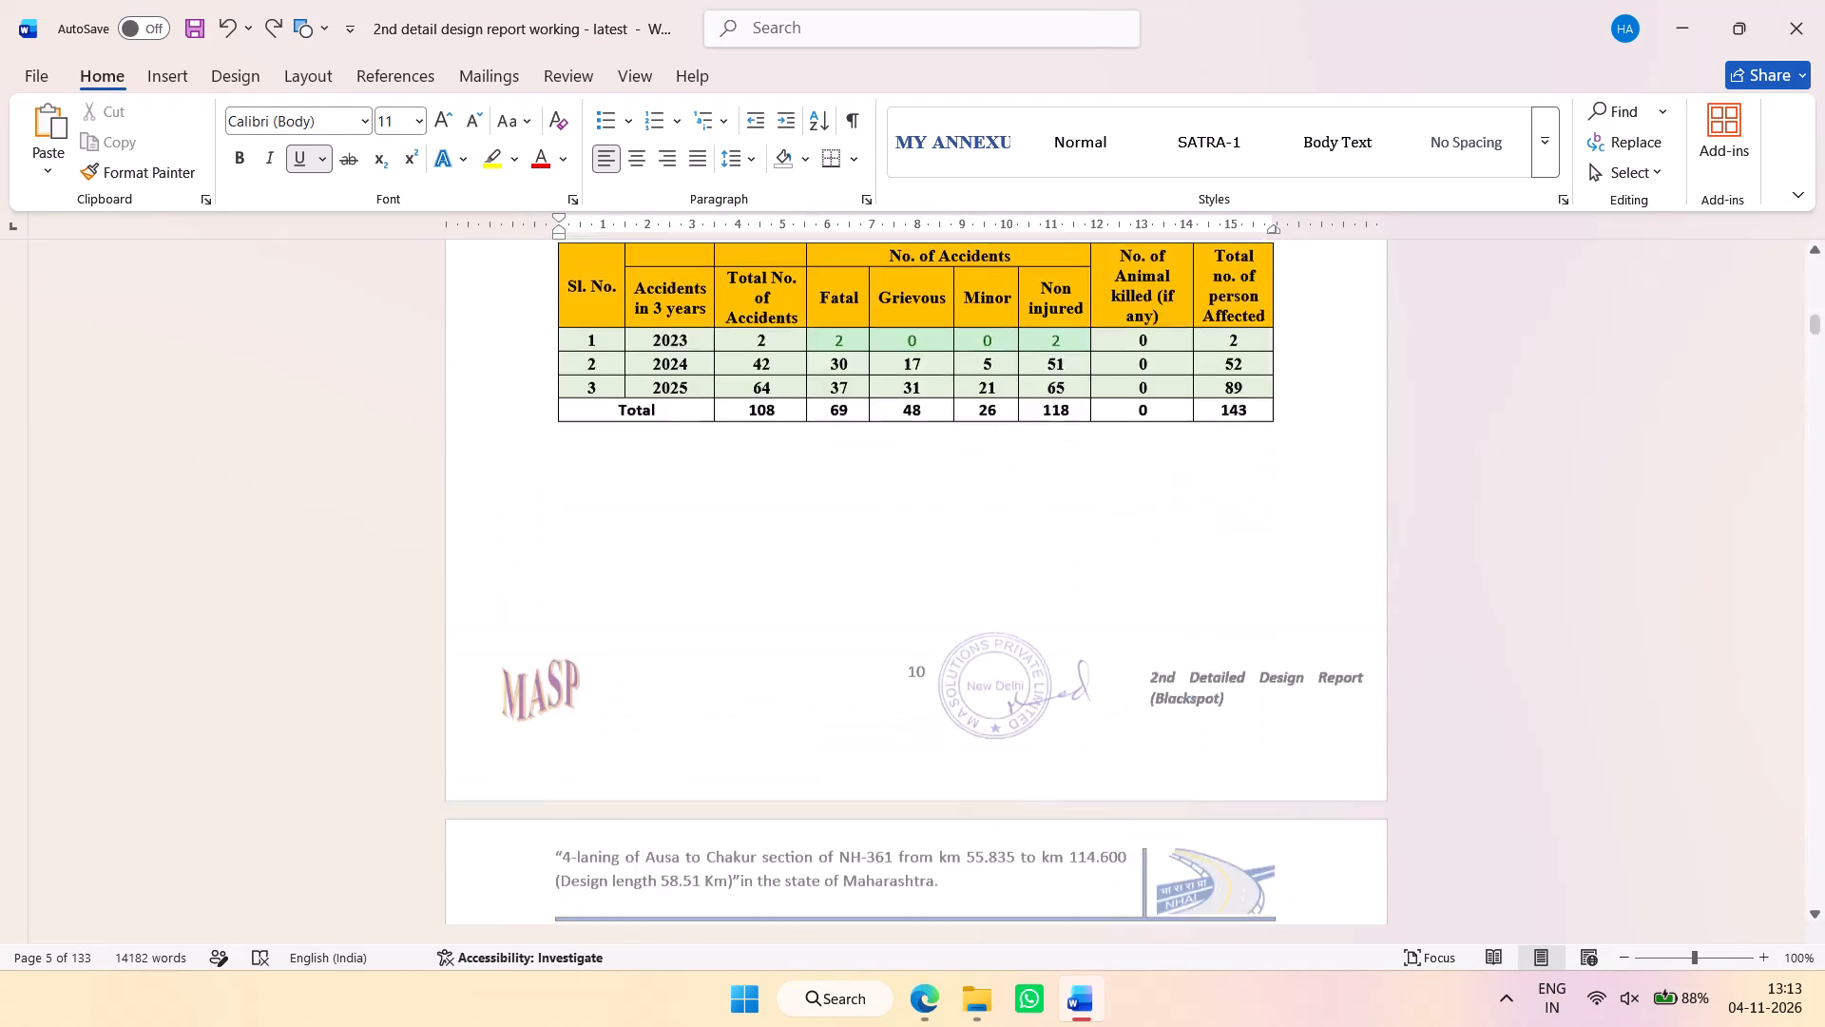
scroll(1162, 531, "up", 1)
left_click_drag(1138, 483, 760, 488)
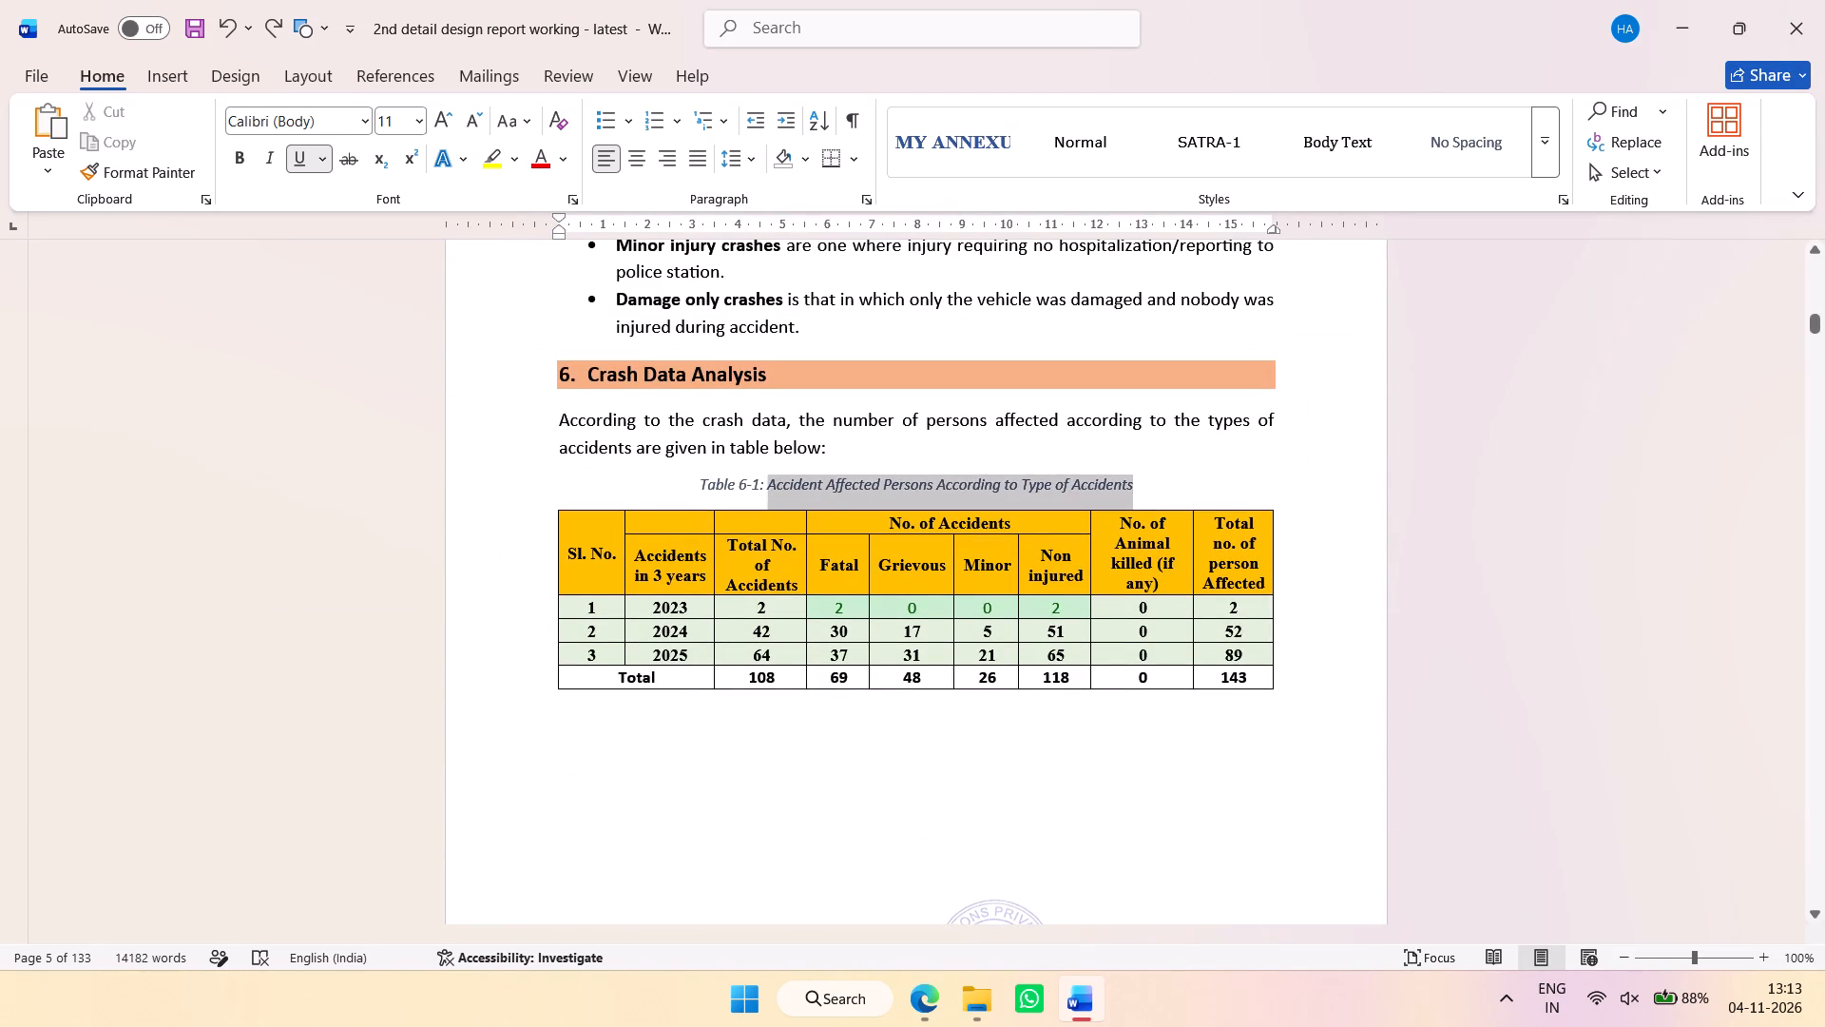
left_click_drag(760, 488, 704, 492)
scroll(918, 478, "down", 9)
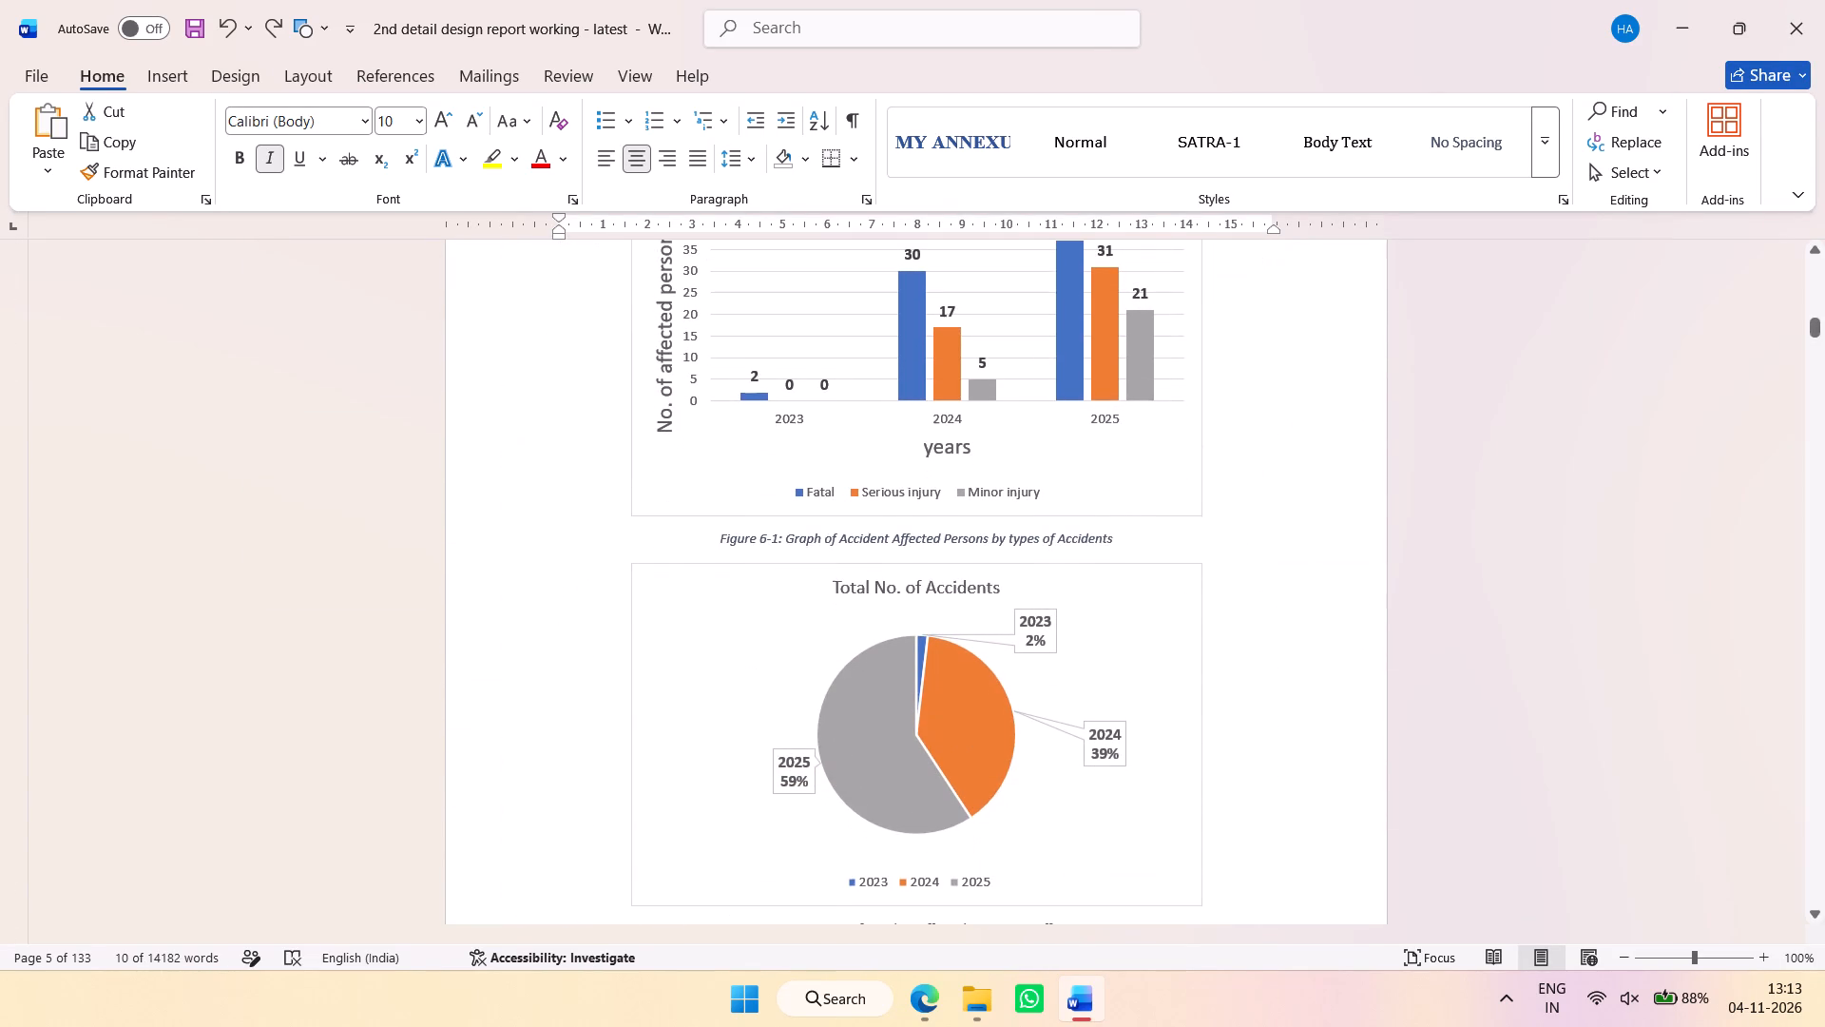
Increase the font size of the Figure 6-1 caption below the No. of Person Affected graph to 10.
left_click_drag(1110, 544, 732, 541)
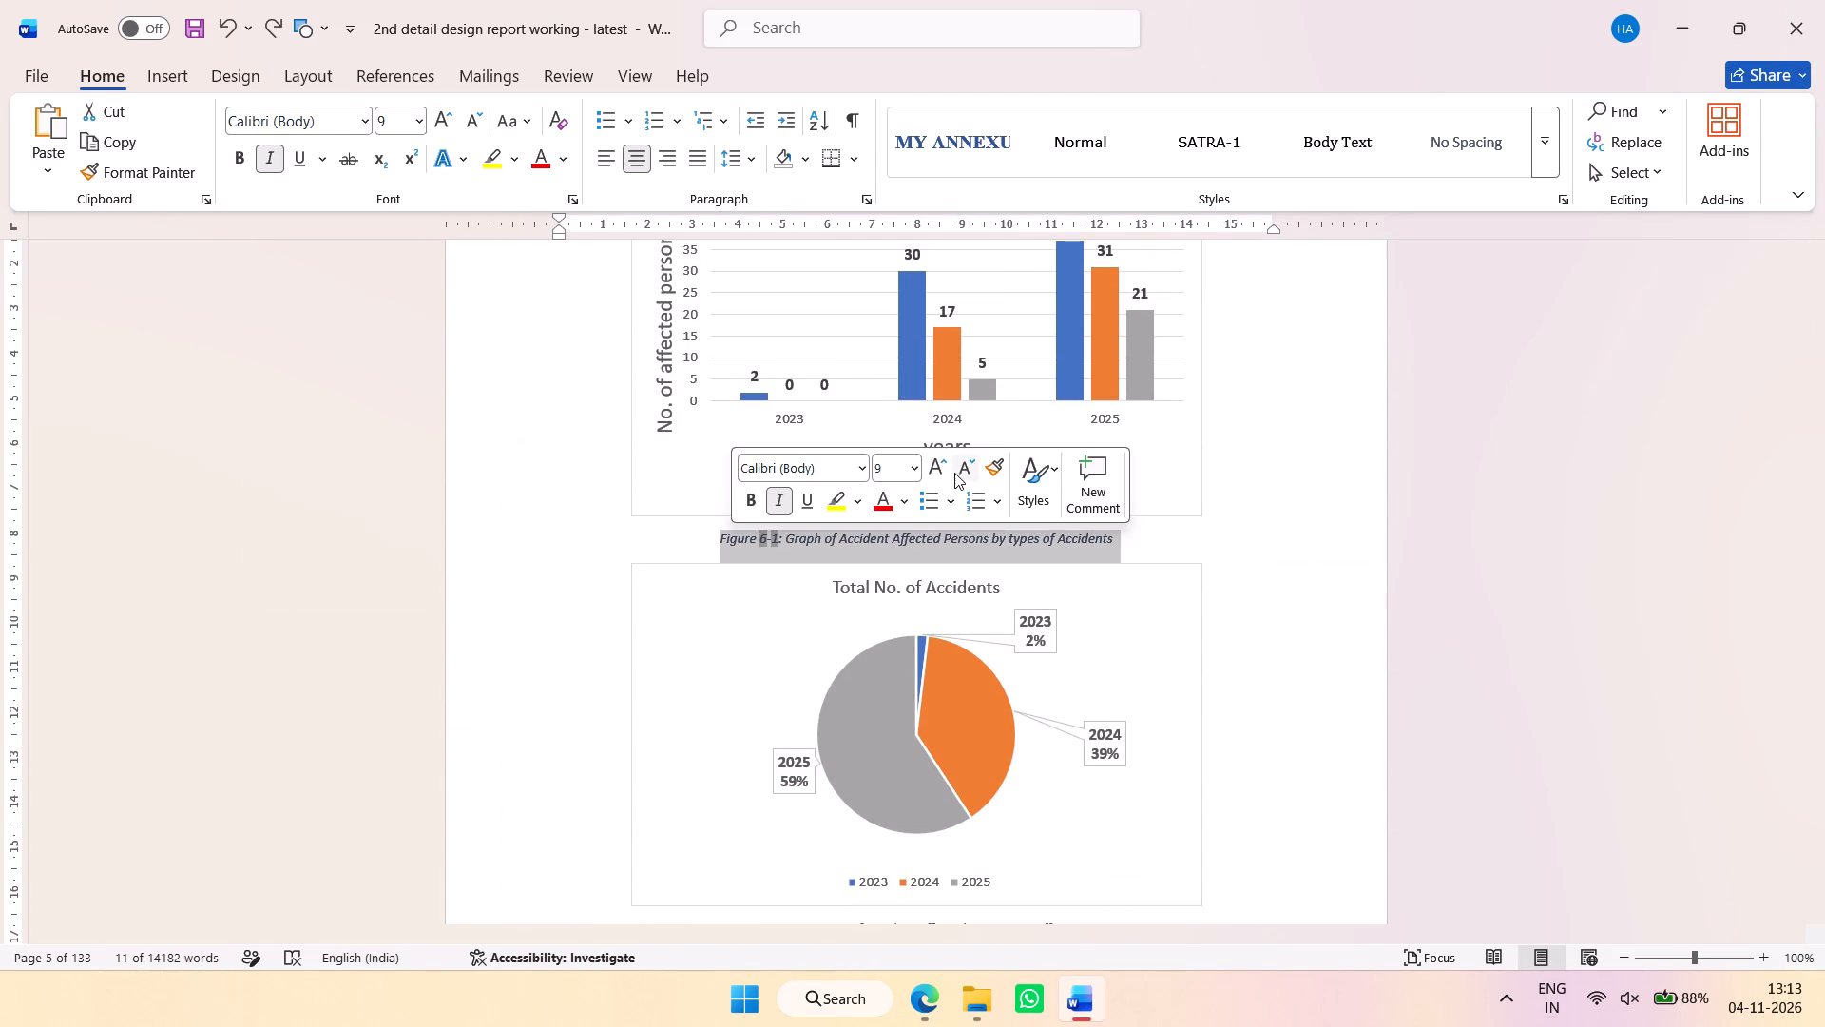
left_click(938, 468)
Go through the report from its beginning and check the font size of the Table 3-1 Project Description caption.
scroll(963, 634, "down", 1)
scroll(963, 634, "up", 5)
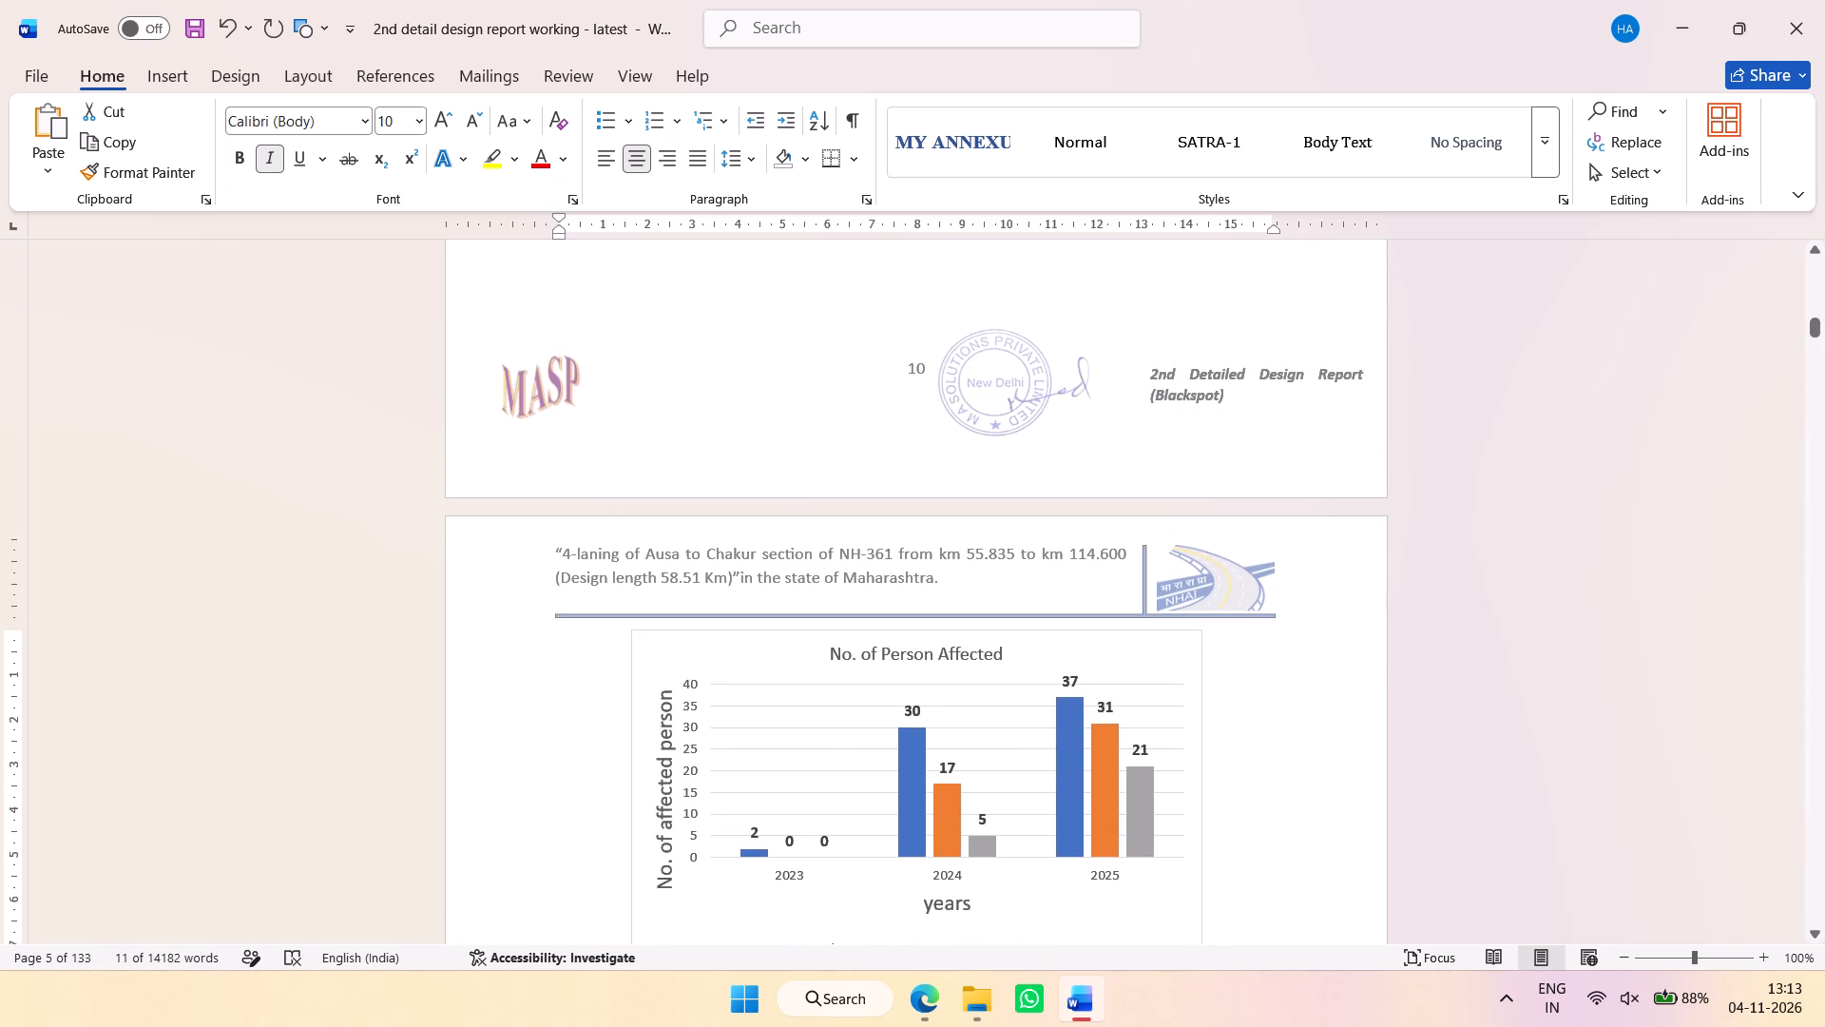
scroll(949, 612, "up", 8)
left_click_drag(1817, 333, 1812, 226)
scroll(1160, 583, "down", 4)
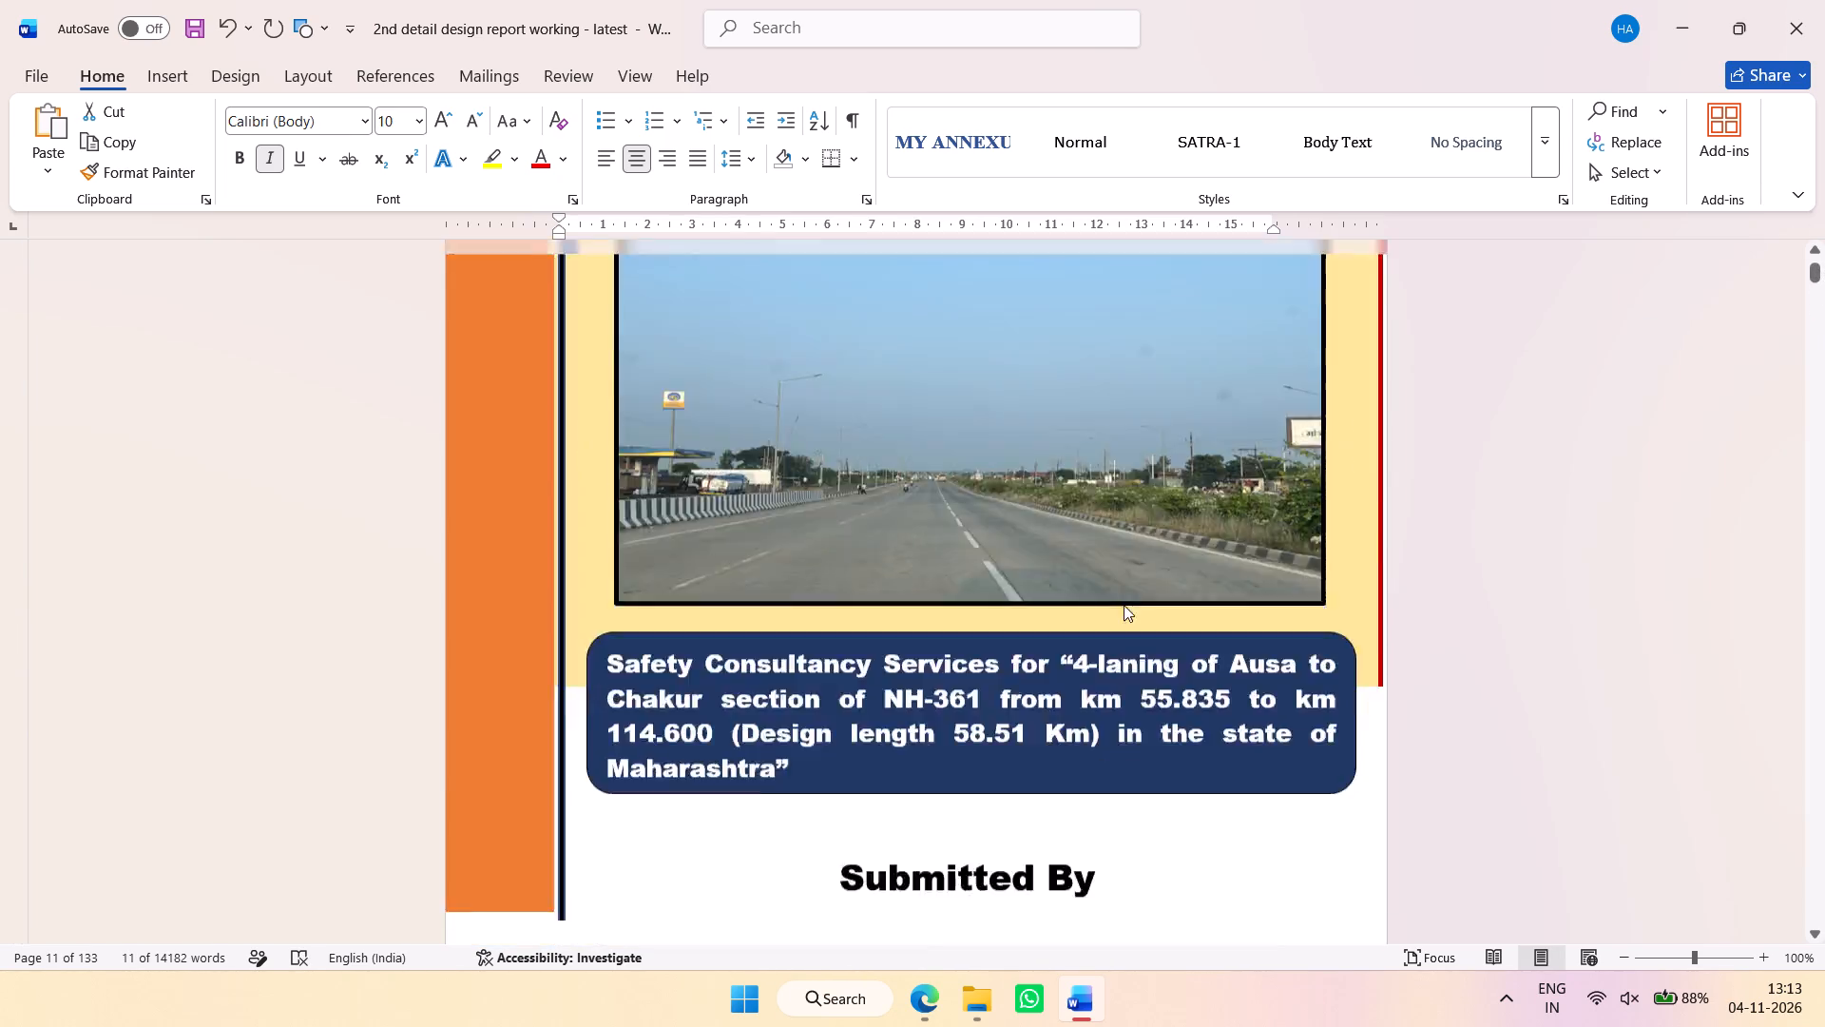
scroll(1124, 605, "down", 20)
scroll(1124, 605, "down", 8)
scroll(979, 620, "down", 17)
scroll(961, 612, "down", 11)
scroll(955, 610, "down", 15)
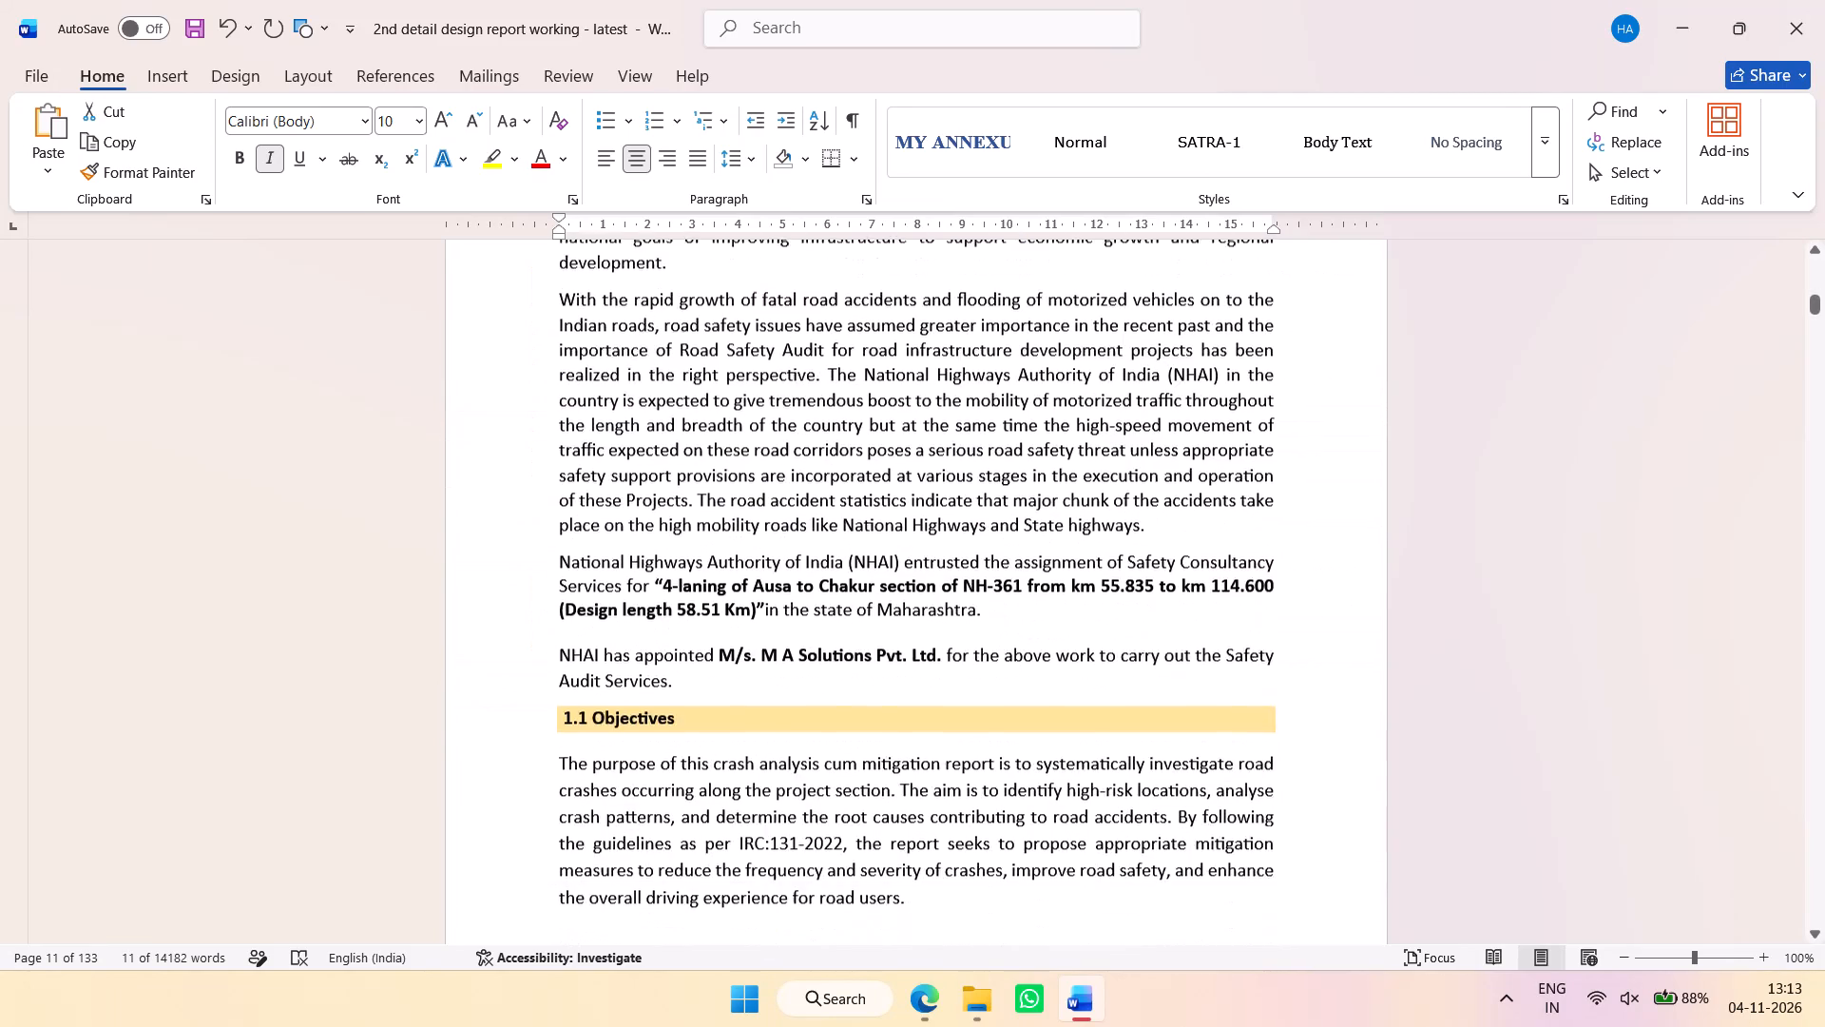
scroll(951, 607, "down", 20)
scroll(952, 612, "up", 3)
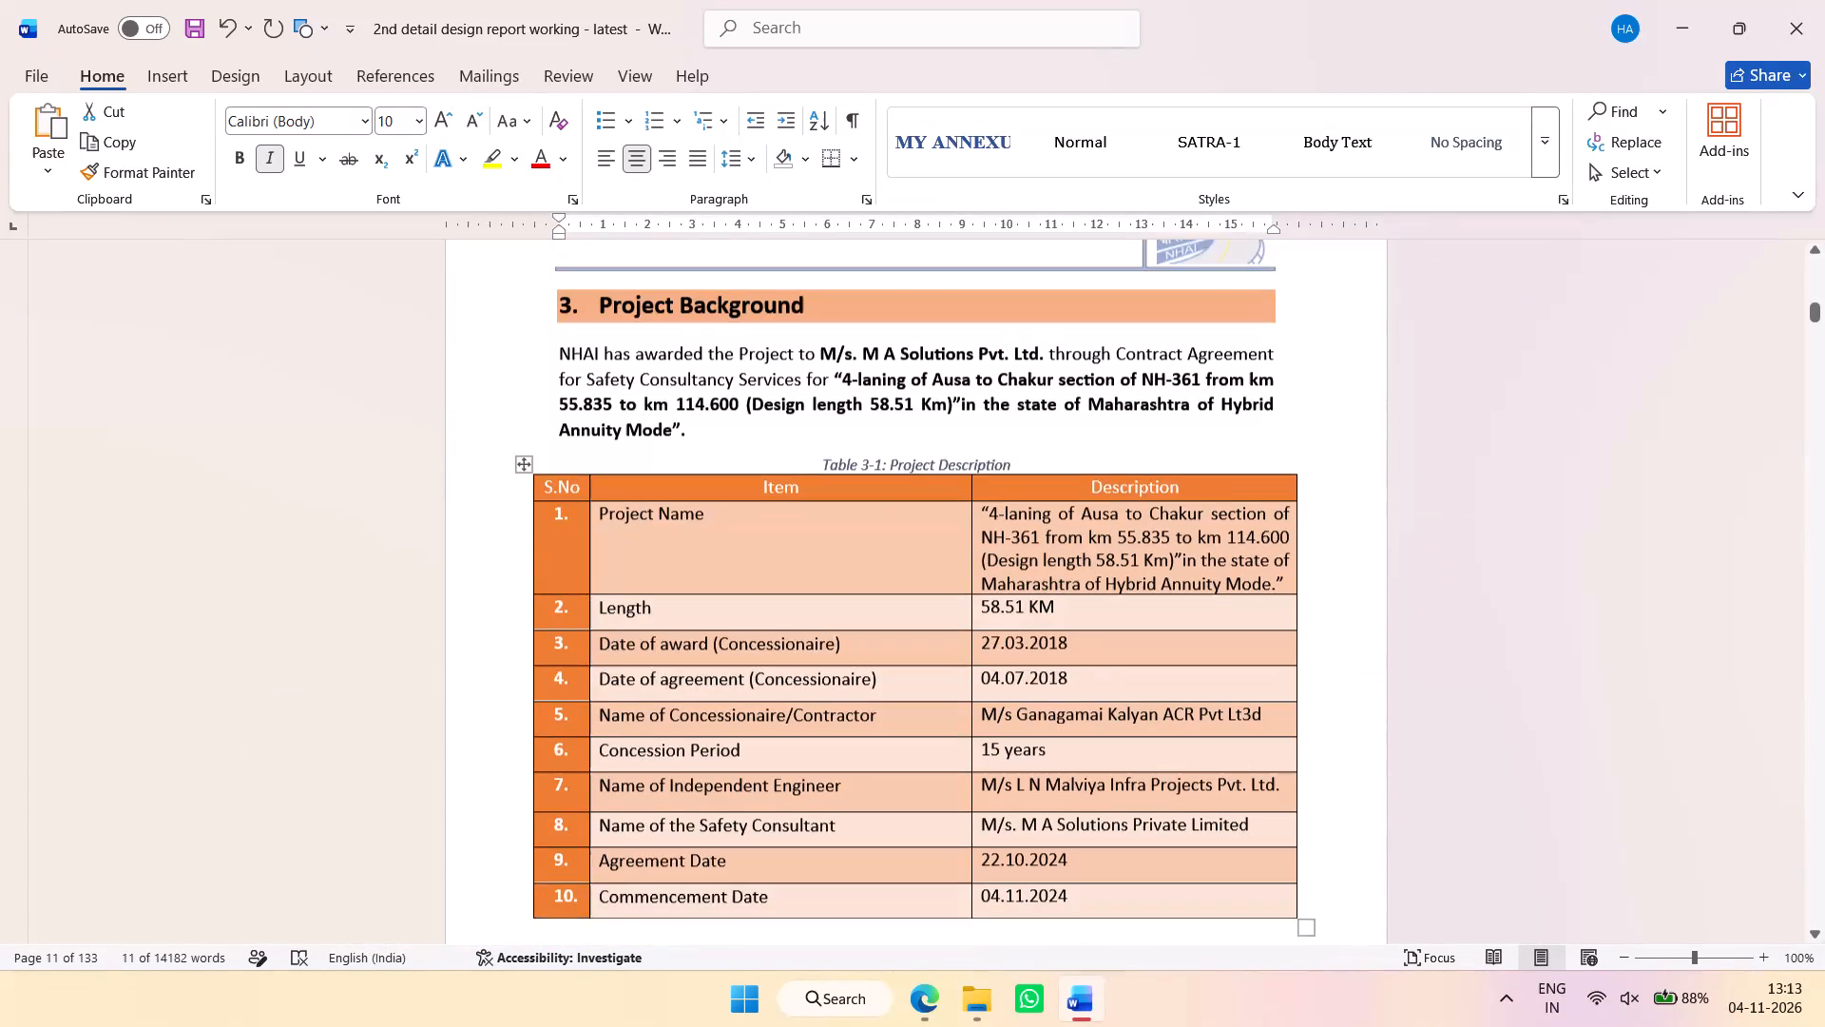
left_click_drag(1029, 479, 848, 469)
Increase the font size of the Figure 3-1 Project Location Map caption to 10.
scroll(967, 581, "down", 4)
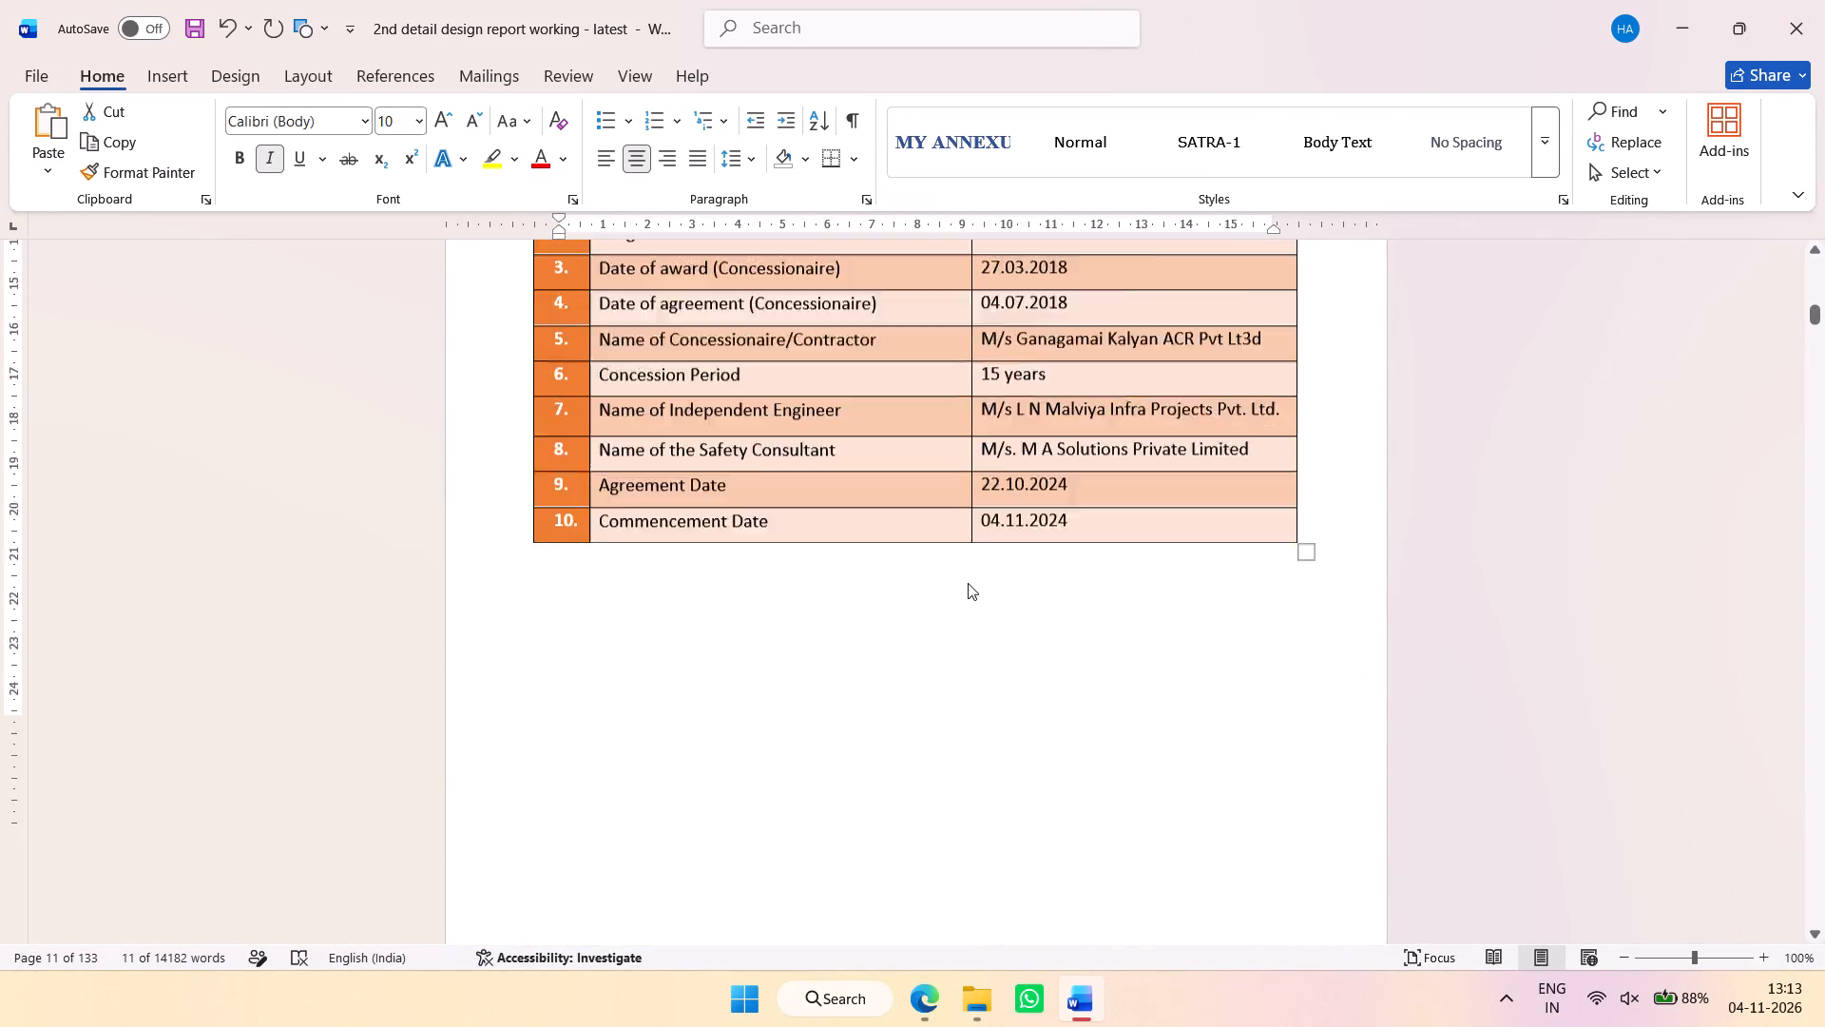
scroll(968, 583, "down", 11)
left_click_drag(1017, 417, 834, 411)
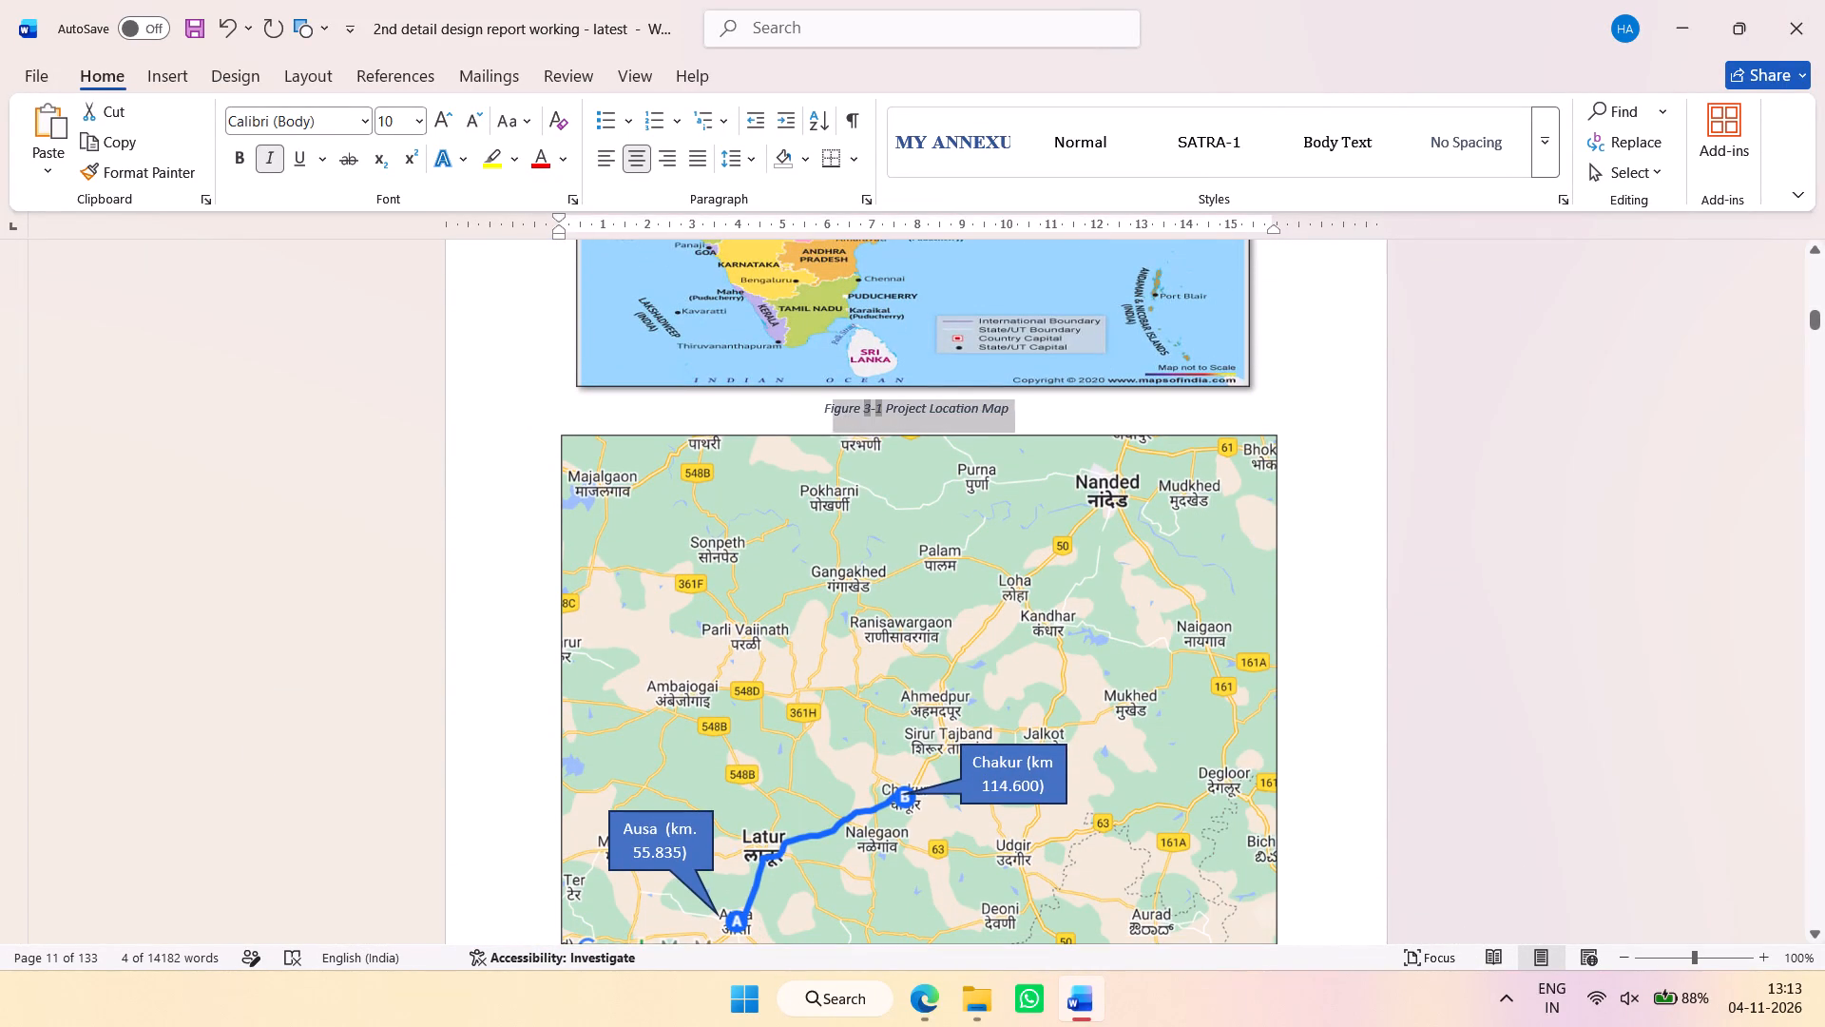
left_click_drag(834, 411, 832, 411)
left_click(1040, 337)
Check the font sizes of the Figure 3-2, Table 6-1 and Figure 6-1 captions.
scroll(1073, 573, "down", 5)
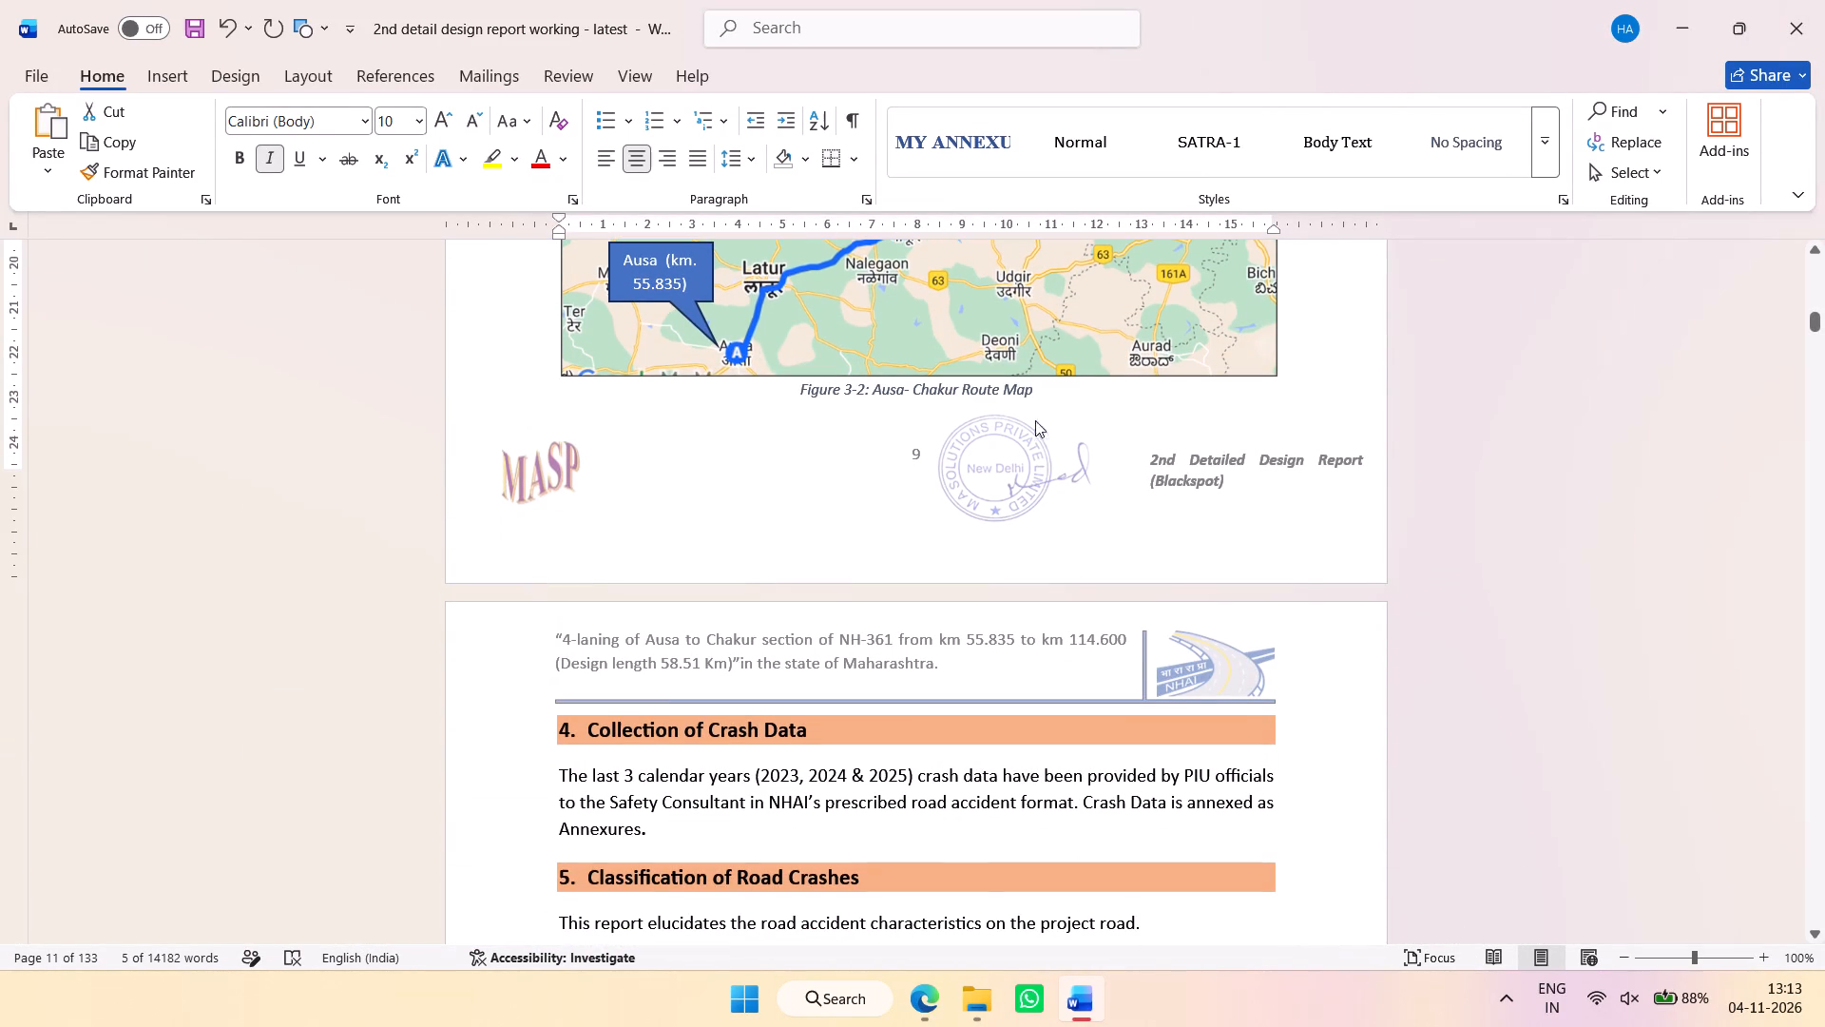
left_click_drag(1058, 386, 813, 382)
scroll(988, 520, "down", 6)
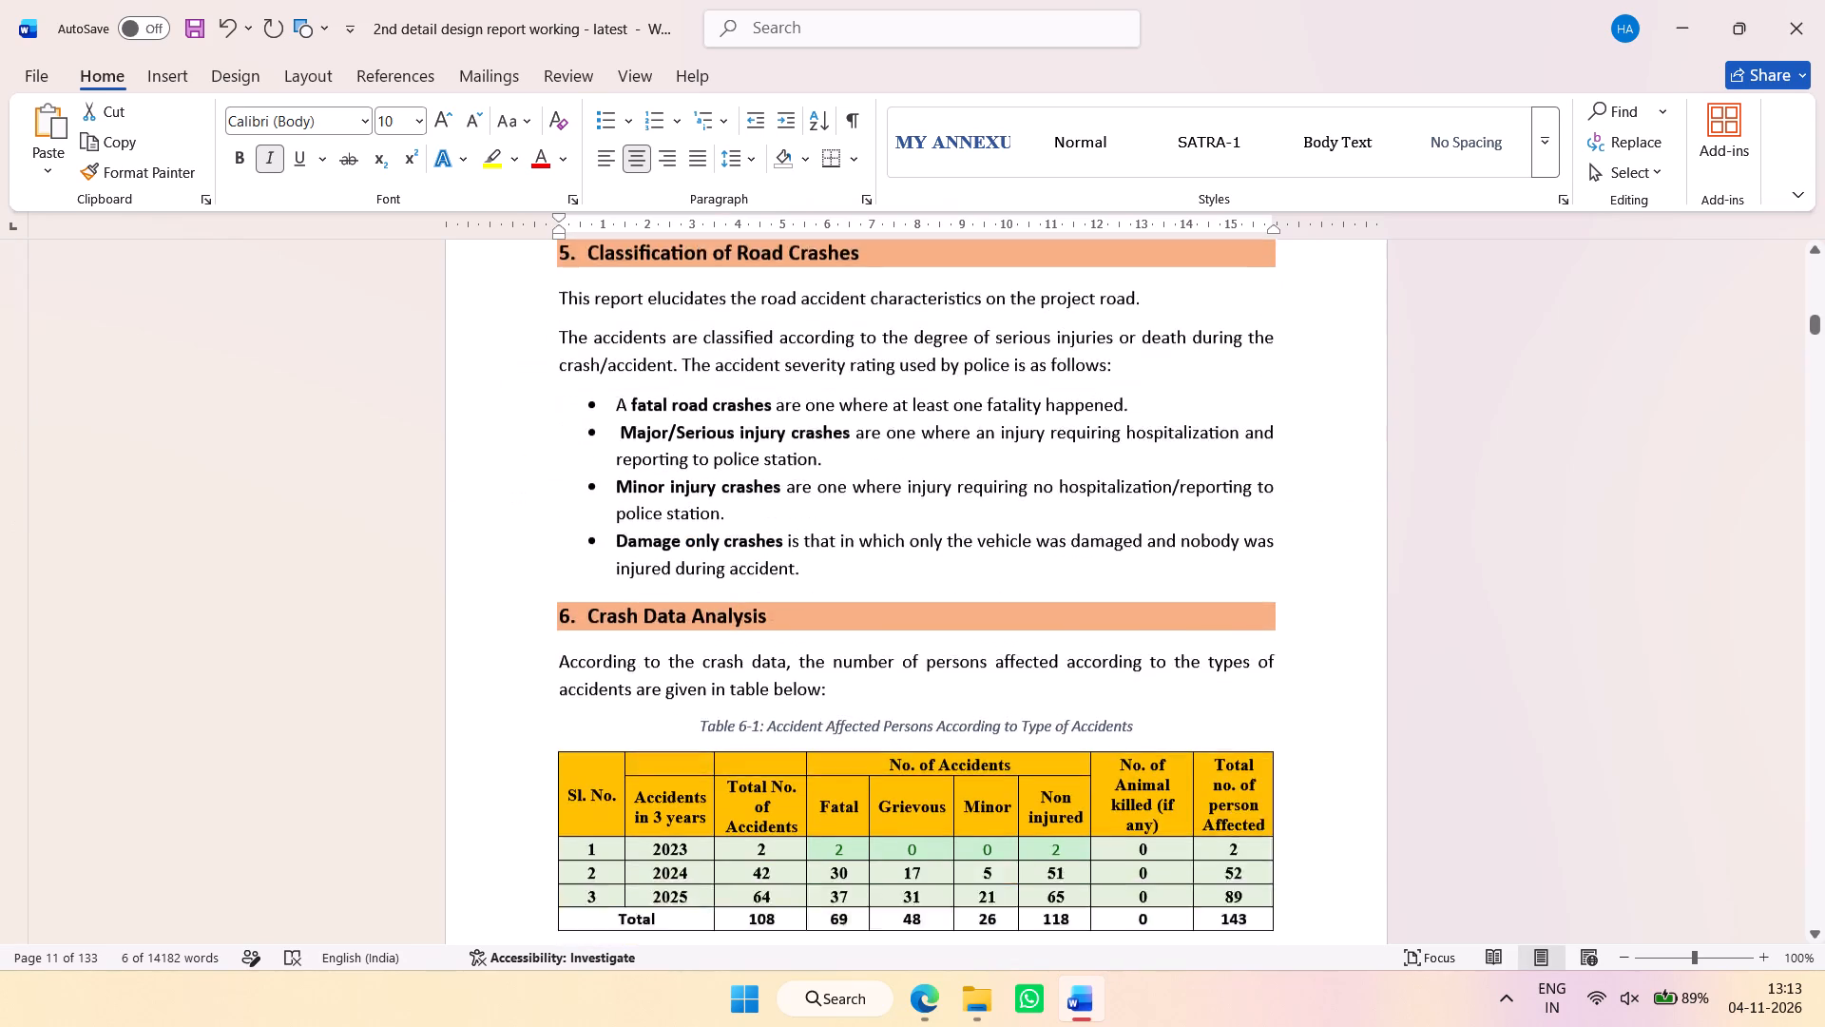
scroll(981, 531, "down", 3)
left_click_drag(1137, 322, 727, 325)
scroll(1031, 468, "down", 7)
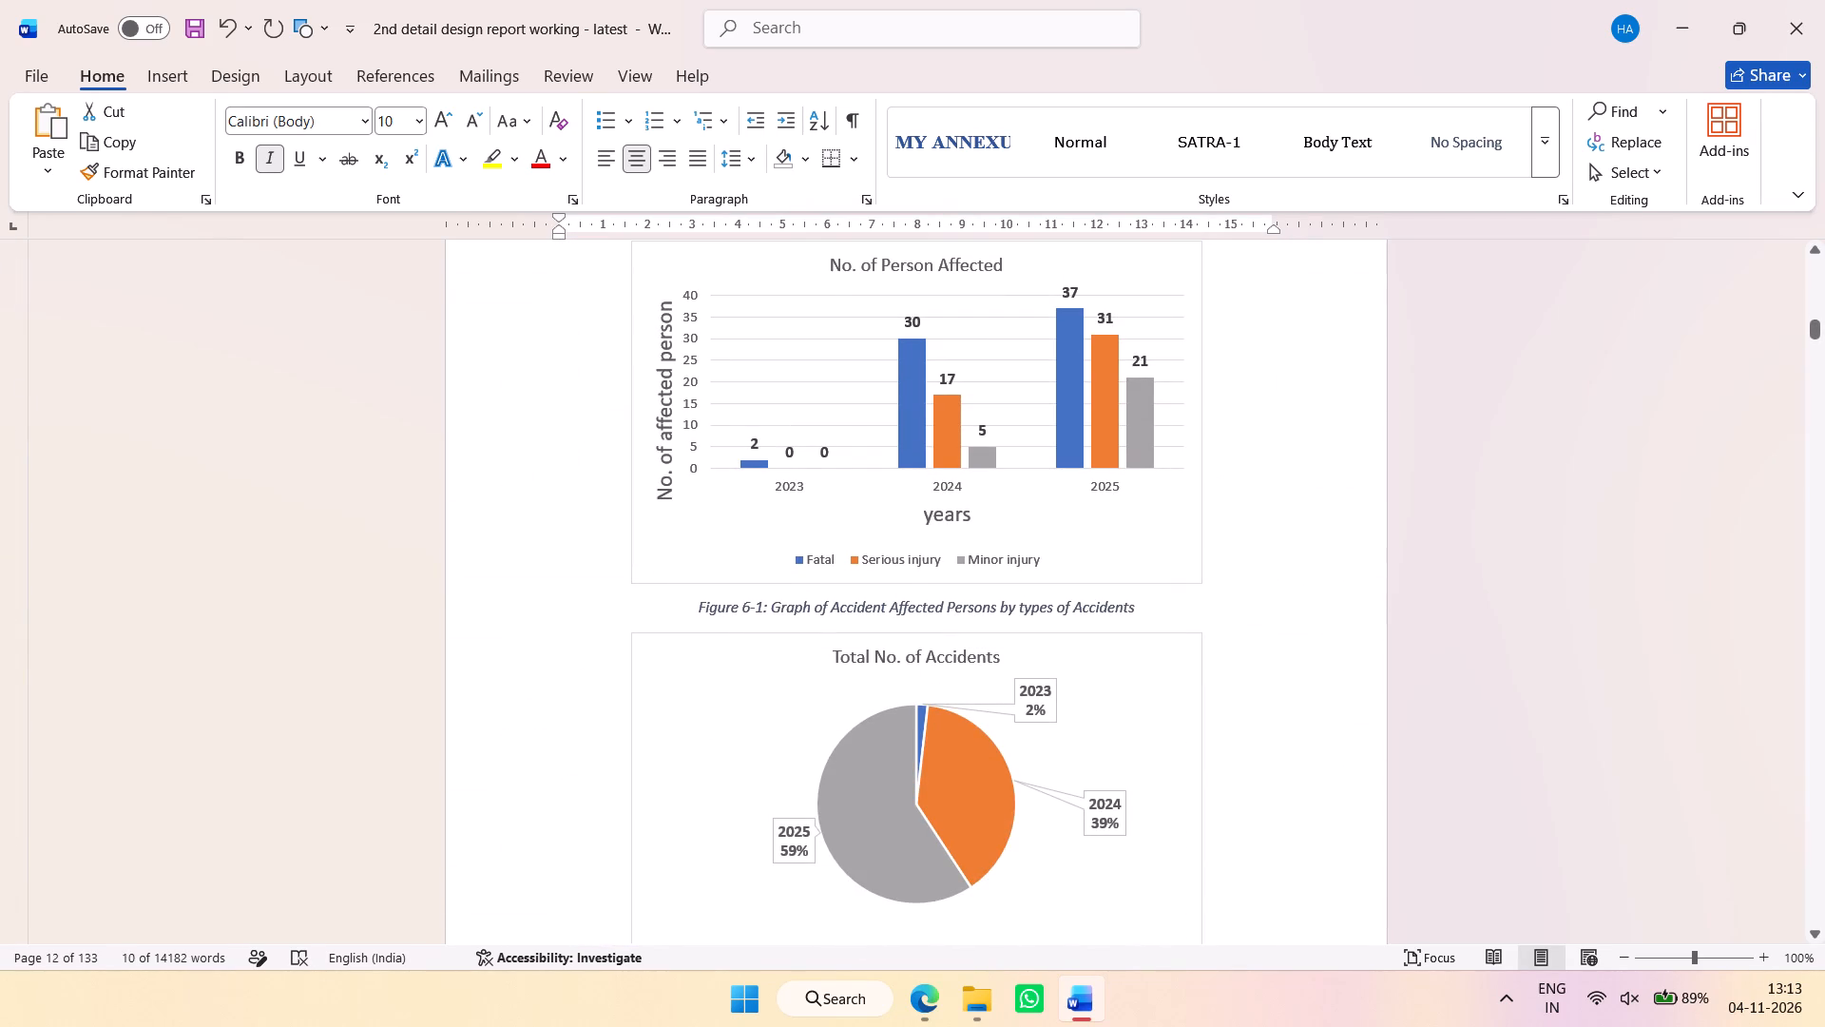
left_click_drag(1143, 607, 710, 607)
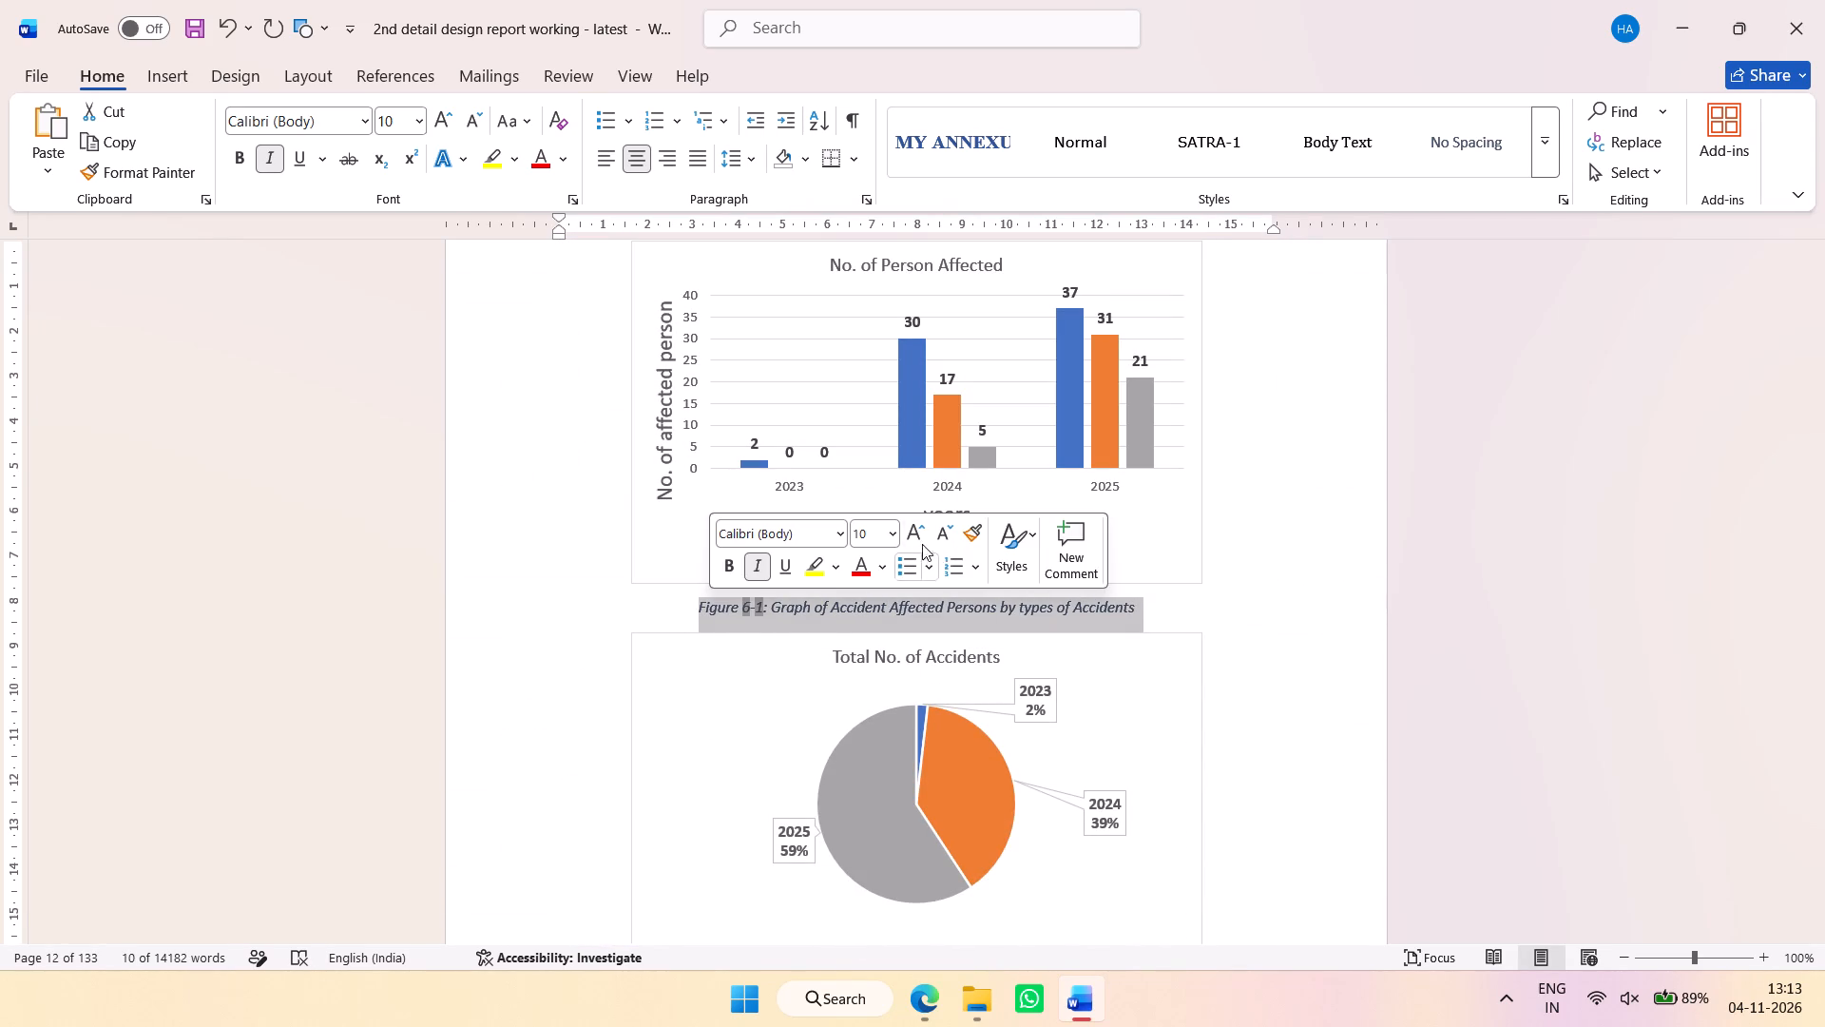
Increase the font size of the Figure 6-2 caption and the Table 6-2 caption above the 2023 monthly table to 10.
scroll(1066, 542, "down", 5)
left_click_drag(1138, 429, 709, 435)
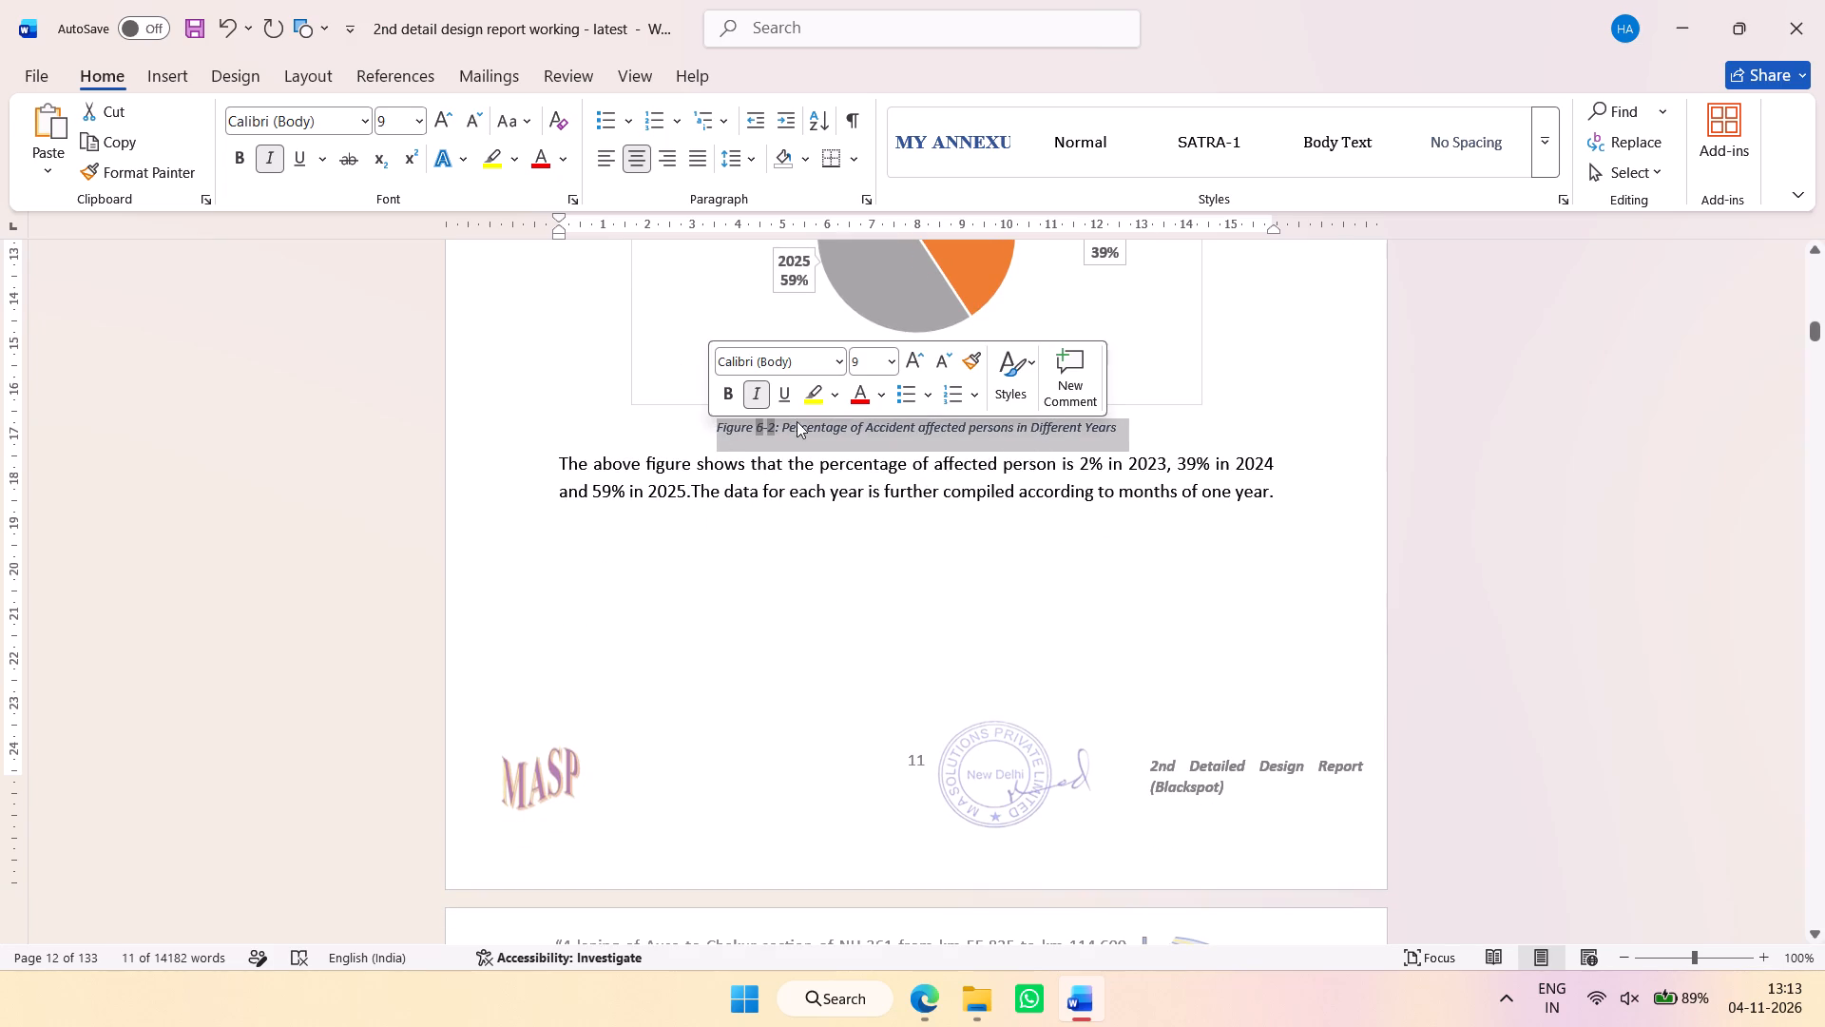
left_click(917, 355)
scroll(978, 504, "down", 7)
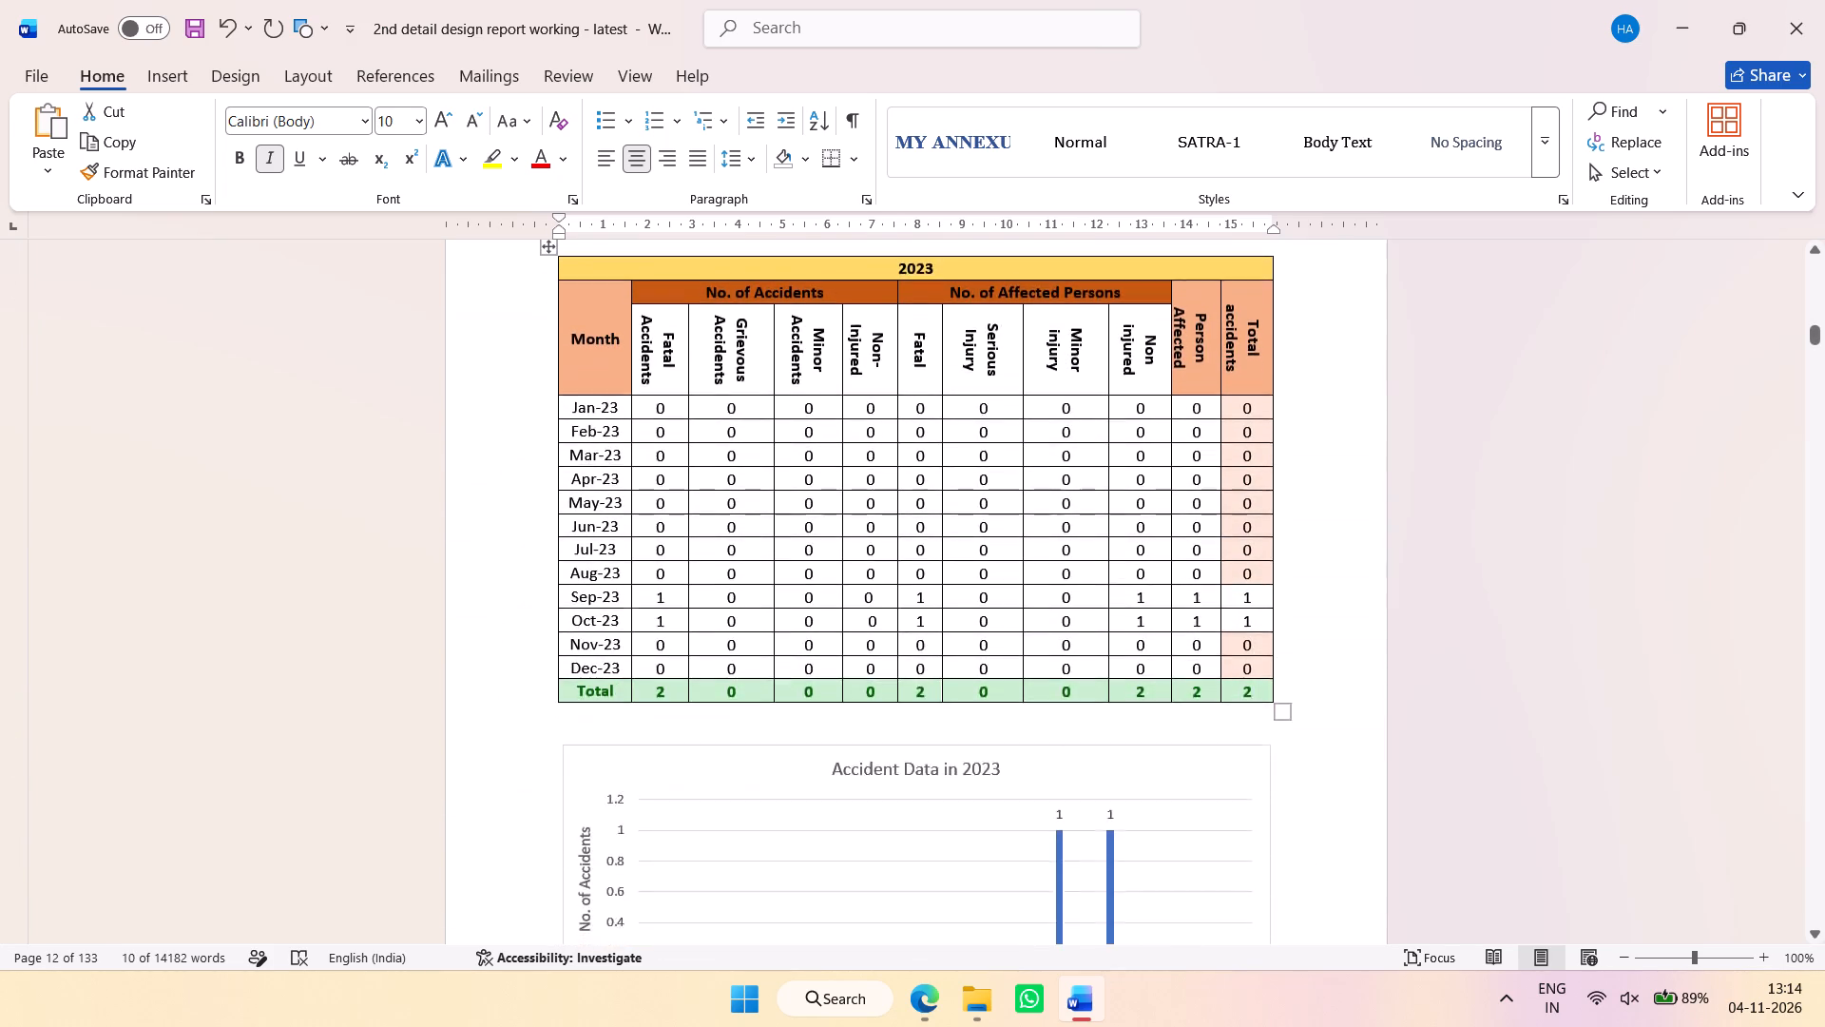
scroll(998, 439, "up", 1)
left_click_drag(1106, 346, 758, 352)
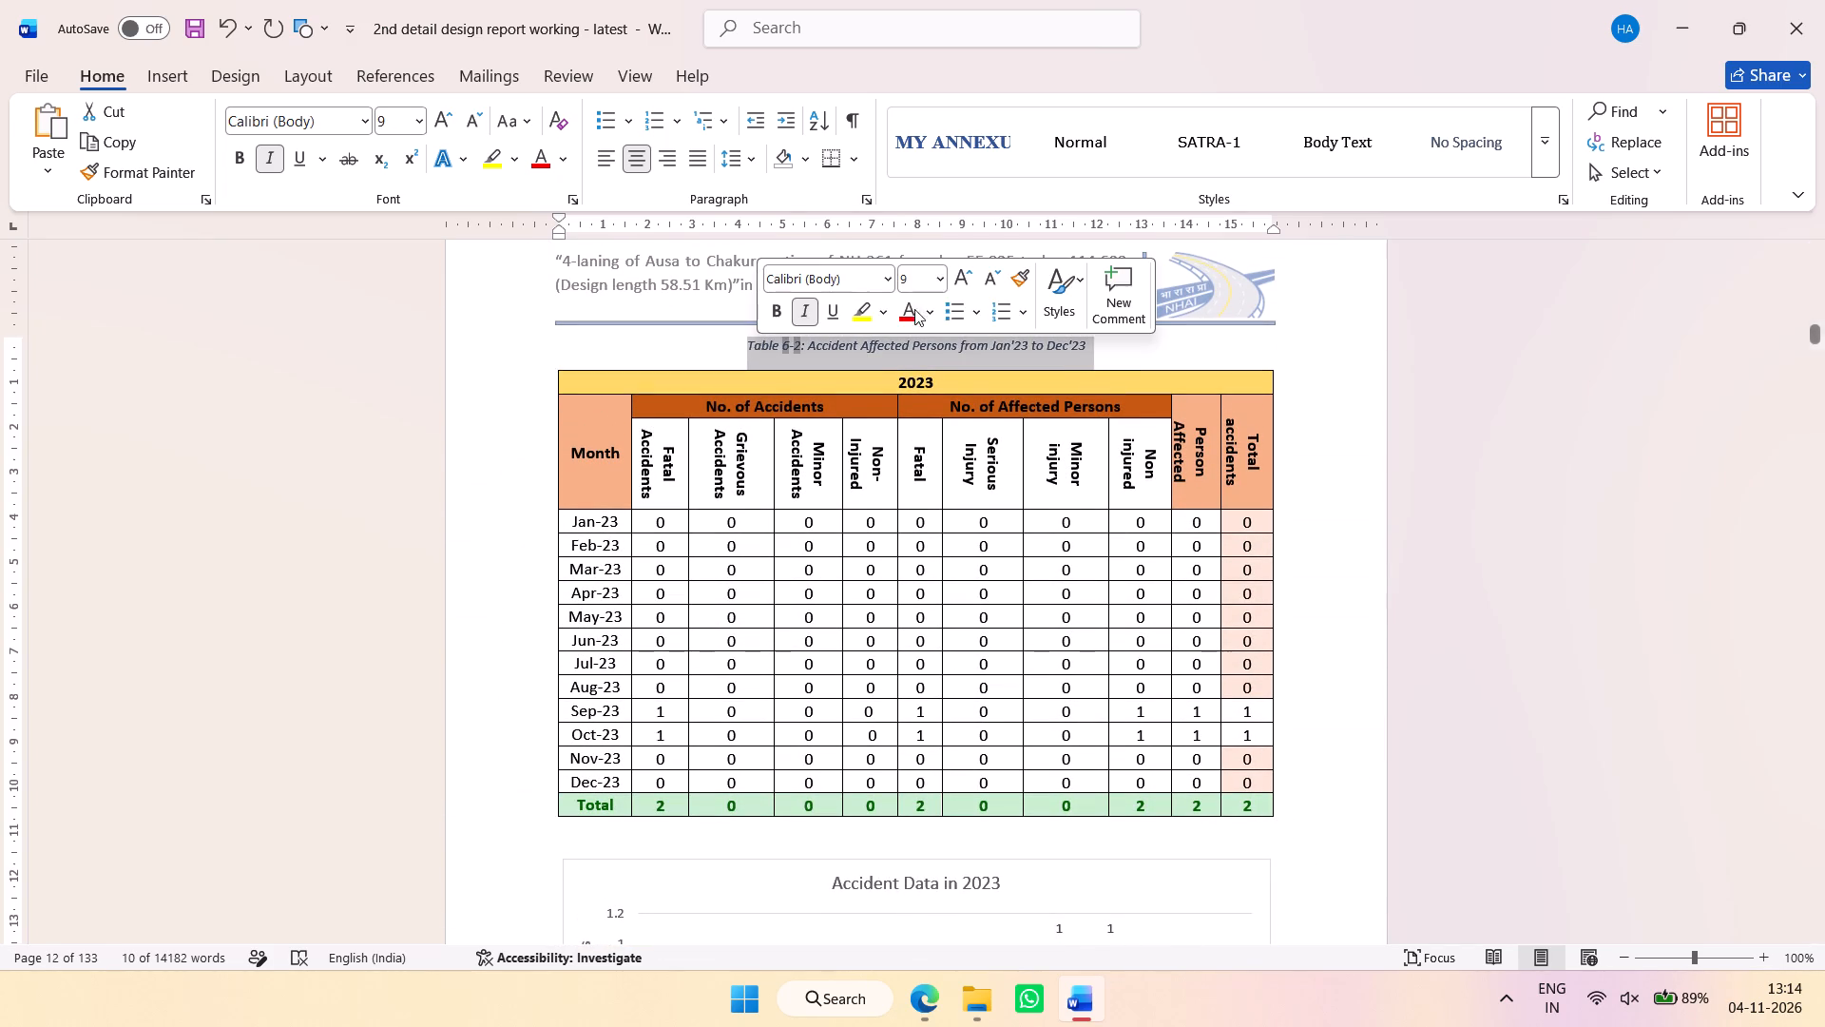
left_click(958, 278)
Increase the font size of the Figure 6-3 and Figure 6-4 captions under the 2023 accident graph and pie chart to 10.
scroll(1011, 610, "down", 5)
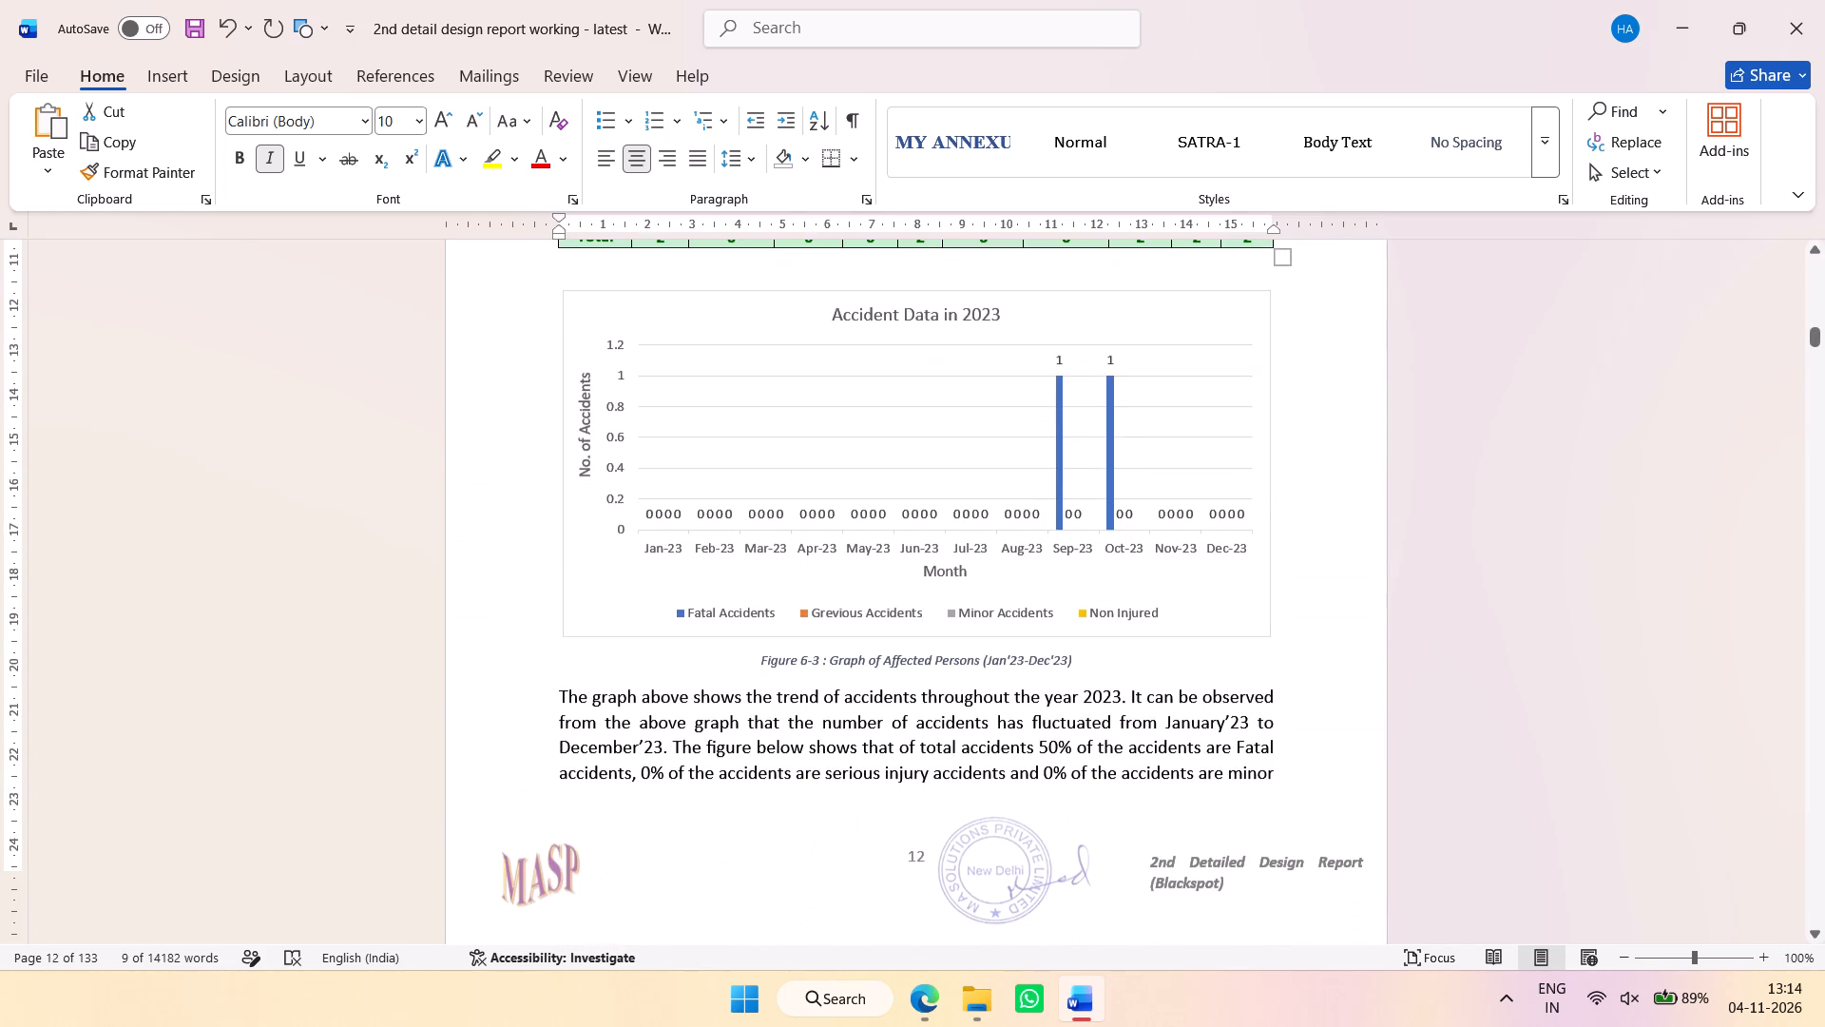
left_click_drag(1099, 659, 759, 659)
left_click(972, 588)
scroll(1009, 474, "down", 3)
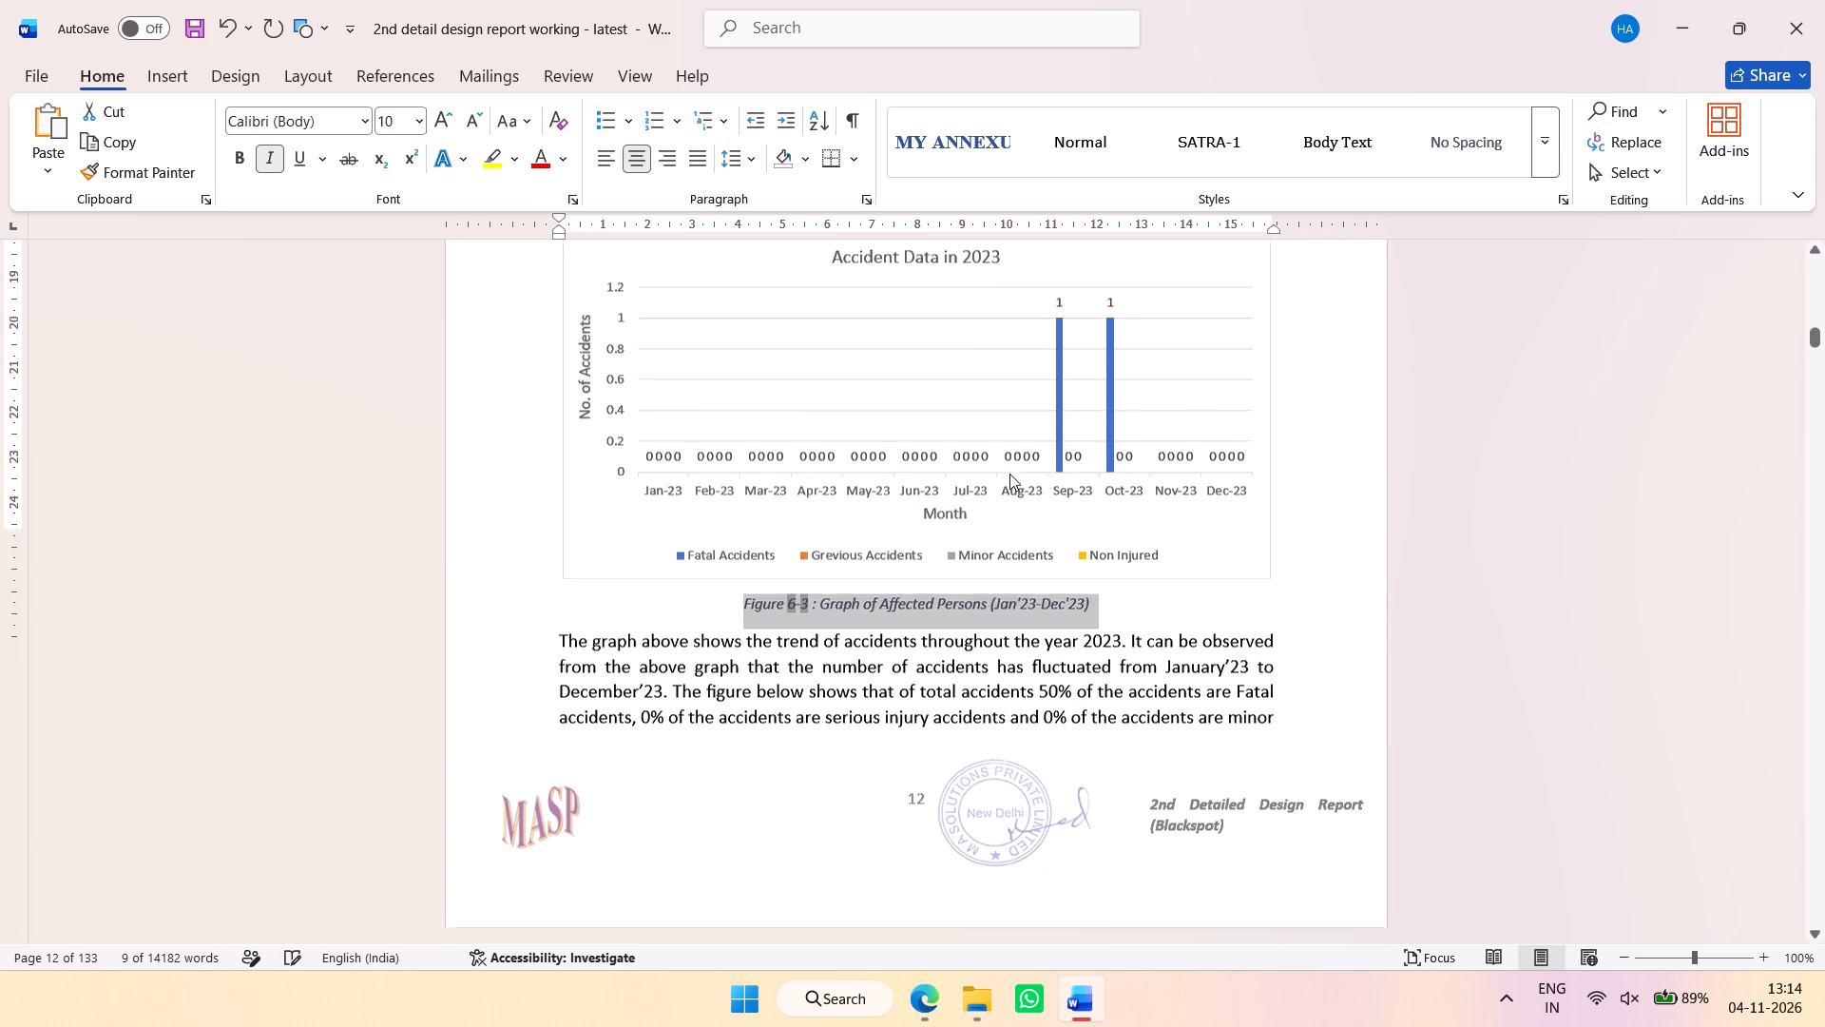
scroll(1009, 474, "down", 3)
scroll(1039, 592, "down", 1)
left_click_drag(1122, 764, 748, 753)
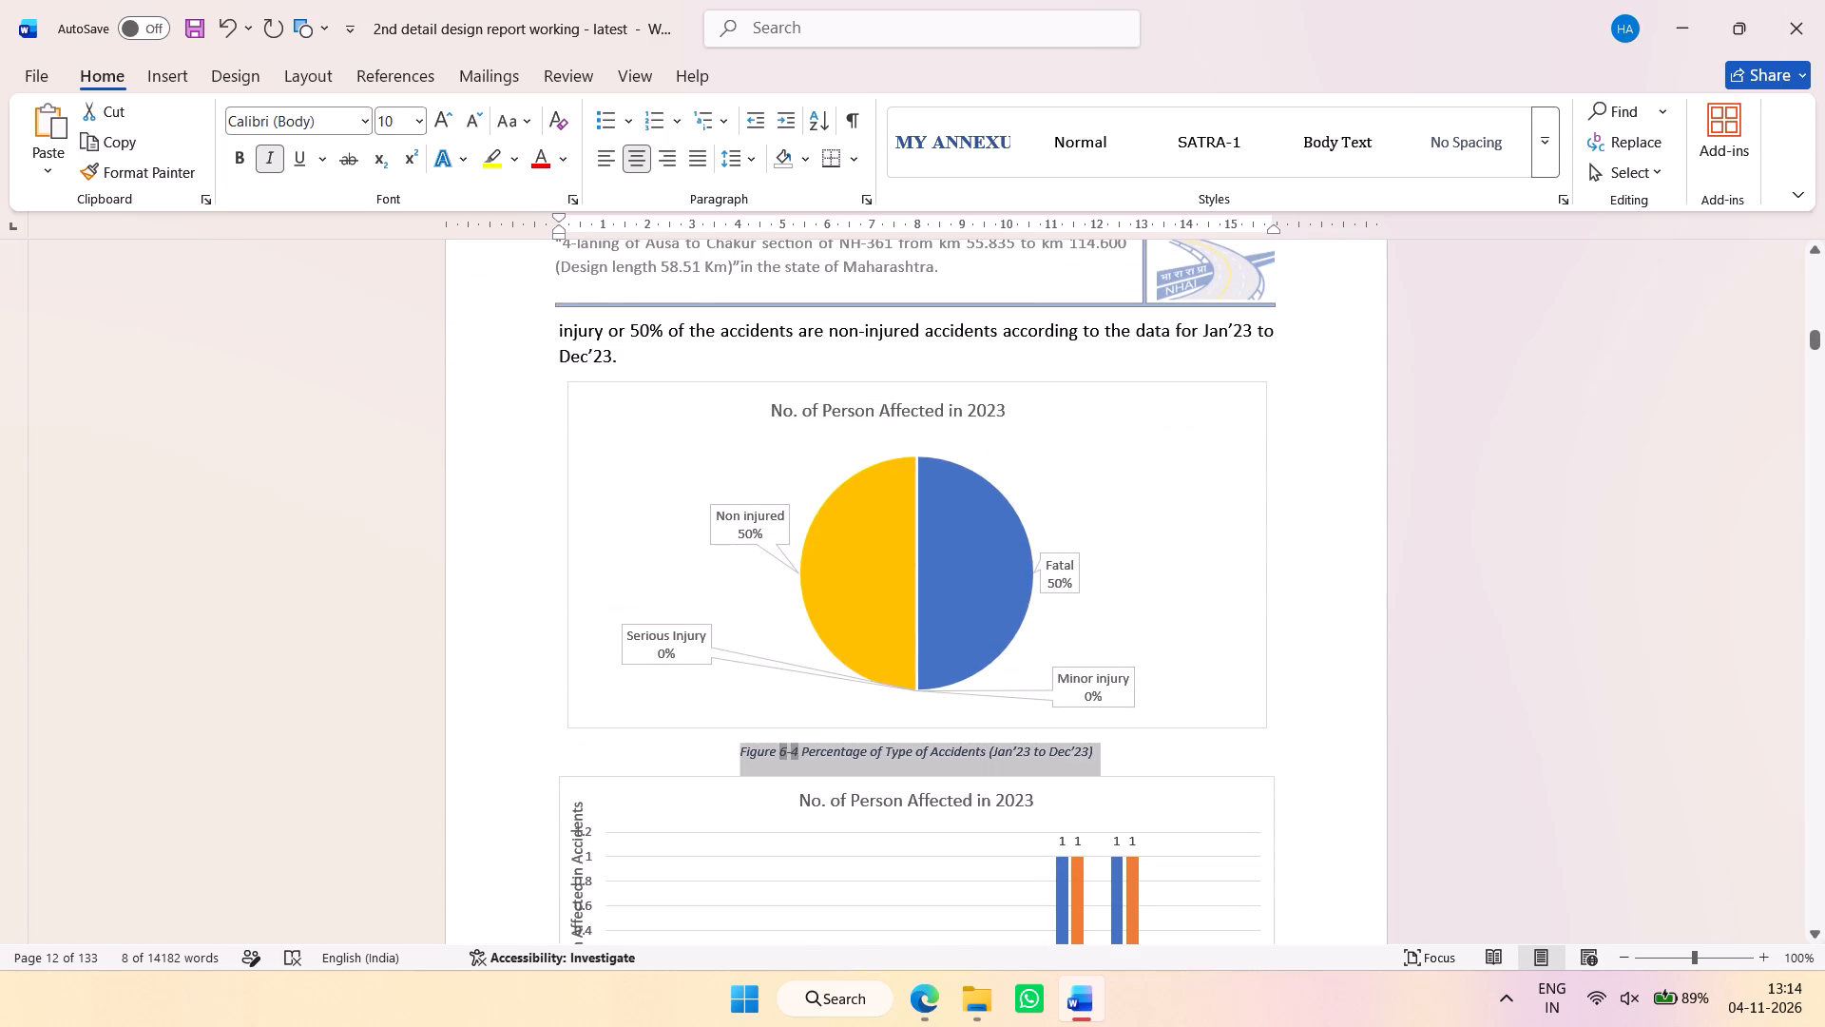
left_click_drag(748, 753, 747, 753)
left_click(948, 679)
Increase the font size of the Figure 6-5 caption and the Table 6-3 caption above the 2024 monthly table to 10.
scroll(1011, 523, "down", 4)
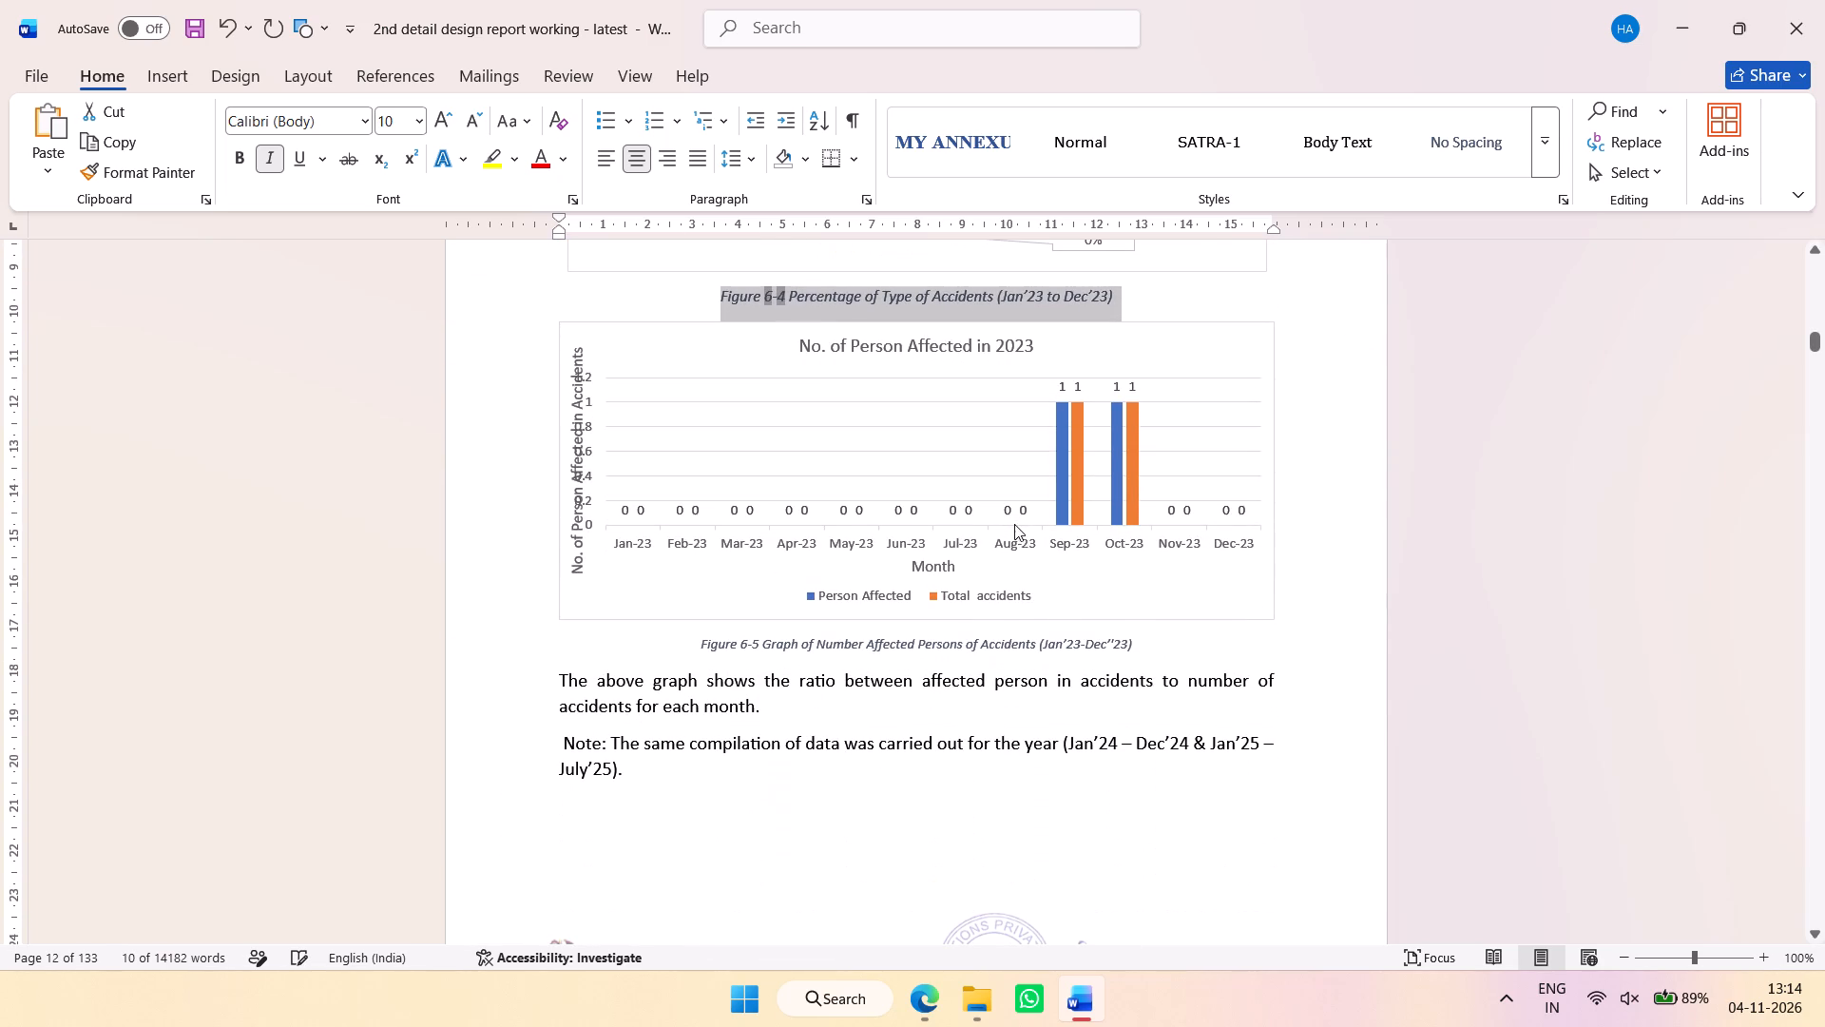
left_click_drag(1156, 645, 711, 647)
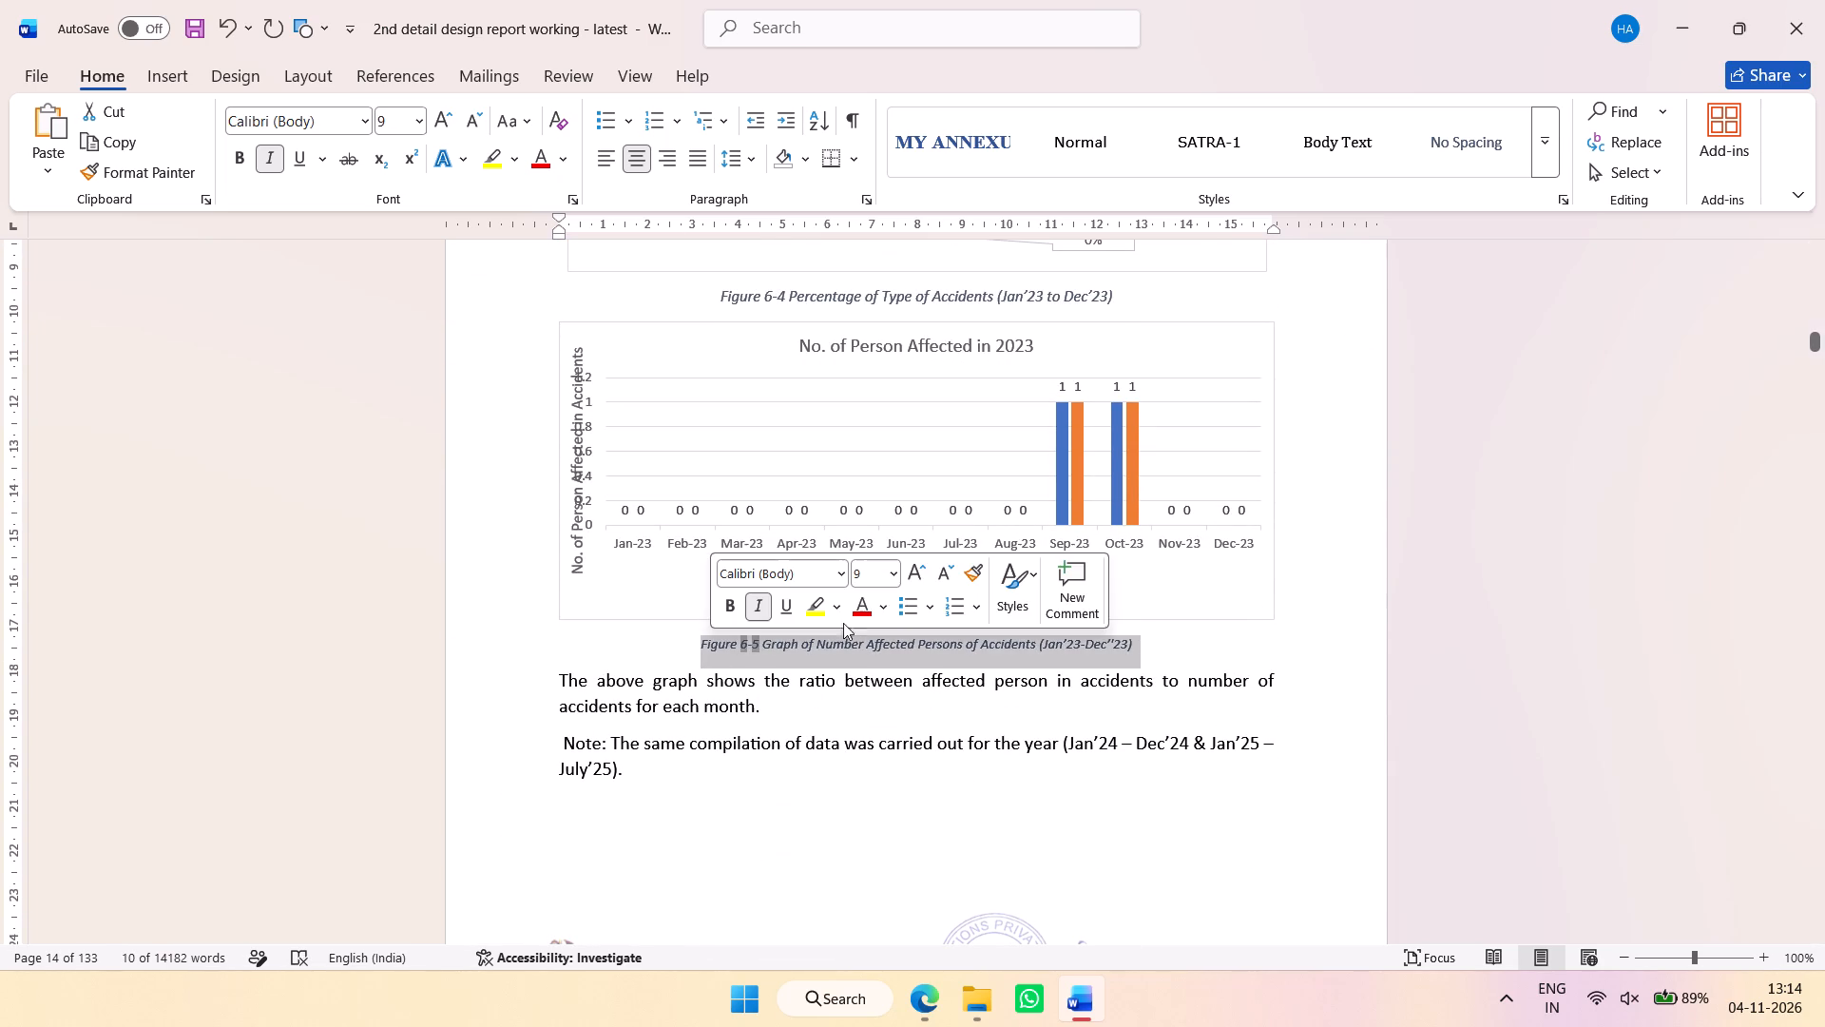
left_click(918, 574)
scroll(1015, 636, "down", 6)
left_click_drag(1099, 539, 1059, 543)
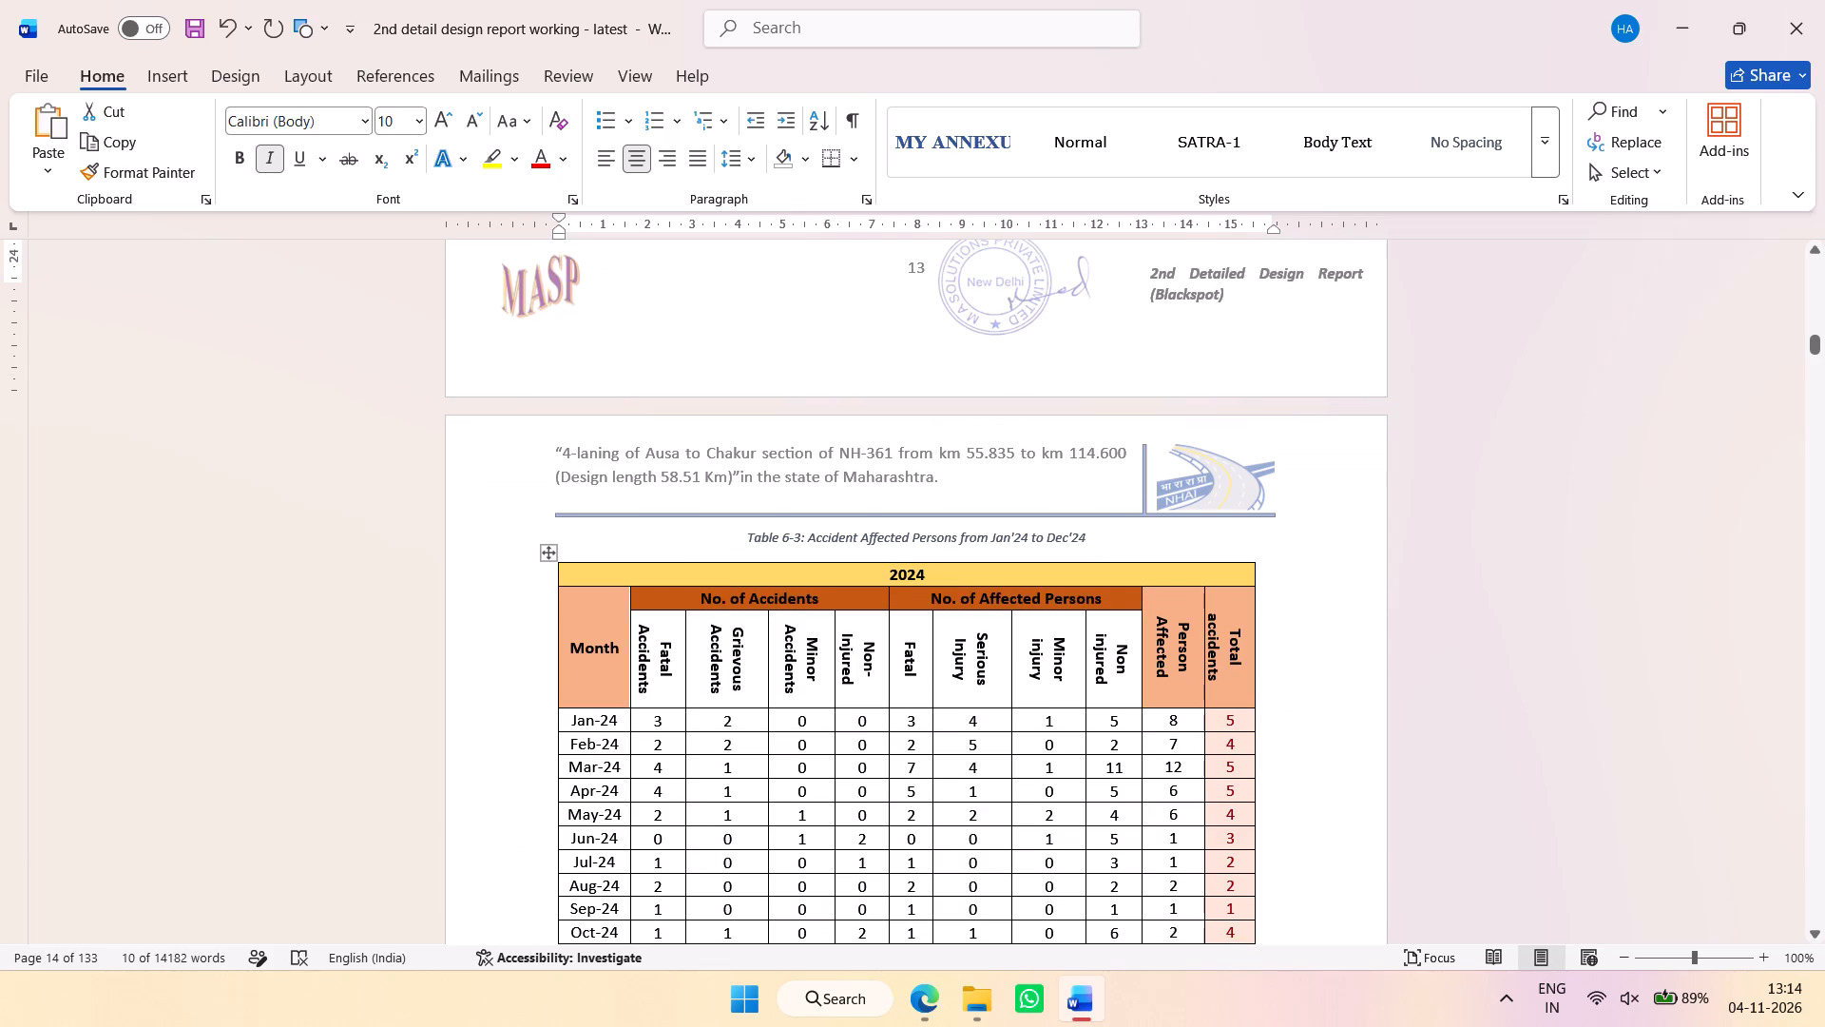
left_click_drag(1059, 543, 770, 546)
left_click(978, 479)
Increase the font size of the captions under the Accident Data in 2024 graph and the 2024 pie chart (Figure 6-7) to 10.
scroll(961, 591, "down", 5)
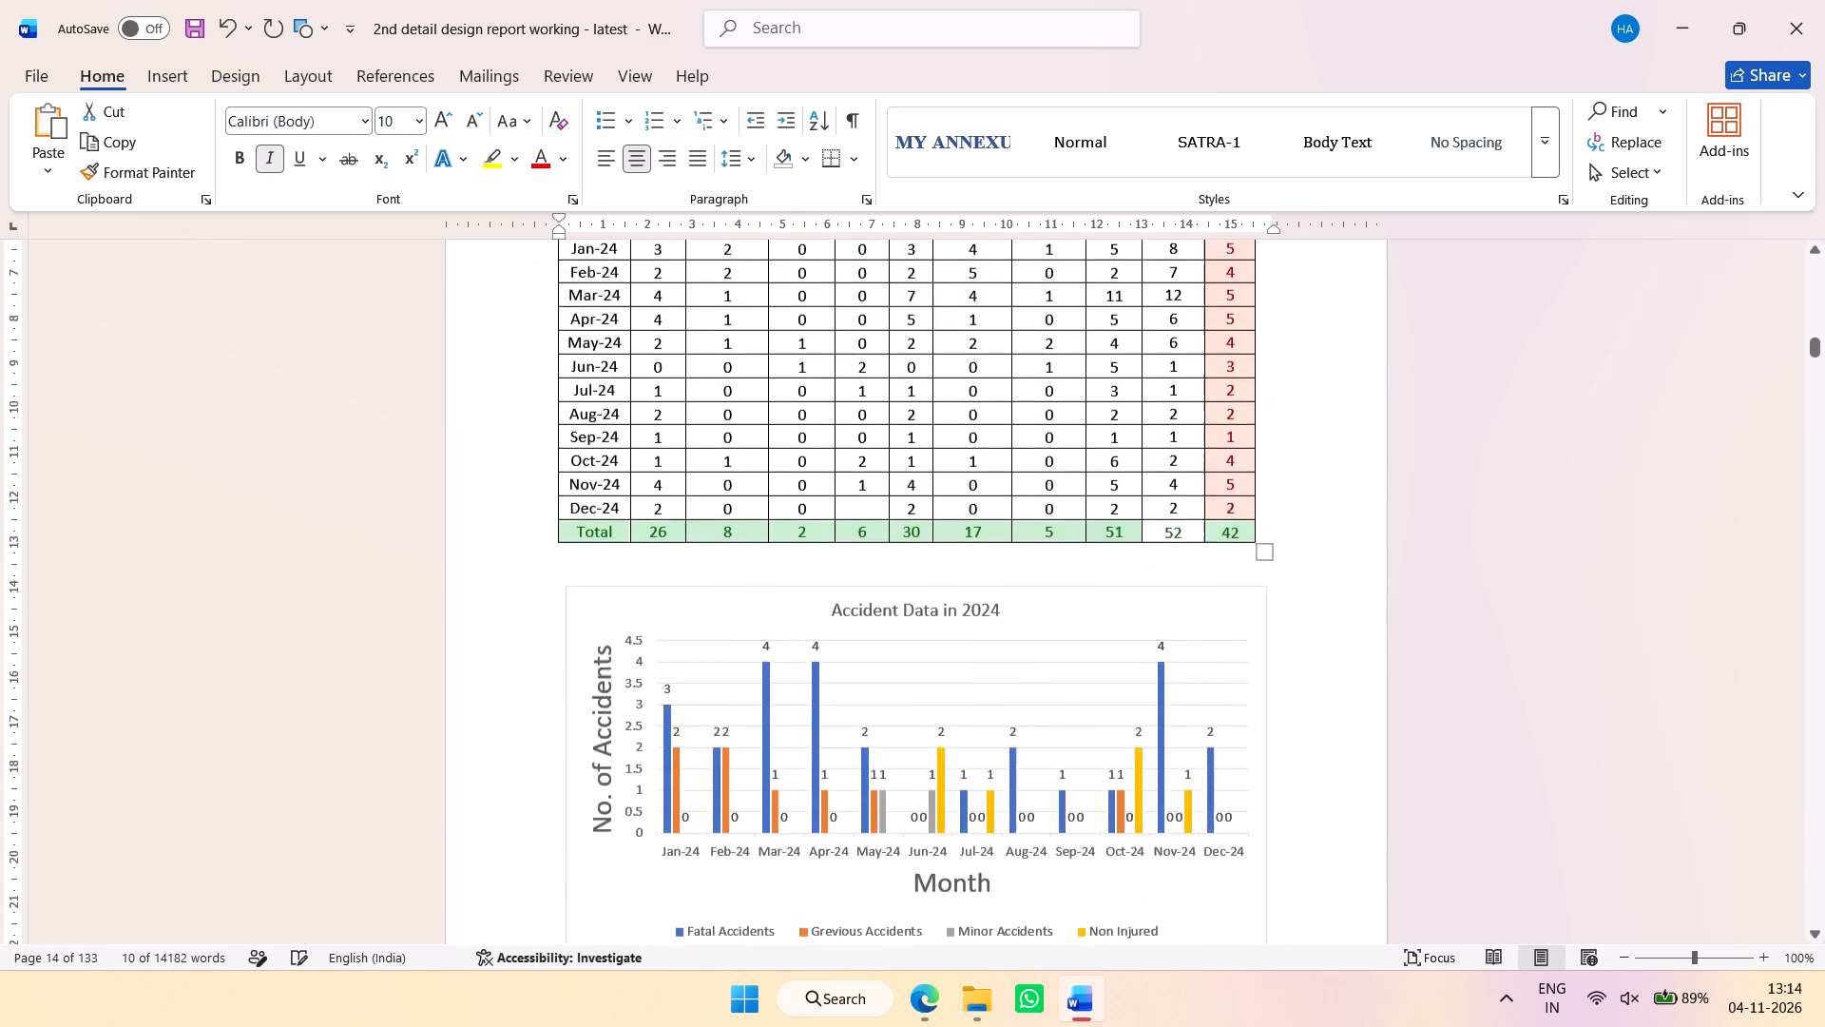
scroll(1009, 647, "down", 1)
left_click_drag(1088, 770, 758, 770)
left_click(968, 690)
scroll(1006, 581, "down", 6)
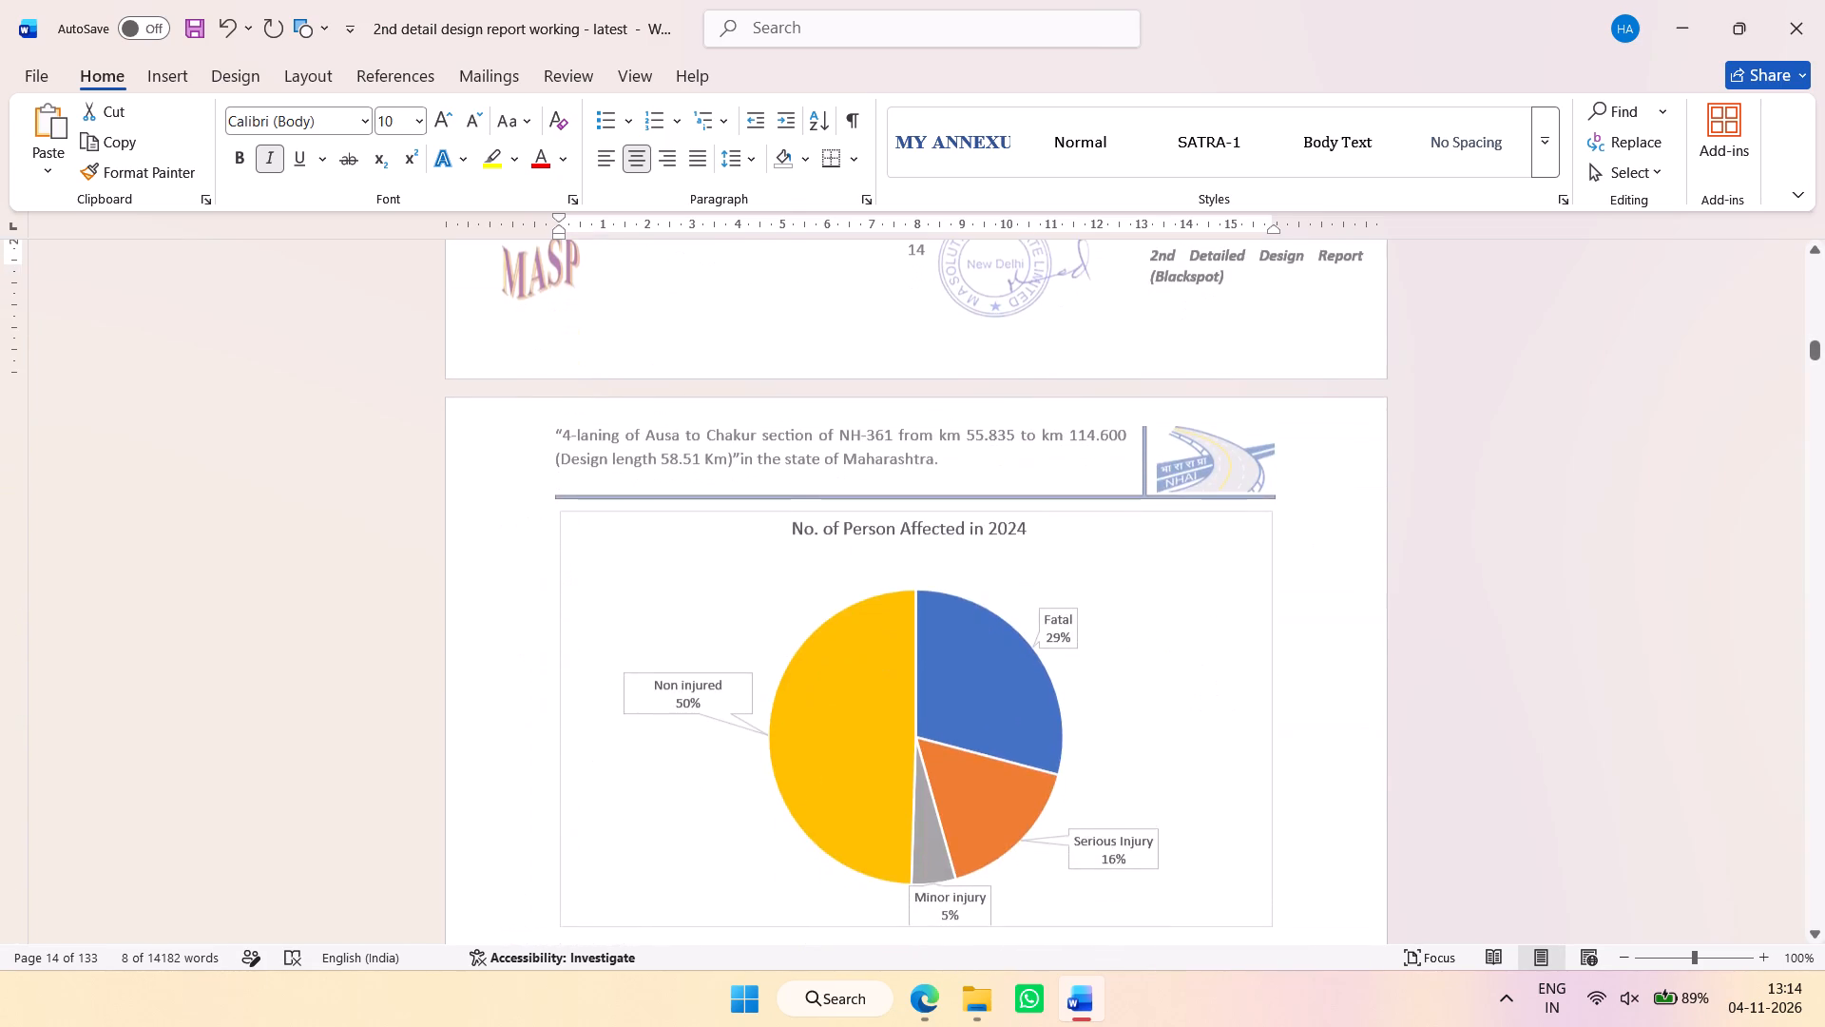
scroll(1080, 561, "down", 5)
left_click_drag(1113, 375, 755, 396)
left_click(957, 325)
left_click(939, 429)
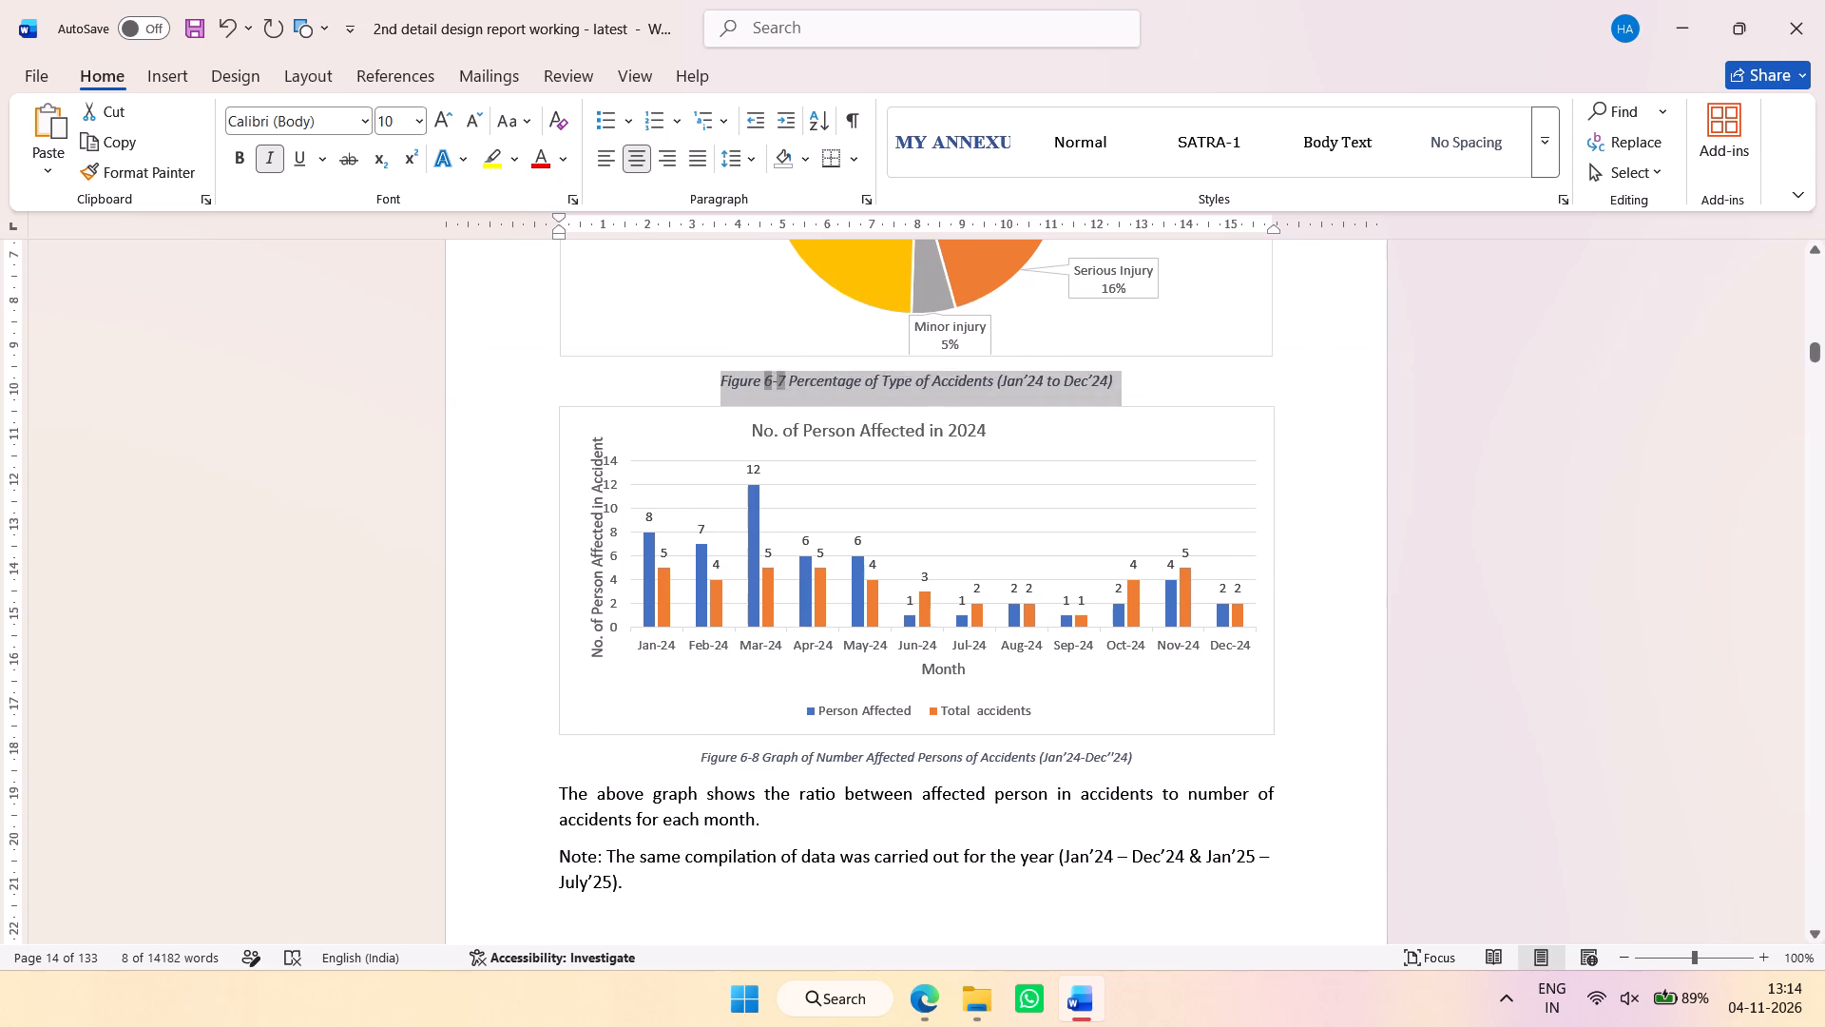
left_click(932, 433)
left_click(929, 433)
Increase the font size of the Figure 6-8 caption and the Table 6-4 caption above the 2025 monthly table to 10.
scroll(1007, 540, "down", 3)
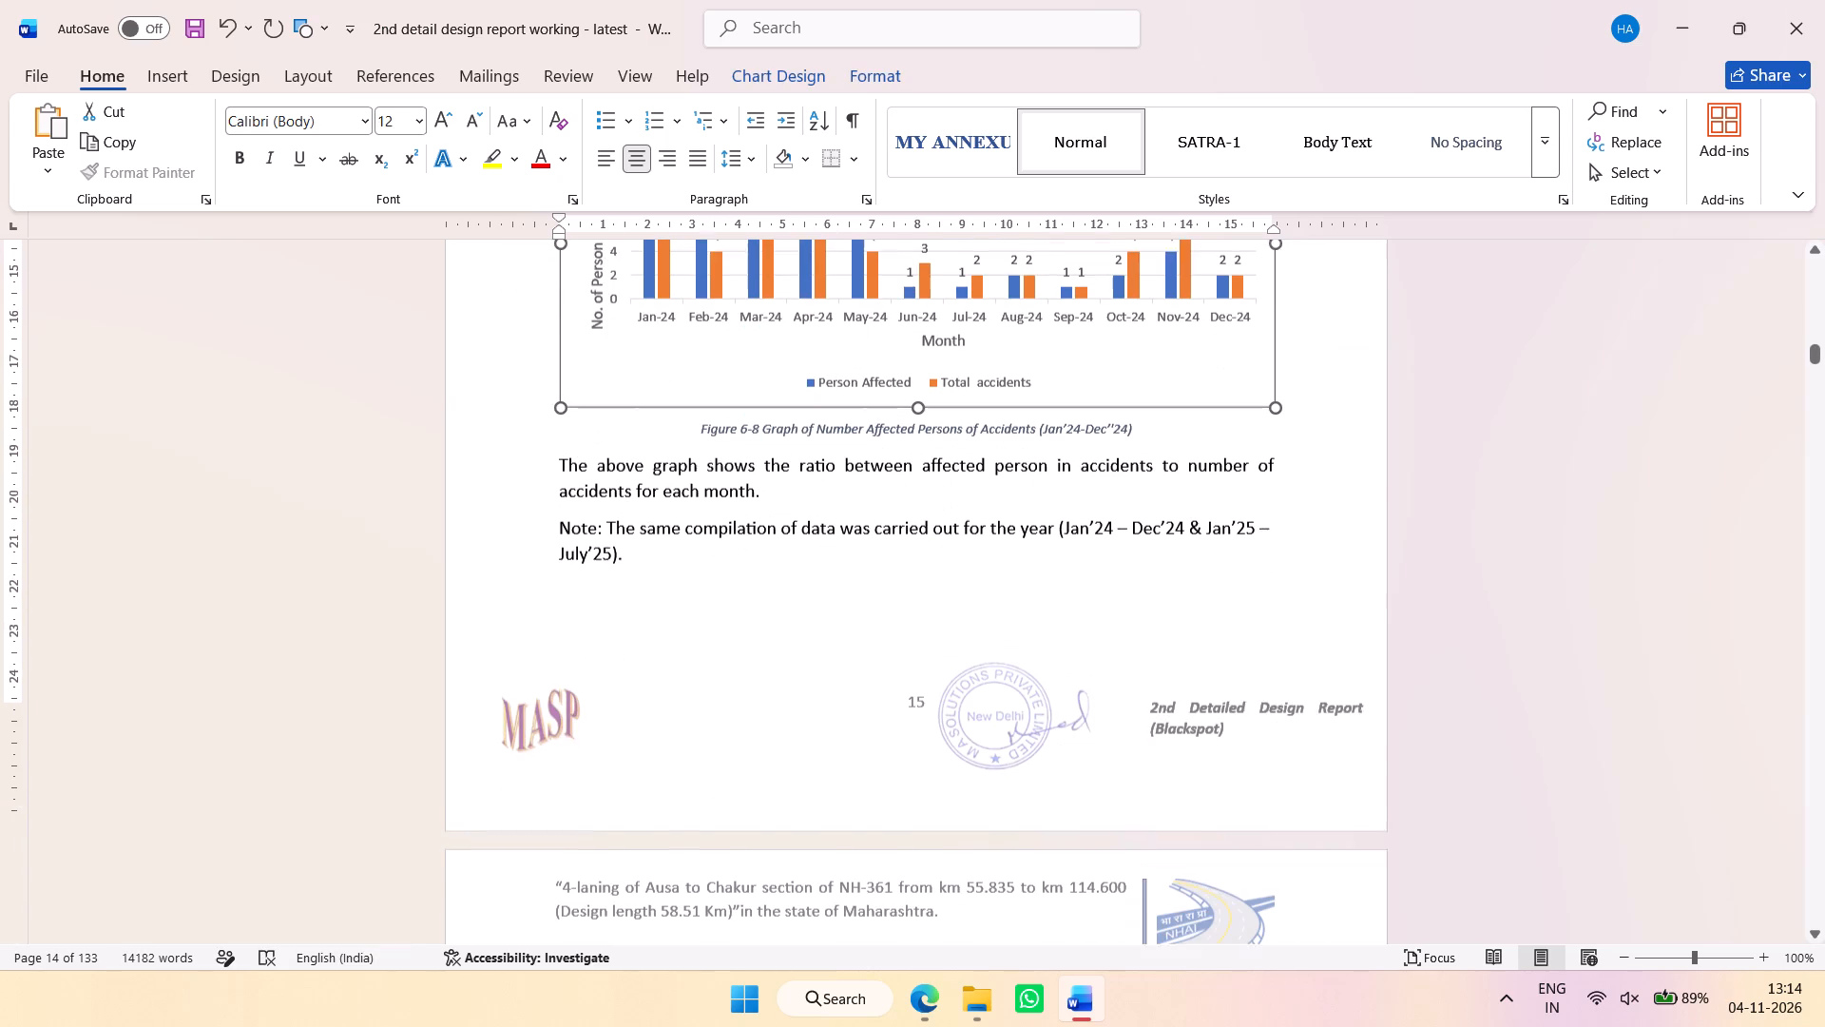
left_click_drag(1150, 415, 728, 426)
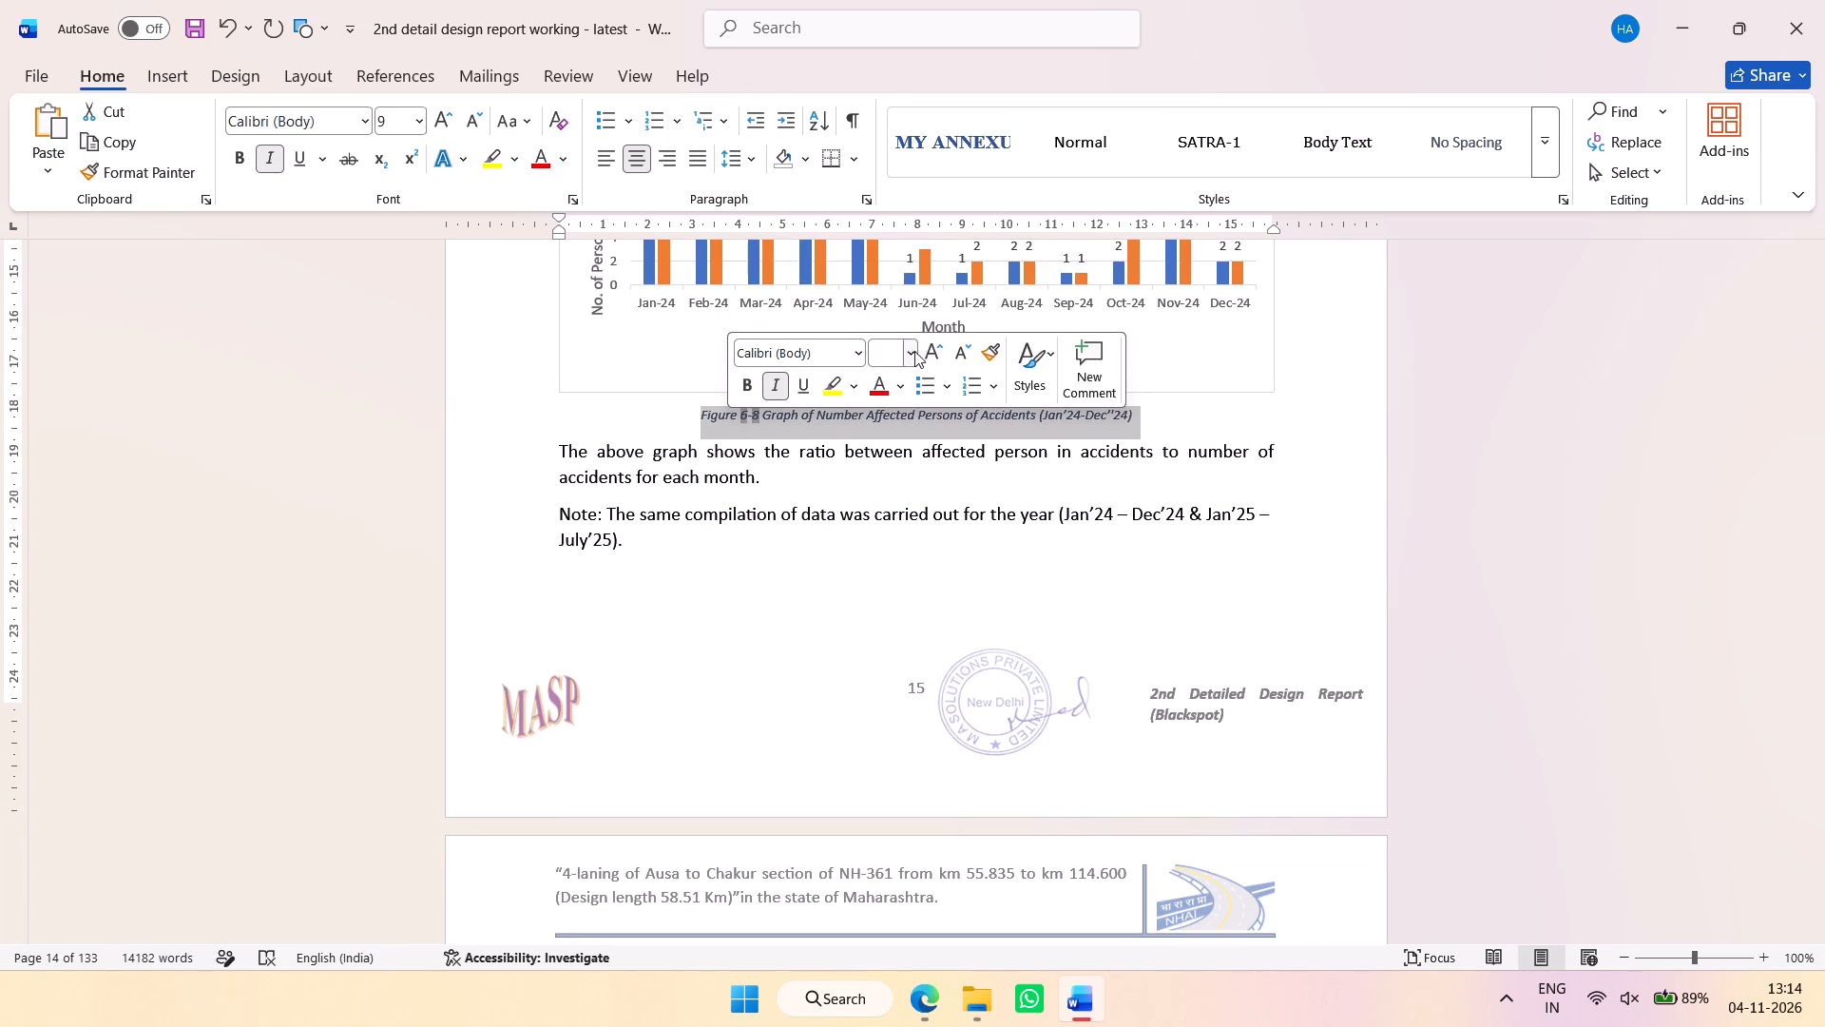
left_click(932, 350)
scroll(960, 476, "down", 6)
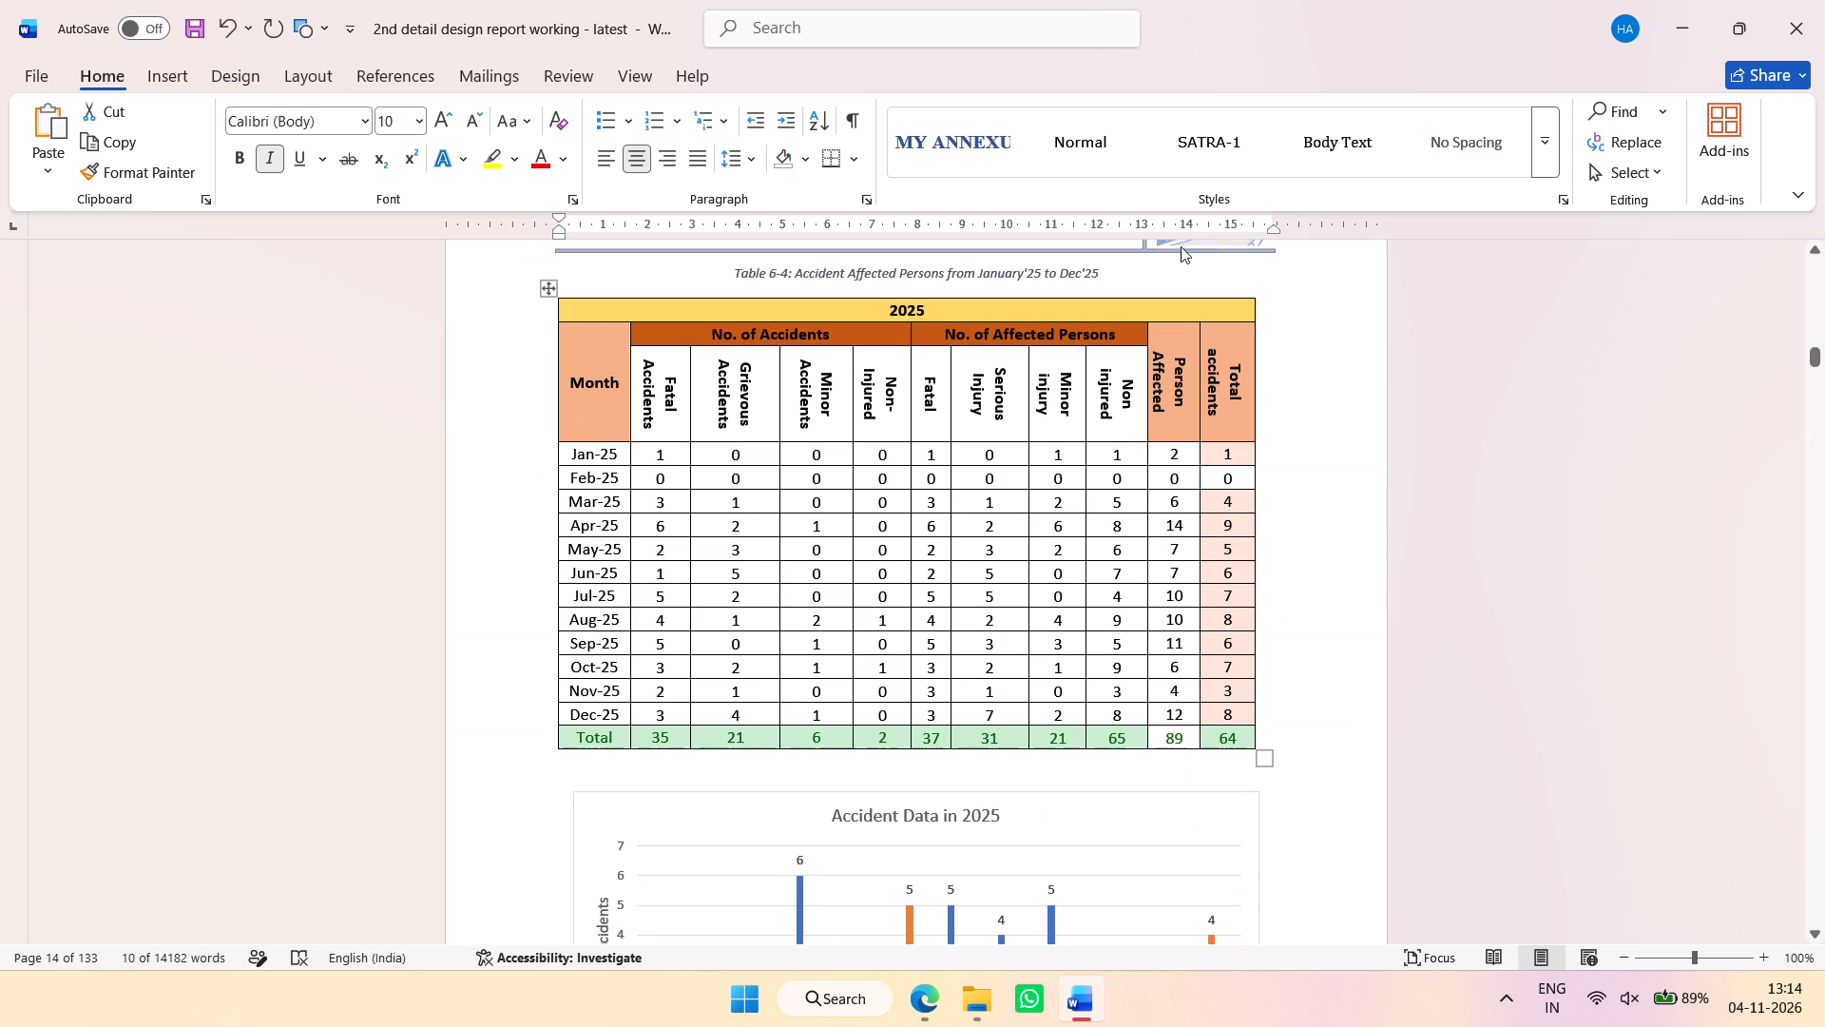
left_click_drag(1127, 275, 745, 278)
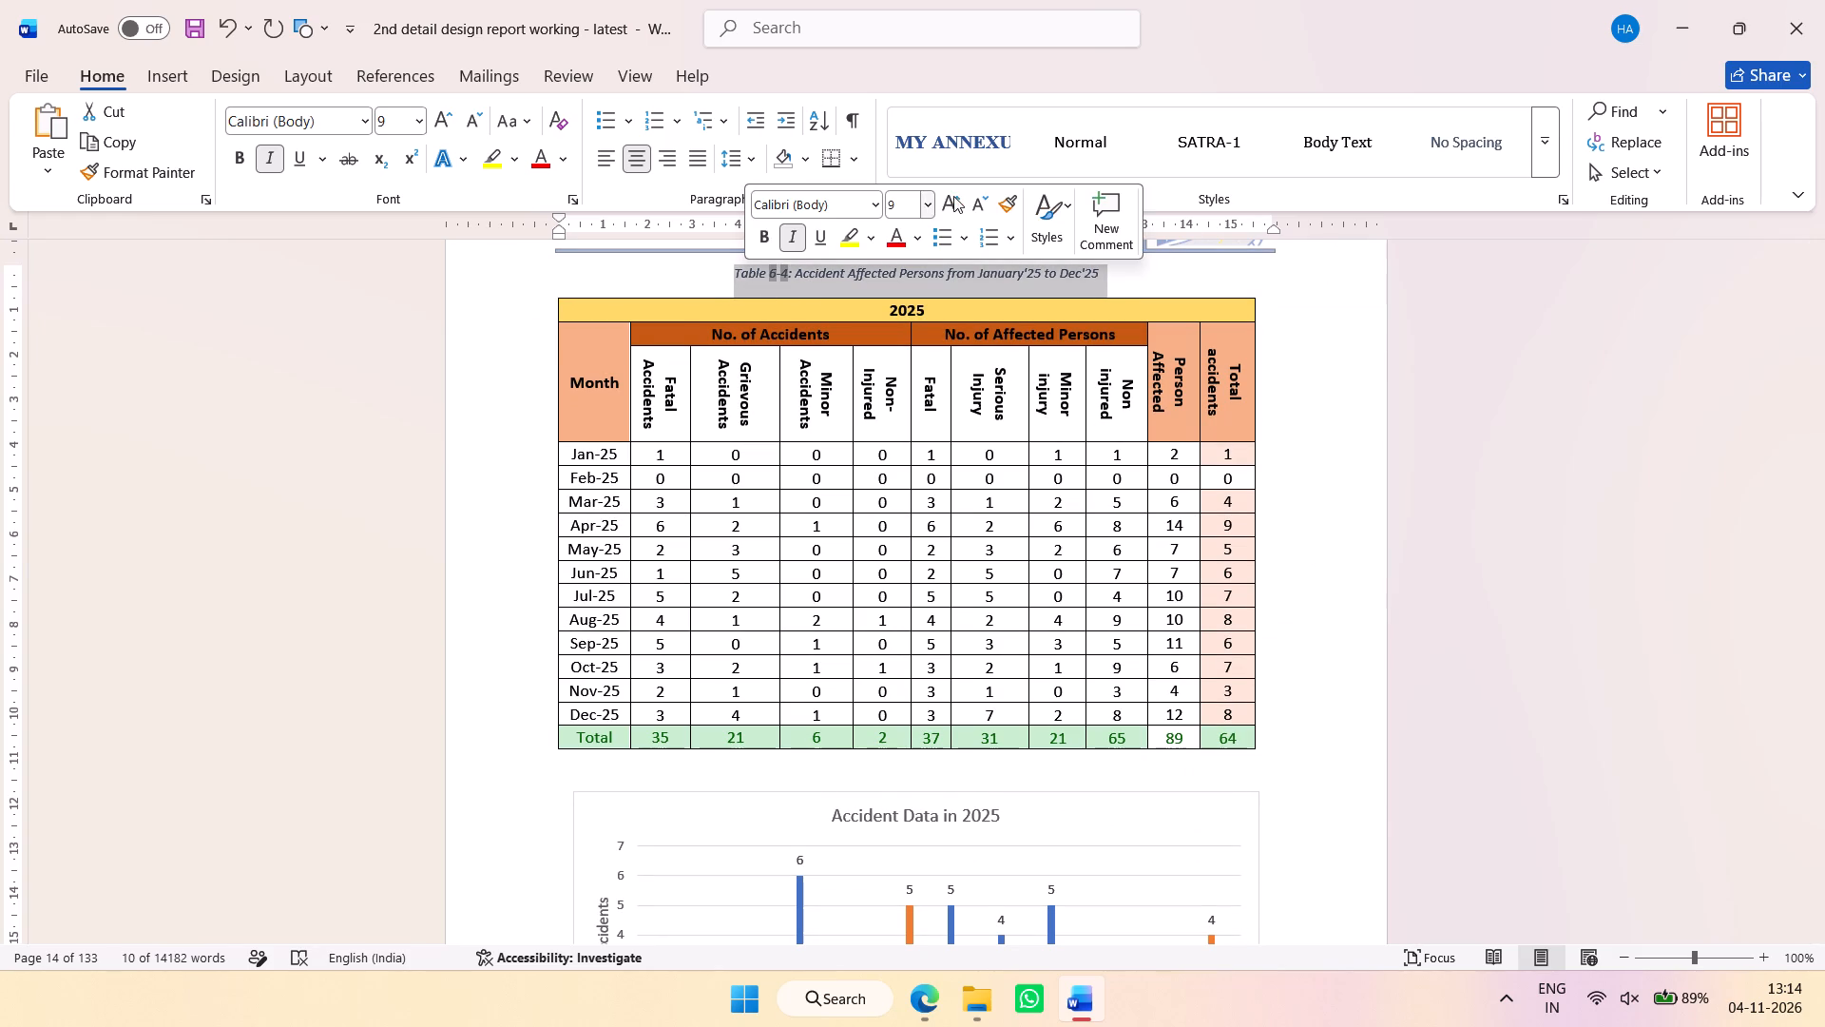
left_click(953, 196)
Increase the font size of the Figure 6-9 and Figure 6-10 captions under the 2025 accident graph and pie chart to 10.
scroll(1012, 505, "down", 6)
left_click_drag(1106, 513, 832, 513)
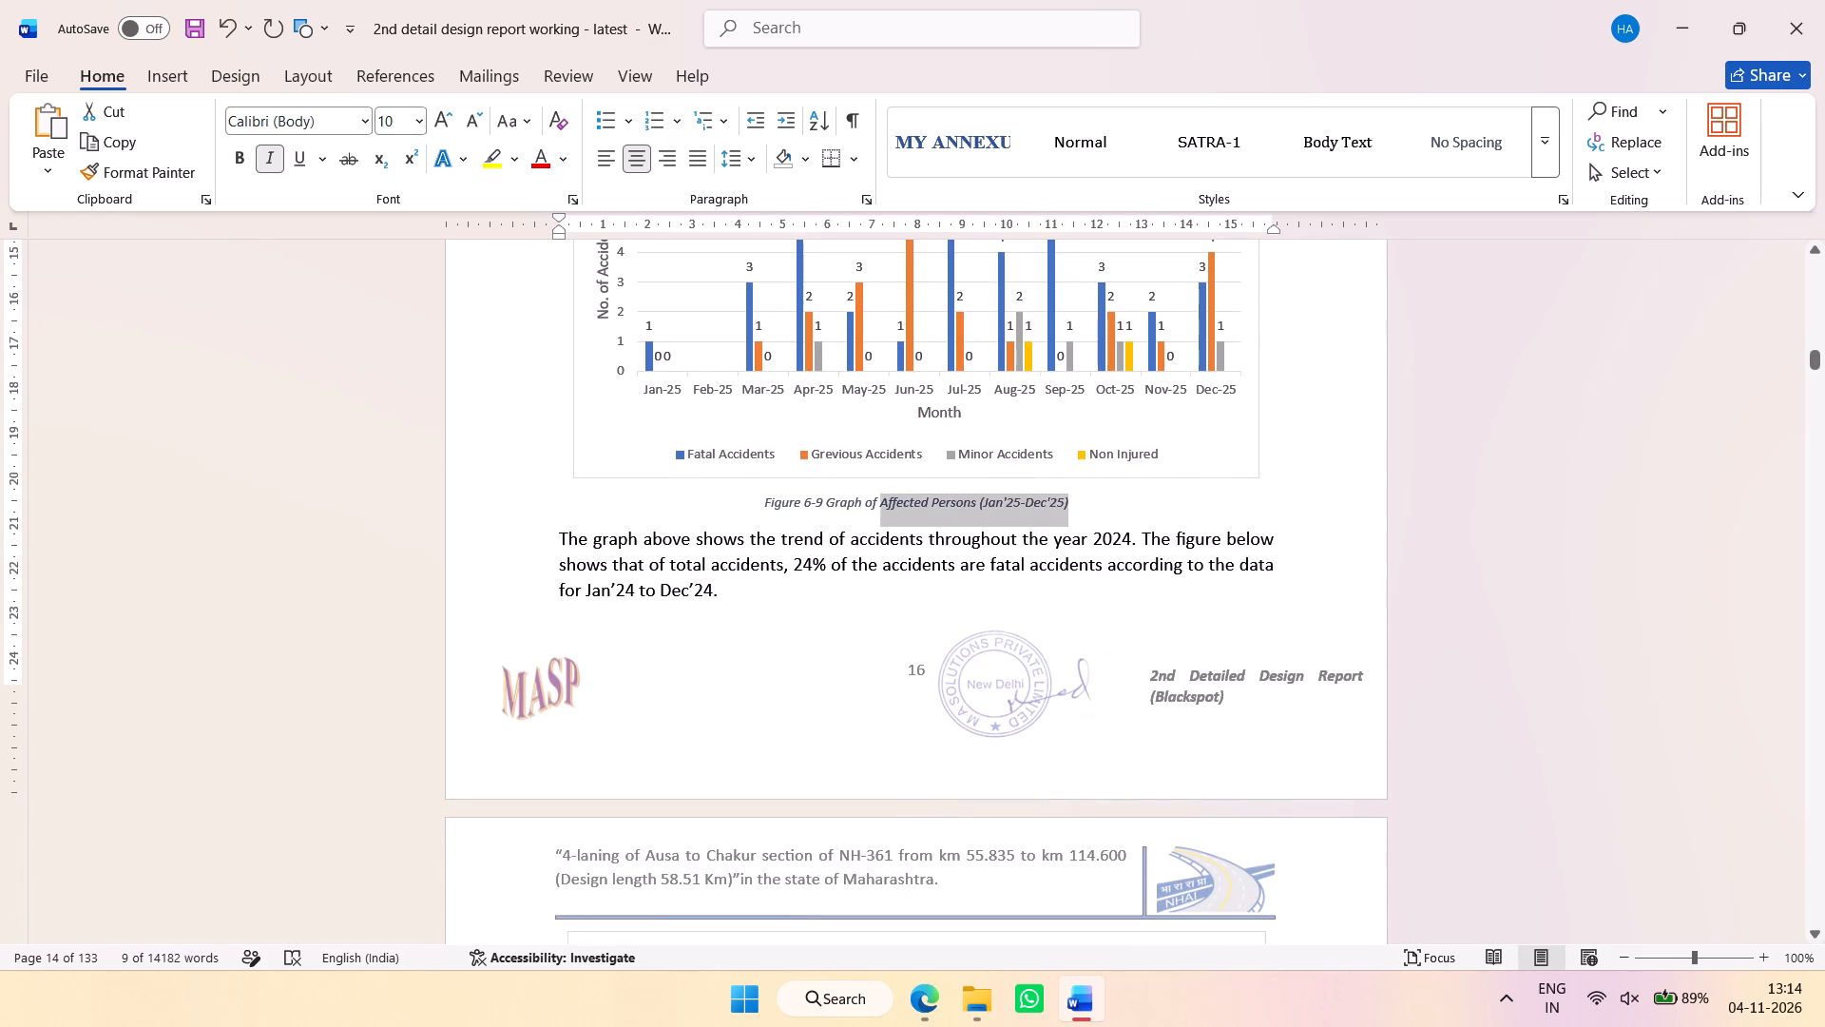
left_click_drag(832, 513, 768, 512)
left_click(976, 435)
scroll(1002, 573, "down", 5)
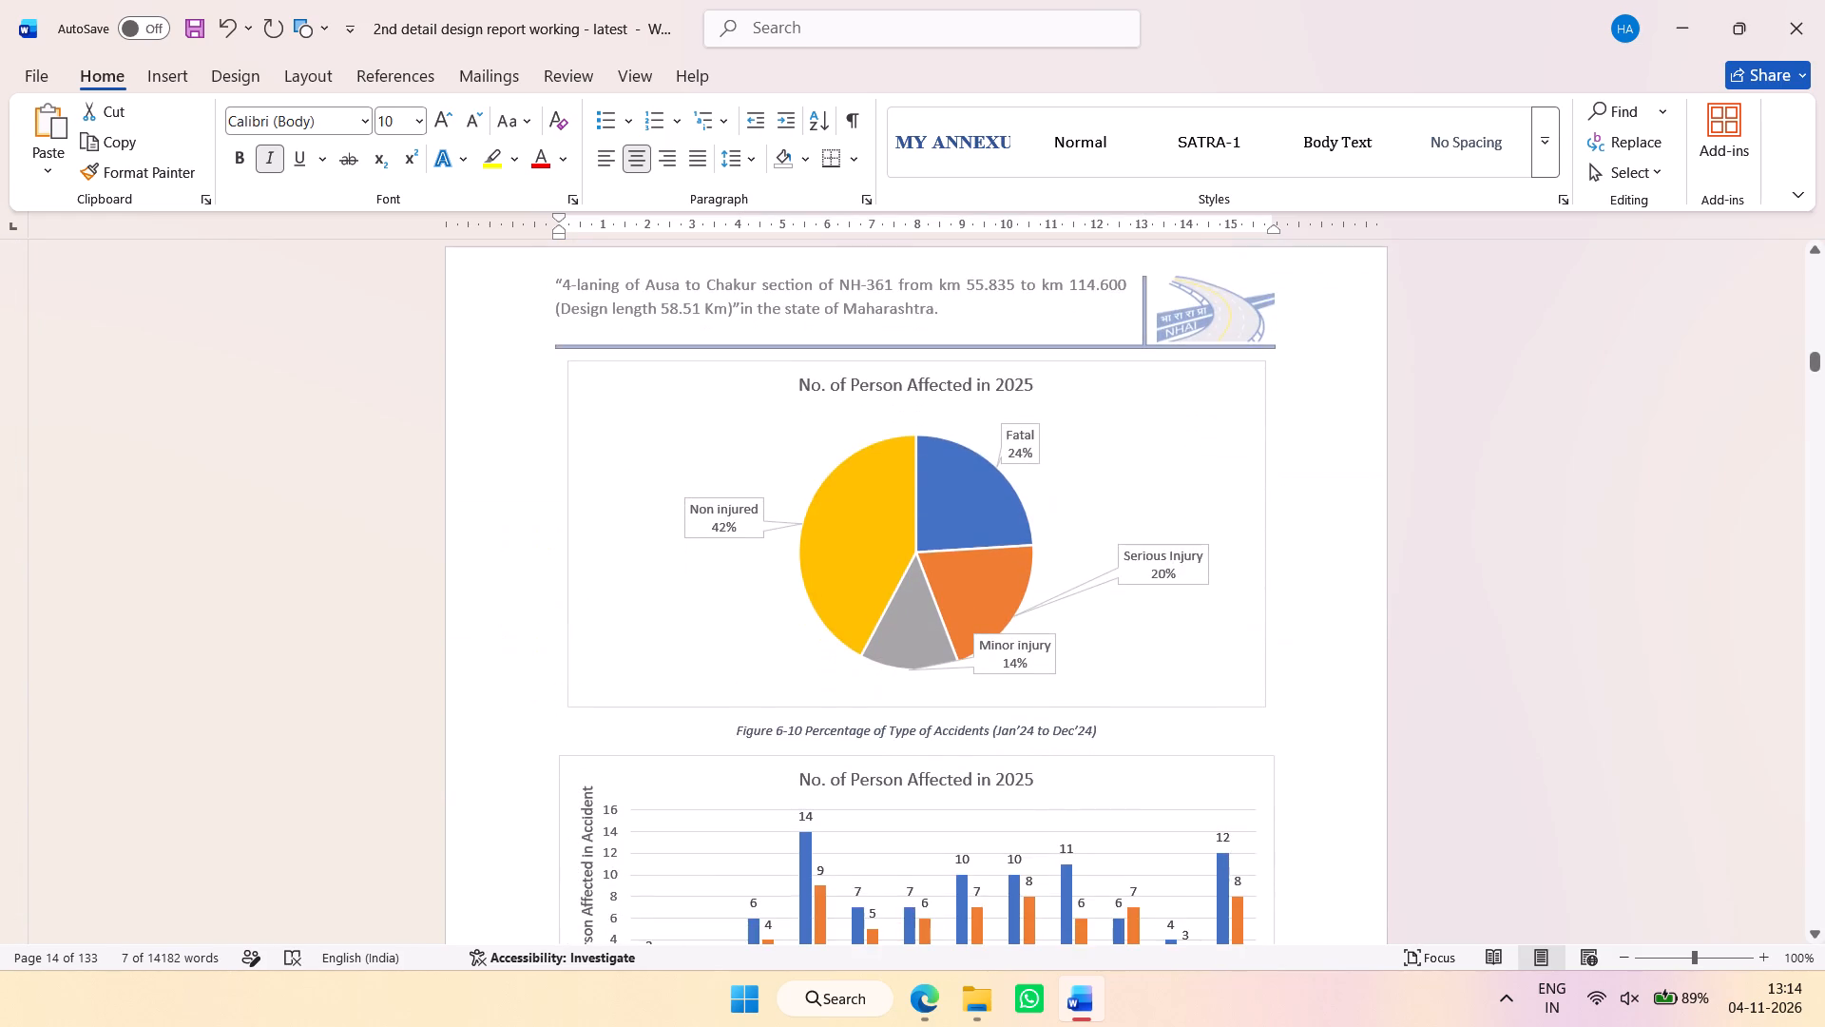
scroll(994, 567, "down", 2)
left_click_drag(1125, 503, 754, 504)
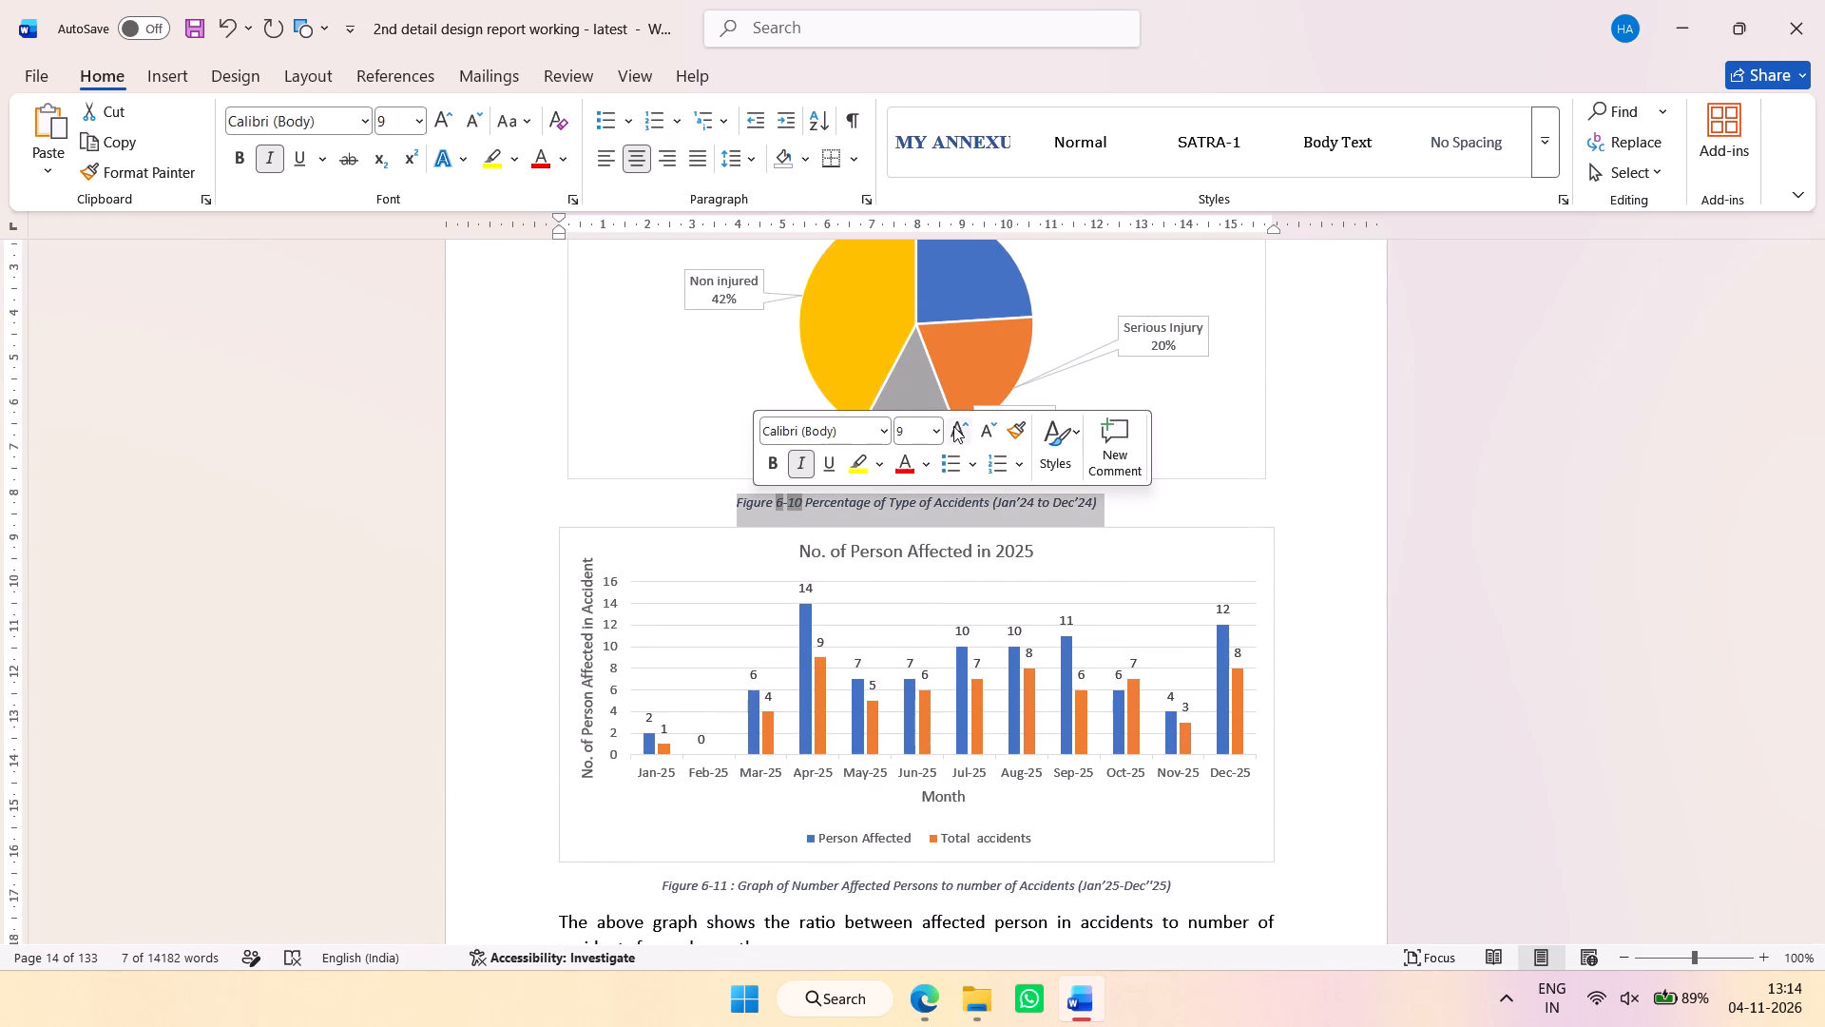
left_click(958, 426)
Increase the font size of the Figure 6-11 caption and the Table 7-1 Summary Analysis caption to 10.
scroll(996, 513, "down", 3)
left_click_drag(1195, 543, 766, 548)
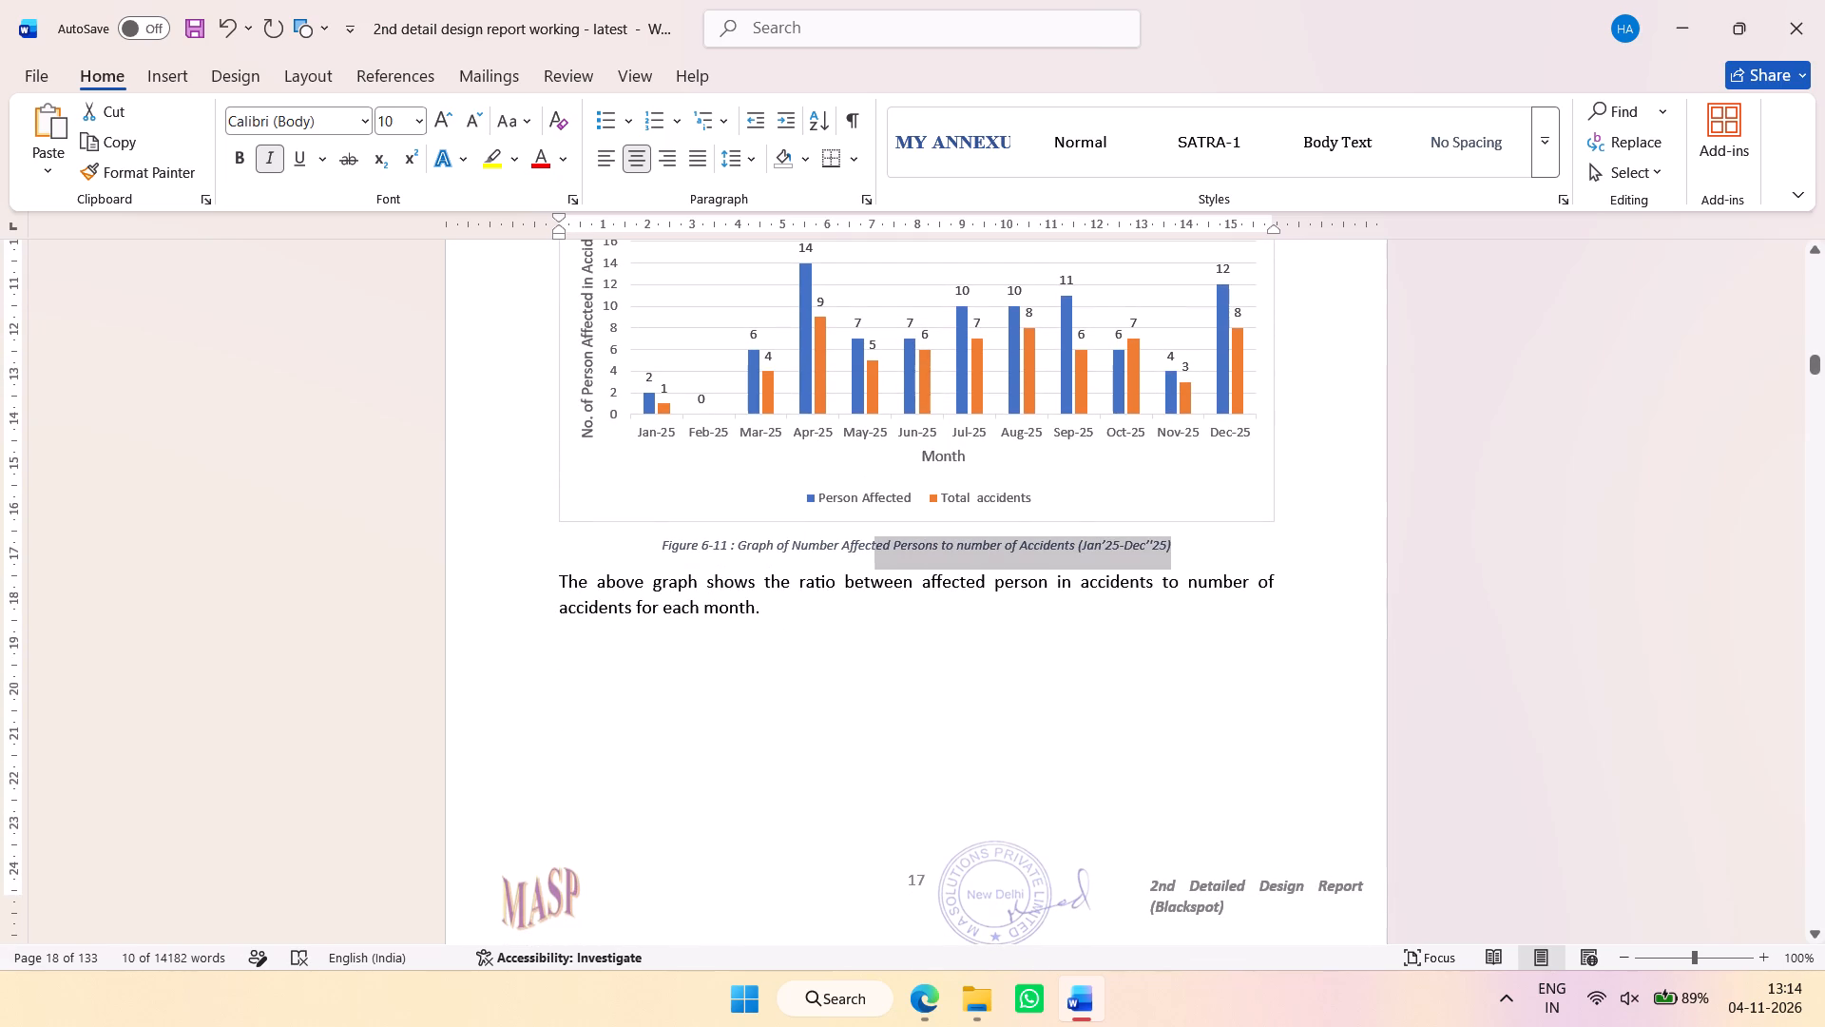
left_click_drag(766, 548, 673, 546)
left_click(876, 475)
scroll(963, 552, "down", 7)
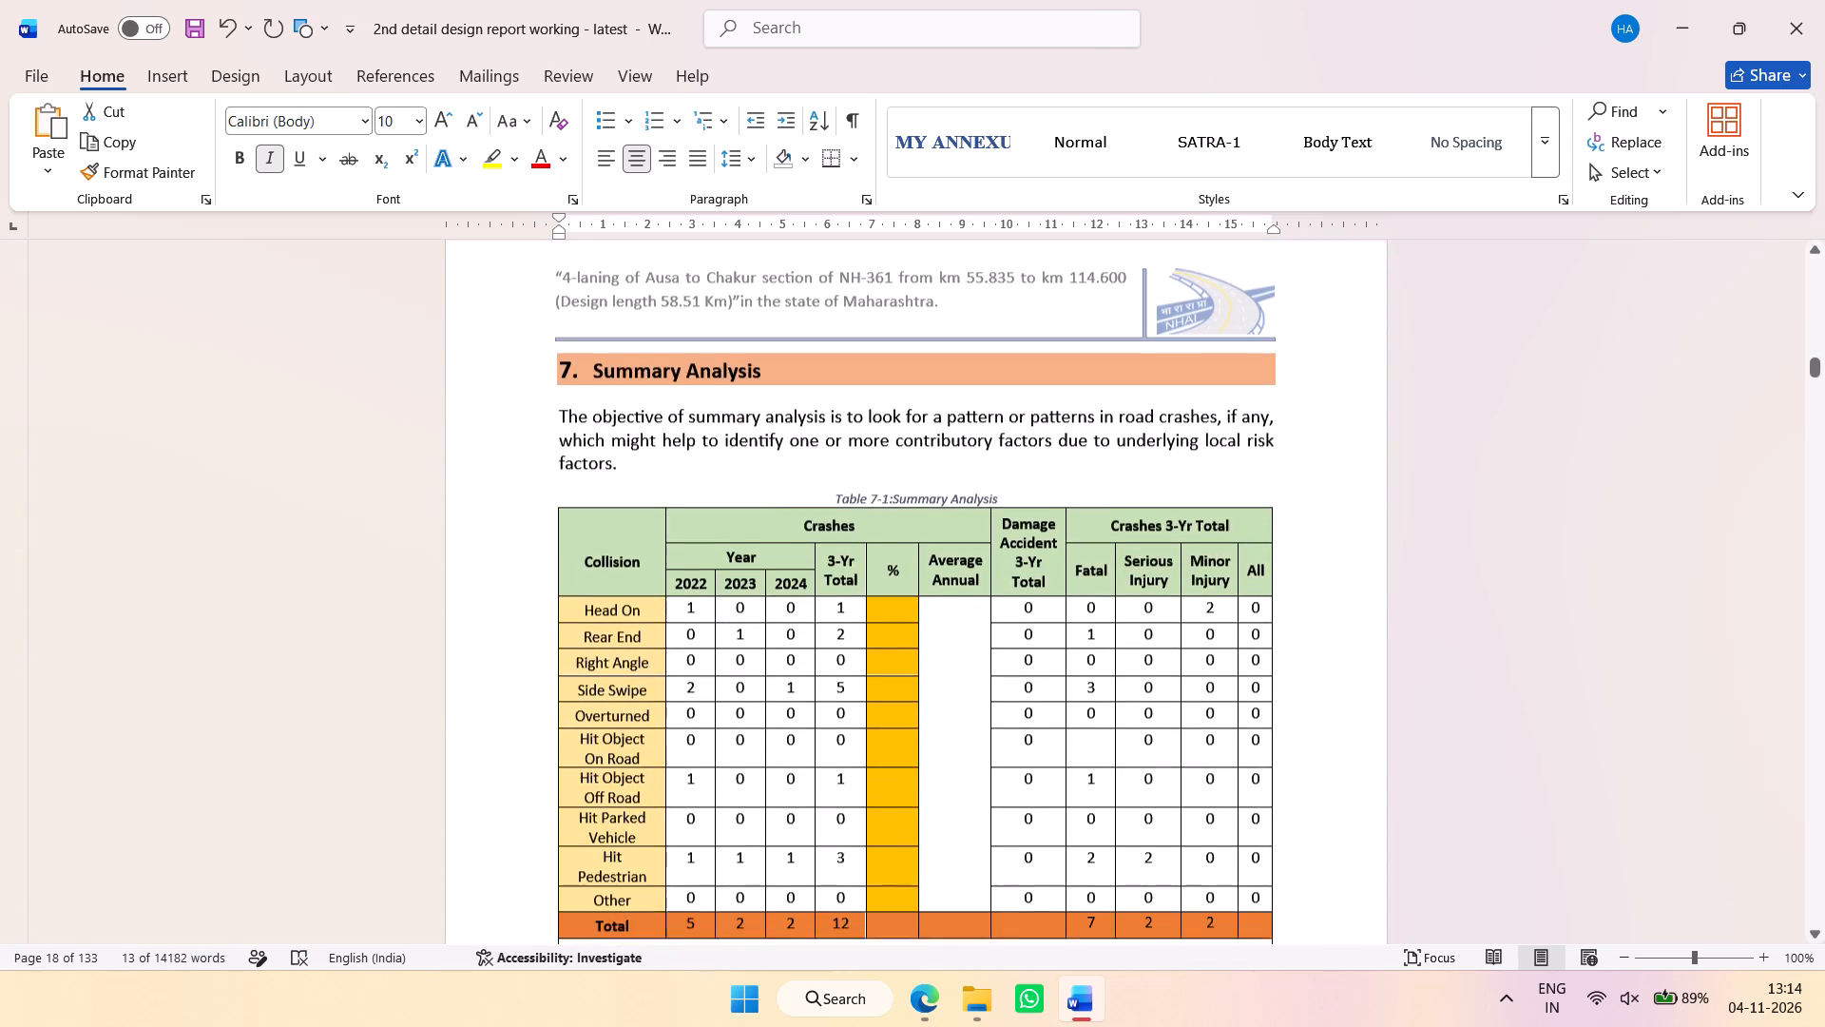
left_click_drag(1030, 482, 846, 487)
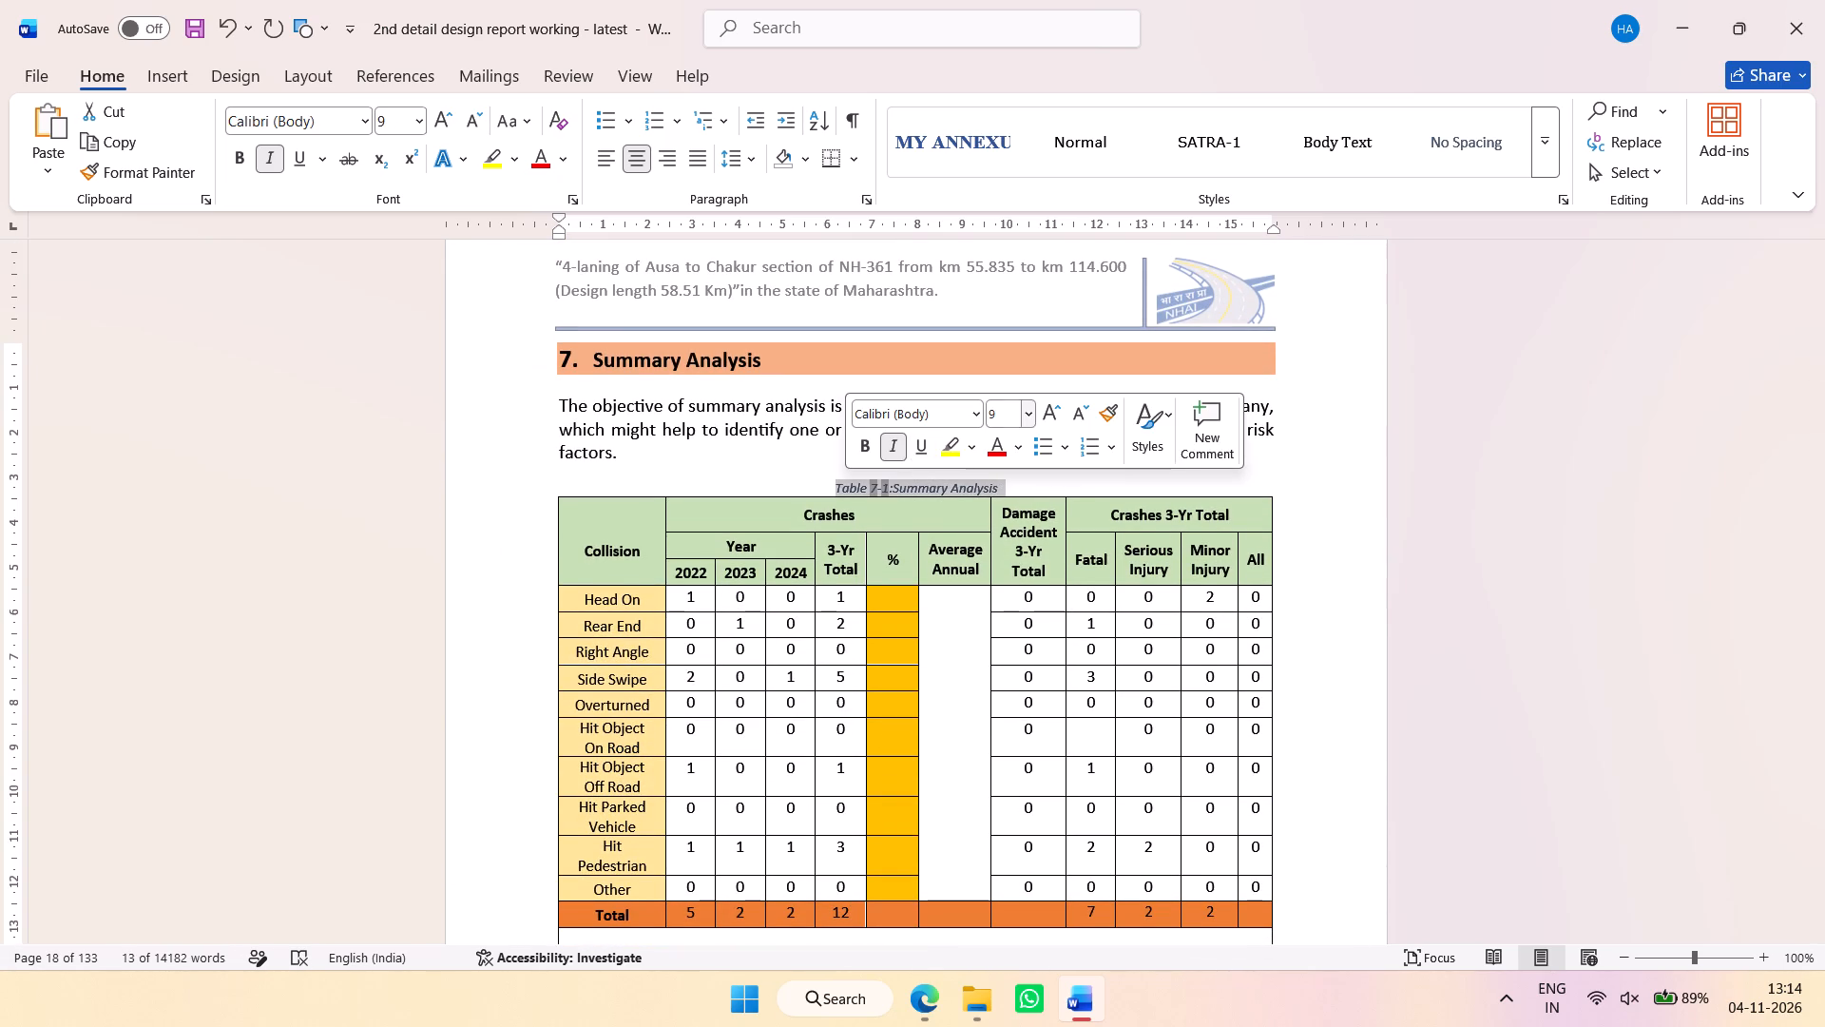
left_click(1046, 416)
Check the font size of the Table 8-1 Stick Analysis caption in the Stick Diagram Analysis section.
scroll(1043, 498, "down", 12)
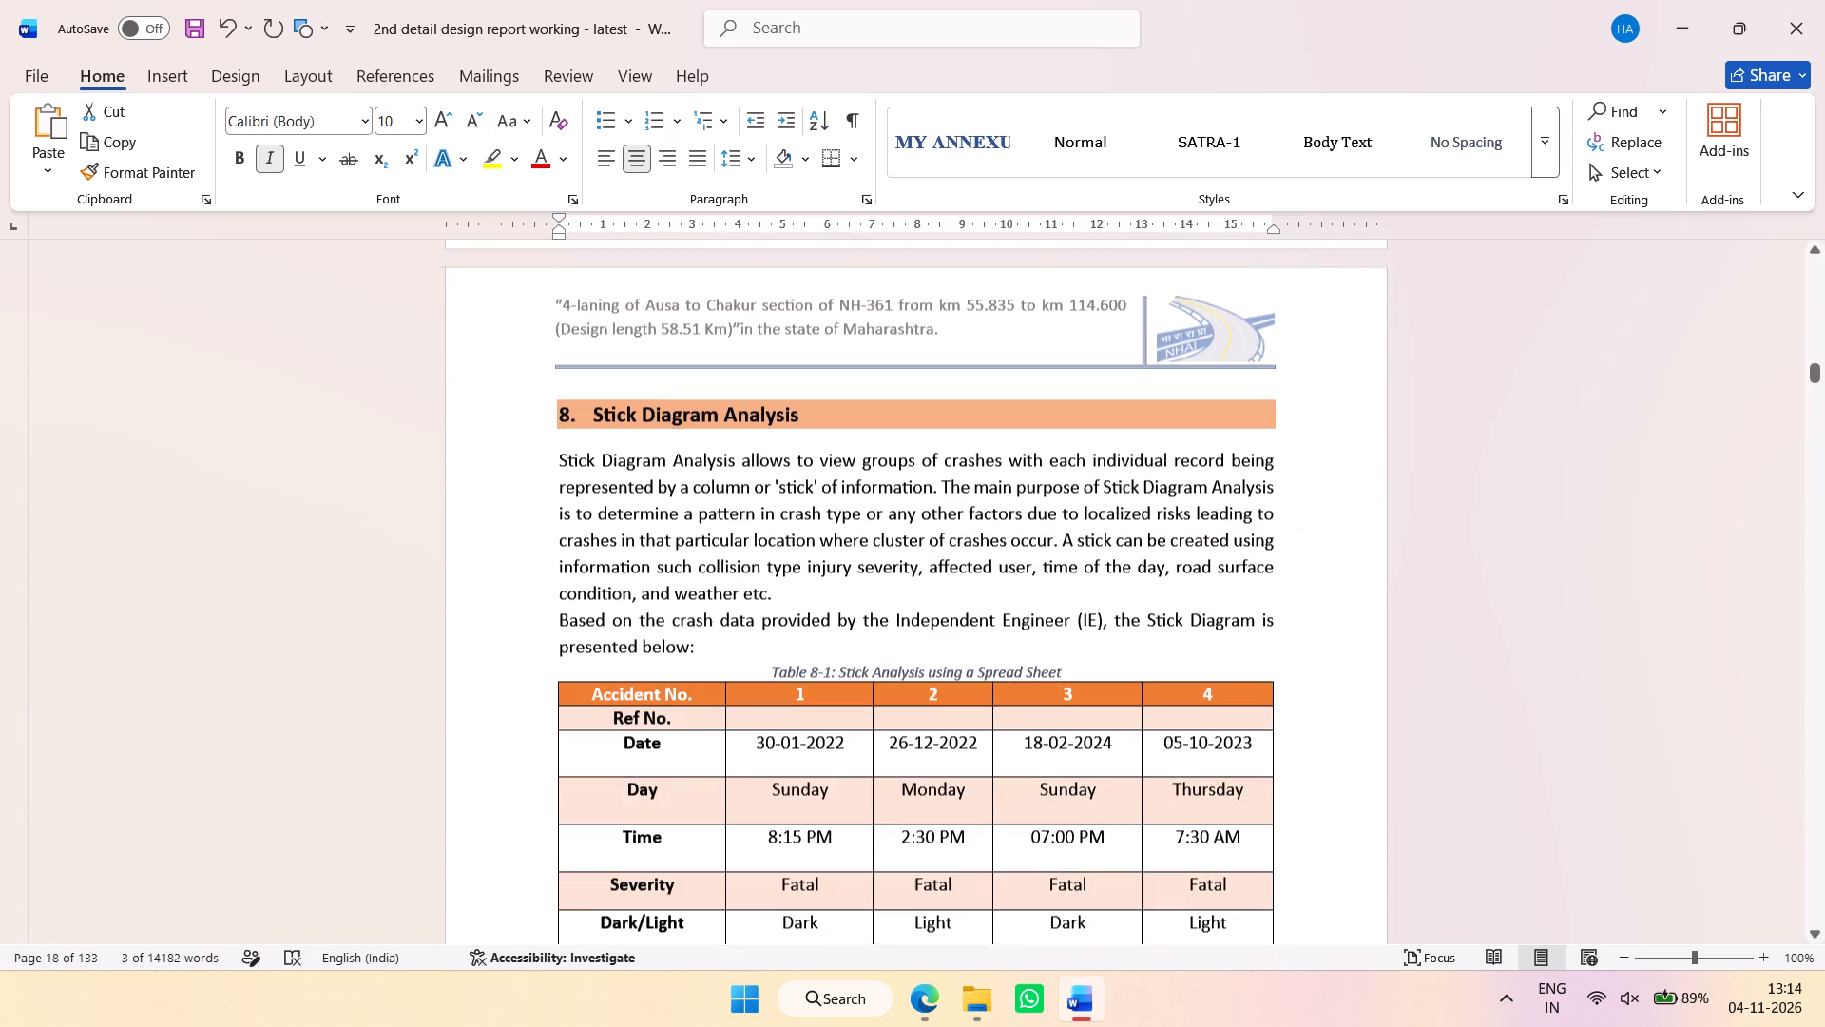
left_click_drag(1105, 610, 782, 614)
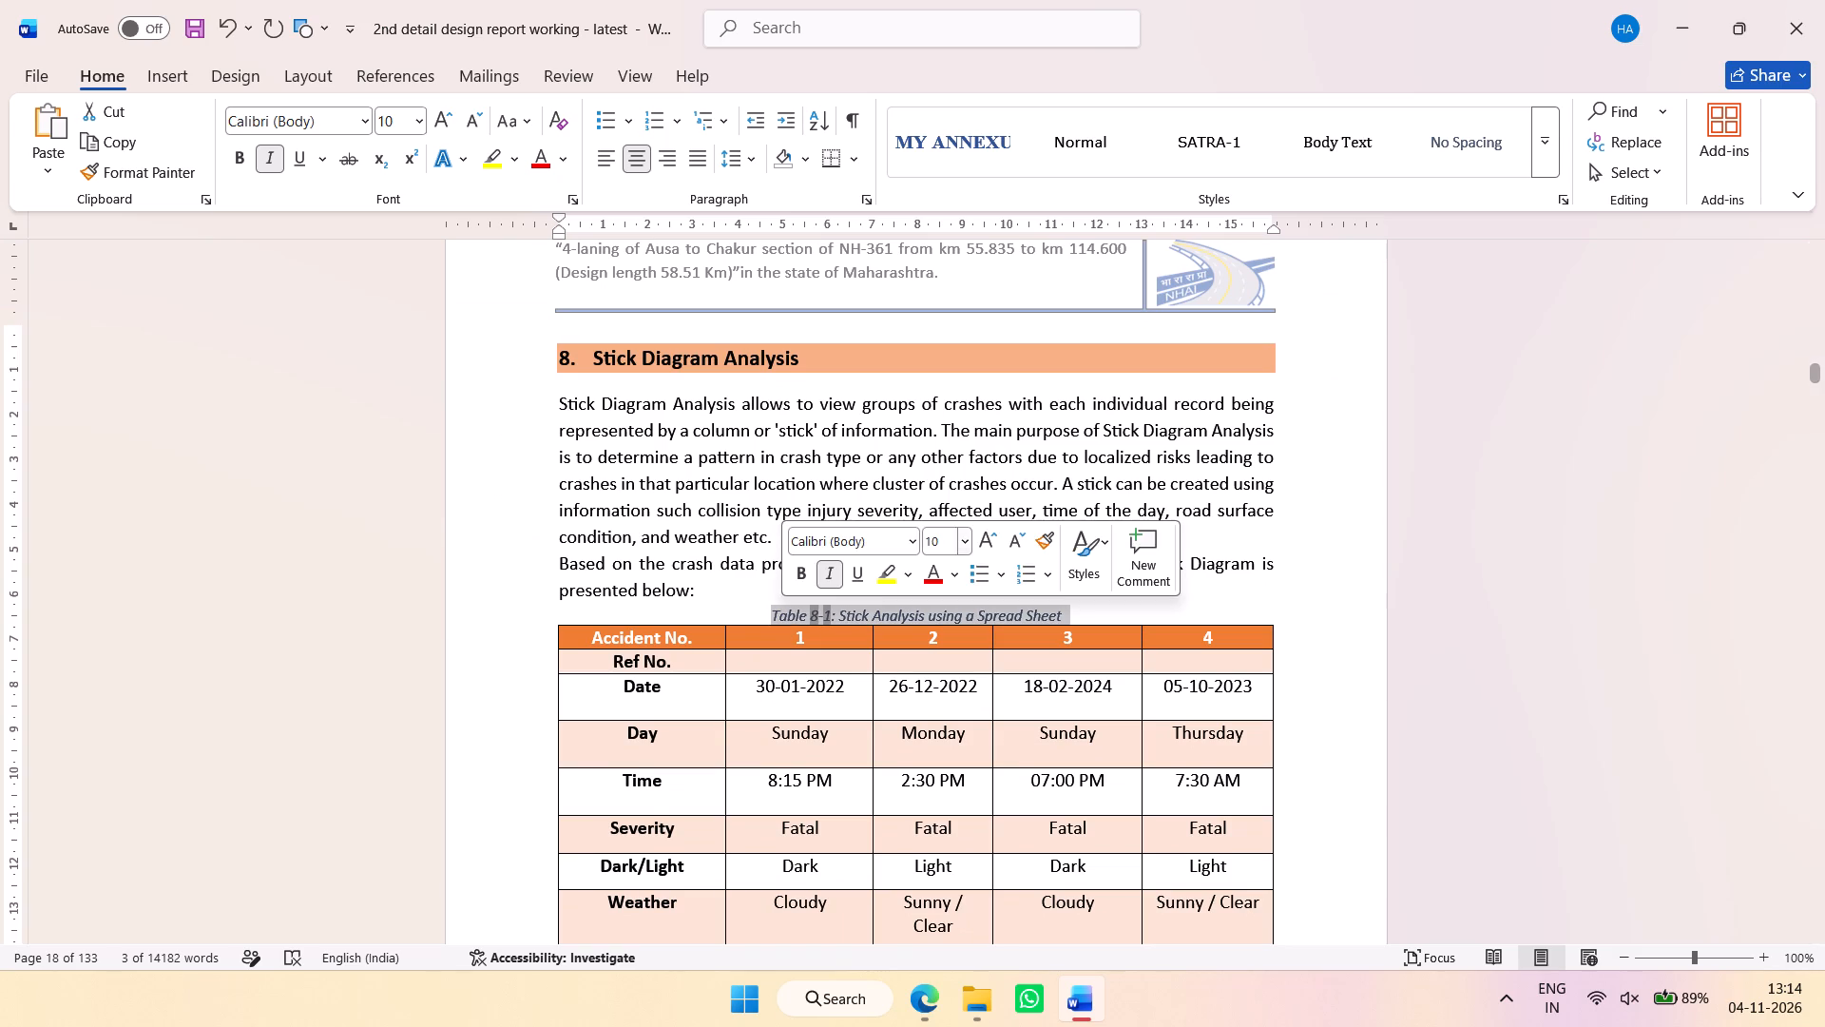
Increase the font size of the Table 7-1 Setting Reaction Level caption to 10.
scroll(1006, 546, "down", 18)
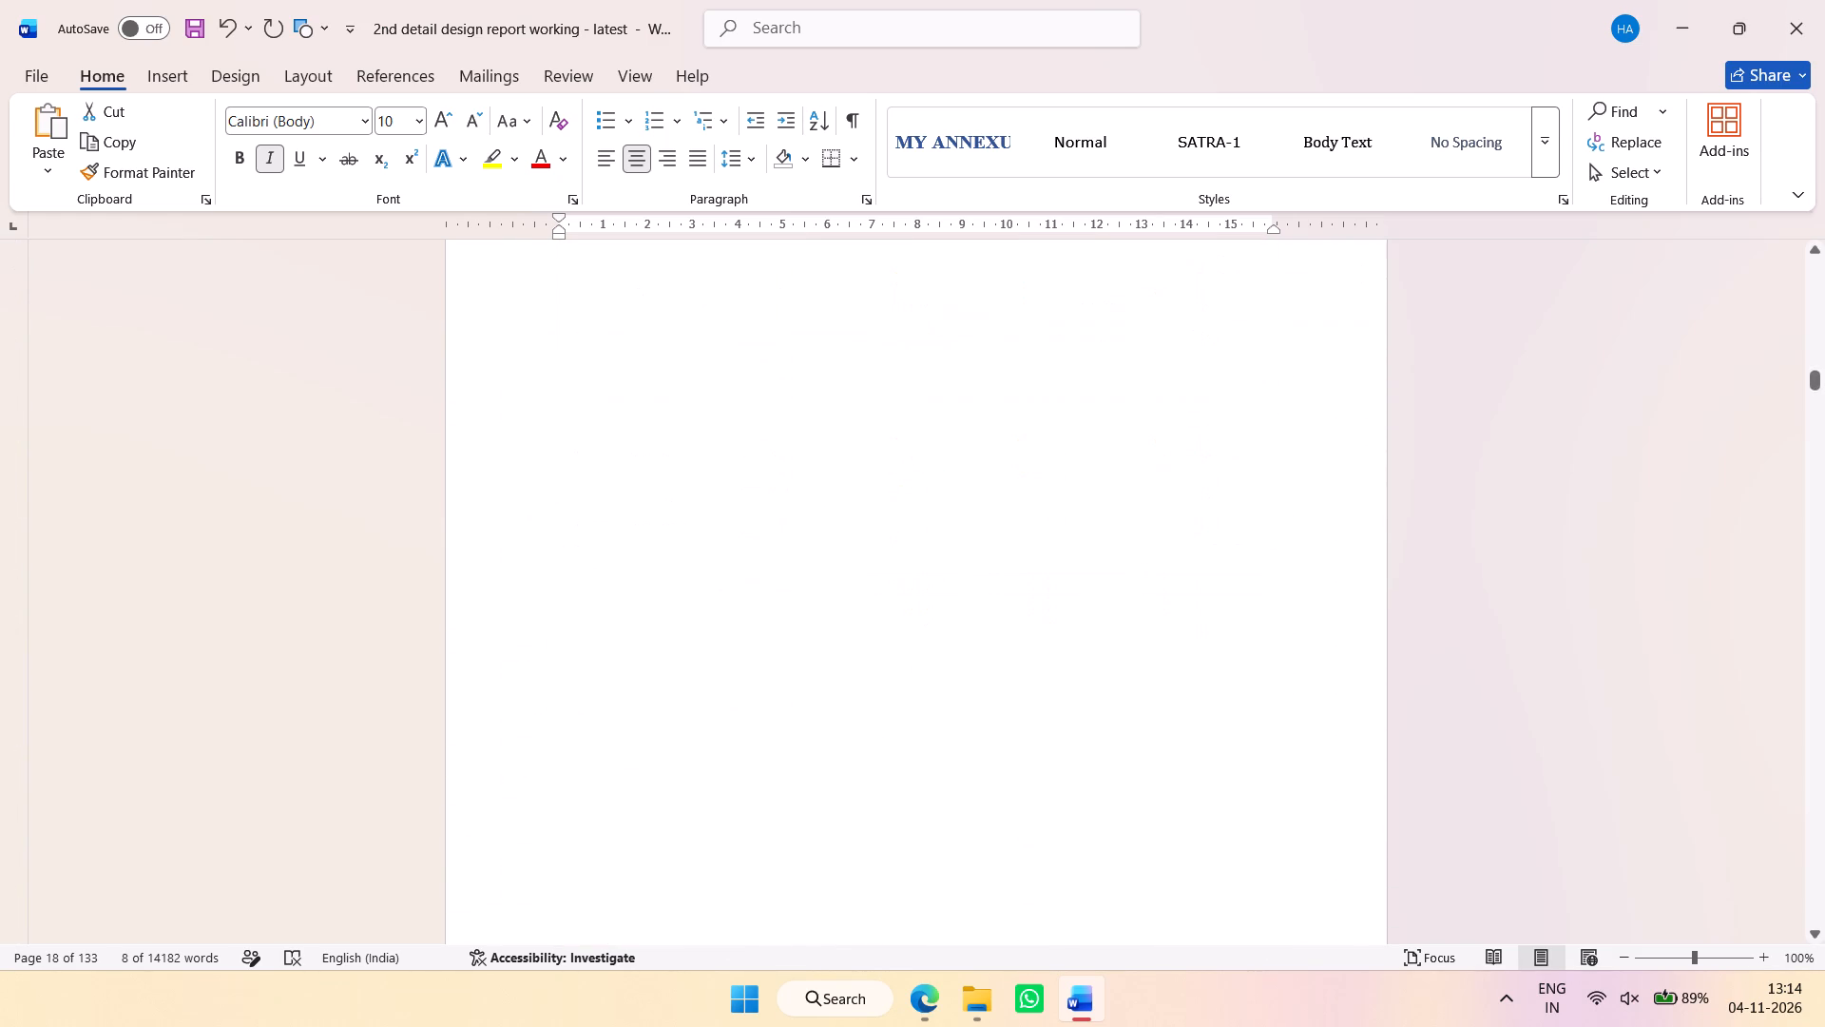
scroll(997, 525, "down", 15)
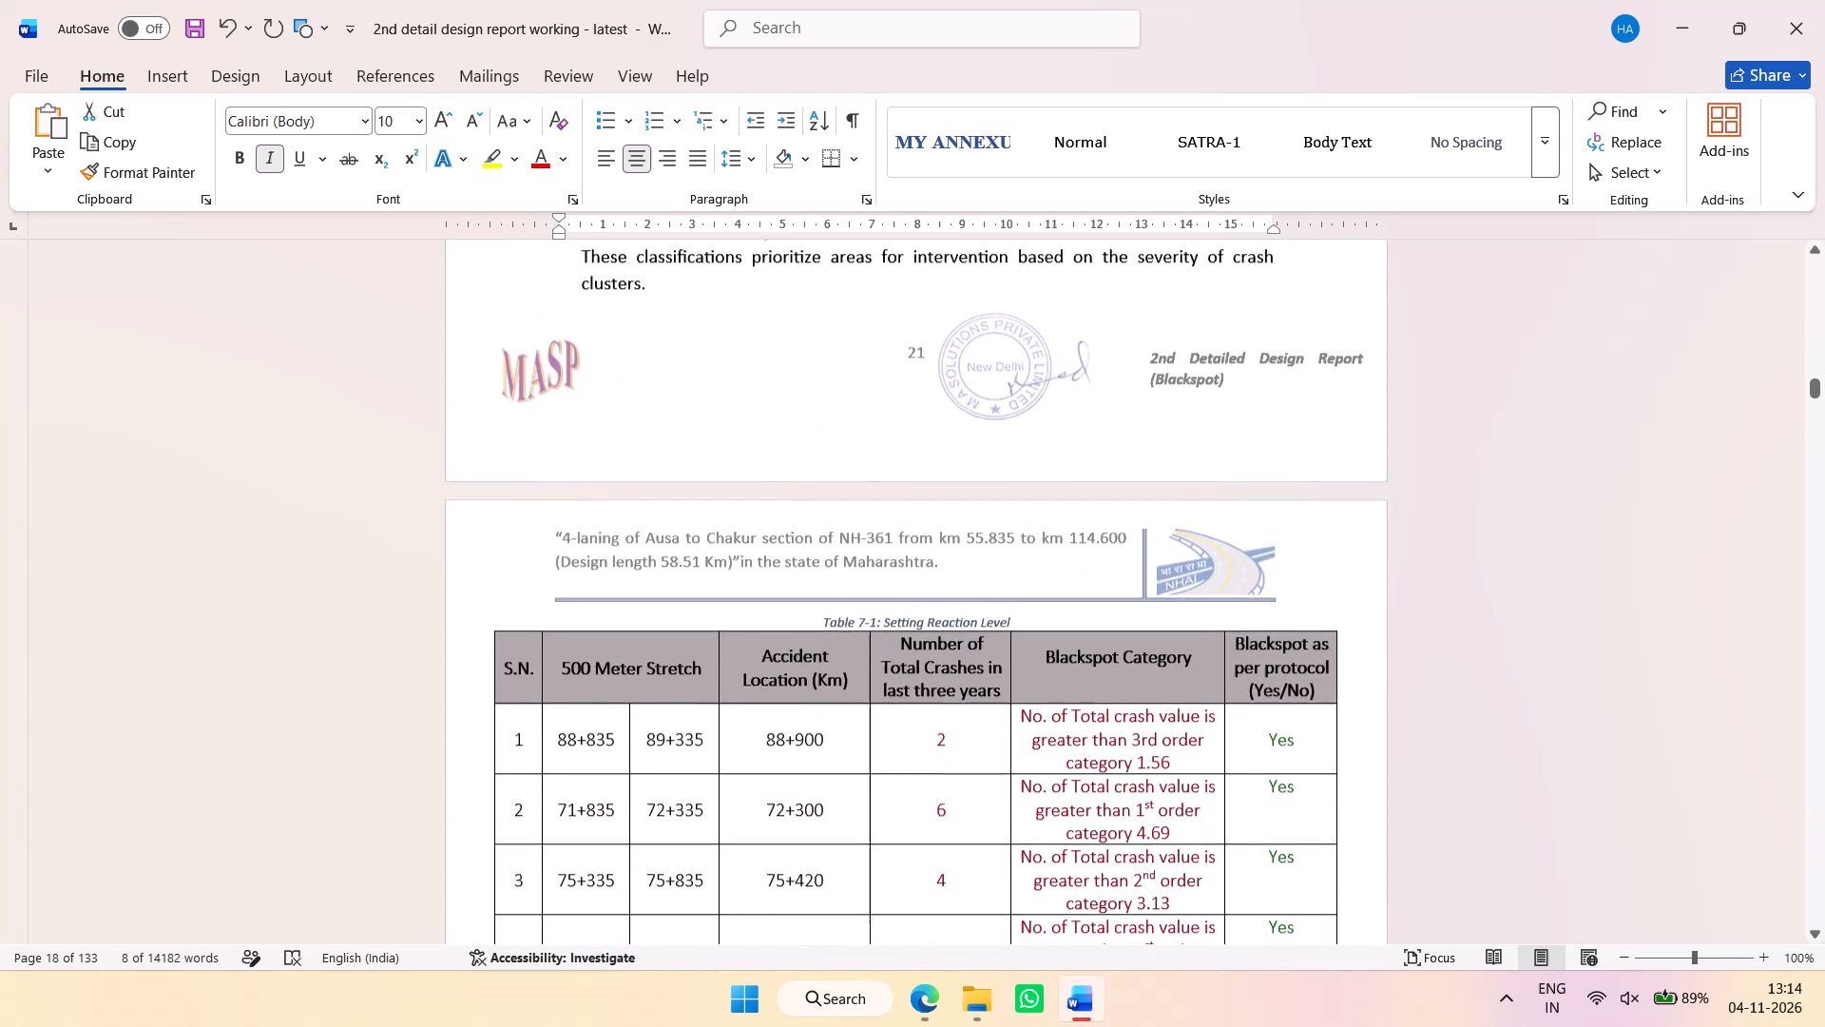
scroll(961, 491, "down", 2)
left_click_drag(1033, 389, 848, 394)
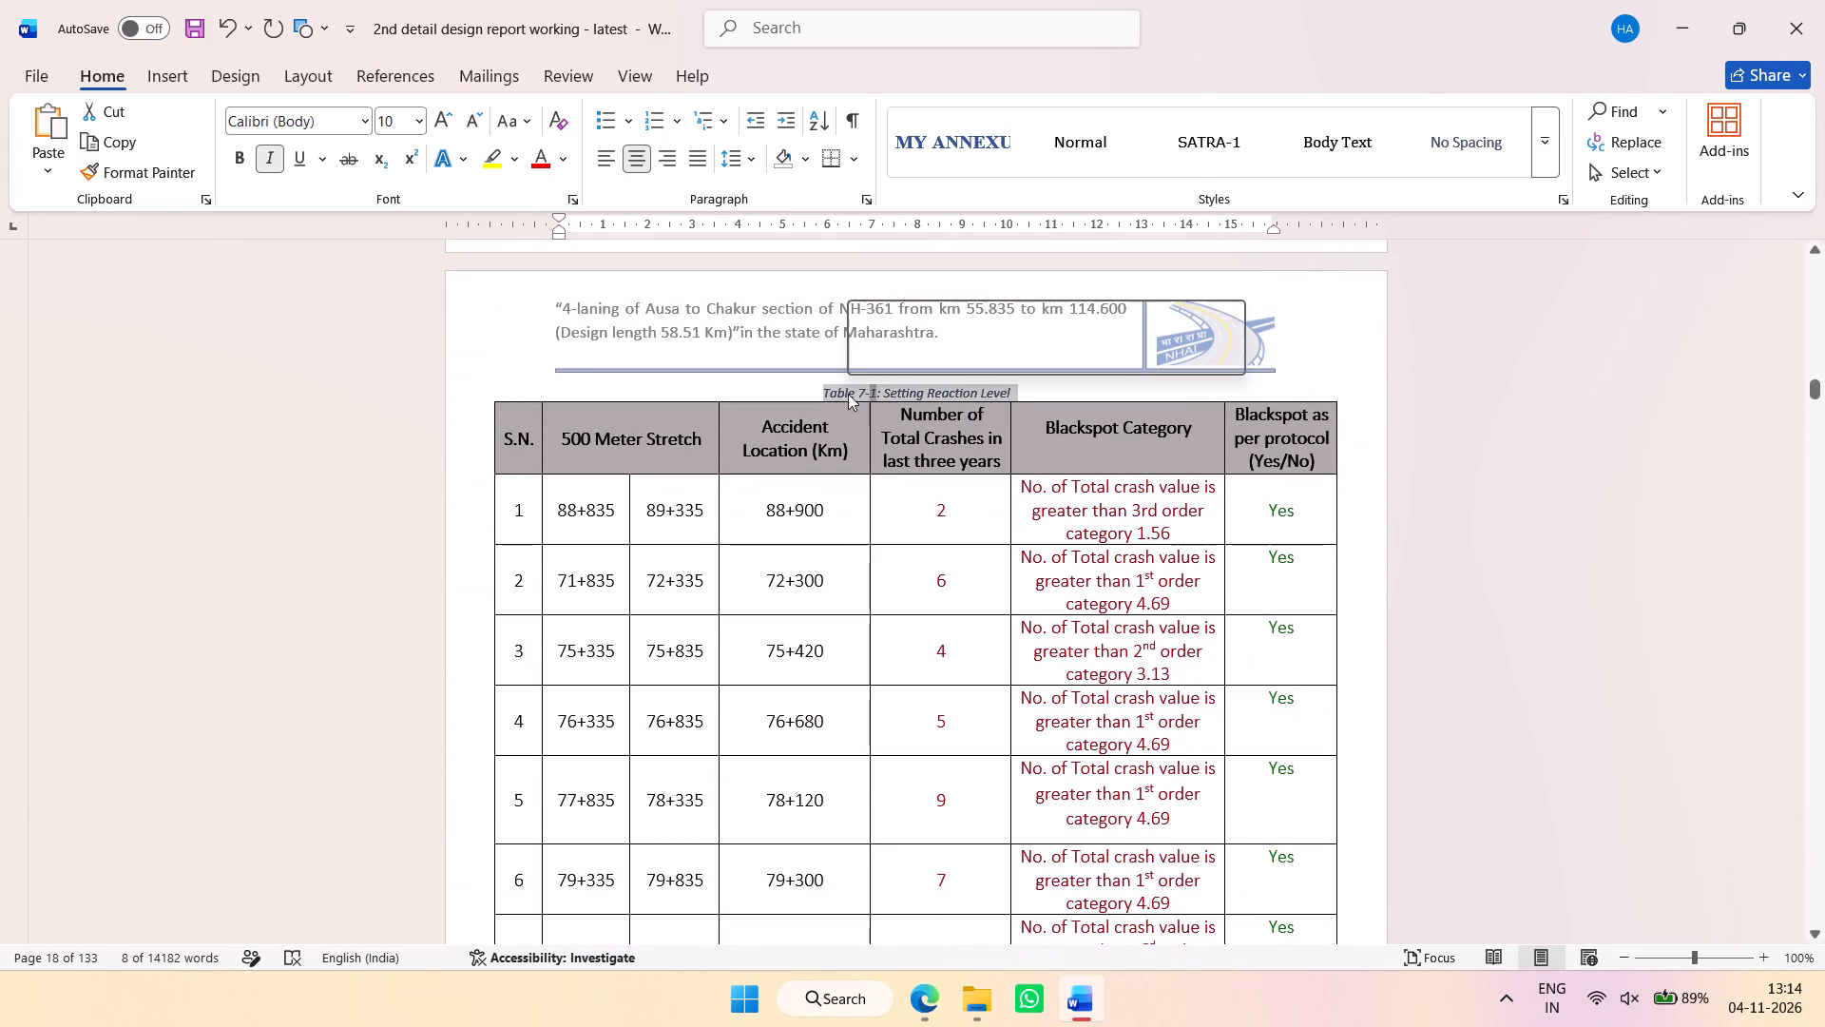
left_click(1059, 320)
Check the font size of the Table 8-1 List of blackspots caption in section 10.
scroll(1034, 458, "down", 7)
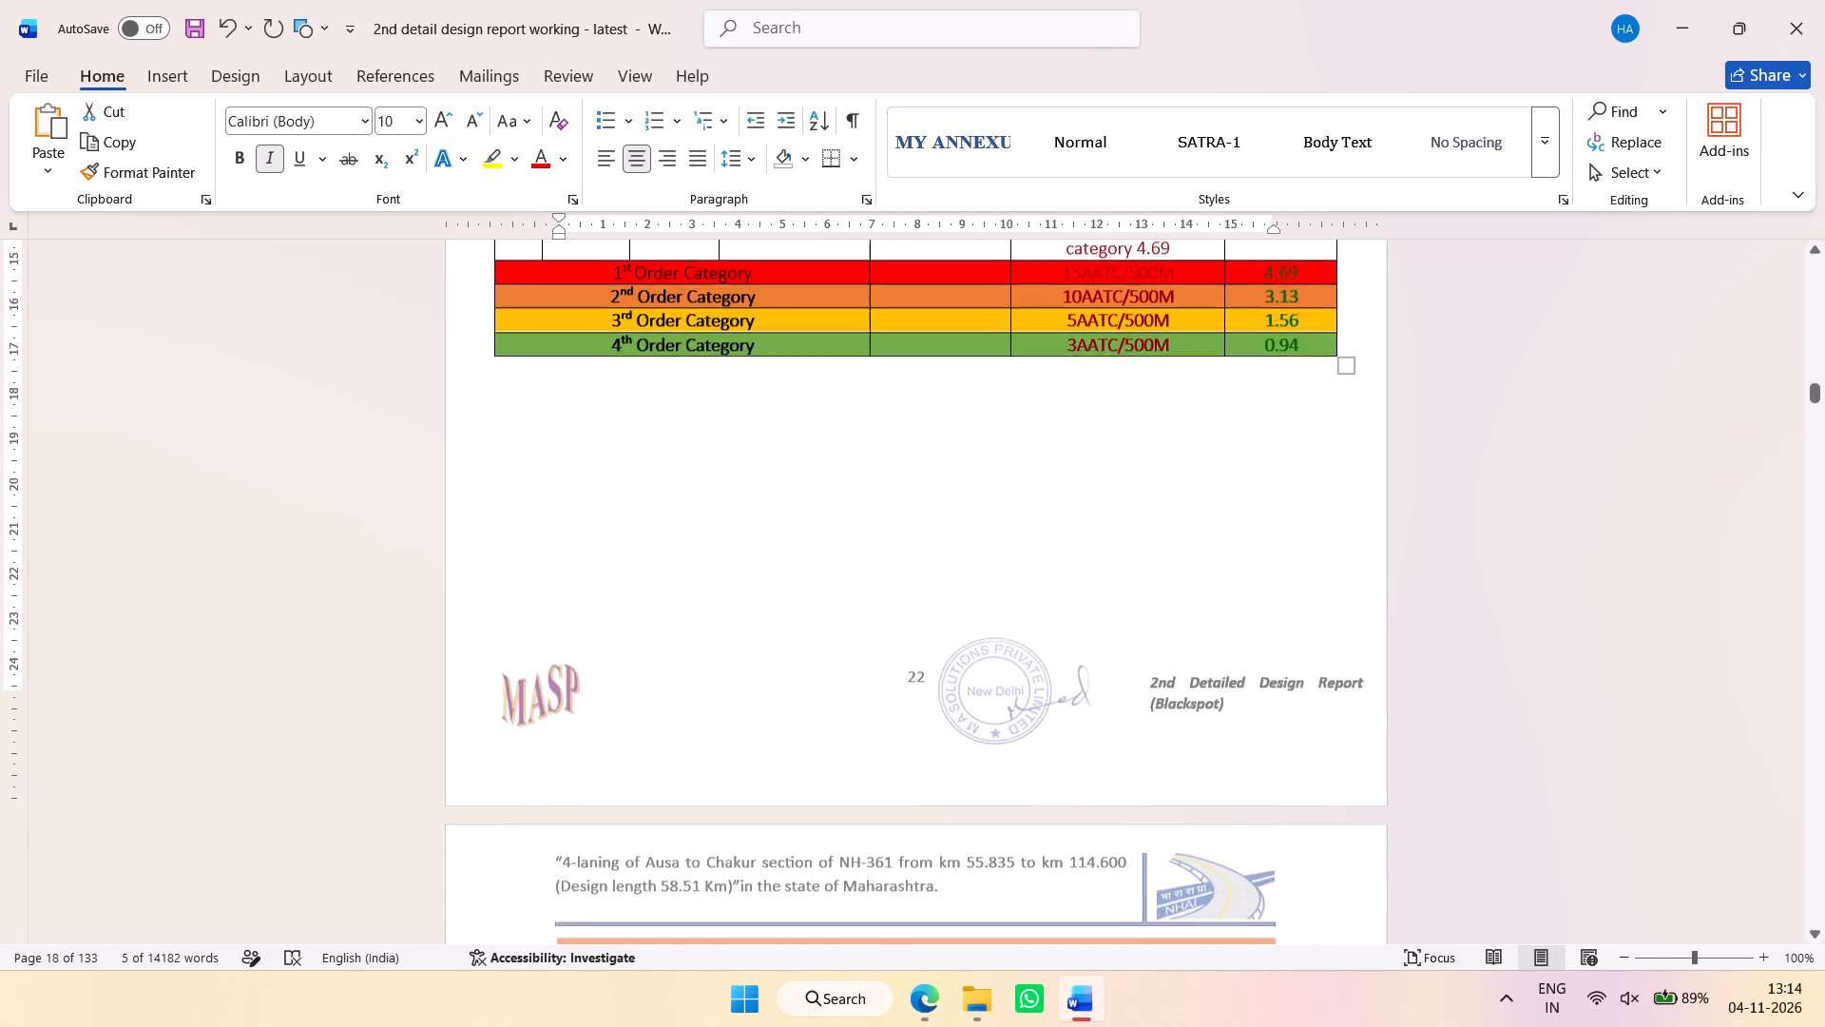
scroll(979, 483, "down", 5)
left_click_drag(1040, 618, 846, 612)
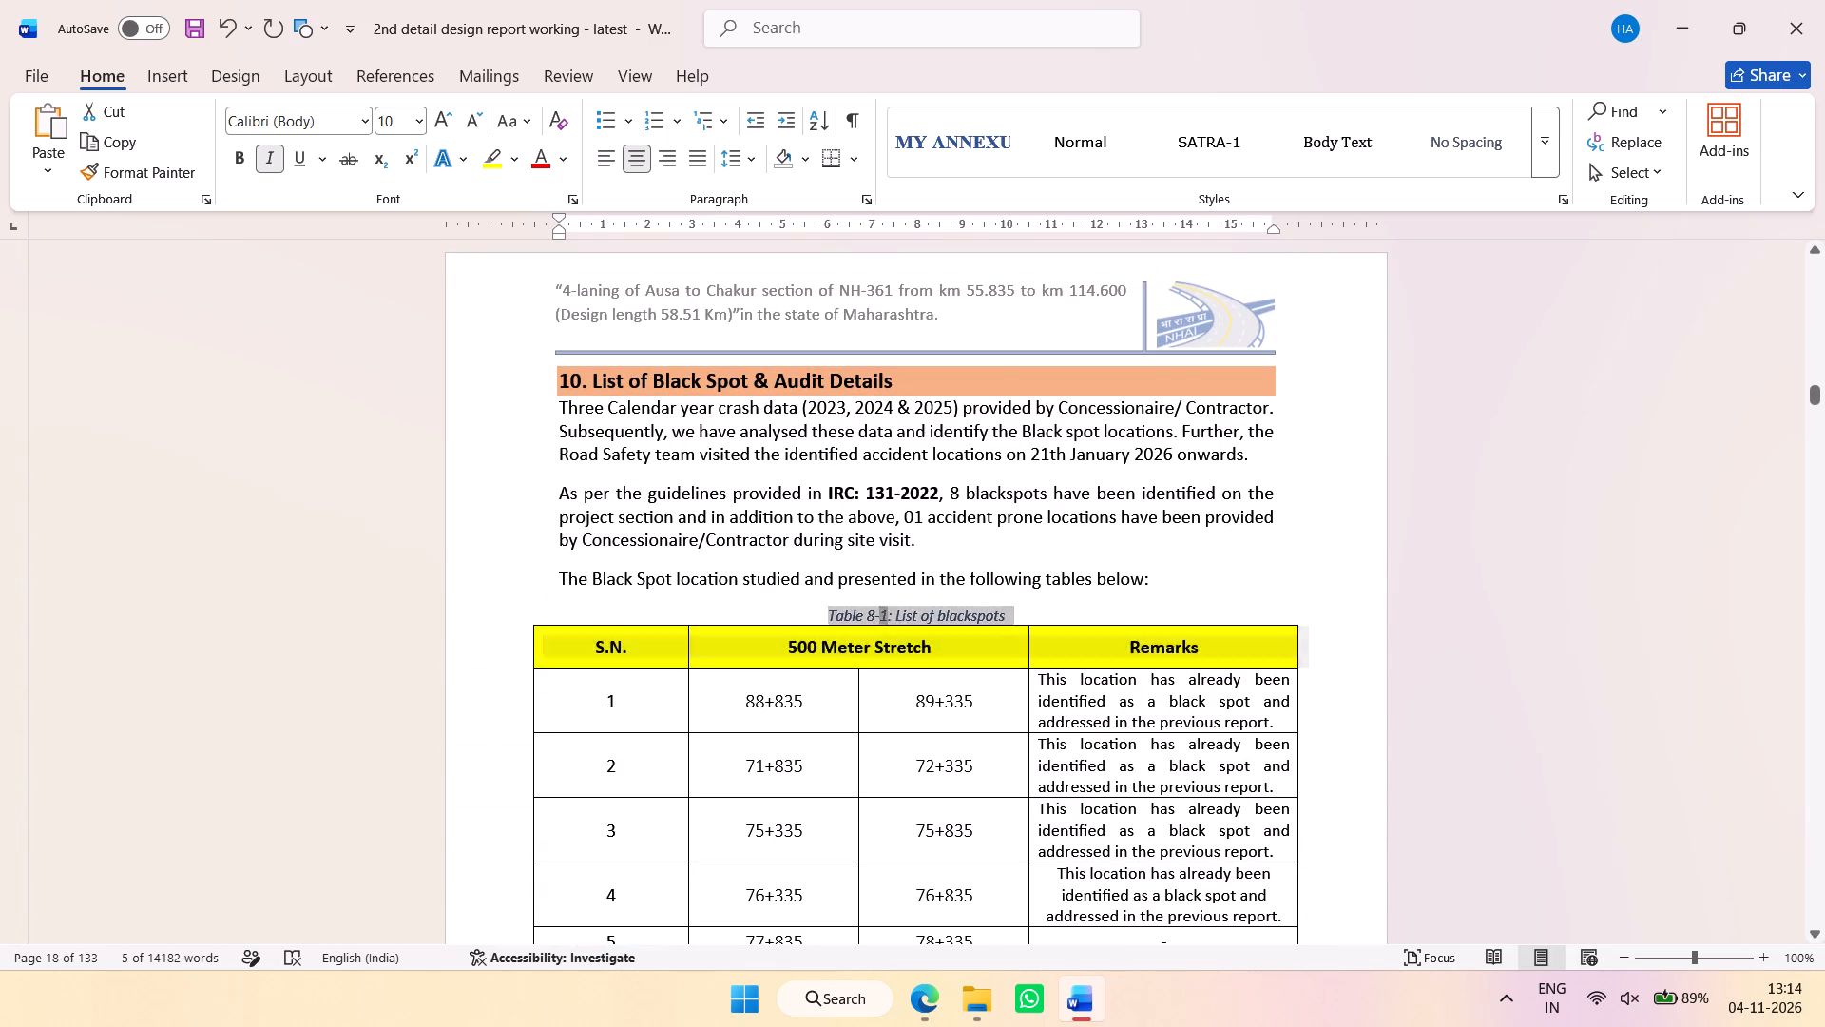
left_click_drag(846, 612, 843, 612)
Increase the font size of the Table 9-1 severity score caption and the Table 12-1 traffic volume count caption to 10.
scroll(1082, 515, "down", 5)
scroll(966, 543, "down", 8)
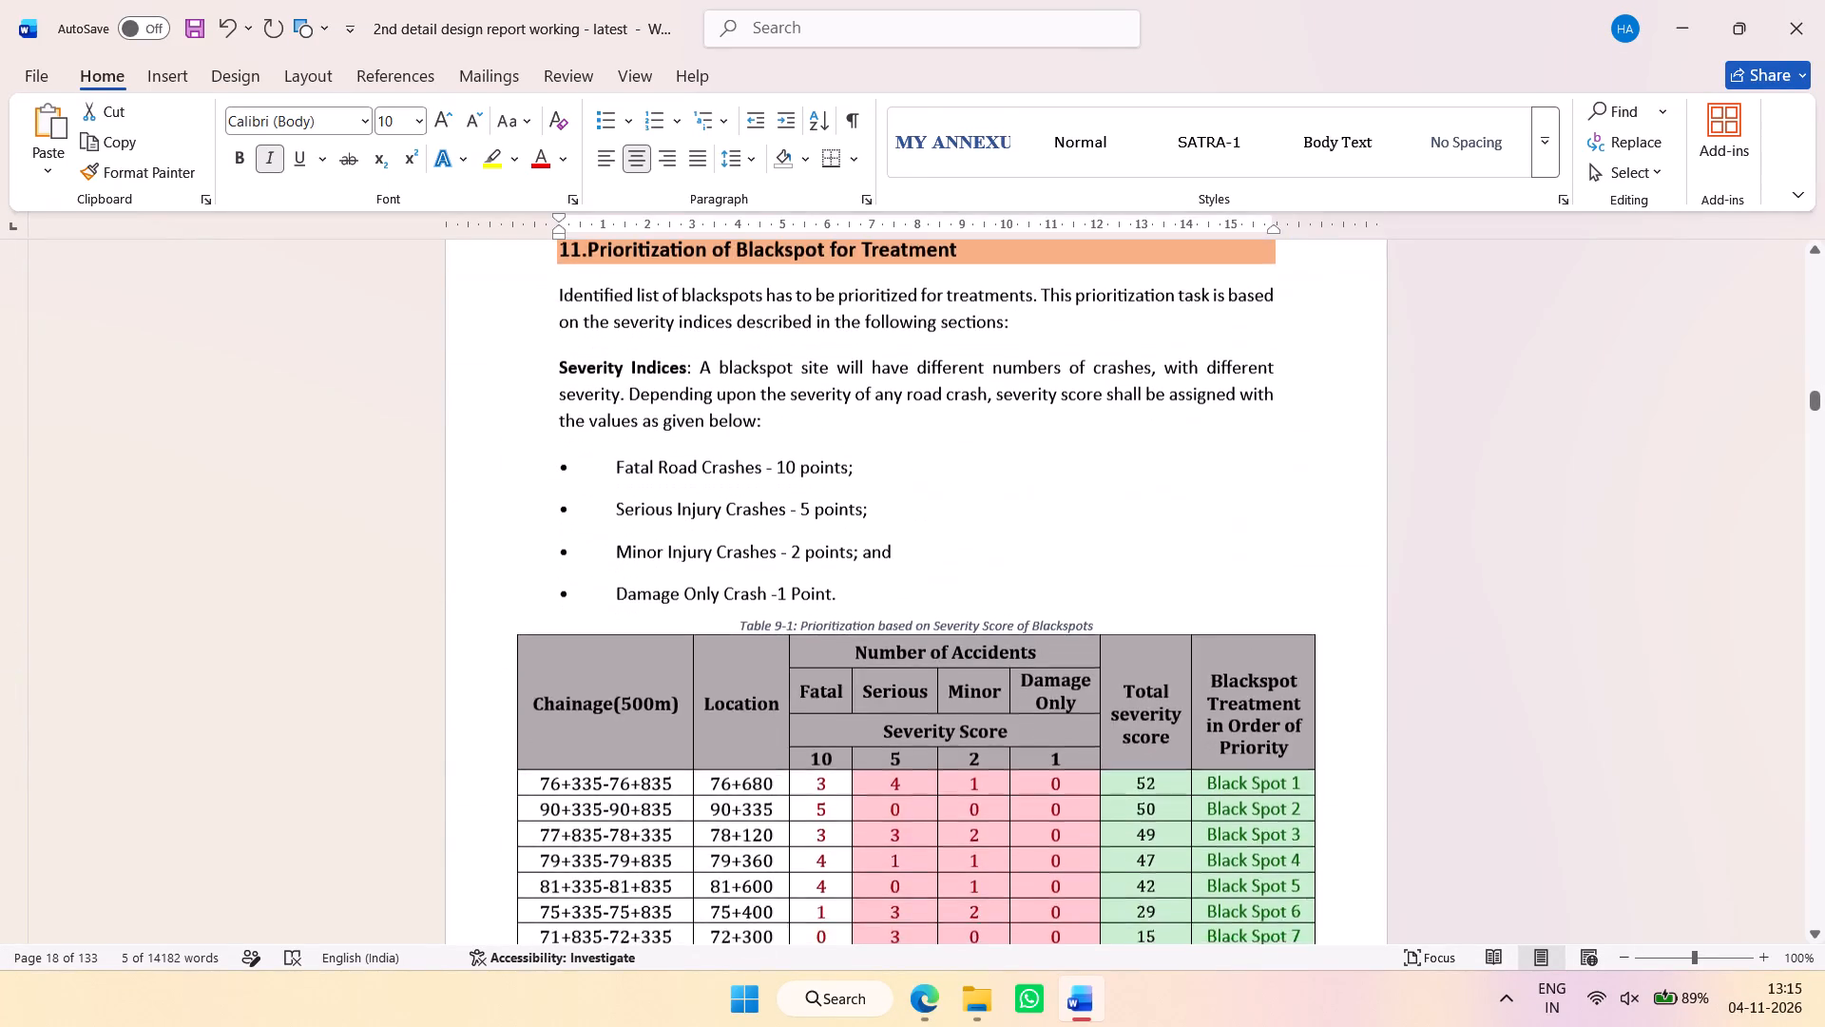
scroll(953, 548, "up", 1)
scroll(688, 422, "down", 4)
scroll(857, 408, "up", 1)
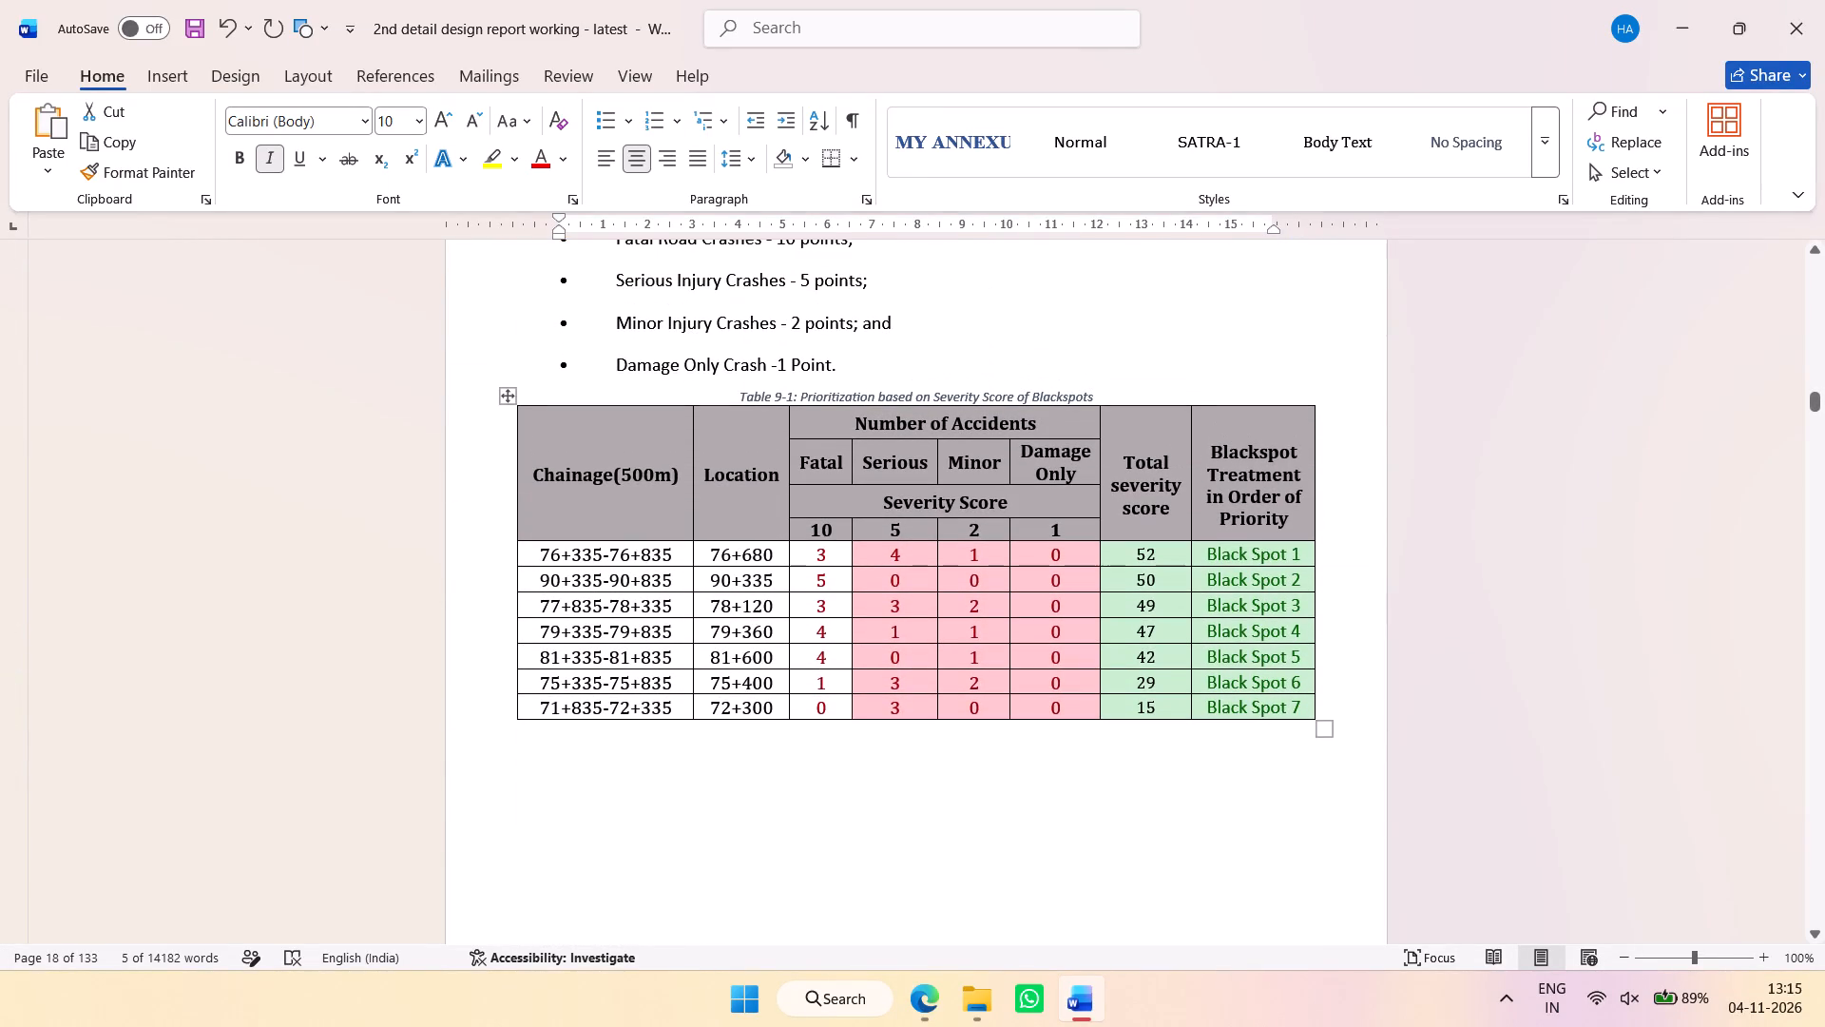
left_click_drag(1130, 391, 757, 392)
left_click(968, 319)
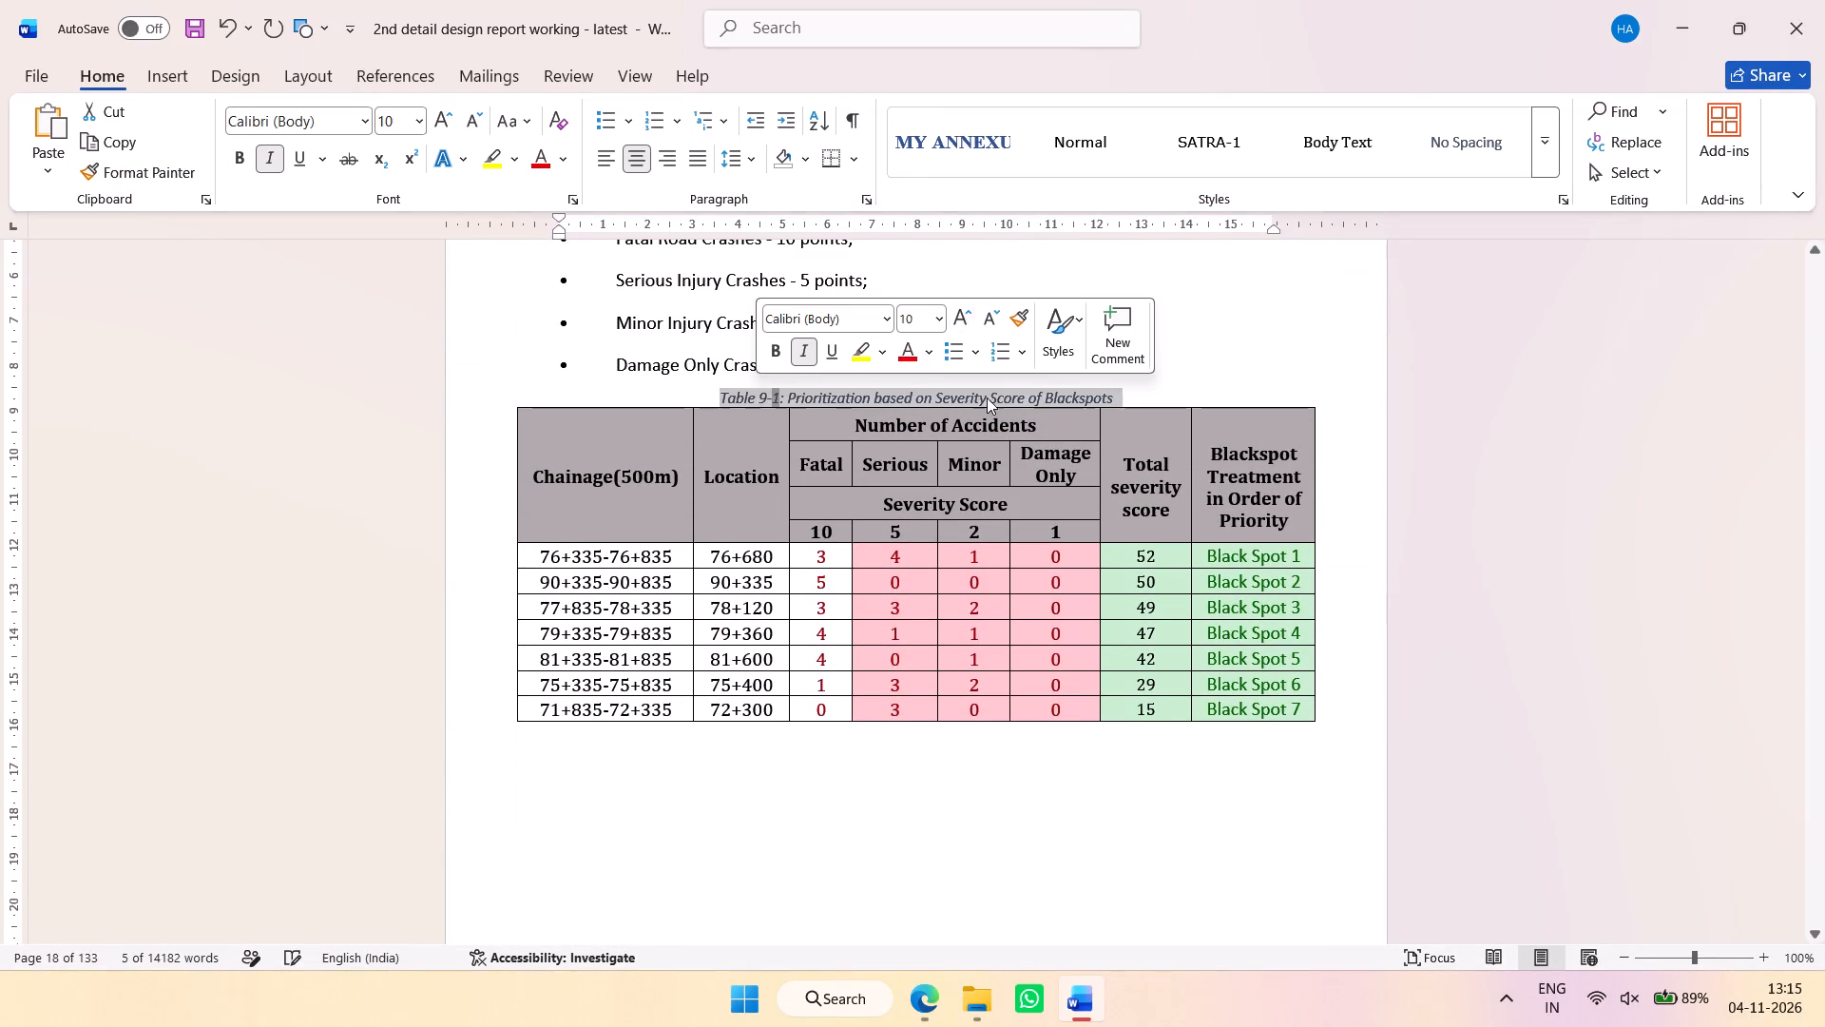
scroll(995, 467, "down", 9)
left_click_drag(1149, 533, 1103, 533)
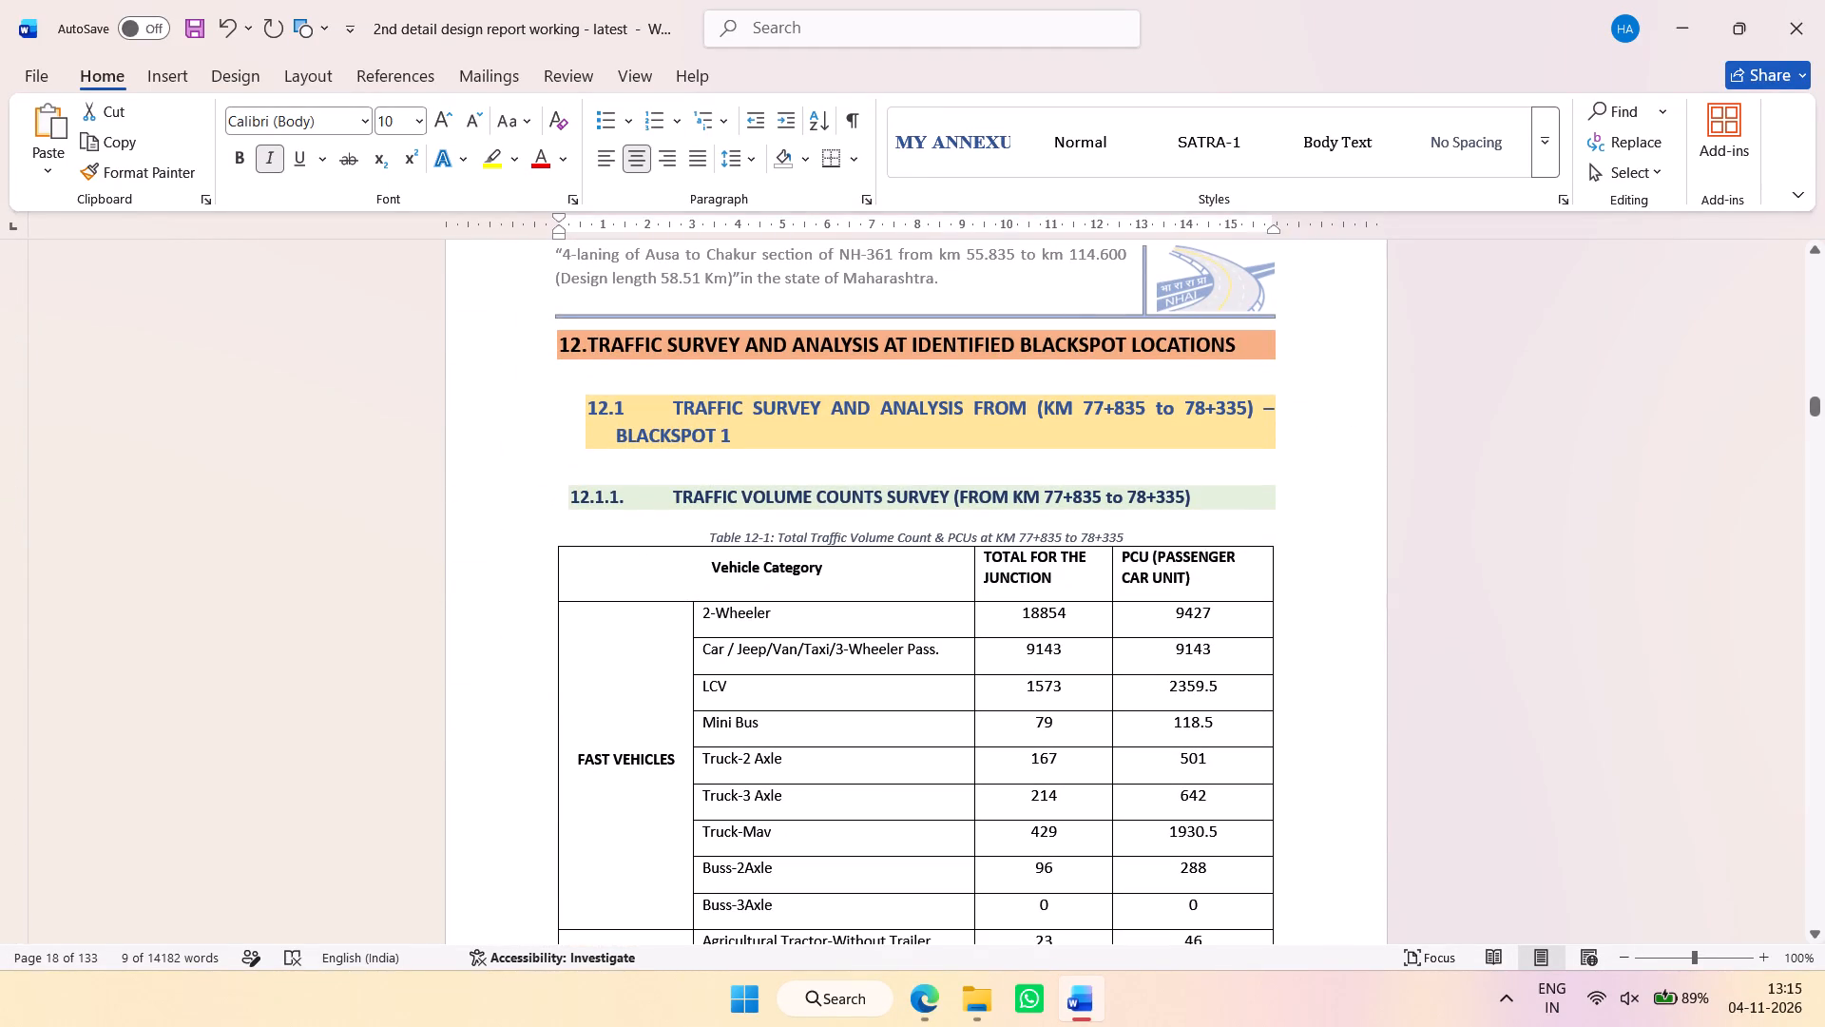
left_click_drag(1103, 533, 728, 535)
left_click(938, 466)
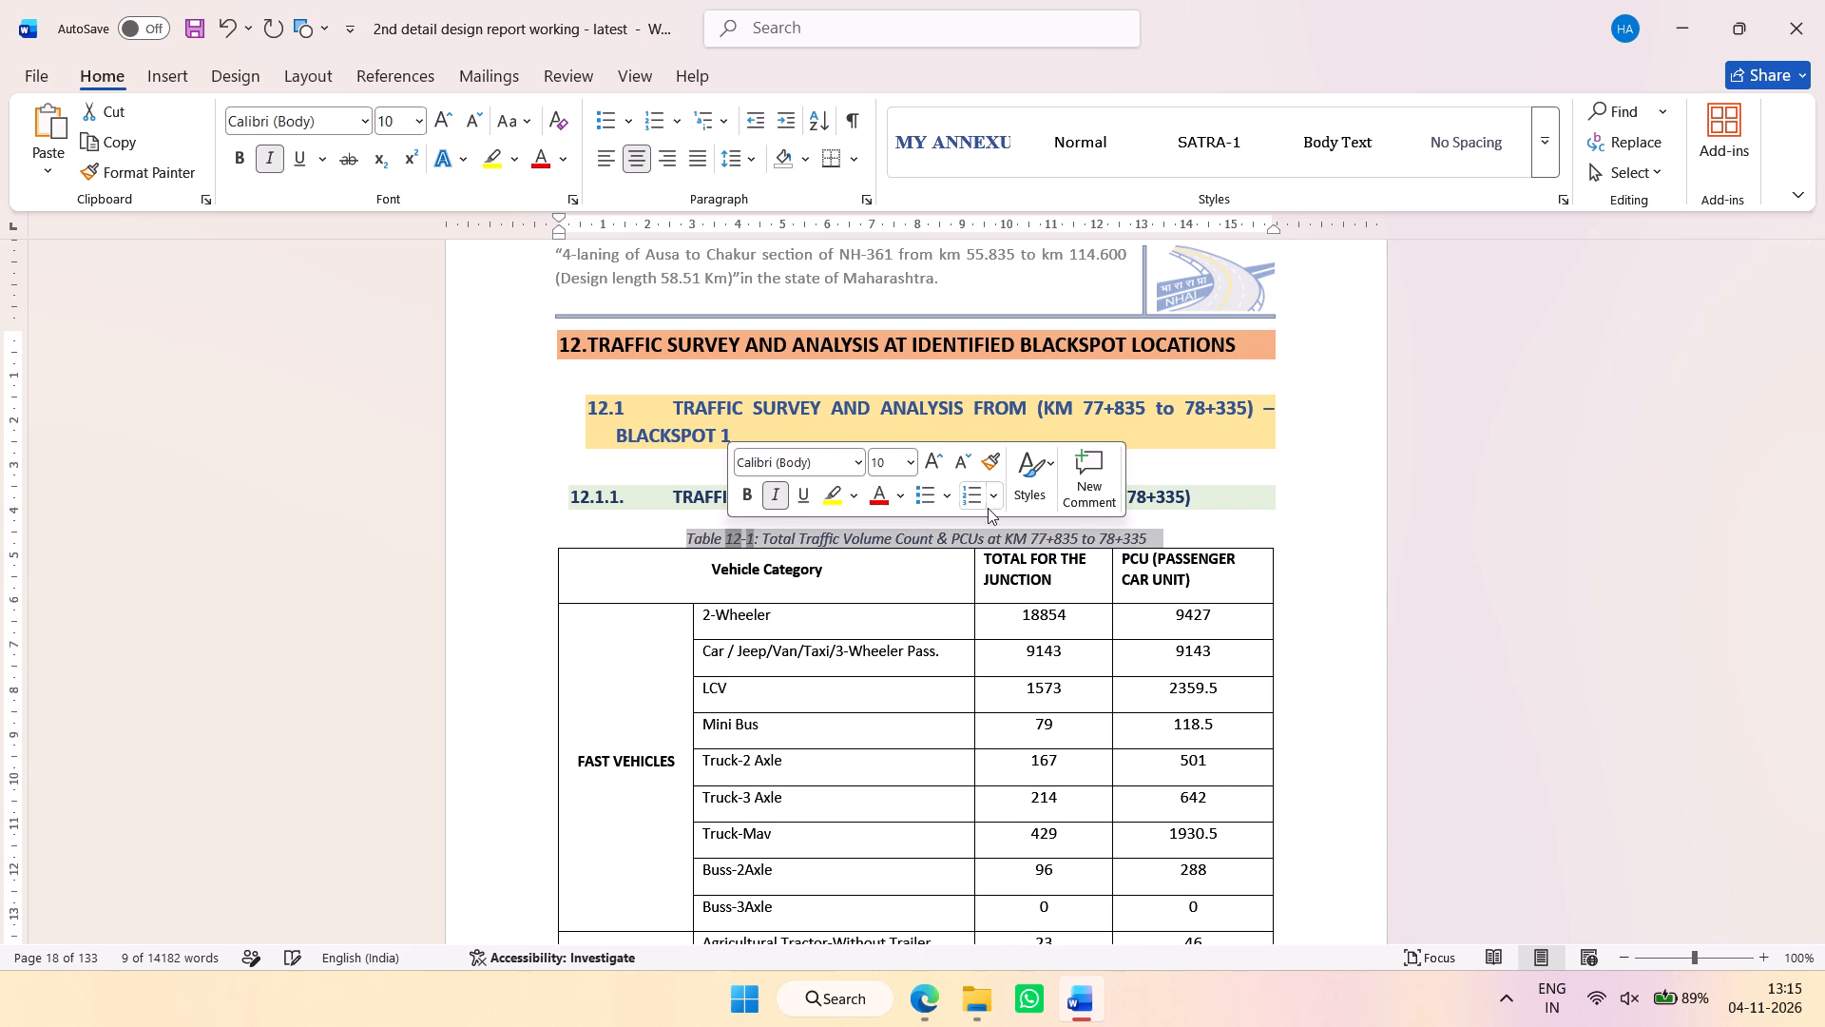
Increase the font size of the Figure 12-1 traffic volume graph caption and the Table 12-2 Peak Hour Values caption to 10.
scroll(990, 523, "down", 15)
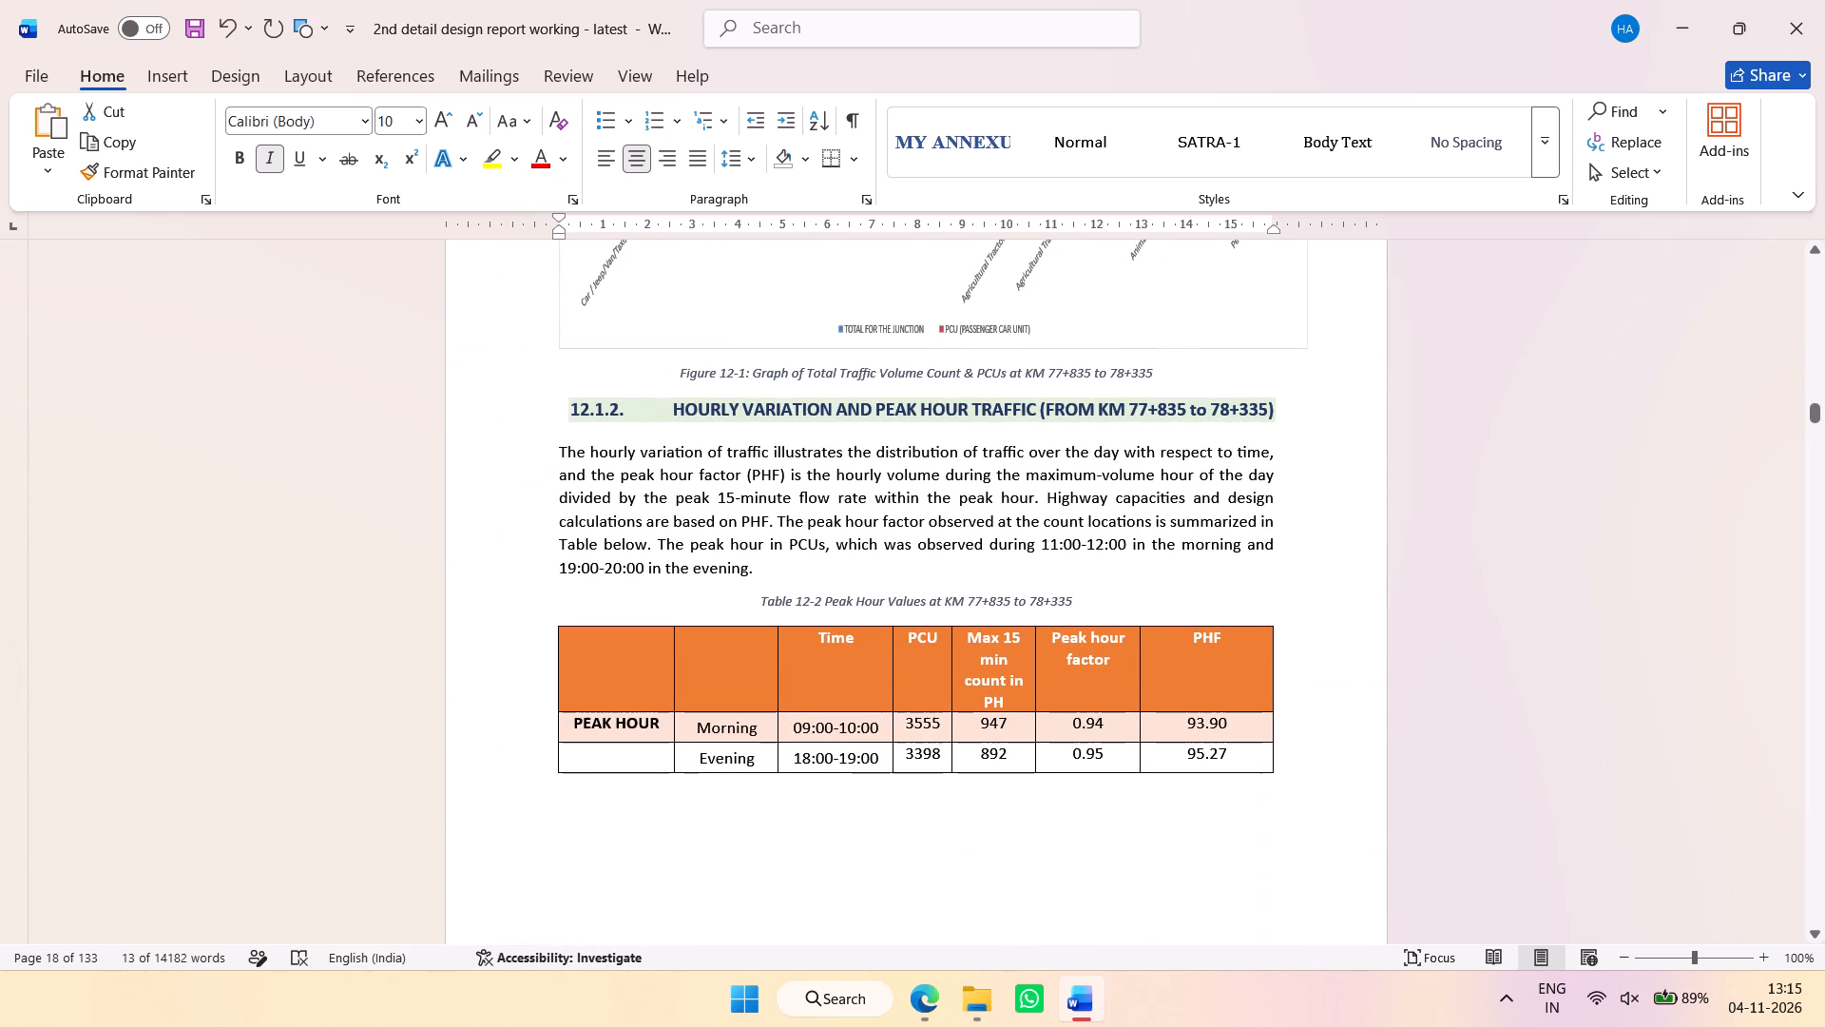
left_click_drag(1160, 375, 698, 390)
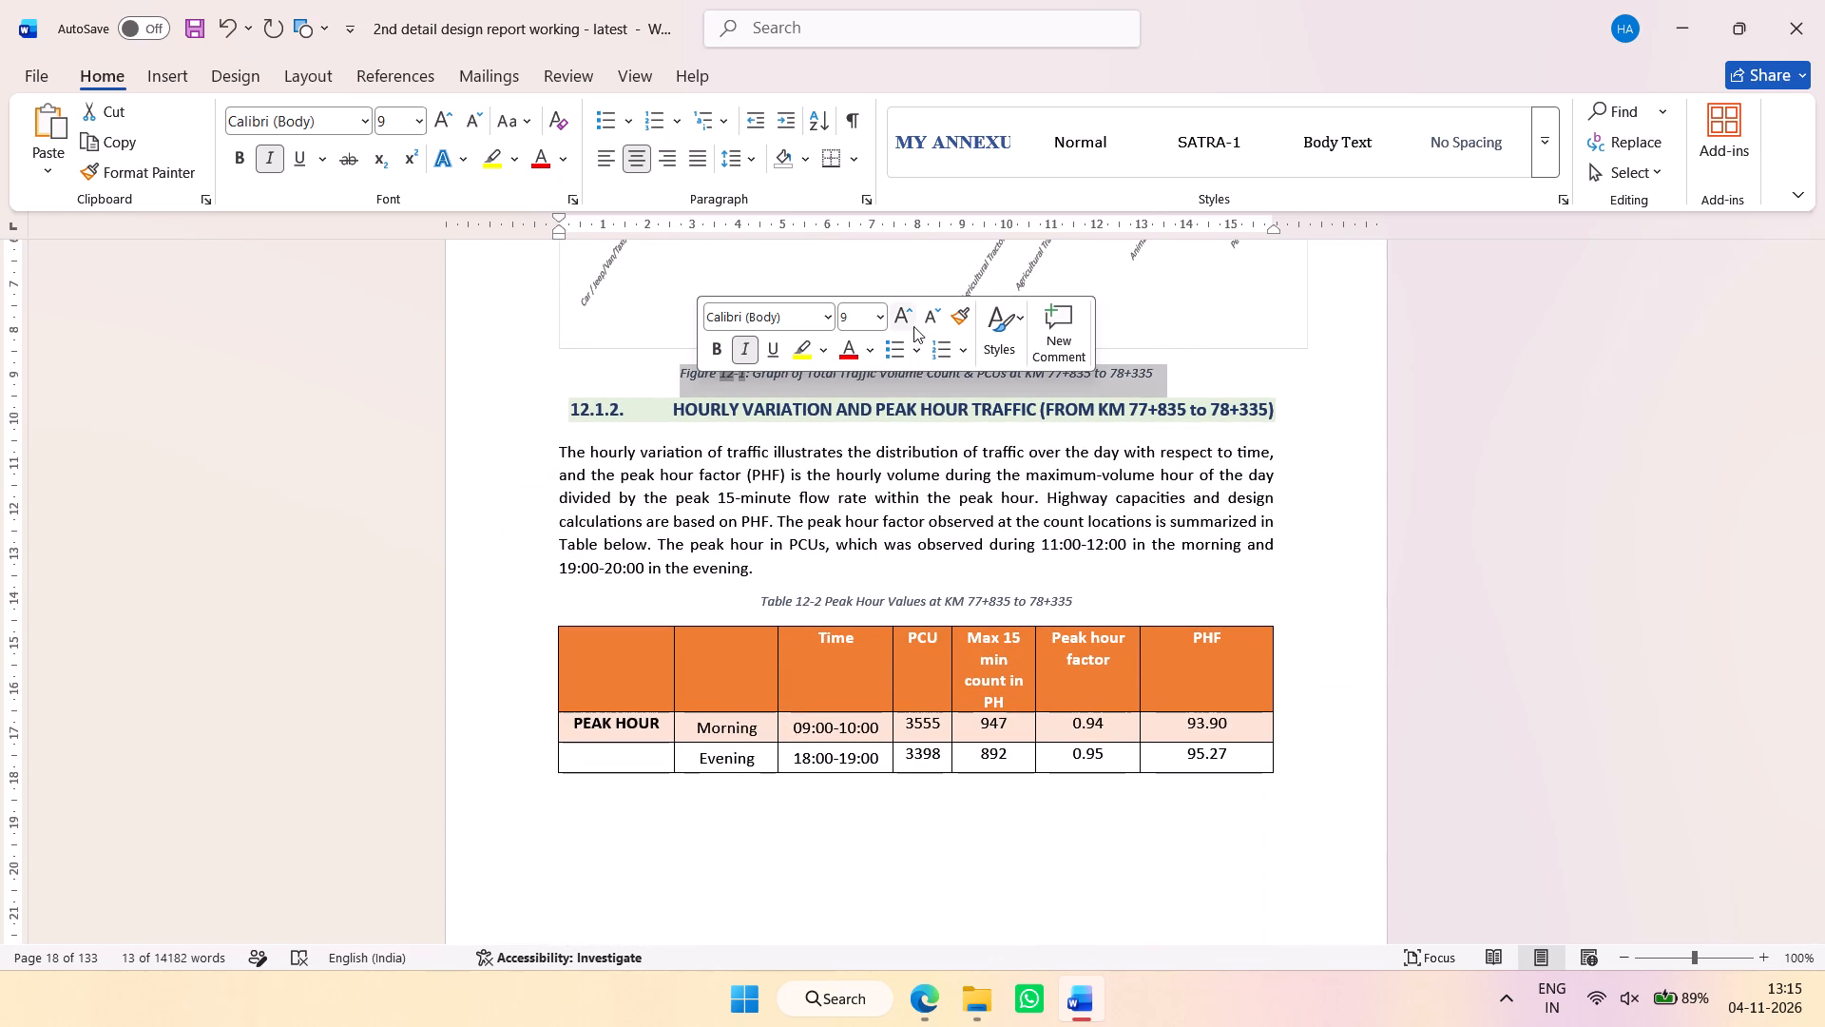
left_click(914, 315)
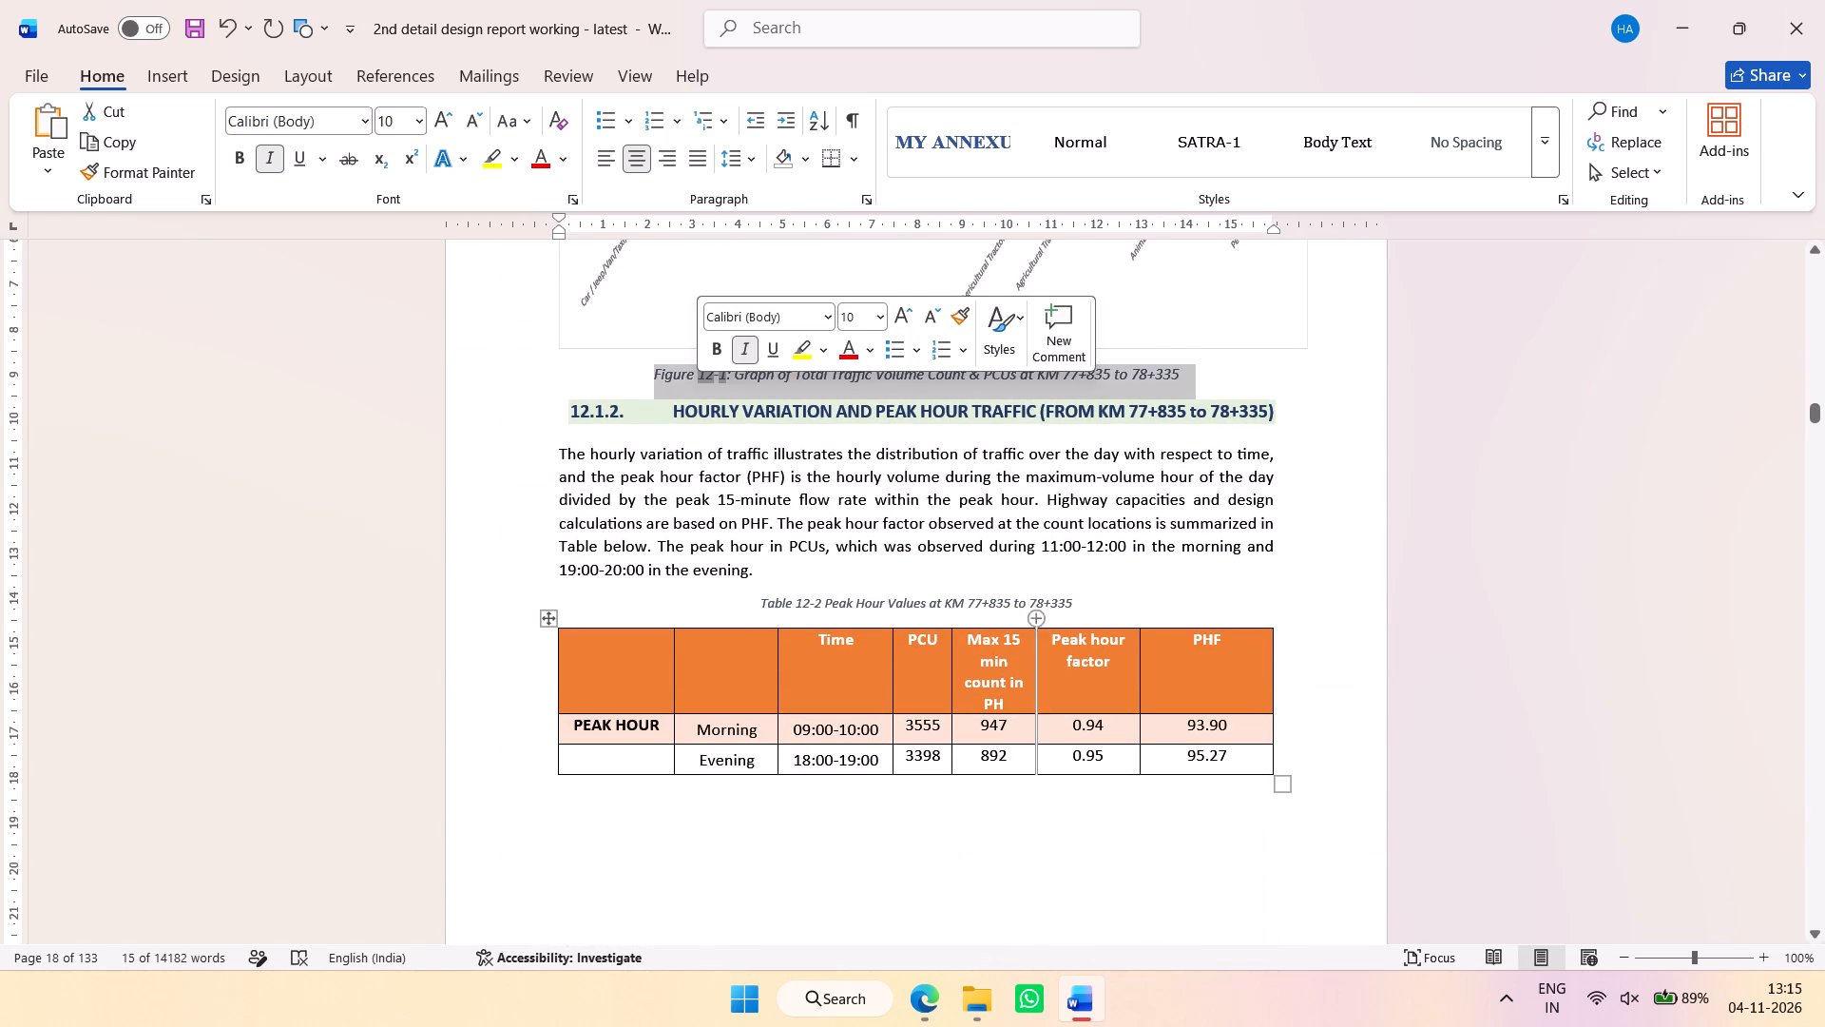
left_click_drag(1132, 596, 784, 606)
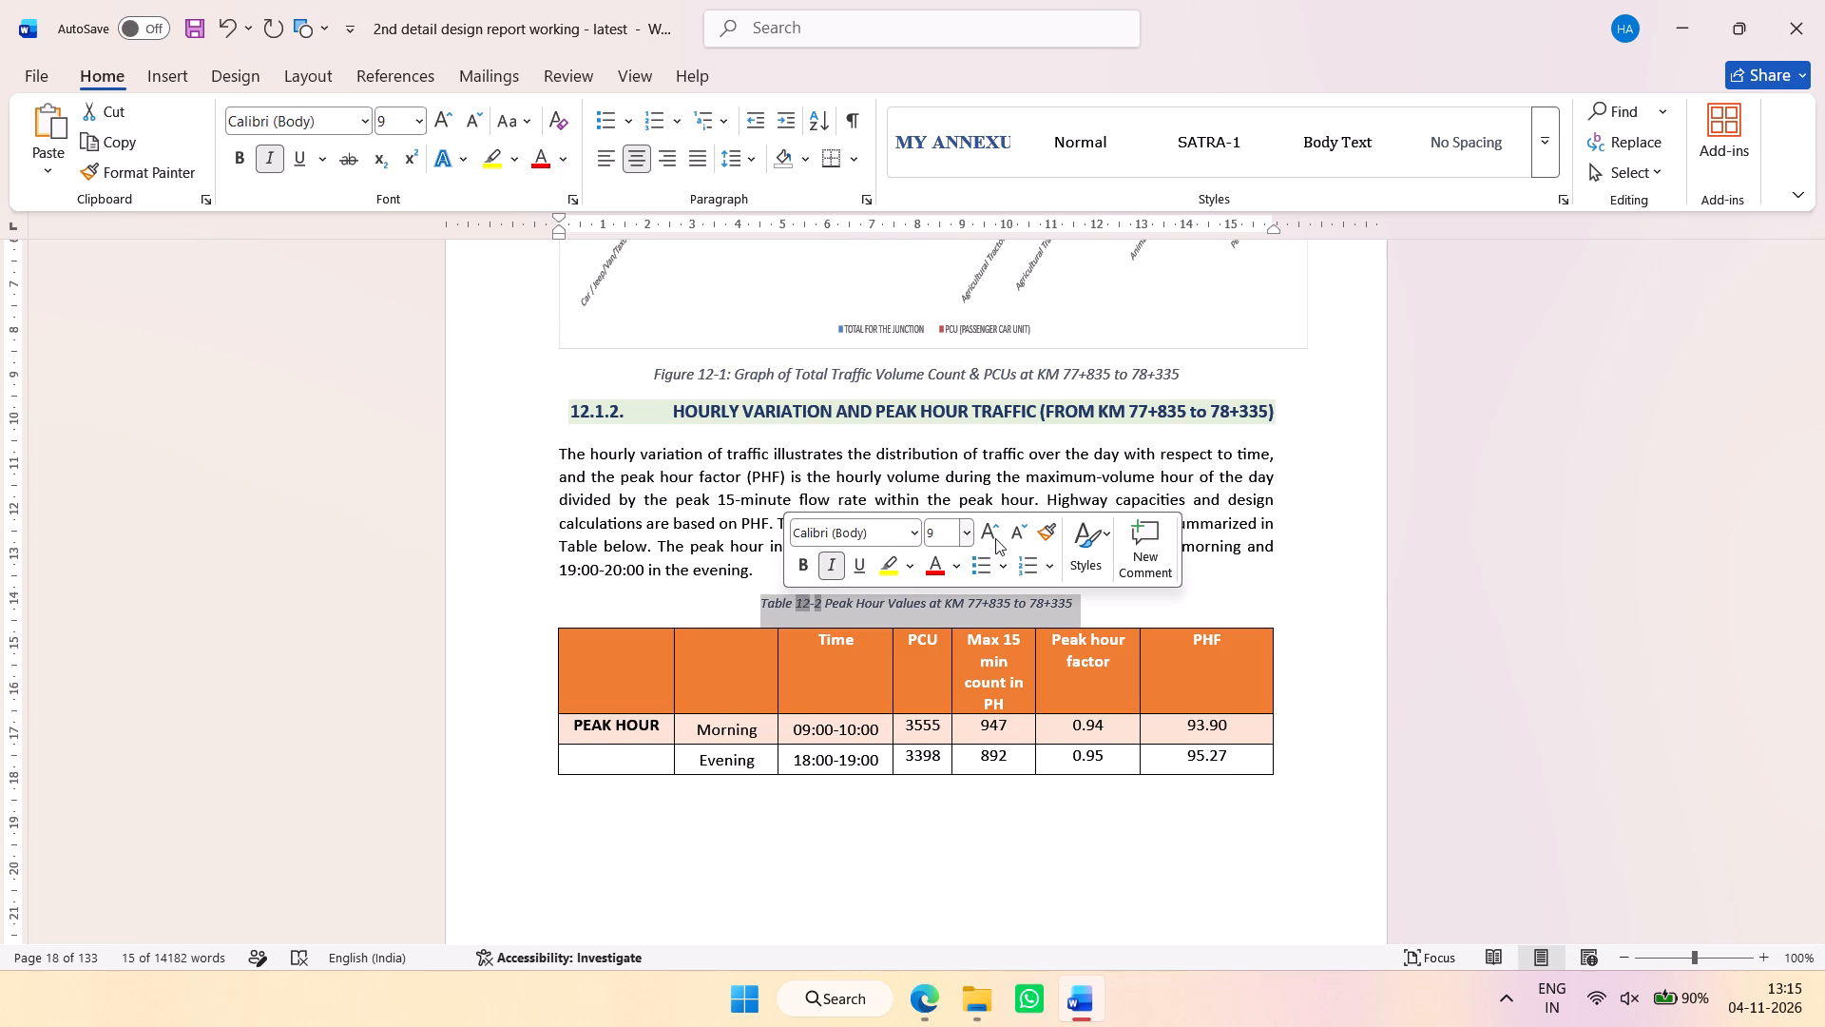
left_click(995, 538)
Increase the font size of the Figure 12-2 and Figure 12-3 captions under the morning and evening hourly variation graphs to 10.
scroll(1005, 639, "down", 7)
scroll(1078, 580, "down", 4)
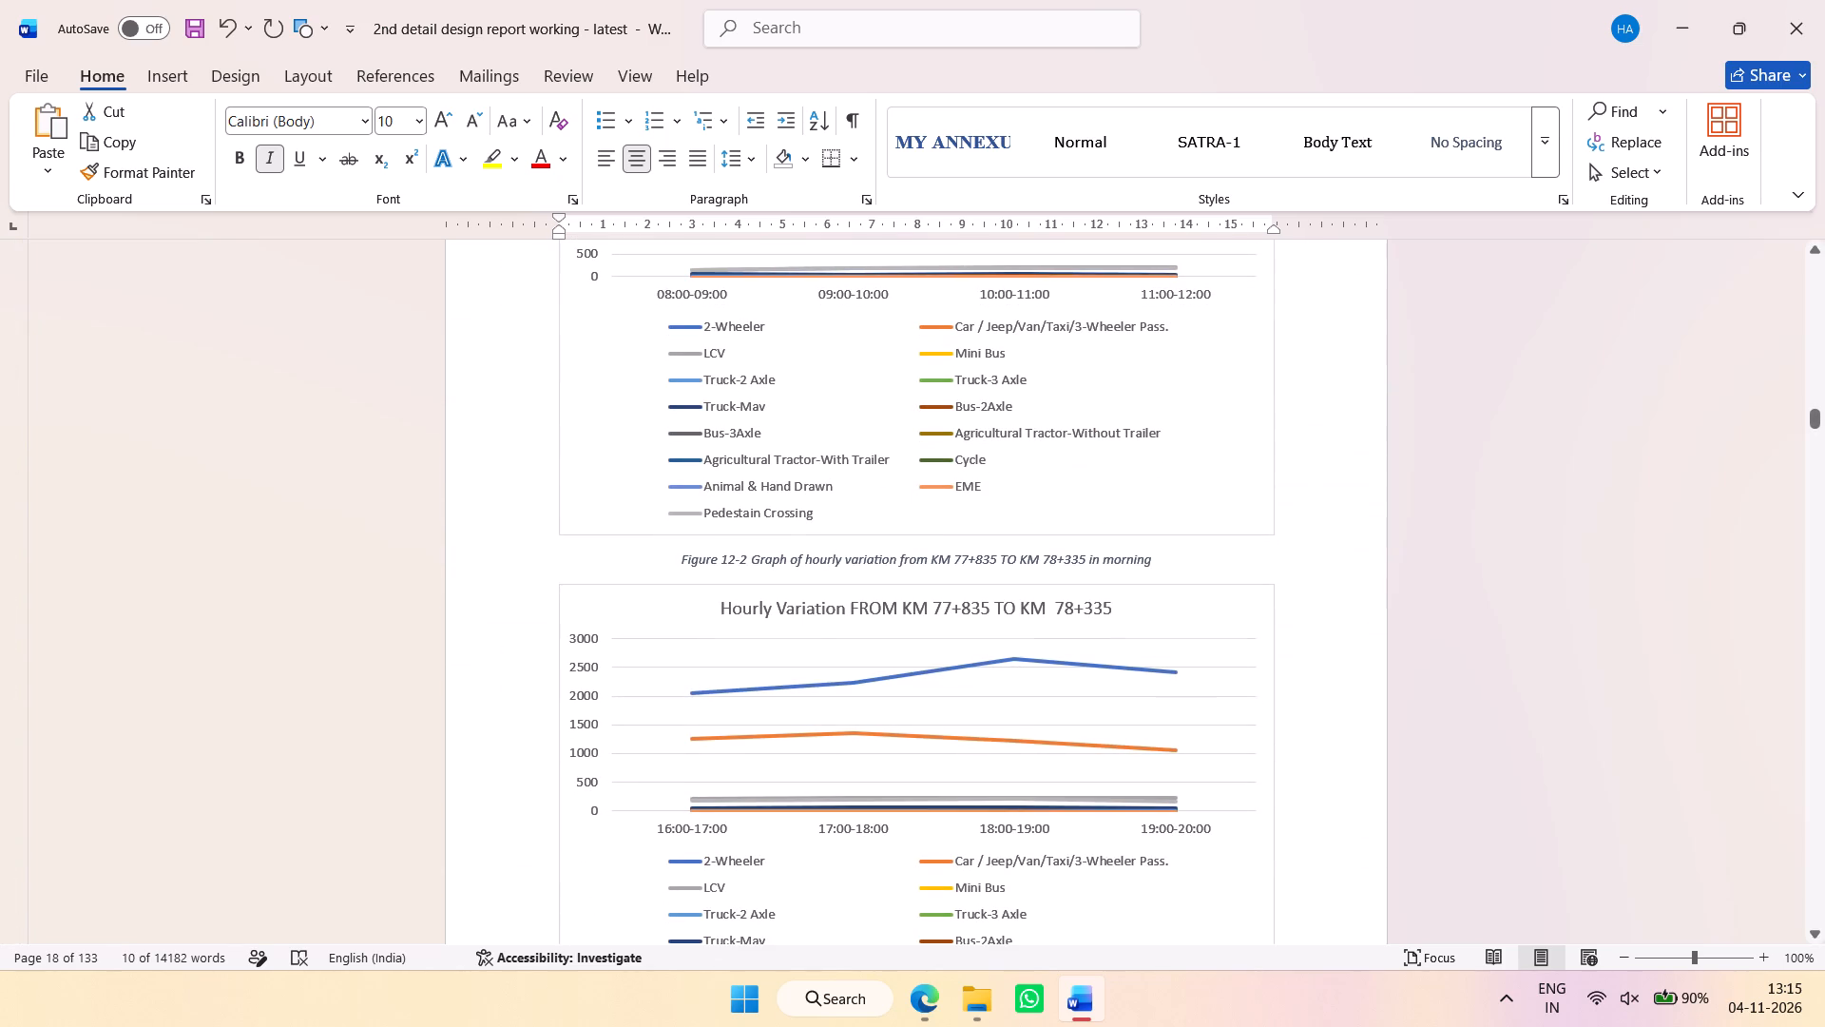
left_click_drag(1163, 558, 677, 564)
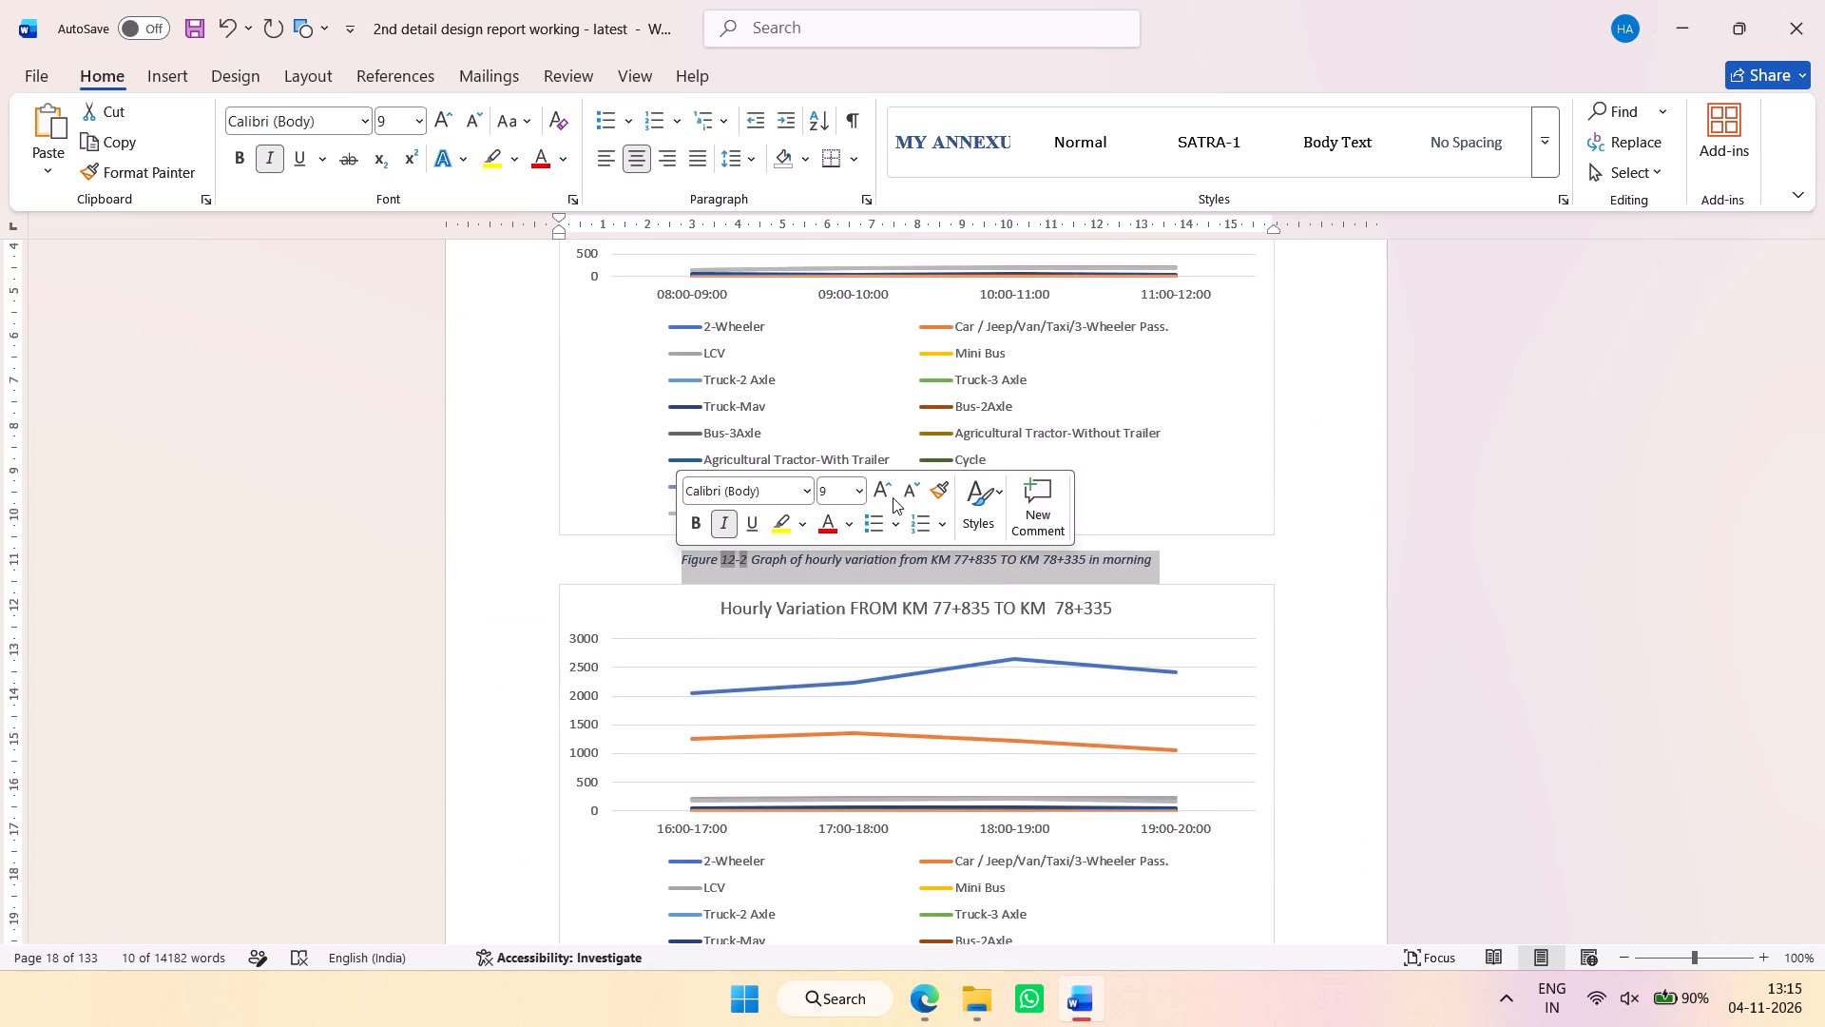
left_click(882, 497)
scroll(937, 630, "down", 5)
left_click_drag(1163, 515, 863, 527)
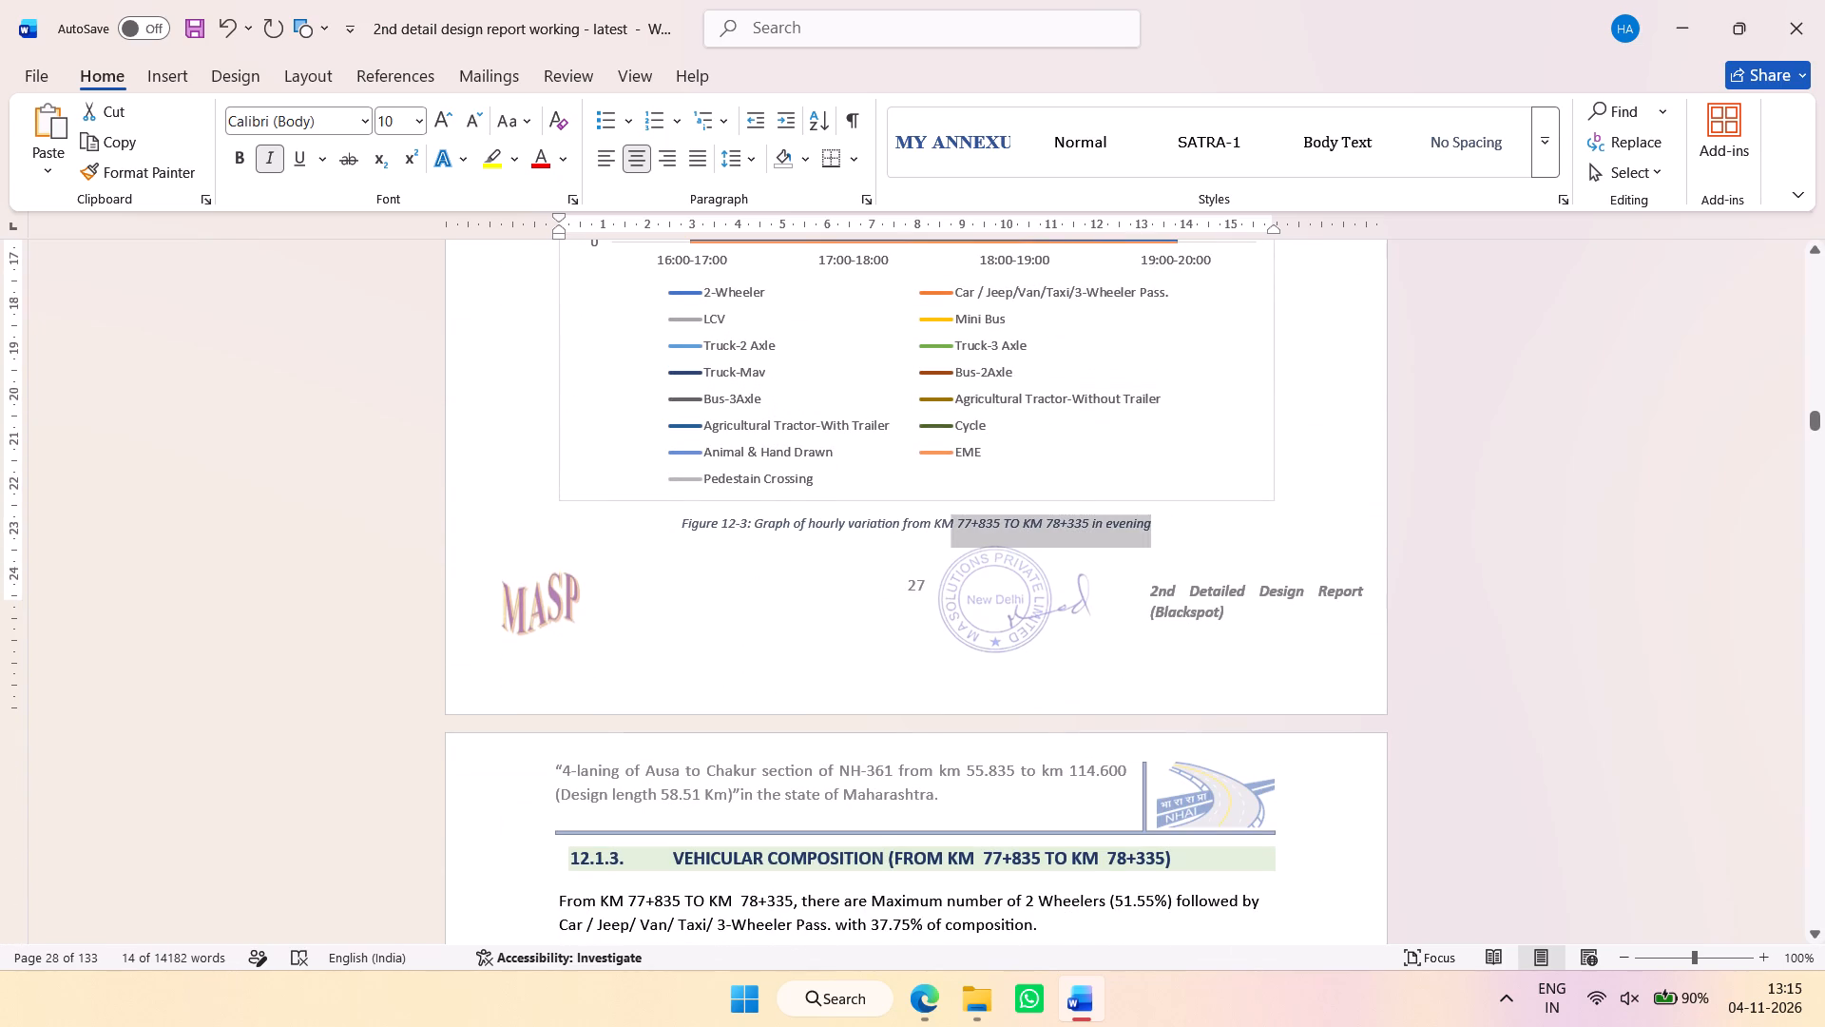
left_click_drag(863, 527, 680, 527)
left_click(890, 455)
Increase the font size of the Table 12-3 and Figure 12-4 vehicular composition captions to 10.
scroll(989, 632, "down", 4)
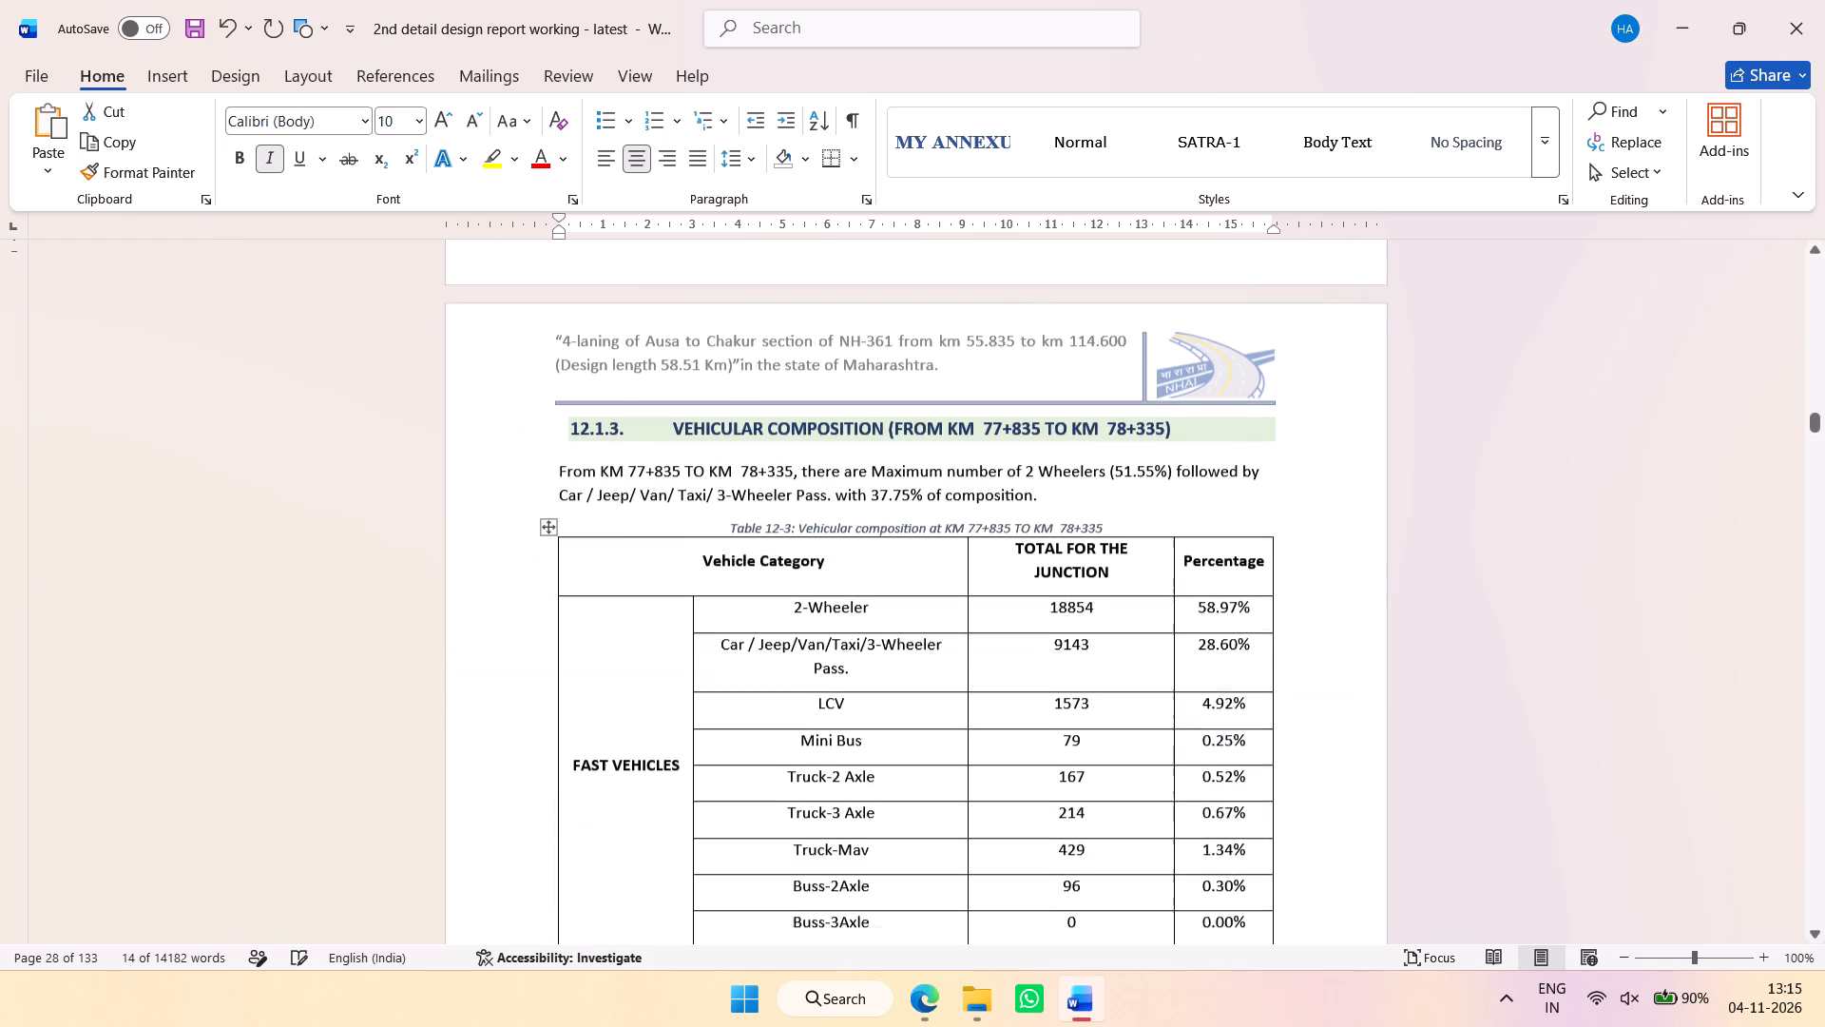
left_click_drag(1129, 493, 742, 503)
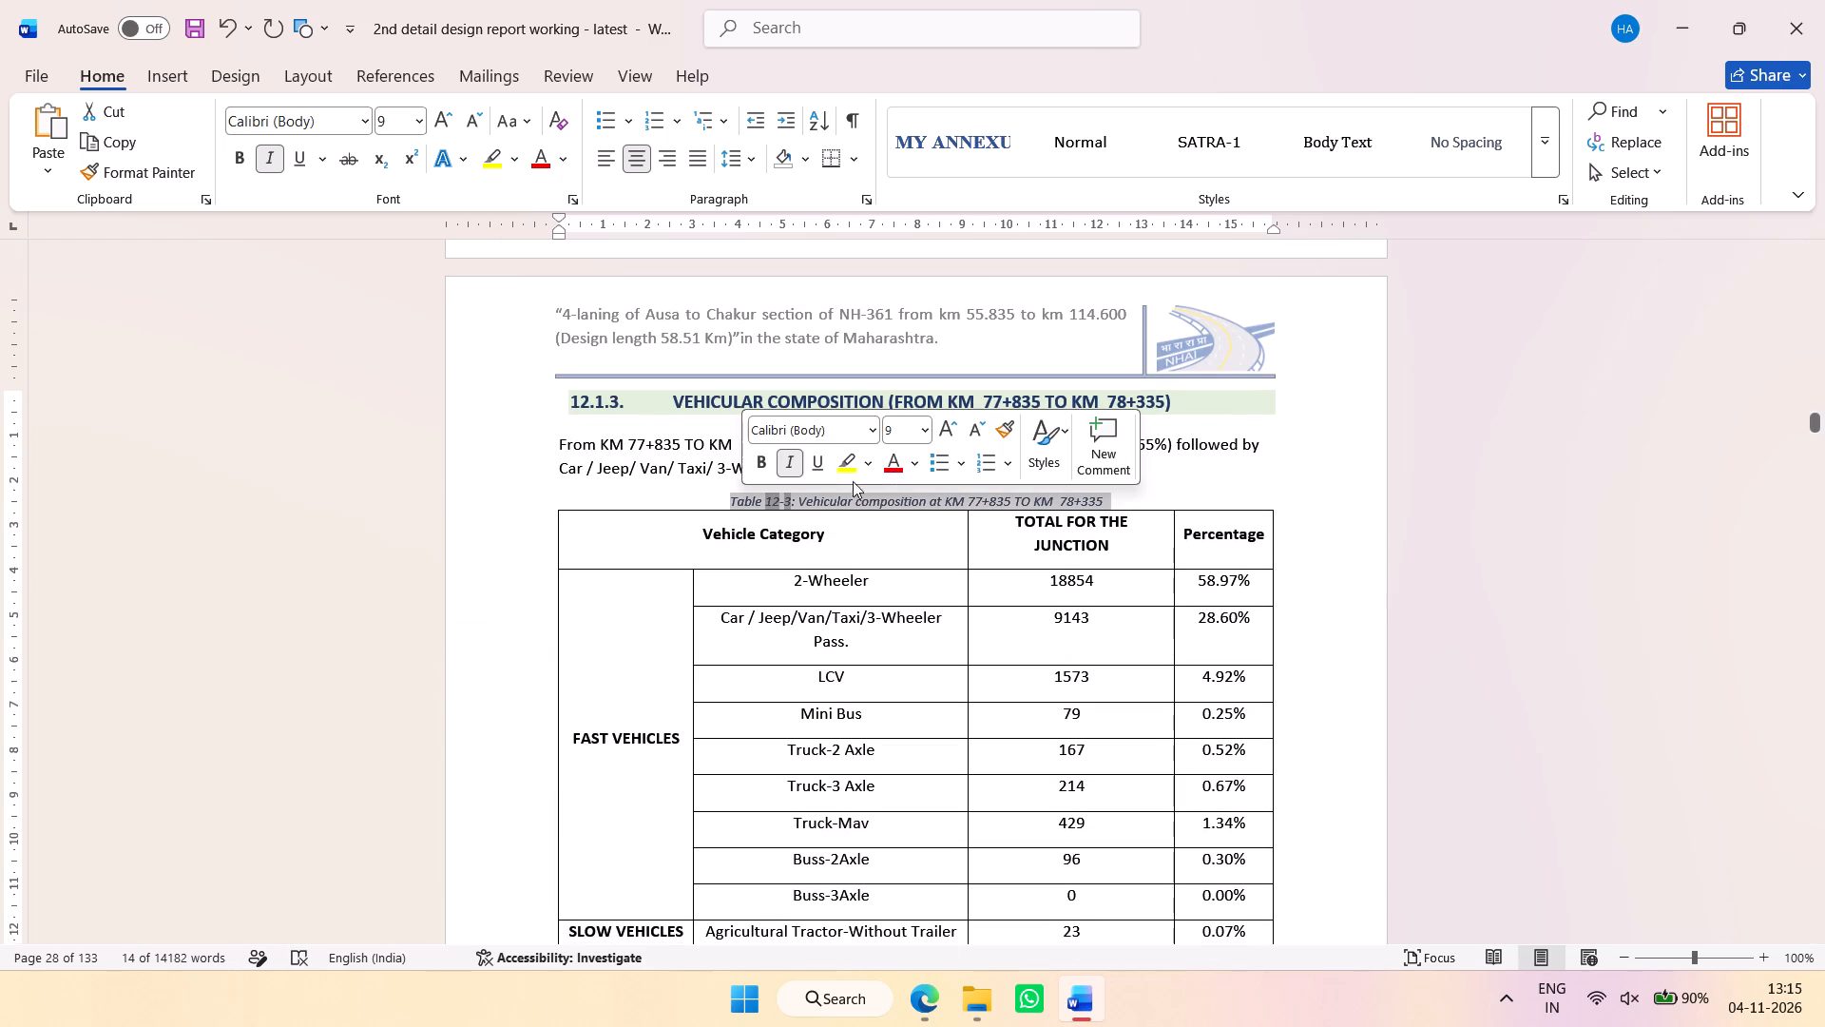
left_click(952, 438)
scroll(954, 602, "down", 11)
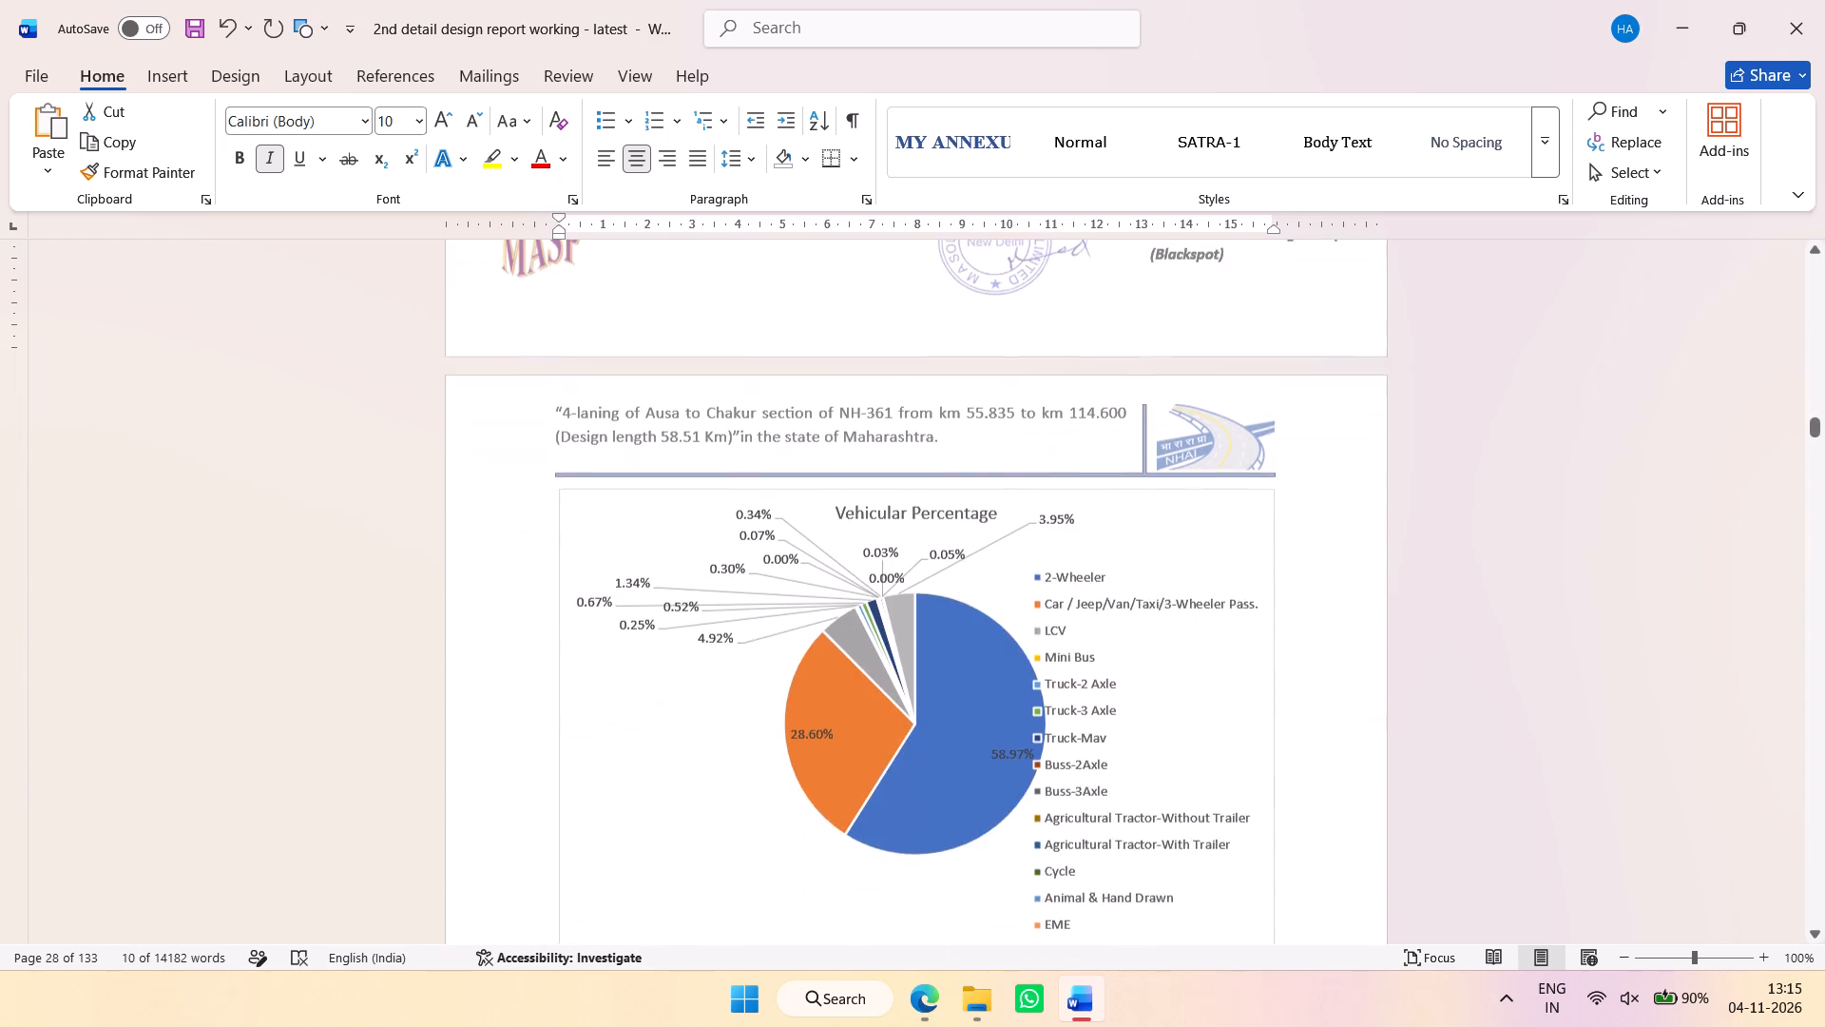
scroll(1050, 527, "down", 4)
left_click_drag(1122, 571, 766, 572)
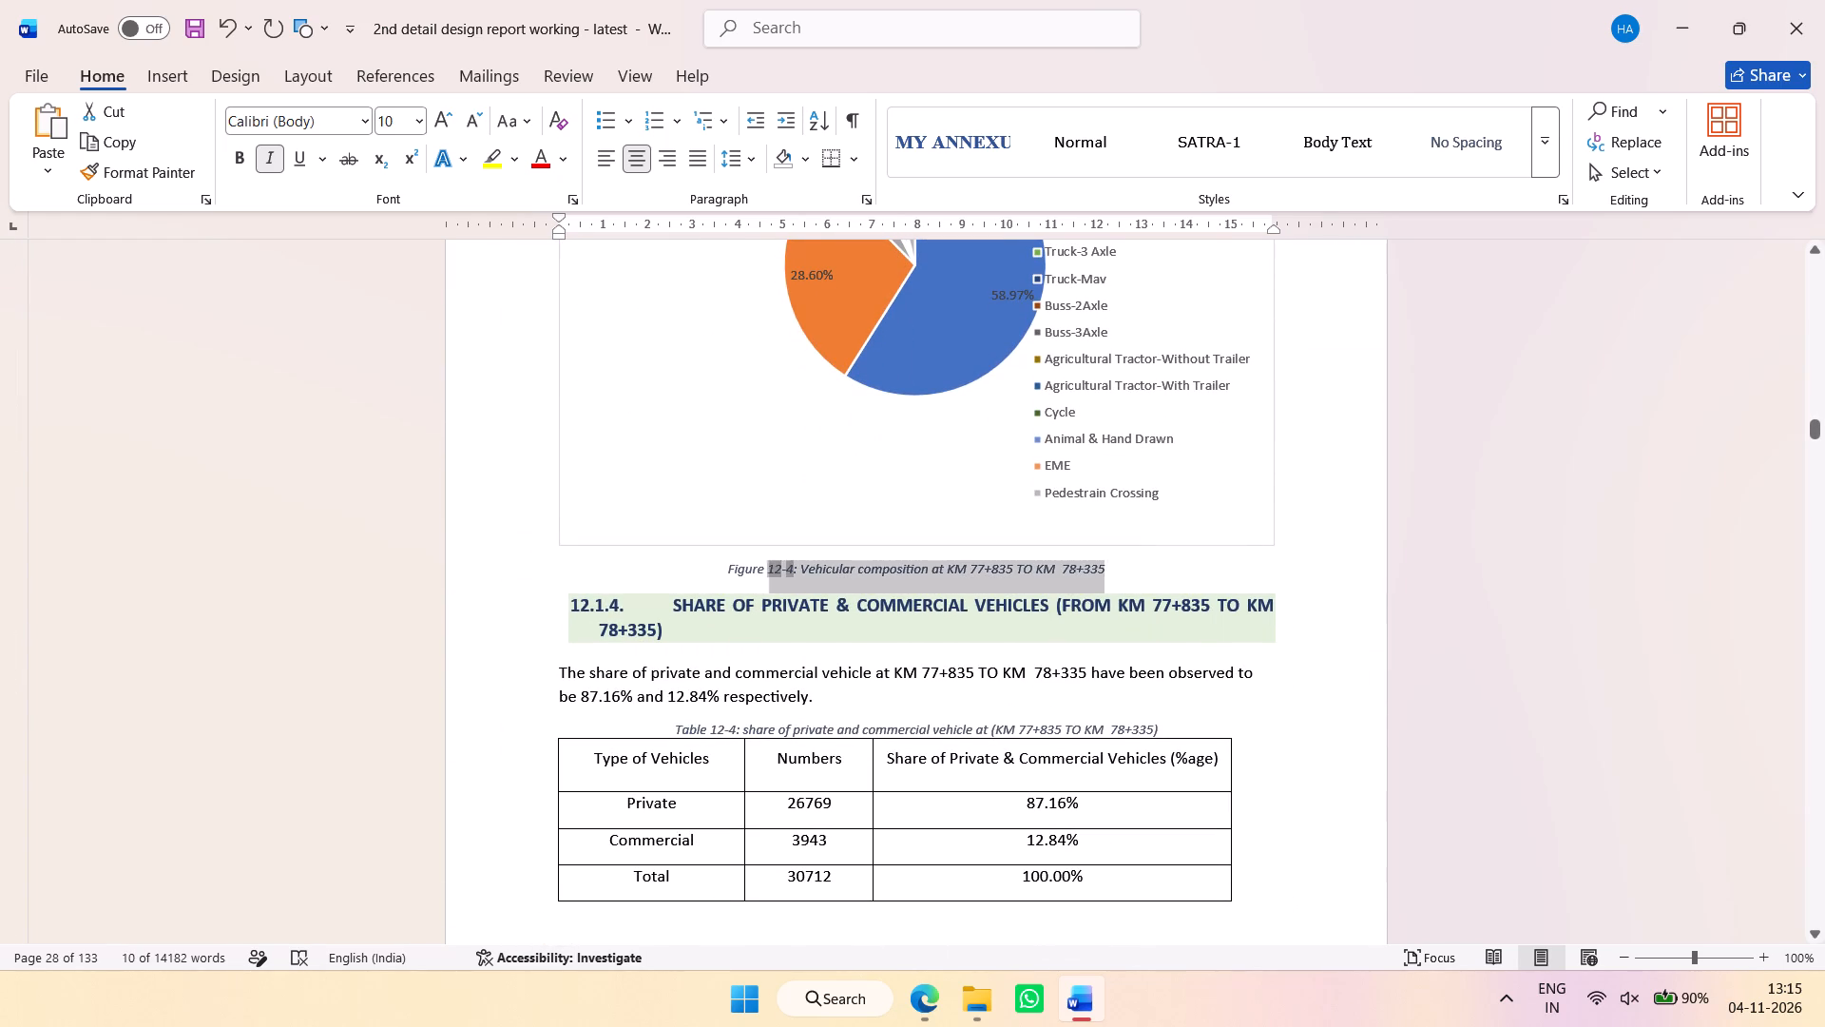
left_click_drag(766, 572, 742, 572)
left_click(943, 499)
Increase the font size of the Table 12-4 and Figure 12-5 private and commercial vehicle share captions to 10.
scroll(961, 649, "down", 4)
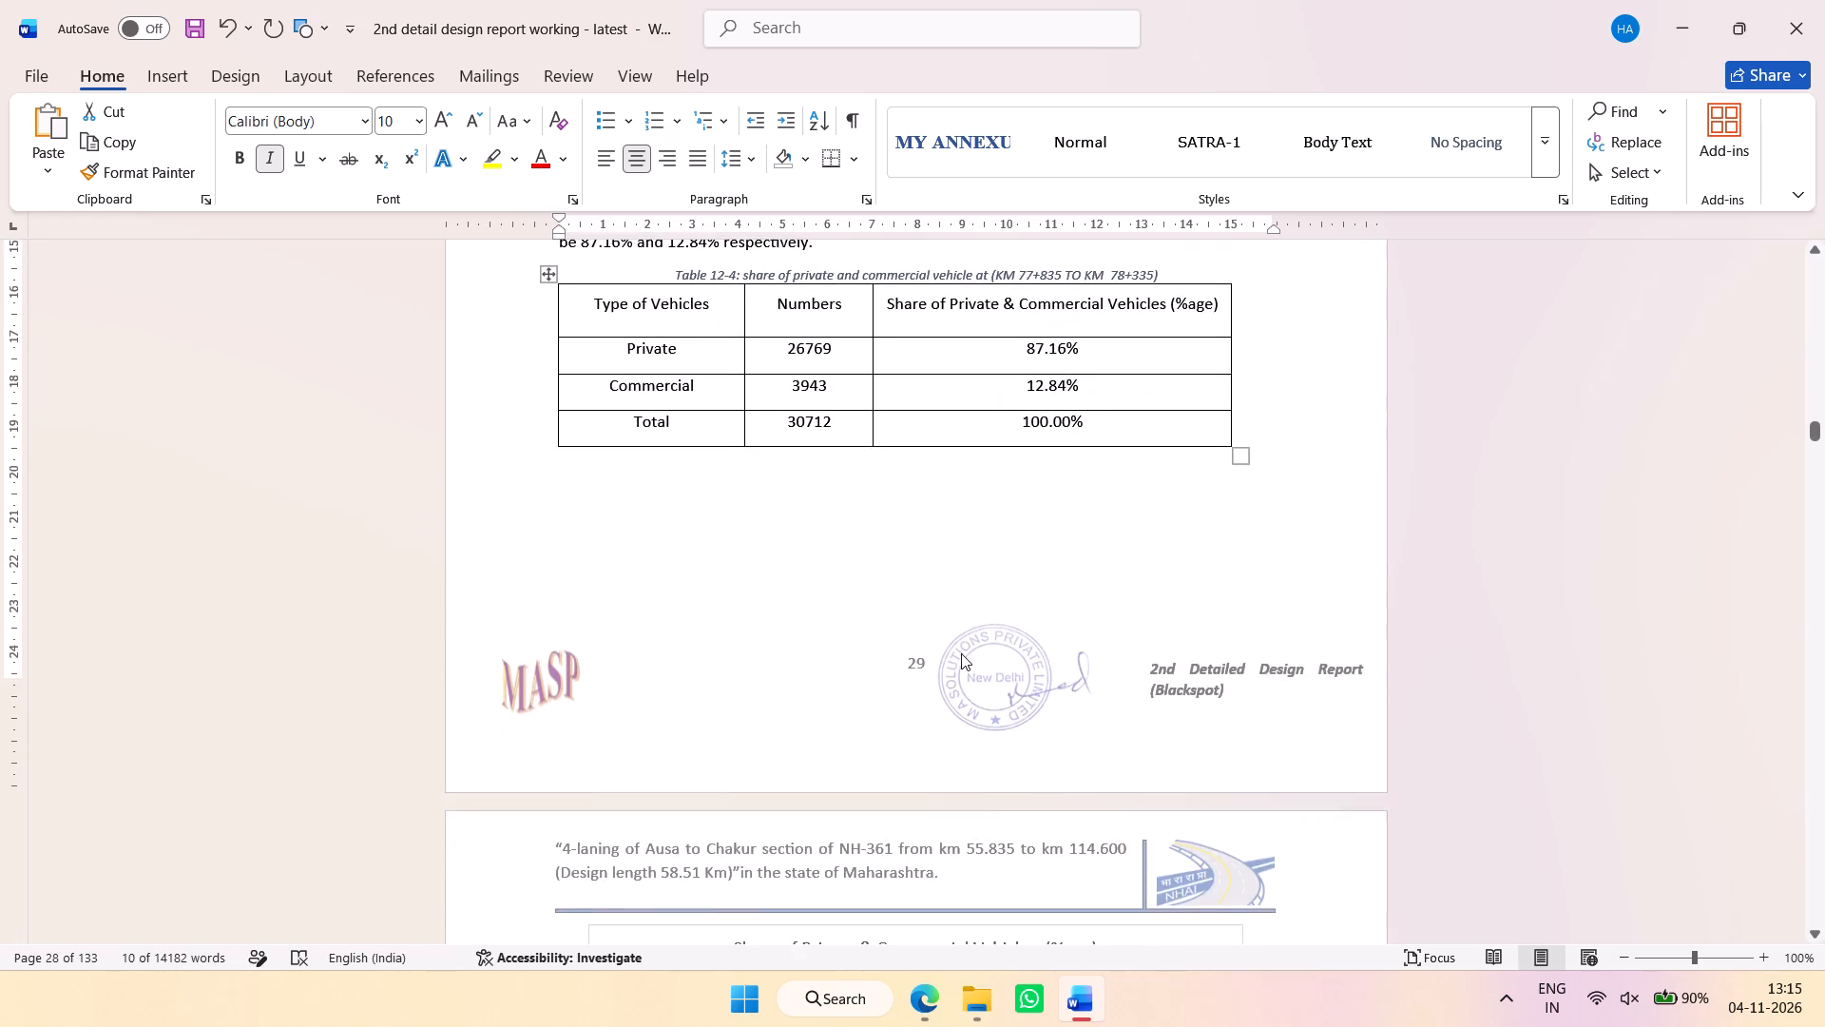
scroll(962, 648, "up", 1)
left_click_drag(1168, 389, 697, 393)
left_click(898, 324)
scroll(905, 543, "down", 6)
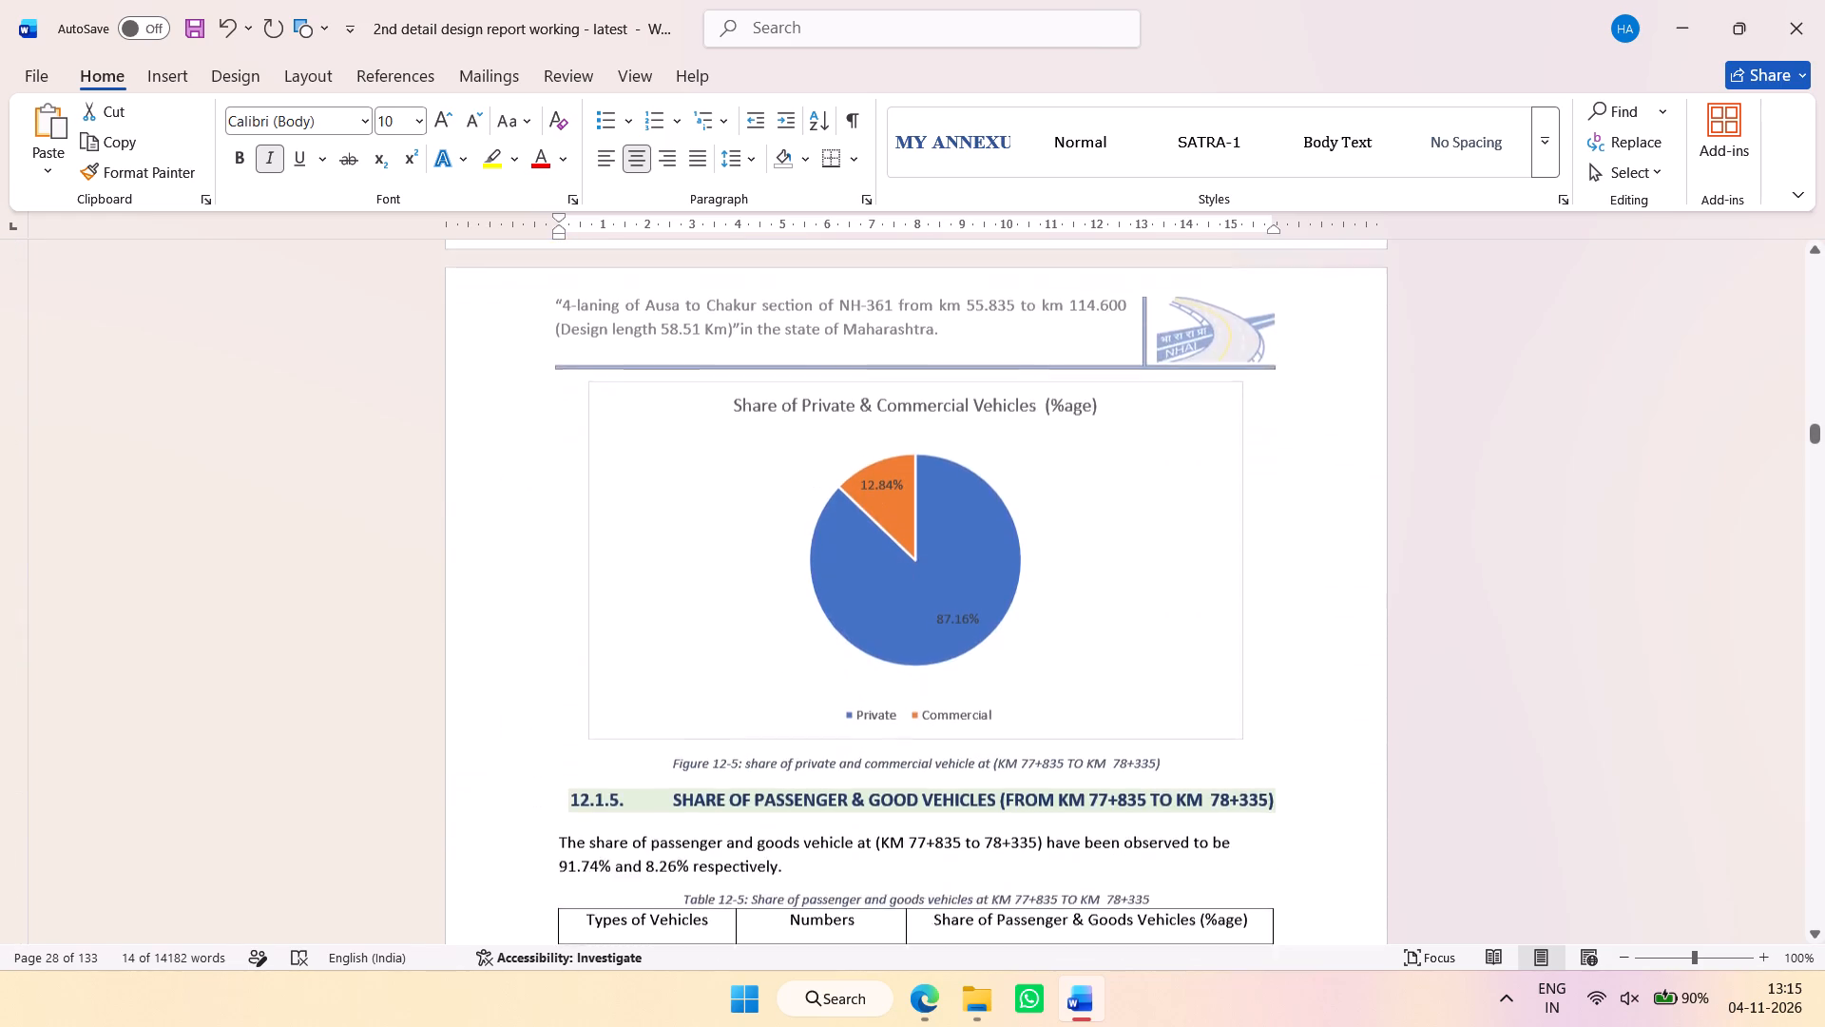
scroll(916, 568, "down", 1)
left_click_drag(1173, 622, 692, 615)
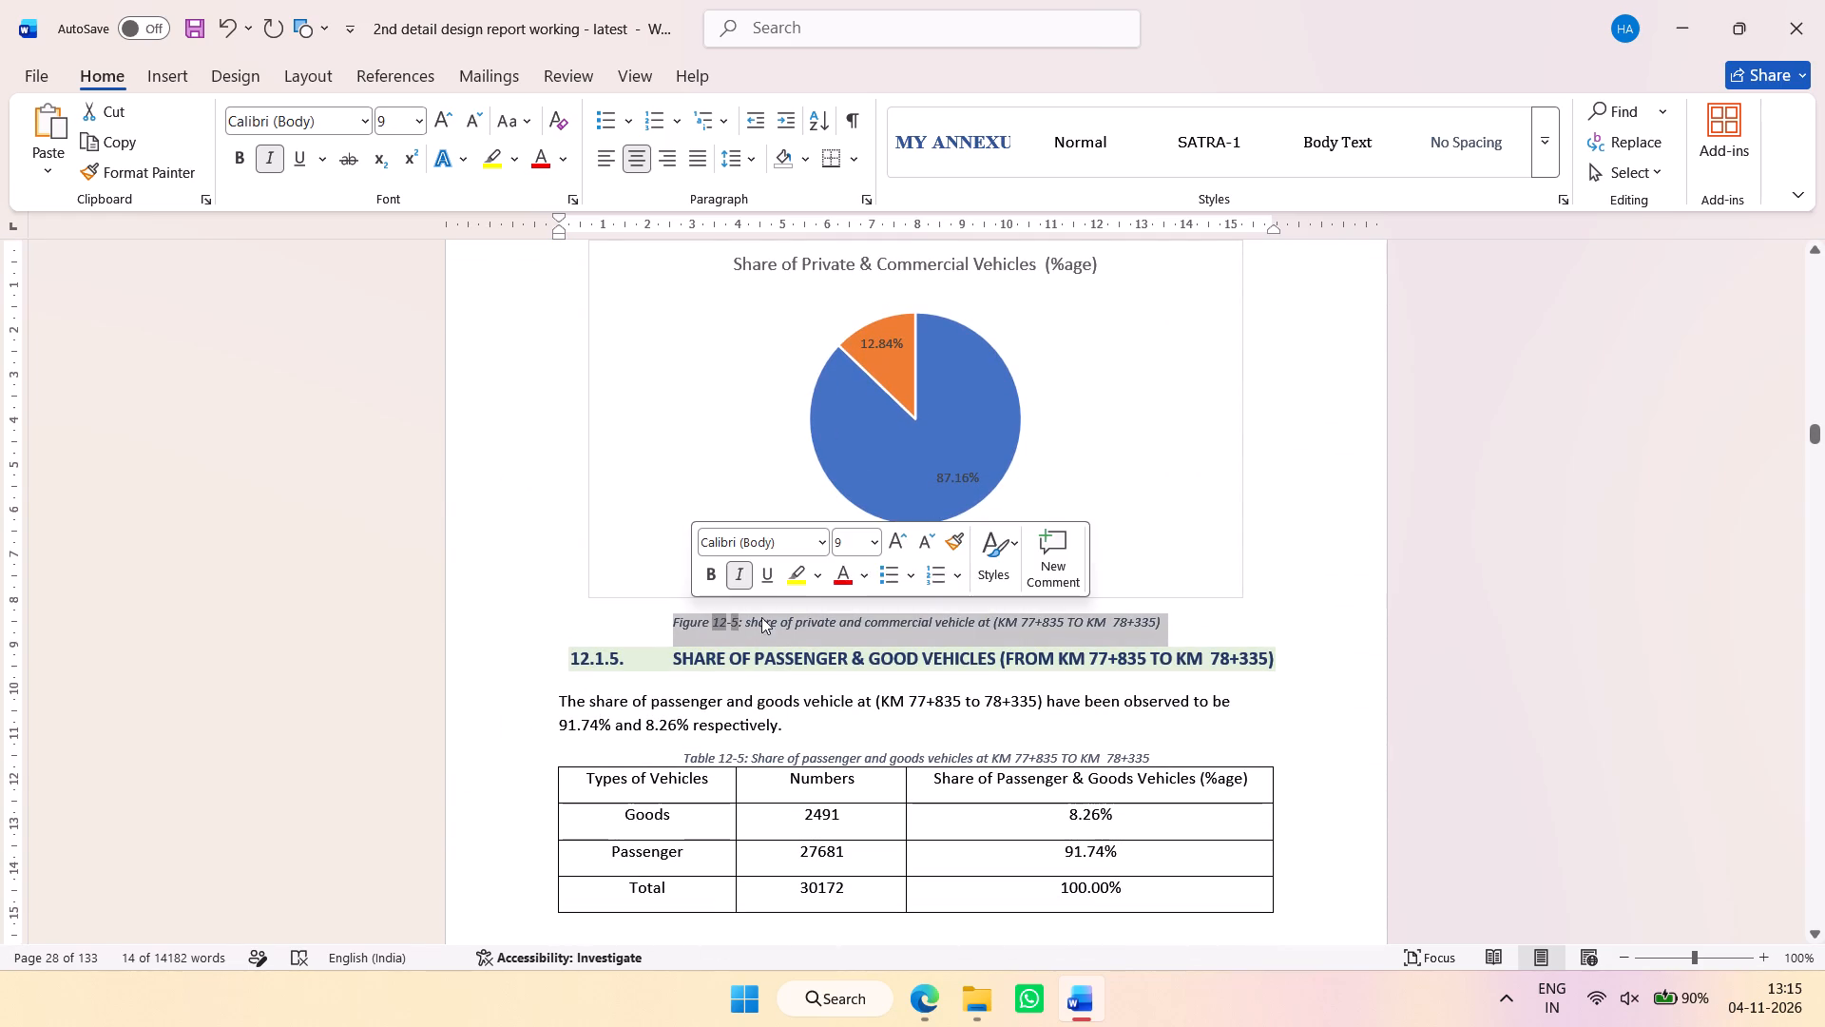
left_click(908, 544)
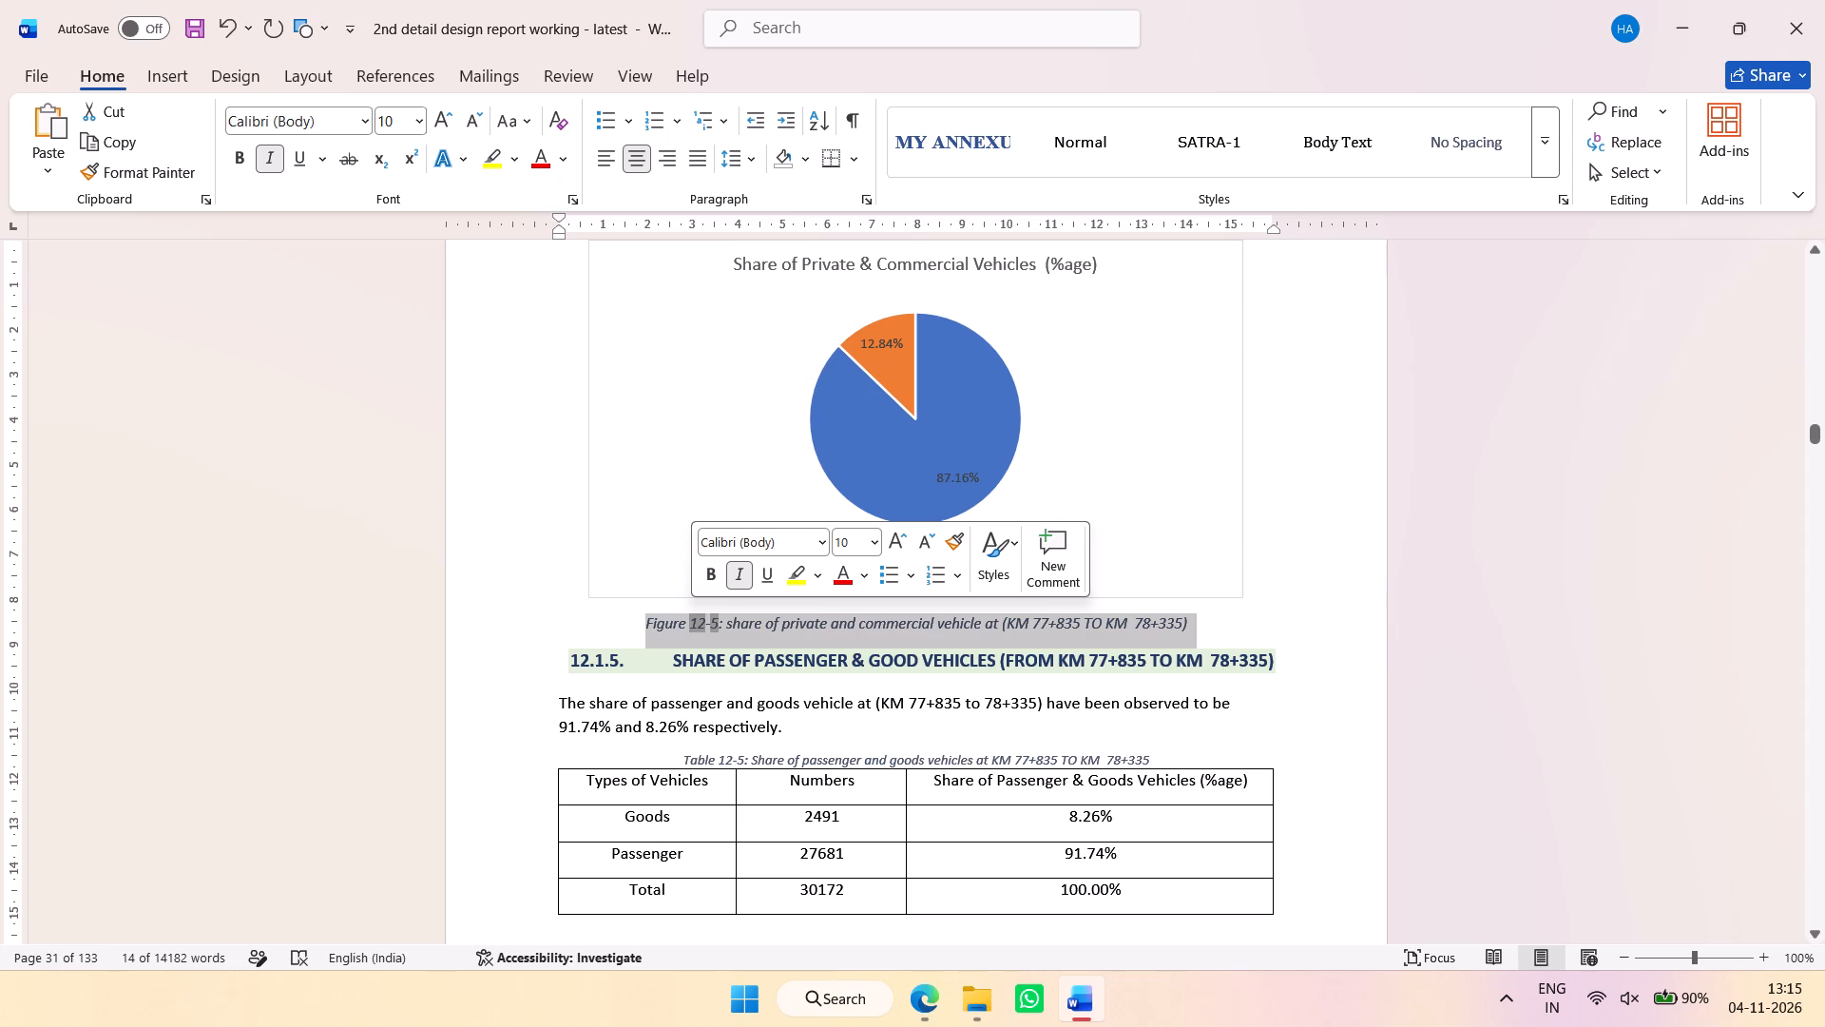
Increase the font size of the Table 12-5 and Figure 12-6 passenger and goods vehicle share captions to 10.
scroll(1078, 746, "down", 2)
left_click_drag(1177, 533, 778, 534)
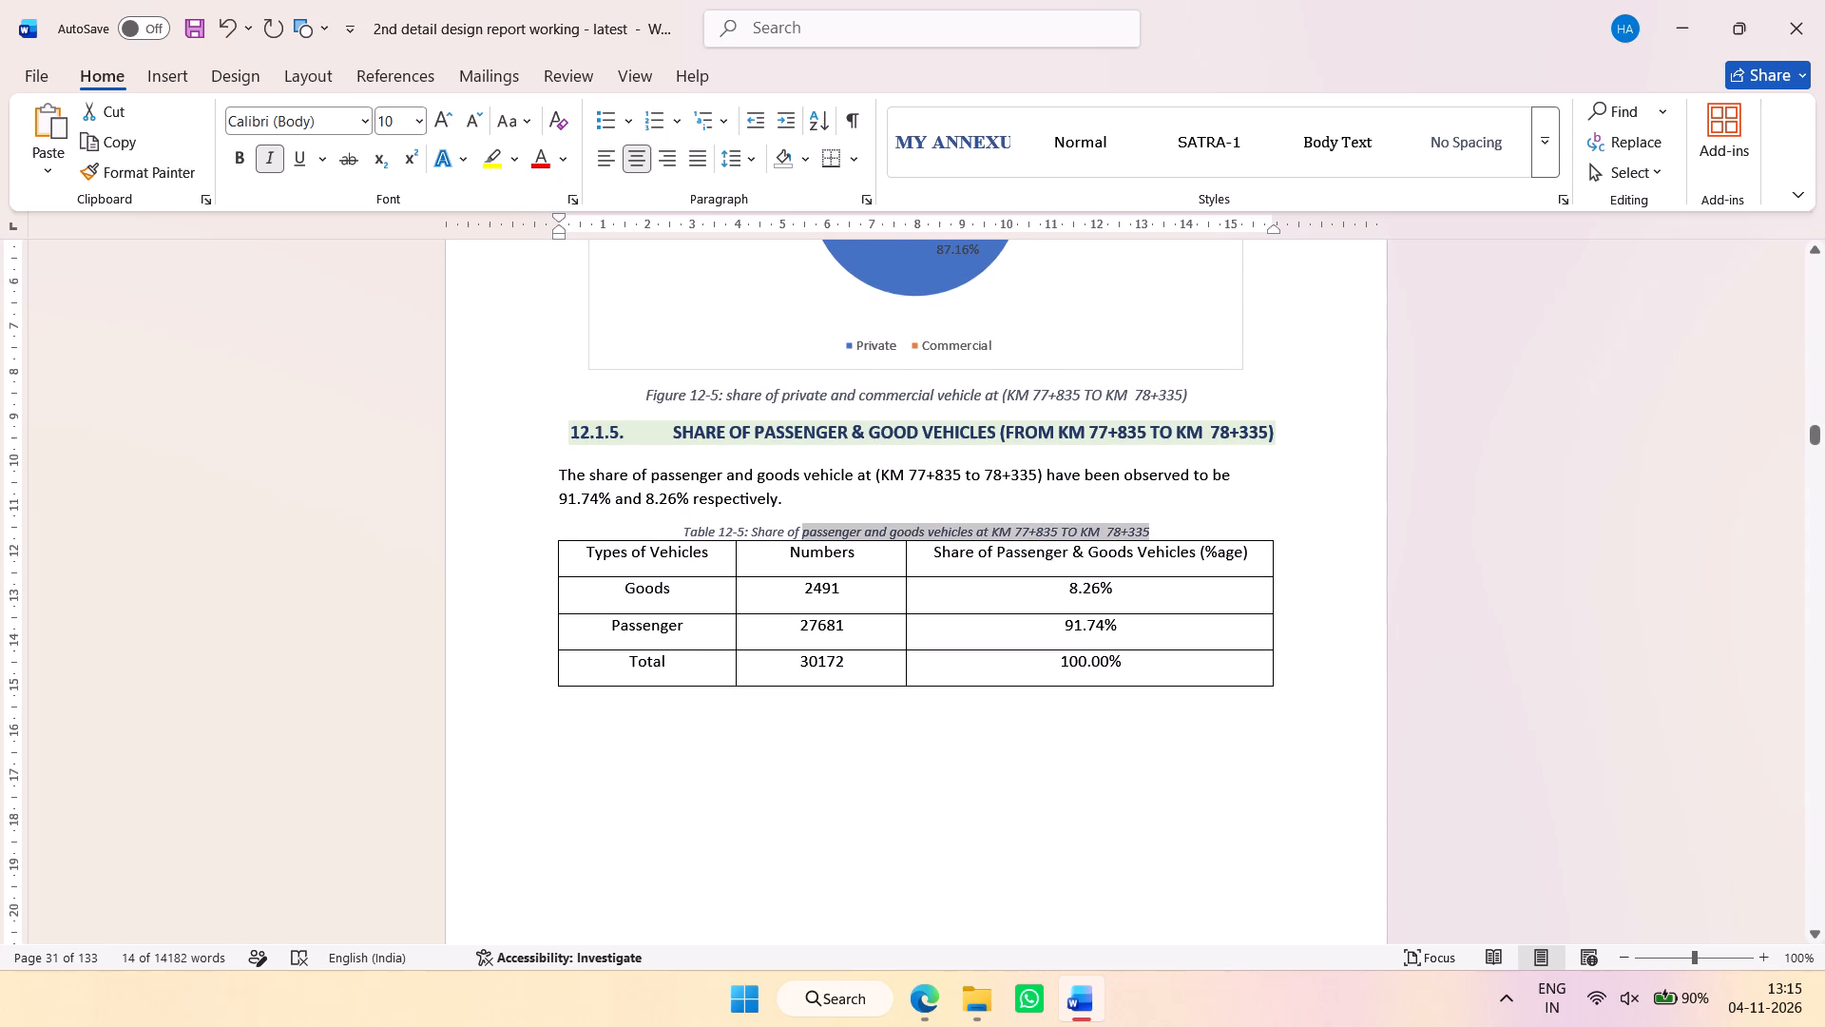
left_click_drag(778, 534, 691, 533)
left_click(906, 472)
scroll(928, 623, "down", 7)
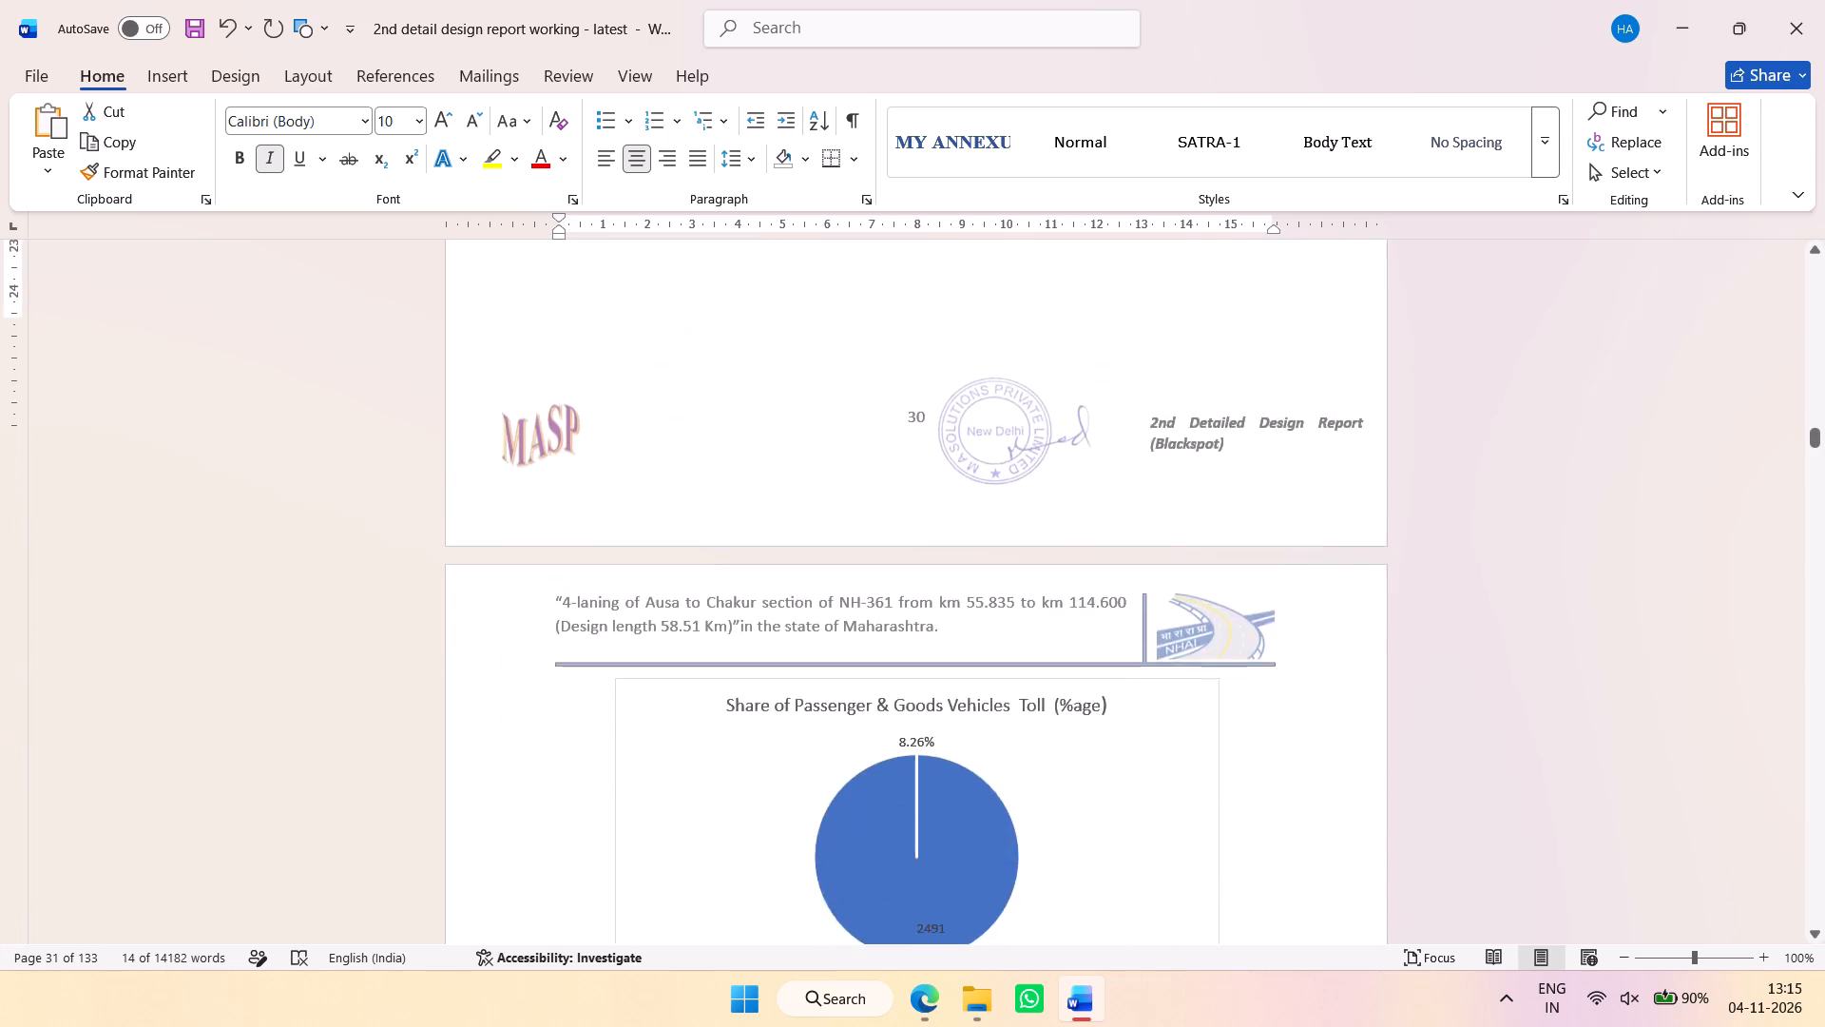
scroll(915, 634, "down", 4)
left_click_drag(1194, 491, 672, 499)
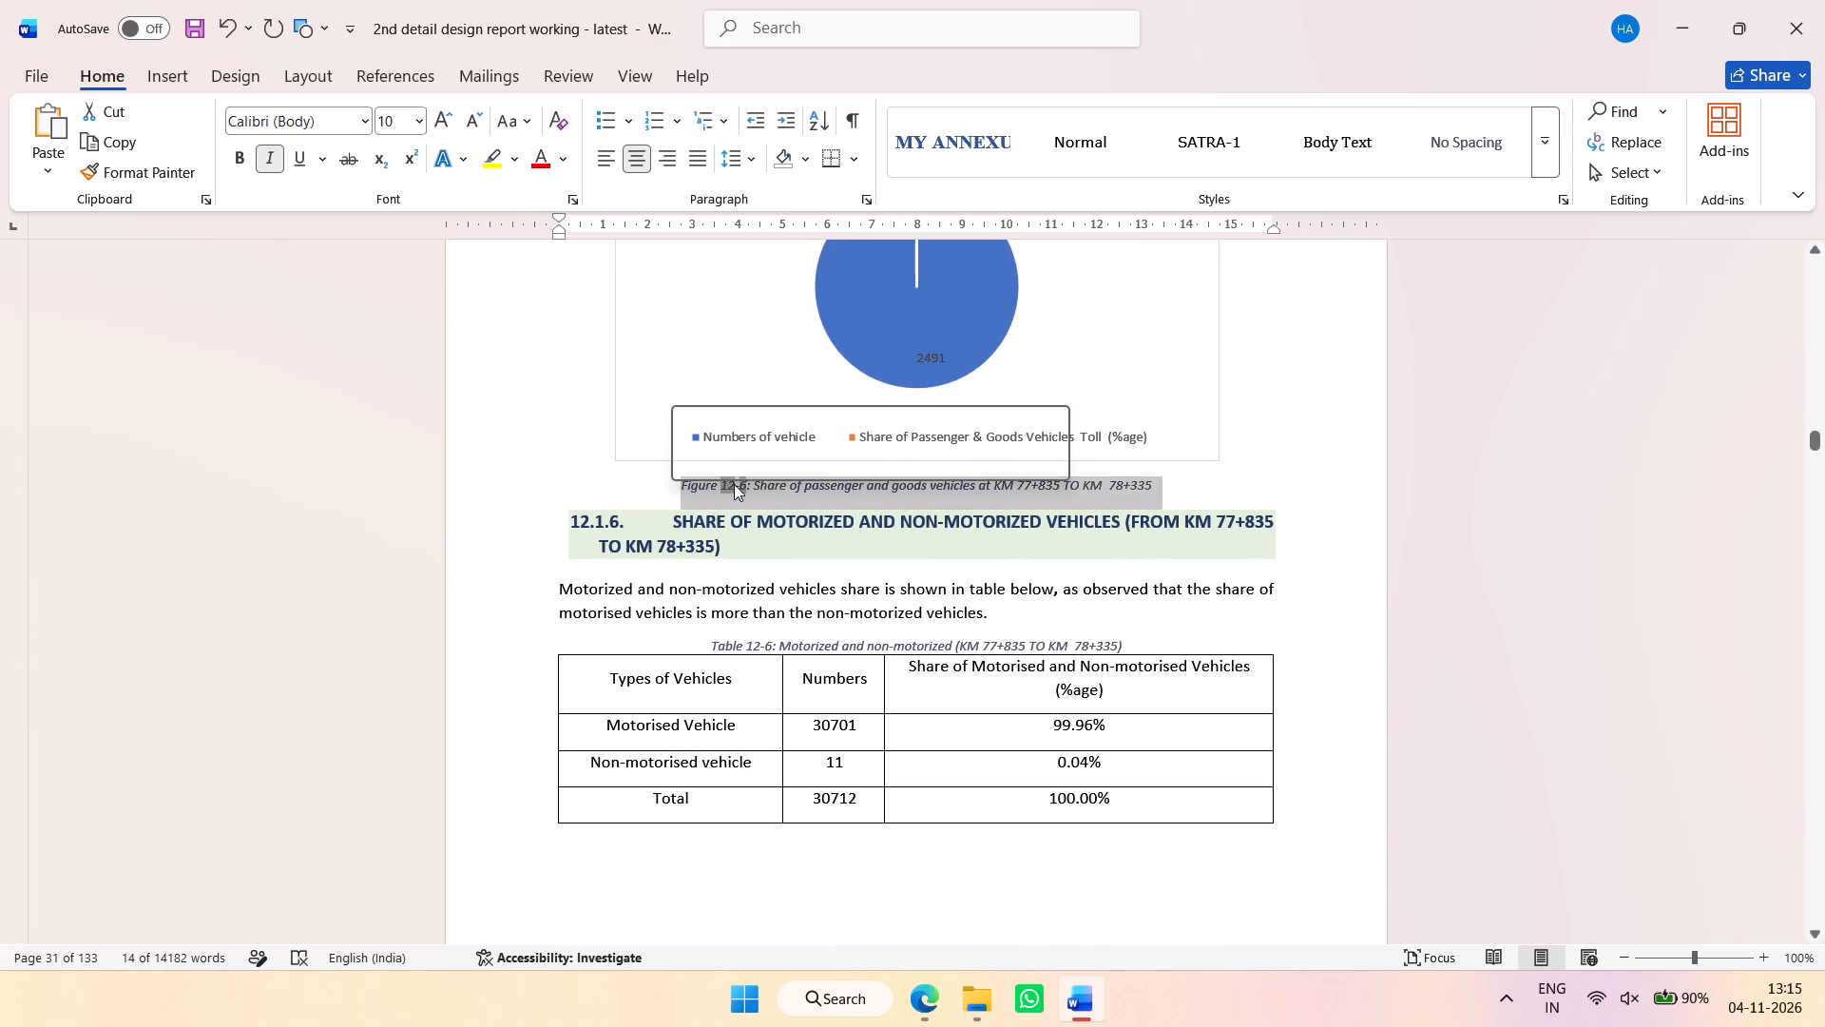
left_click(878, 418)
Increase the font size of the Table 12-6 and Figure 12-7 motorized and non-motorized captions to 10.
left_click_drag(1143, 640, 769, 642)
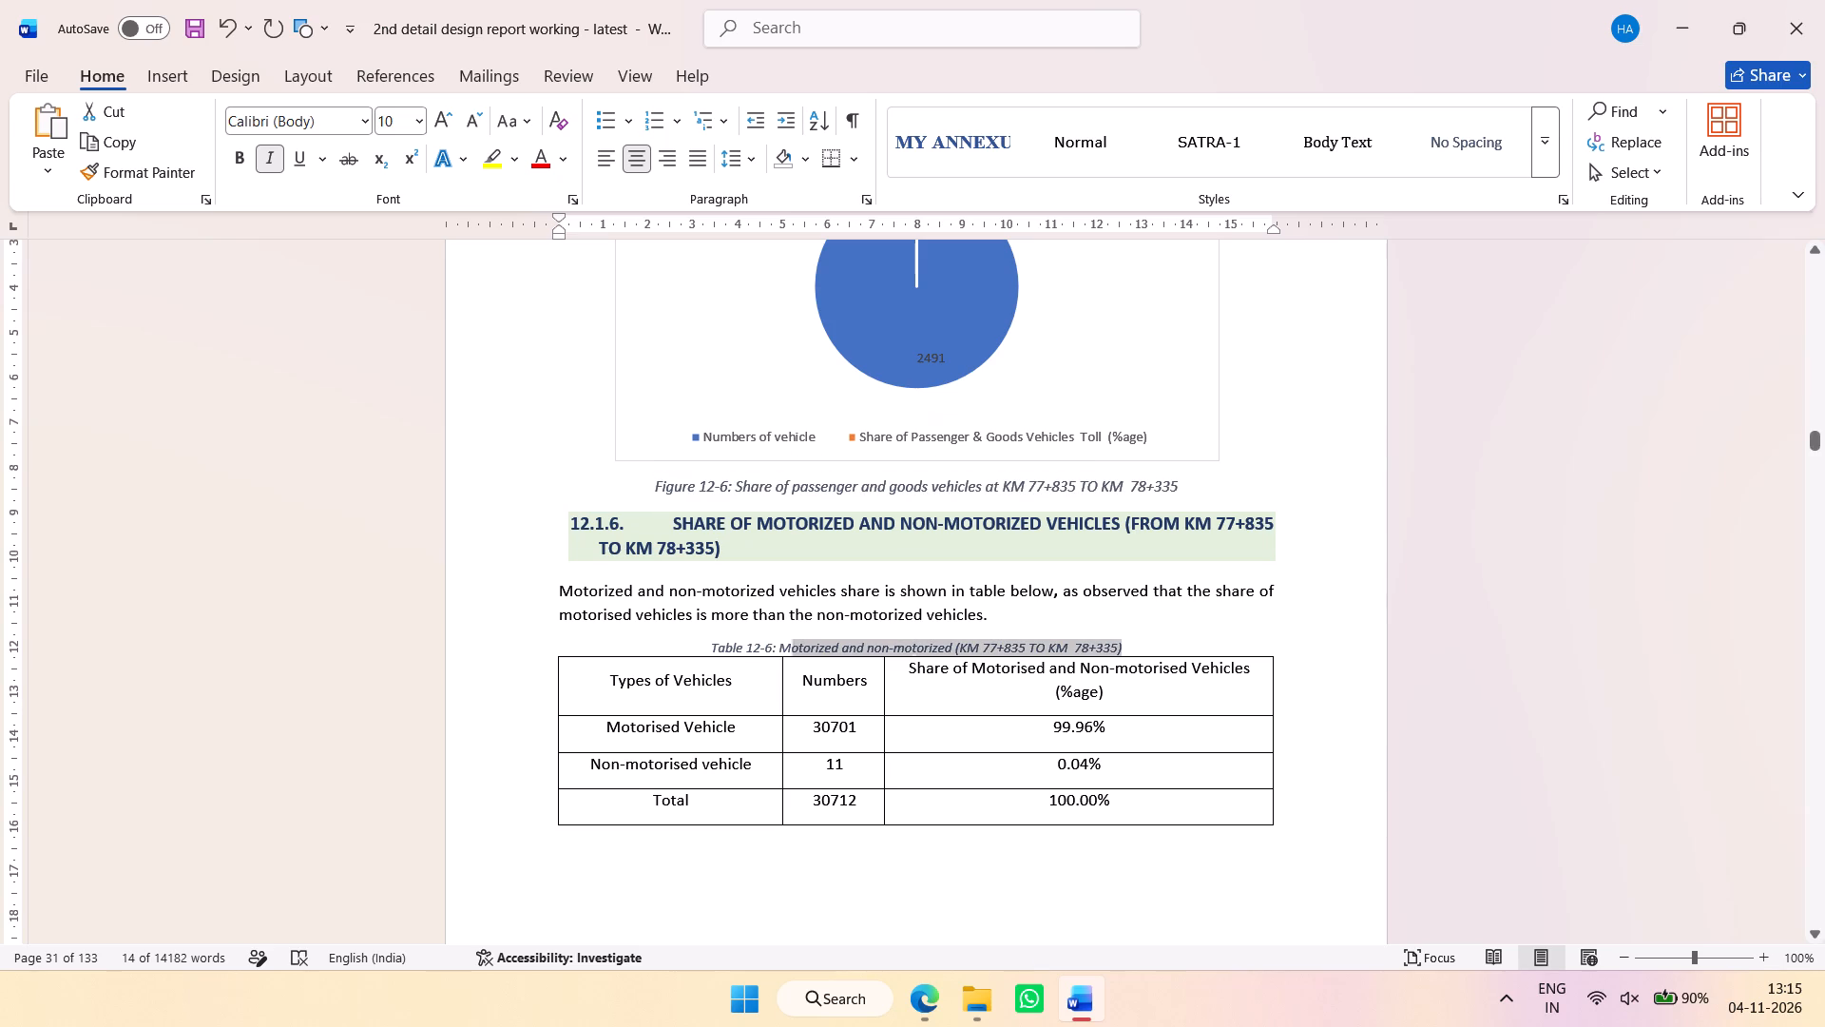
left_click_drag(769, 642, 734, 644)
left_click(947, 568)
scroll(974, 630, "down", 6)
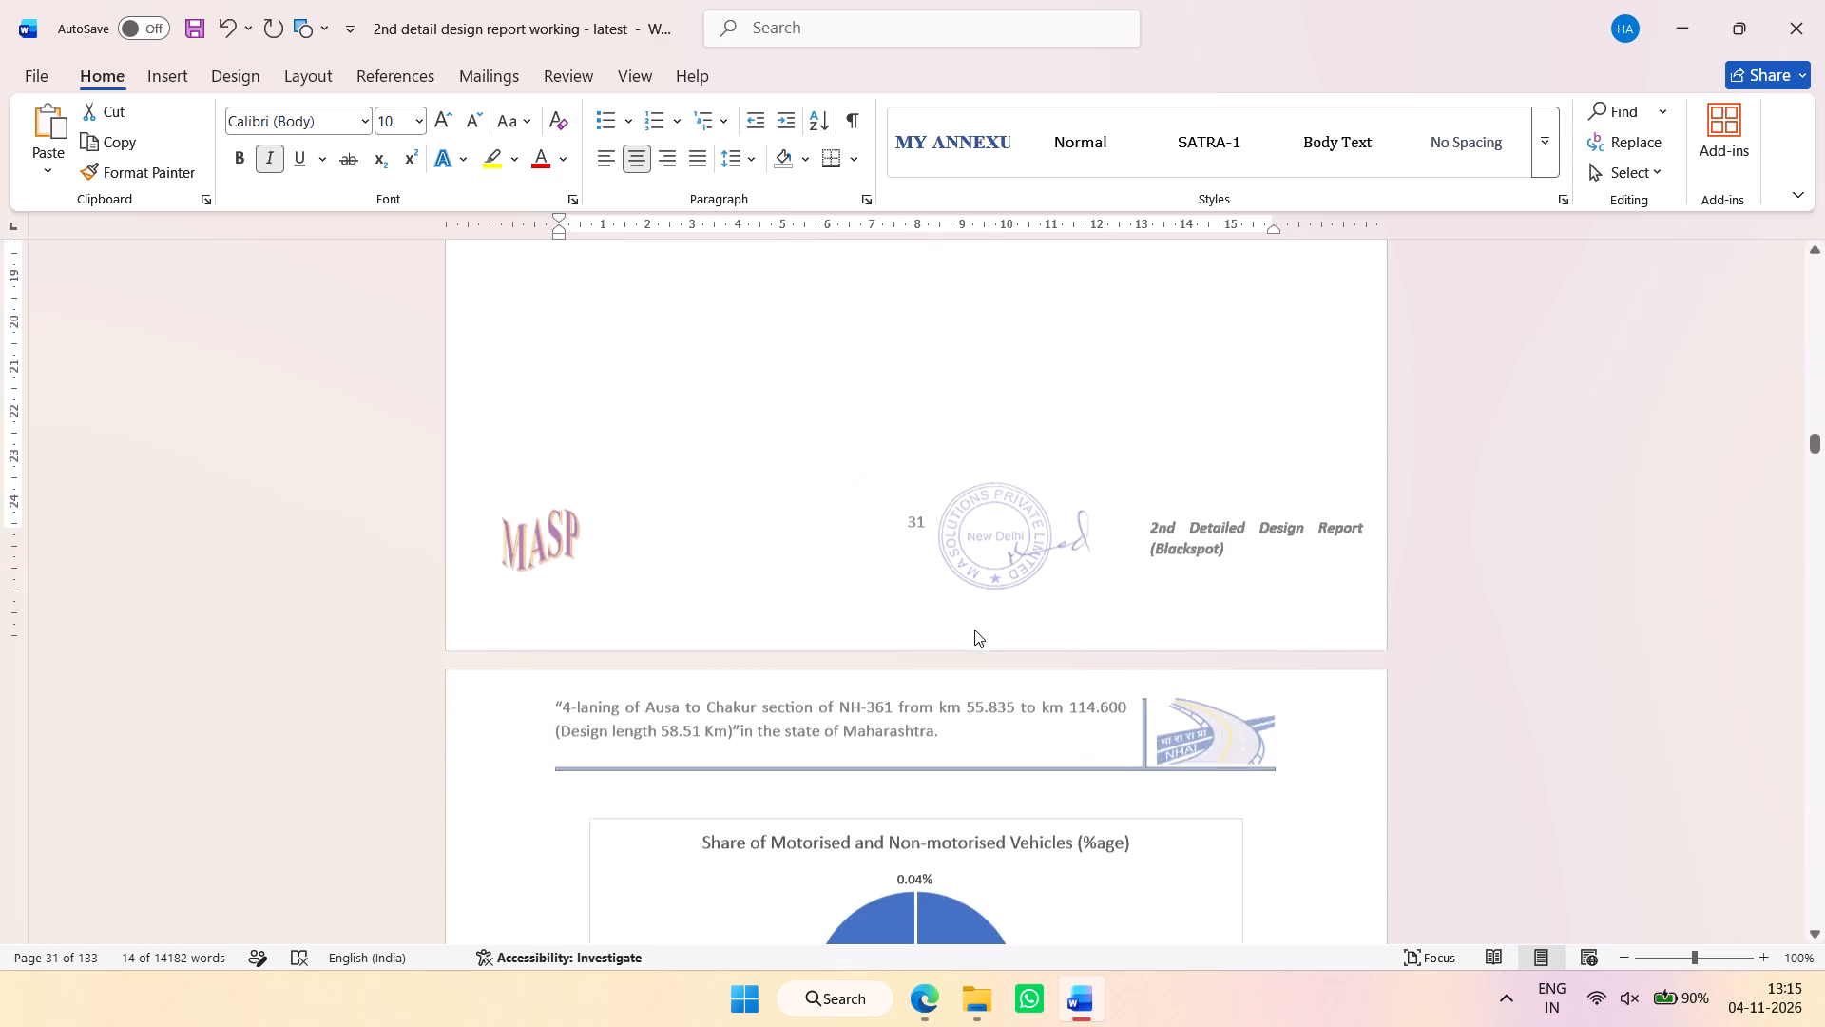
scroll(974, 630, "down", 4)
left_click_drag(1125, 730, 755, 727)
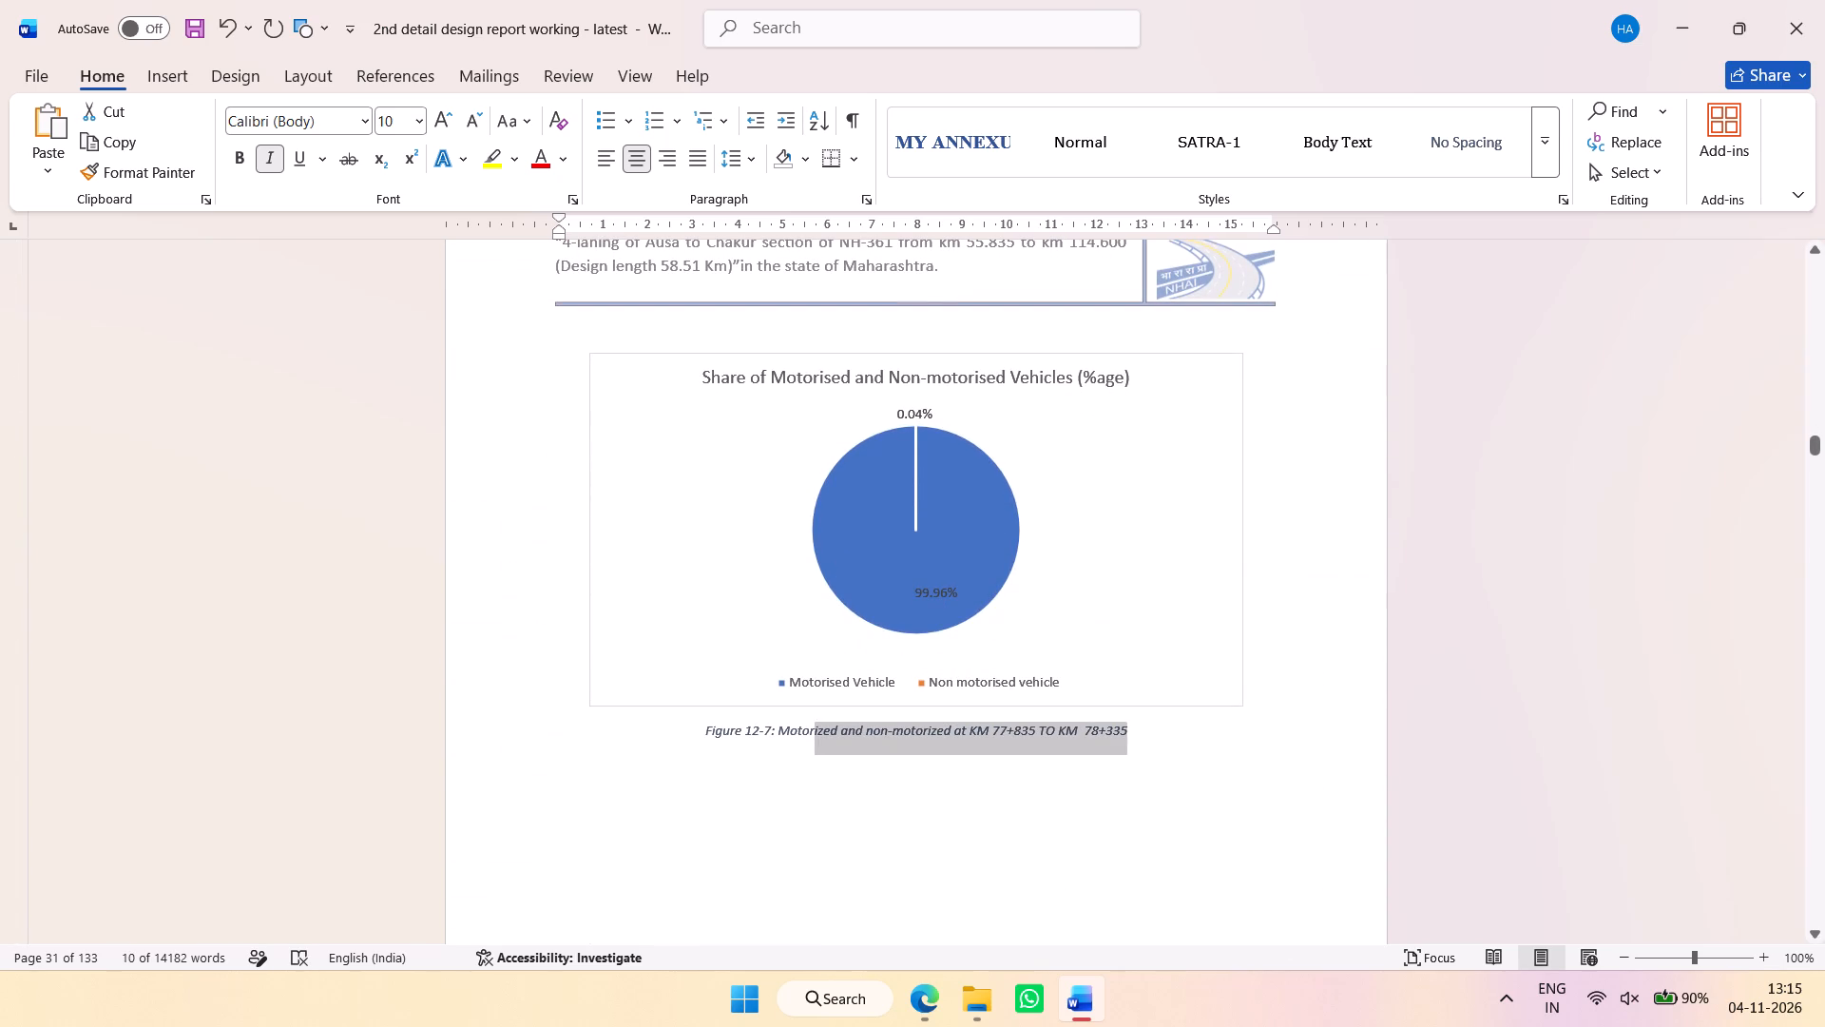
left_click_drag(755, 727, 700, 728)
left_click(898, 649)
Increase the font size of the Figure 12-8 turning movement count caption below the evening peak hour diagram to 10.
scroll(937, 659, "down", 11)
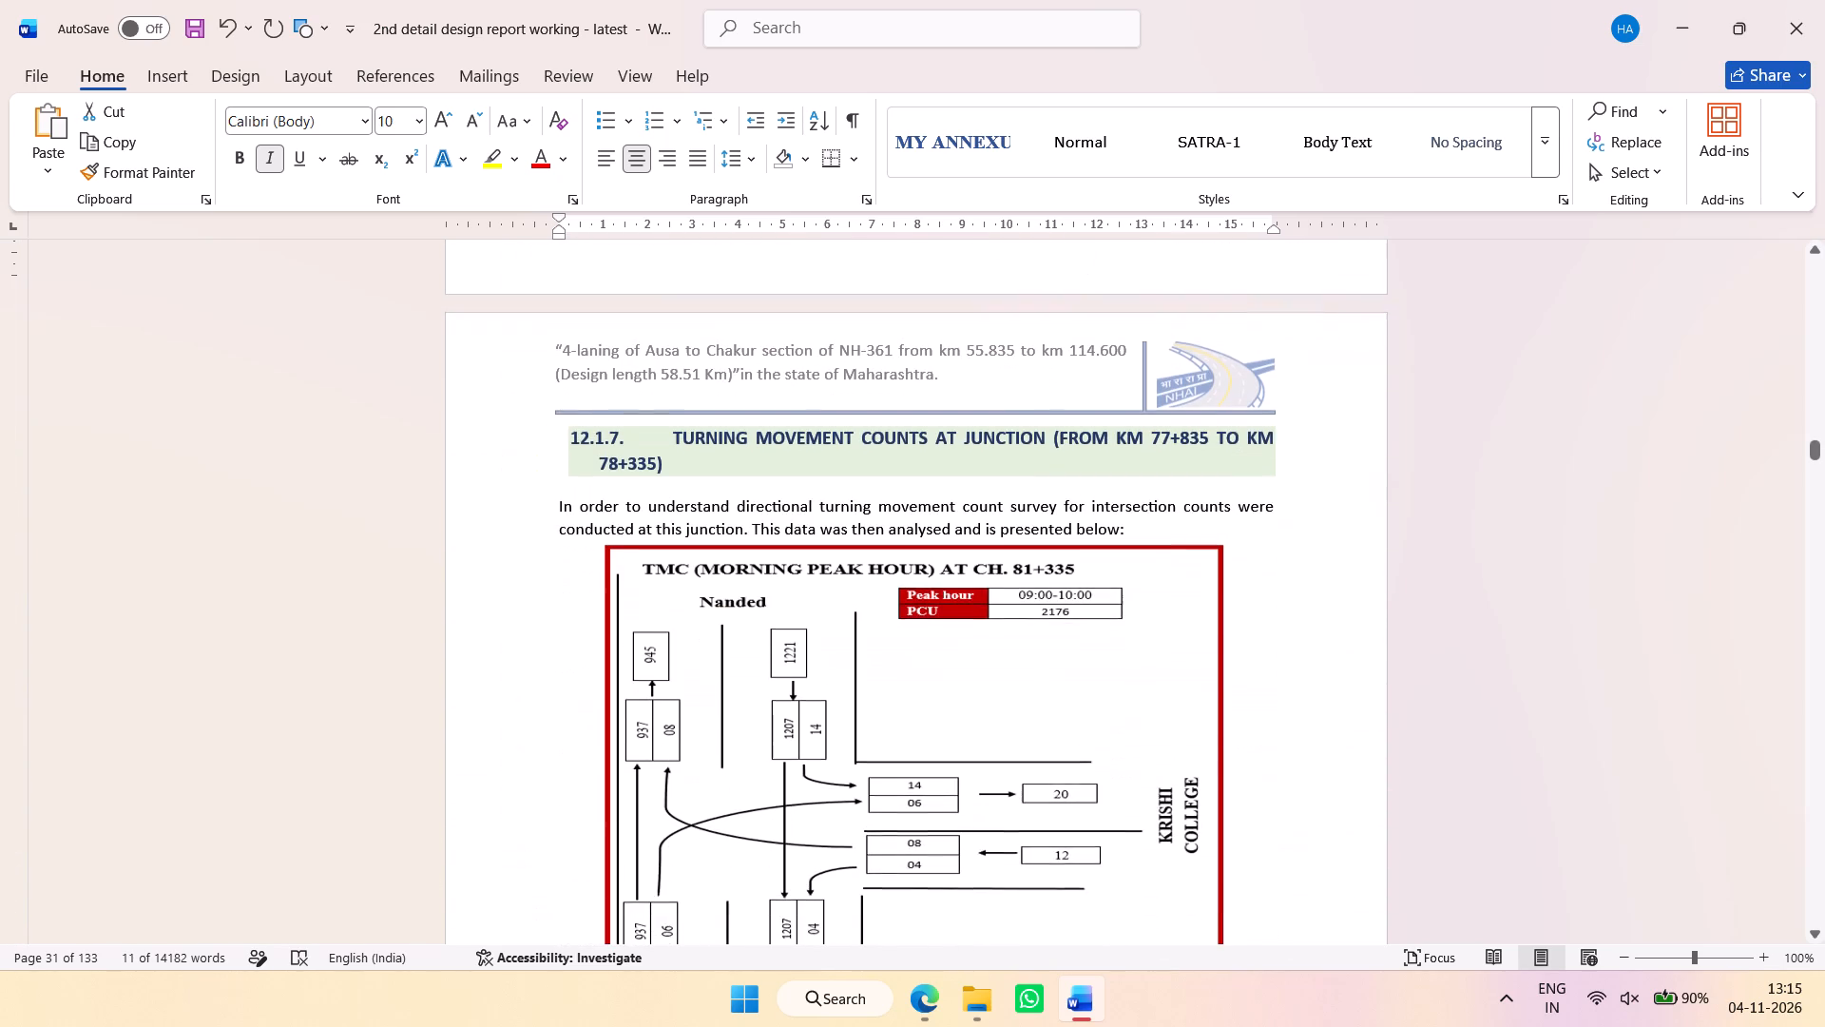
scroll(1014, 558, "down", 10)
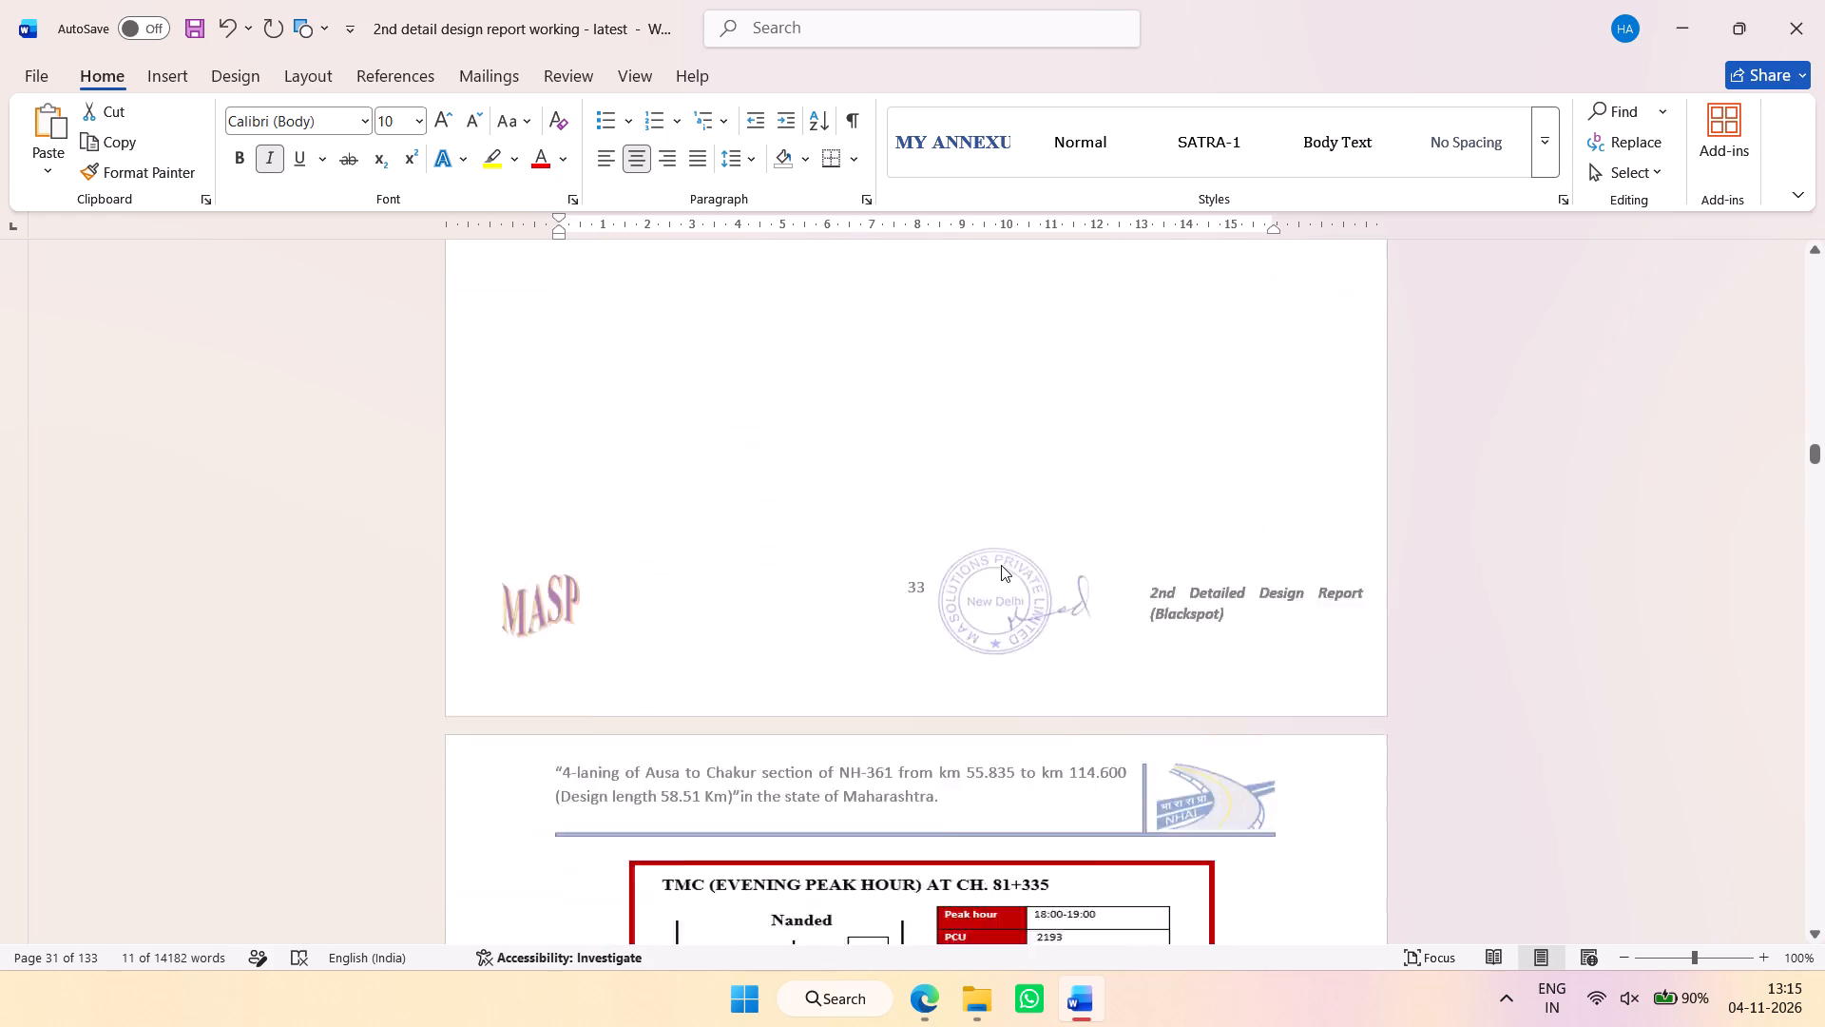
scroll(1001, 565, "down", 14)
scroll(1000, 561, "up", 7)
left_click_drag(1155, 502, 719, 512)
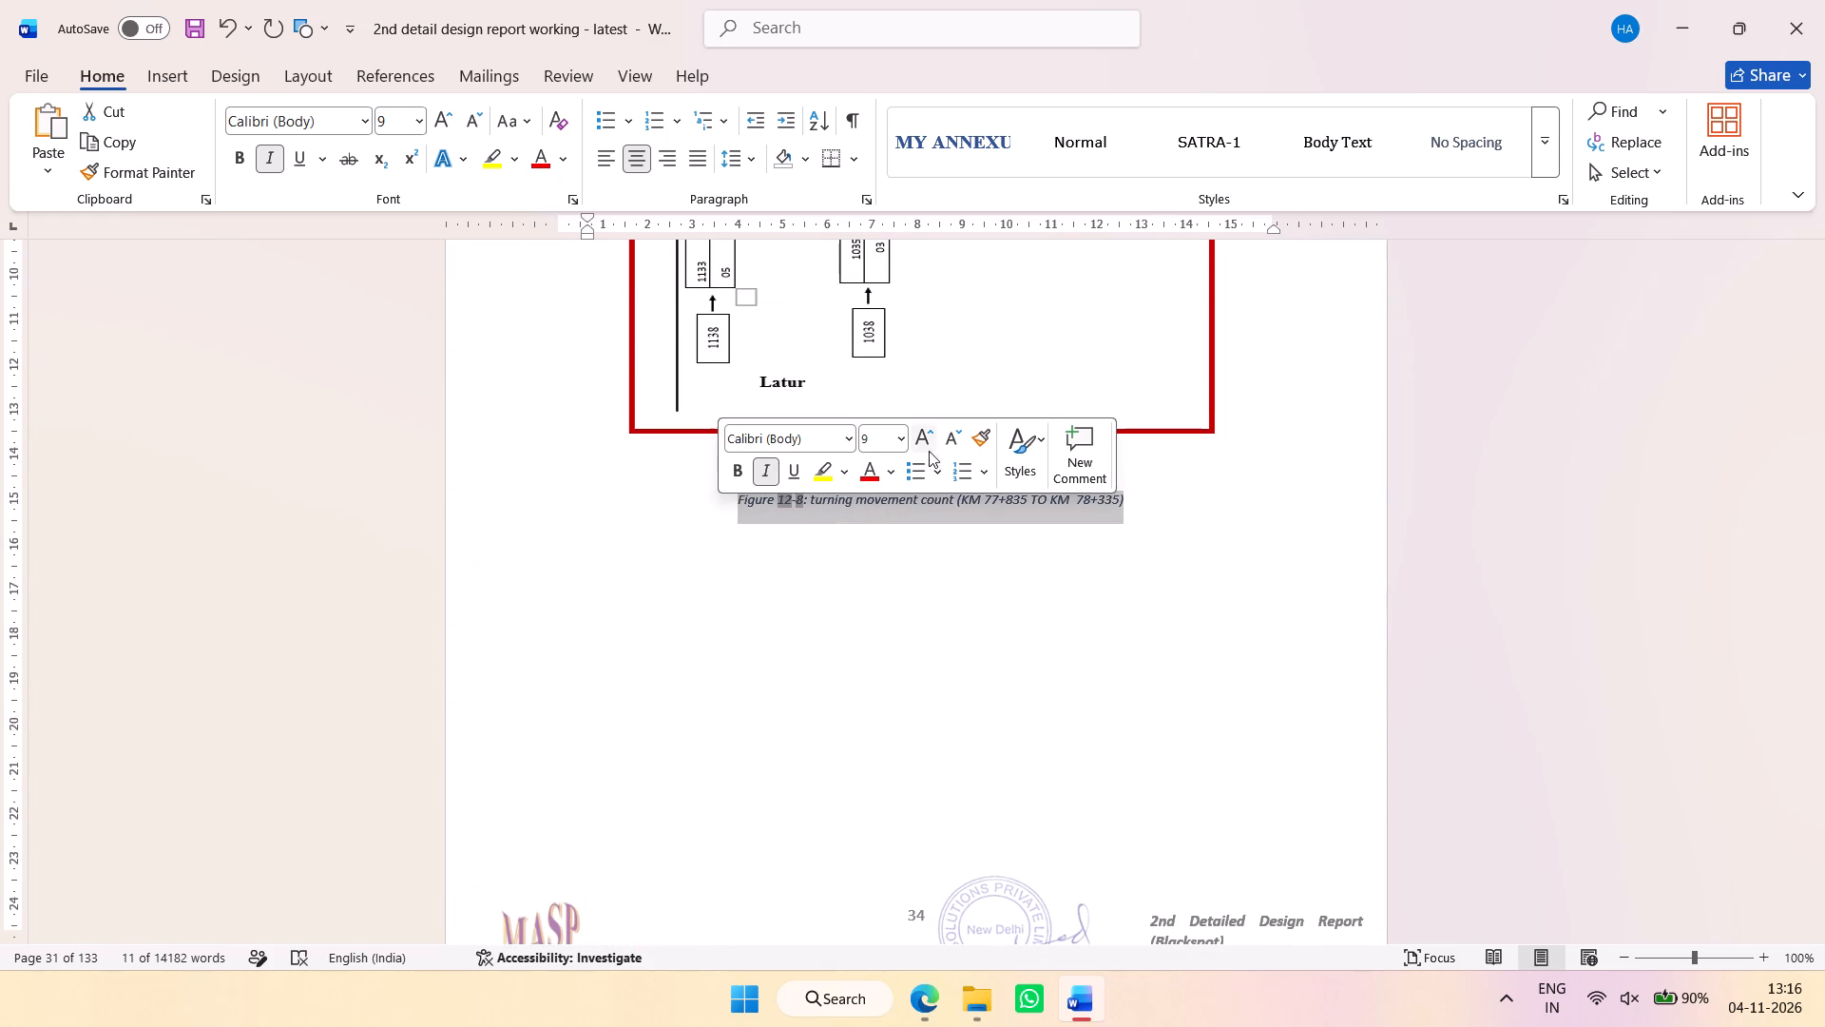
left_click(926, 439)
Stretch the morning peak hour TMC diagram in section 12.1.7 downward to fill more of its page.
scroll(898, 631, "up", 13)
left_click(921, 573)
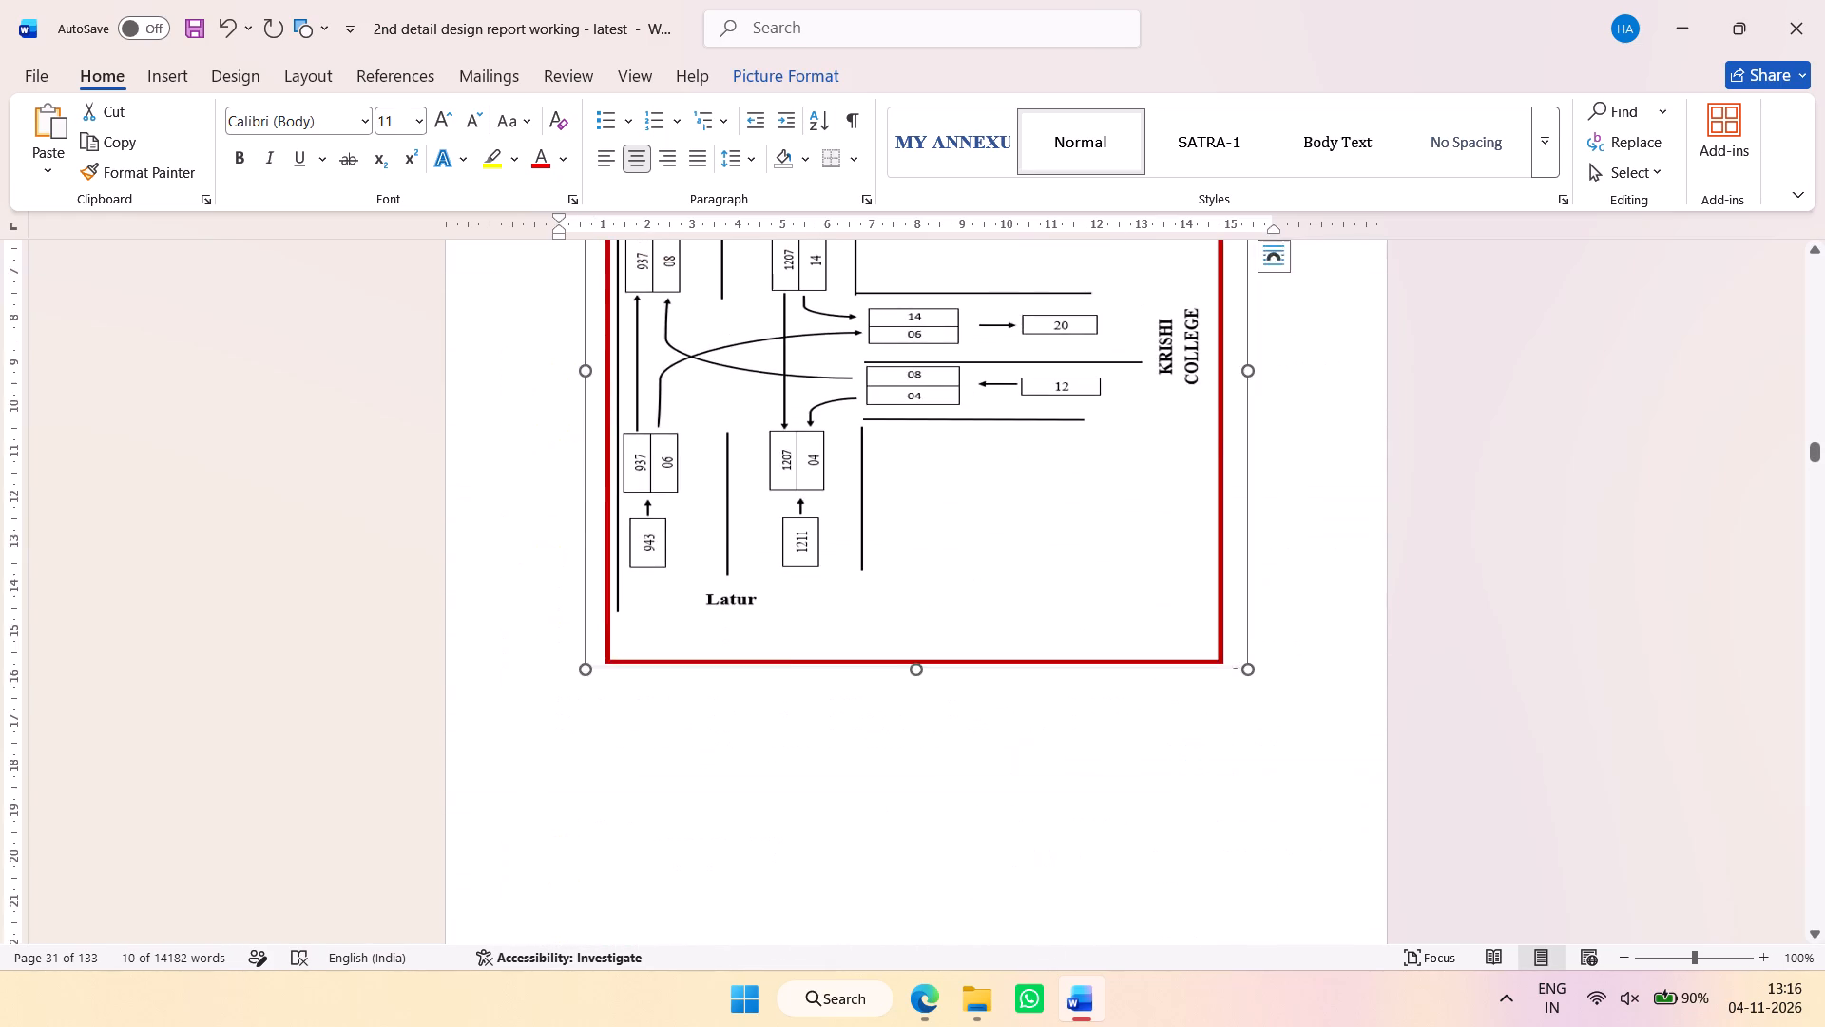
scroll(920, 645, "up", 4)
scroll(920, 645, "down", 5)
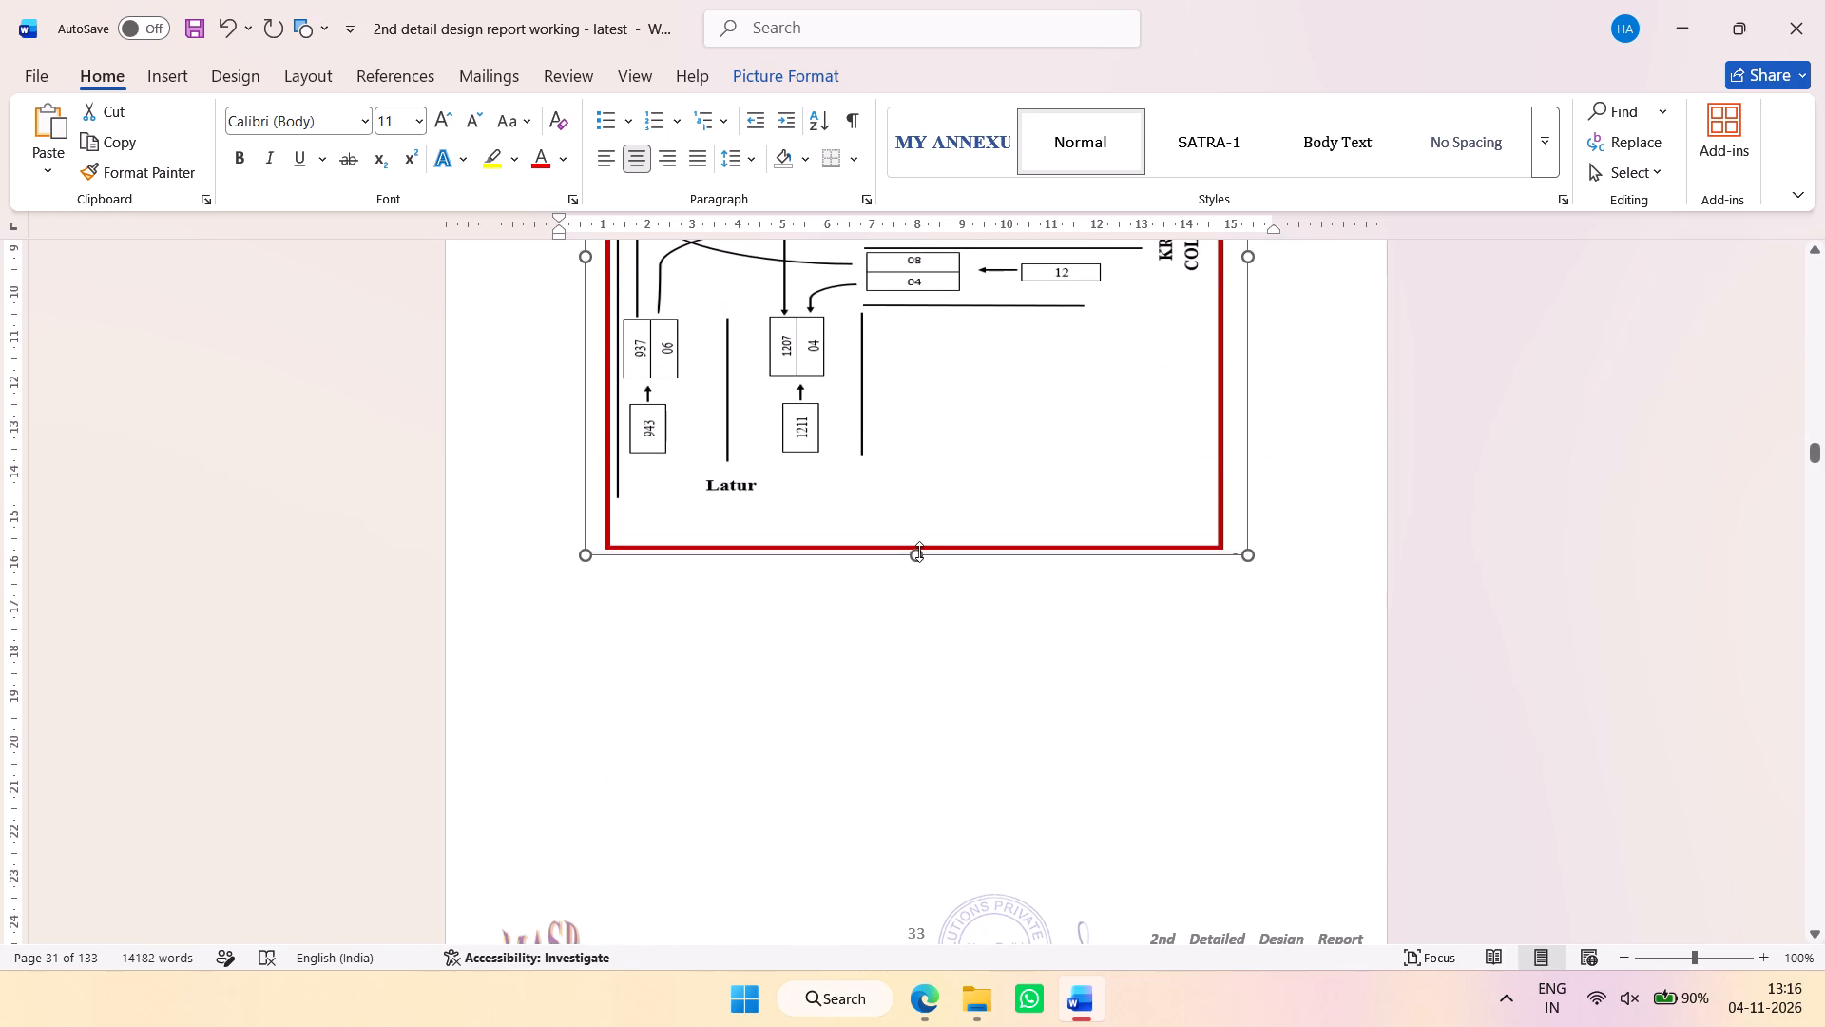
left_click_drag(918, 552, 915, 746)
Stretch the evening peak hour TMC diagram downward so it stands taller above the Figure 12-8 caption.
scroll(984, 684, "down", 13)
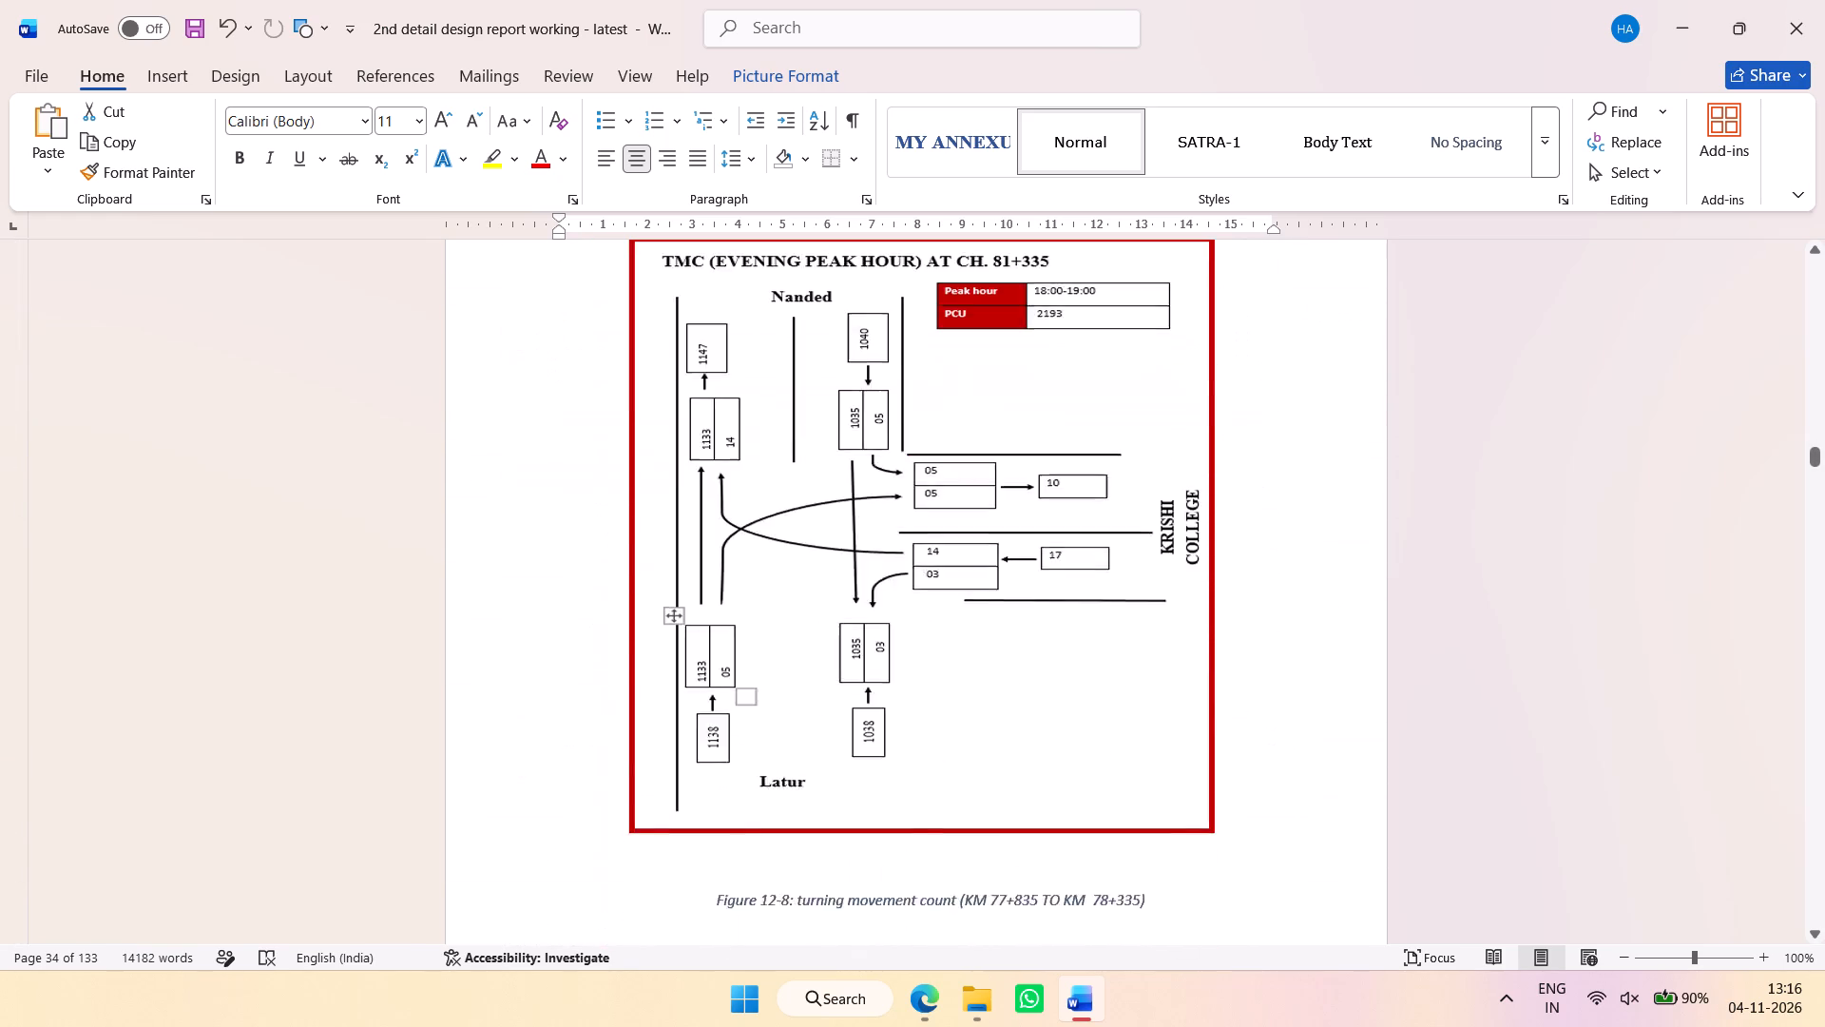
left_click(972, 544)
left_click_drag(912, 616, 912, 784)
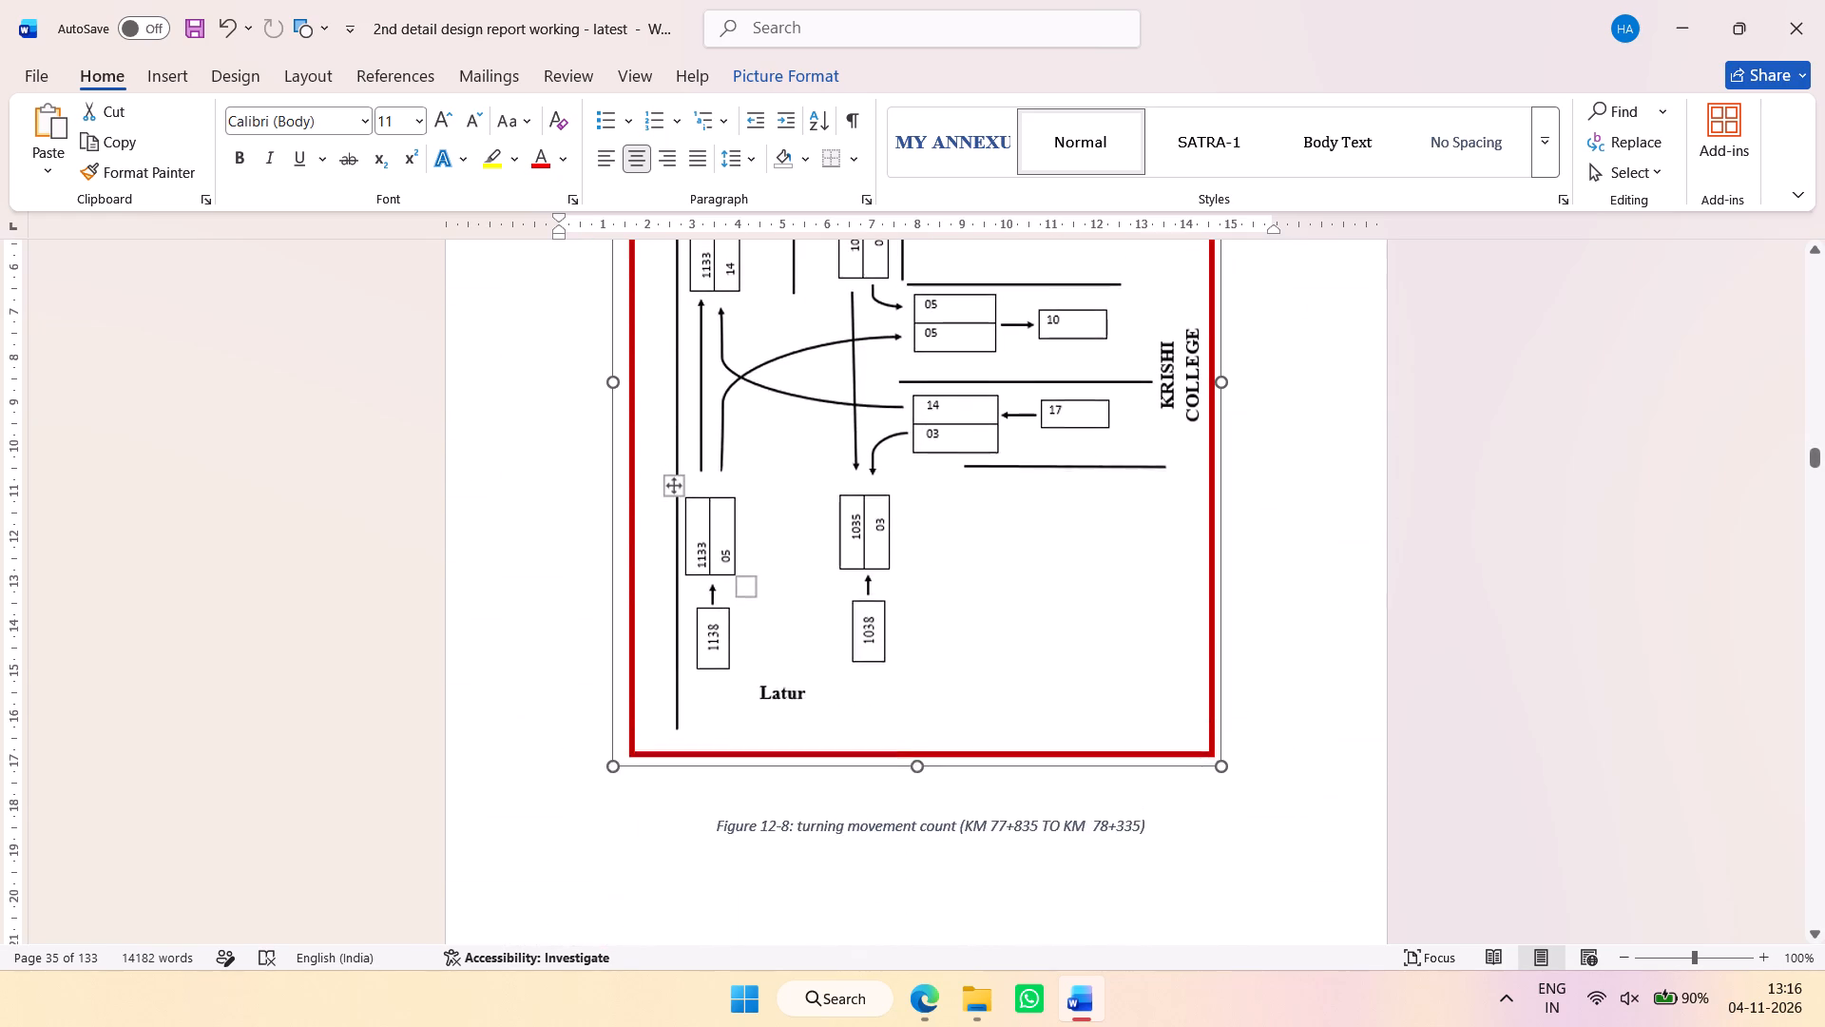
Stretch the evening peak hour TMC diagram above the Figure 12-8 caption slightly further down its page.
left_click_drag(912, 784, 915, 832)
Increase the font size of the Table 12-7 and Figure 12-9 spot speed captions in section 12.1.8 to 10.
scroll(986, 685, "down", 9)
scroll(994, 662, "up", 2)
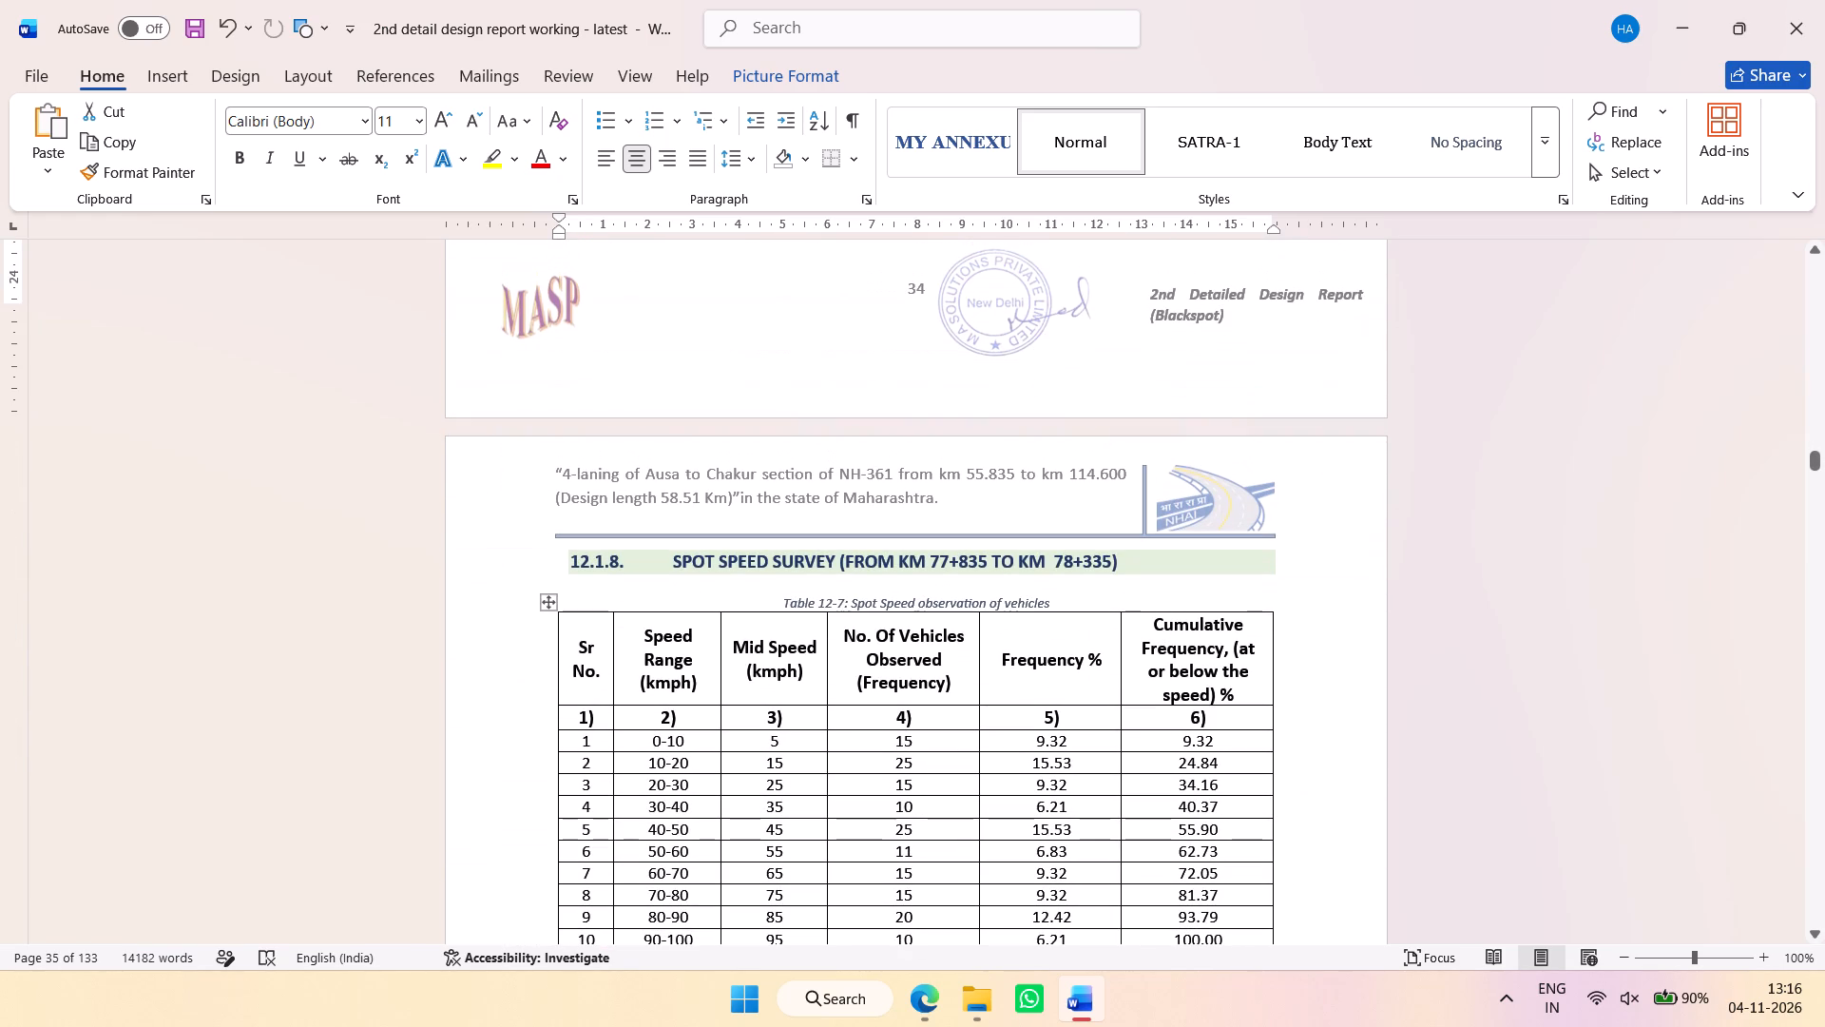
left_click_drag(1075, 597, 792, 604)
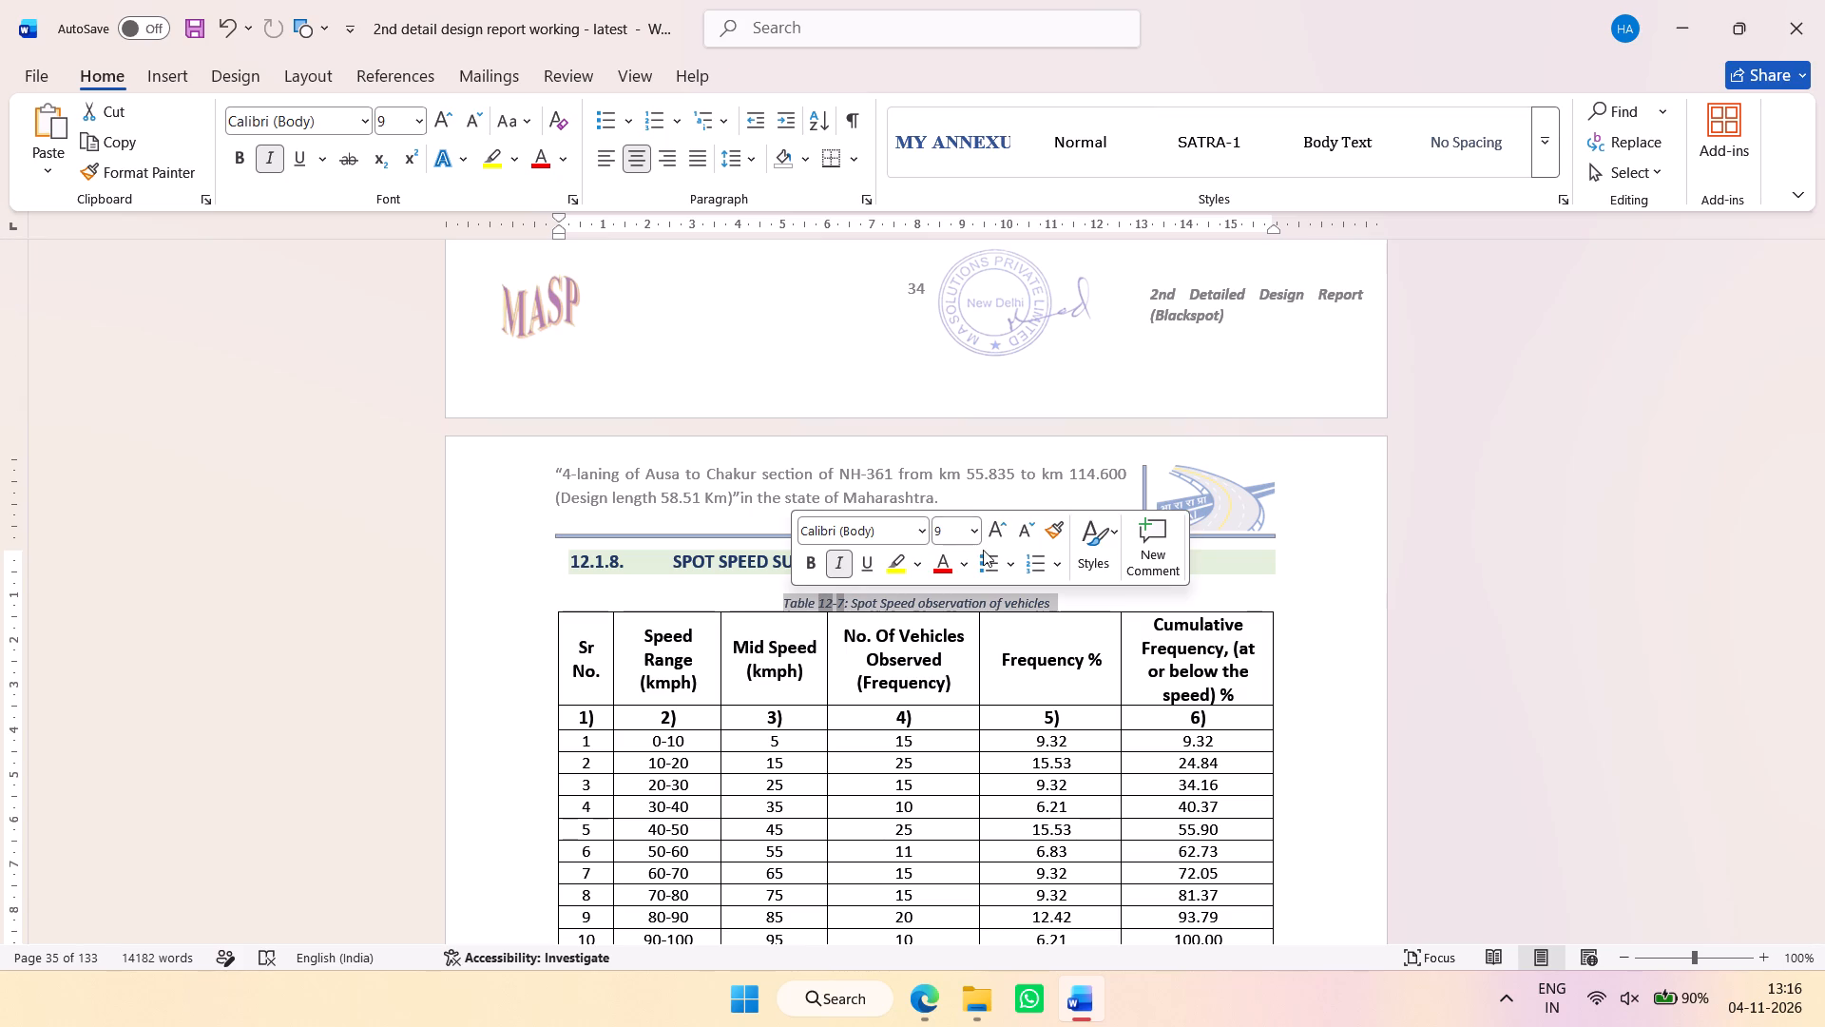
left_click(990, 533)
scroll(953, 654, "down", 6)
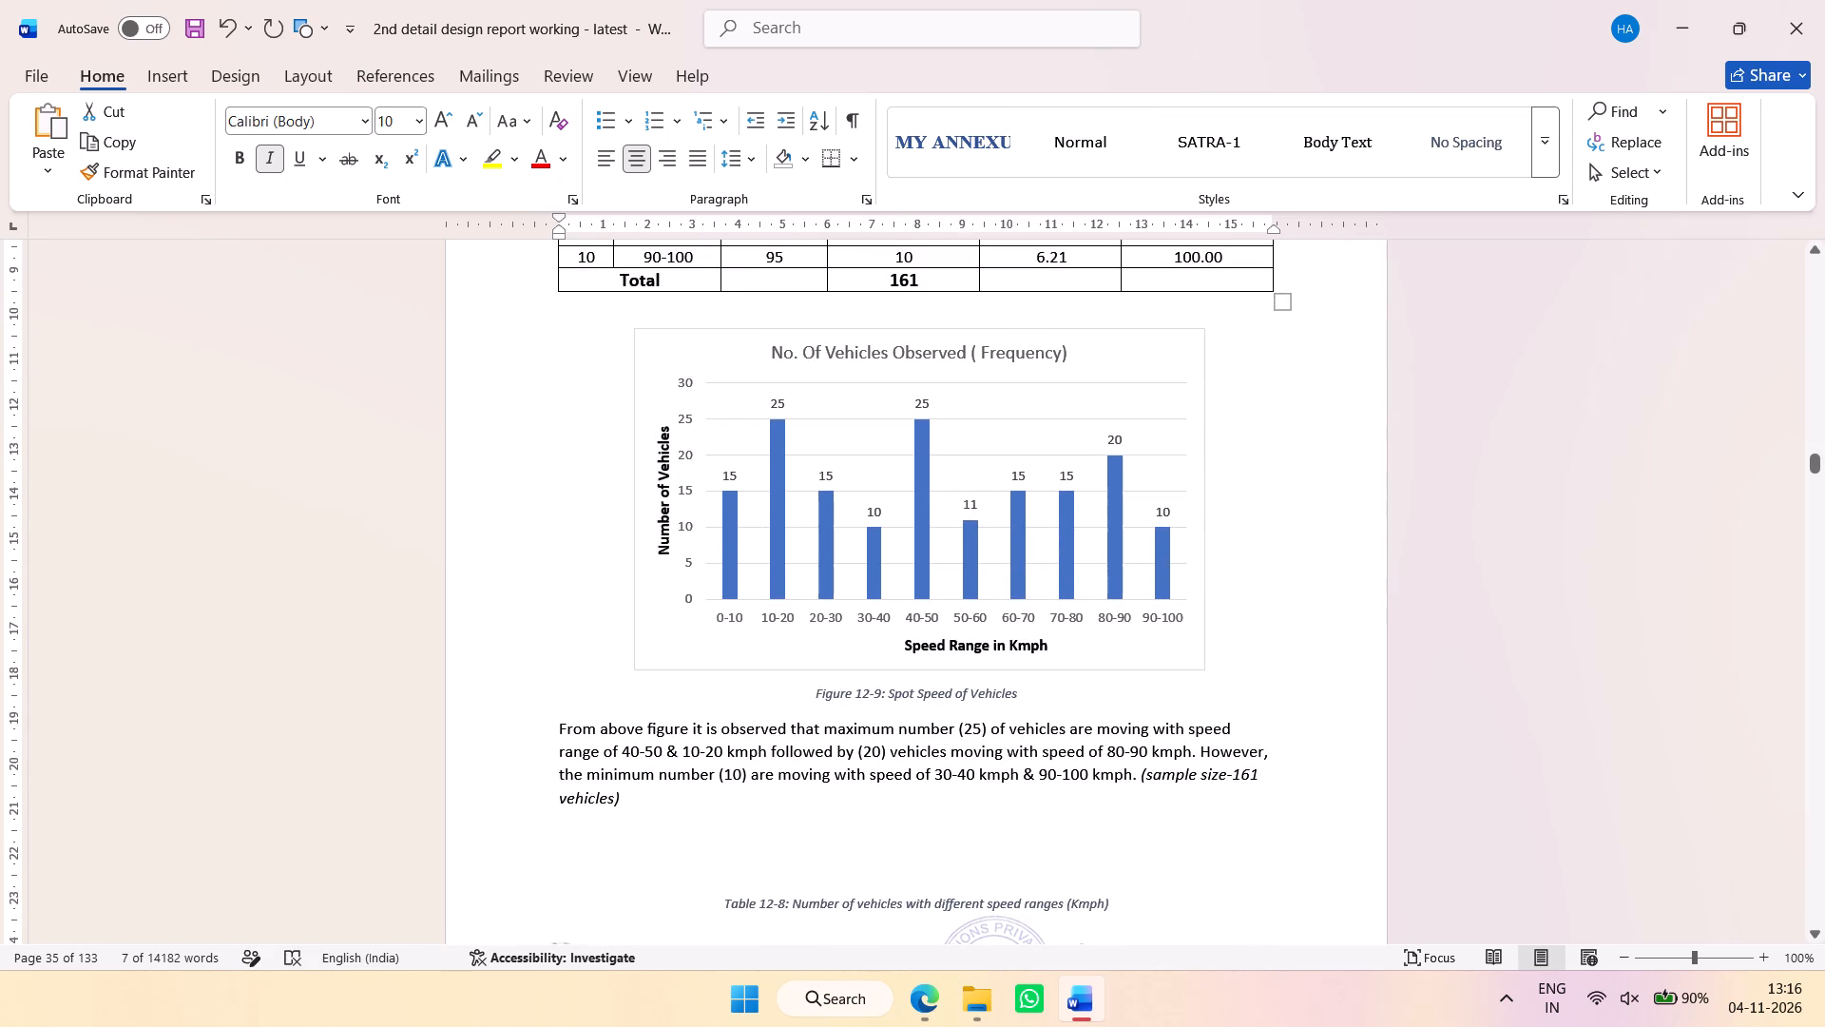
left_click_drag(1031, 690, 786, 703)
left_click(983, 629)
Increase the font size of the Table 12-8 caption on number of vehicles with different speed ranges to 10.
scroll(996, 705, "down", 3)
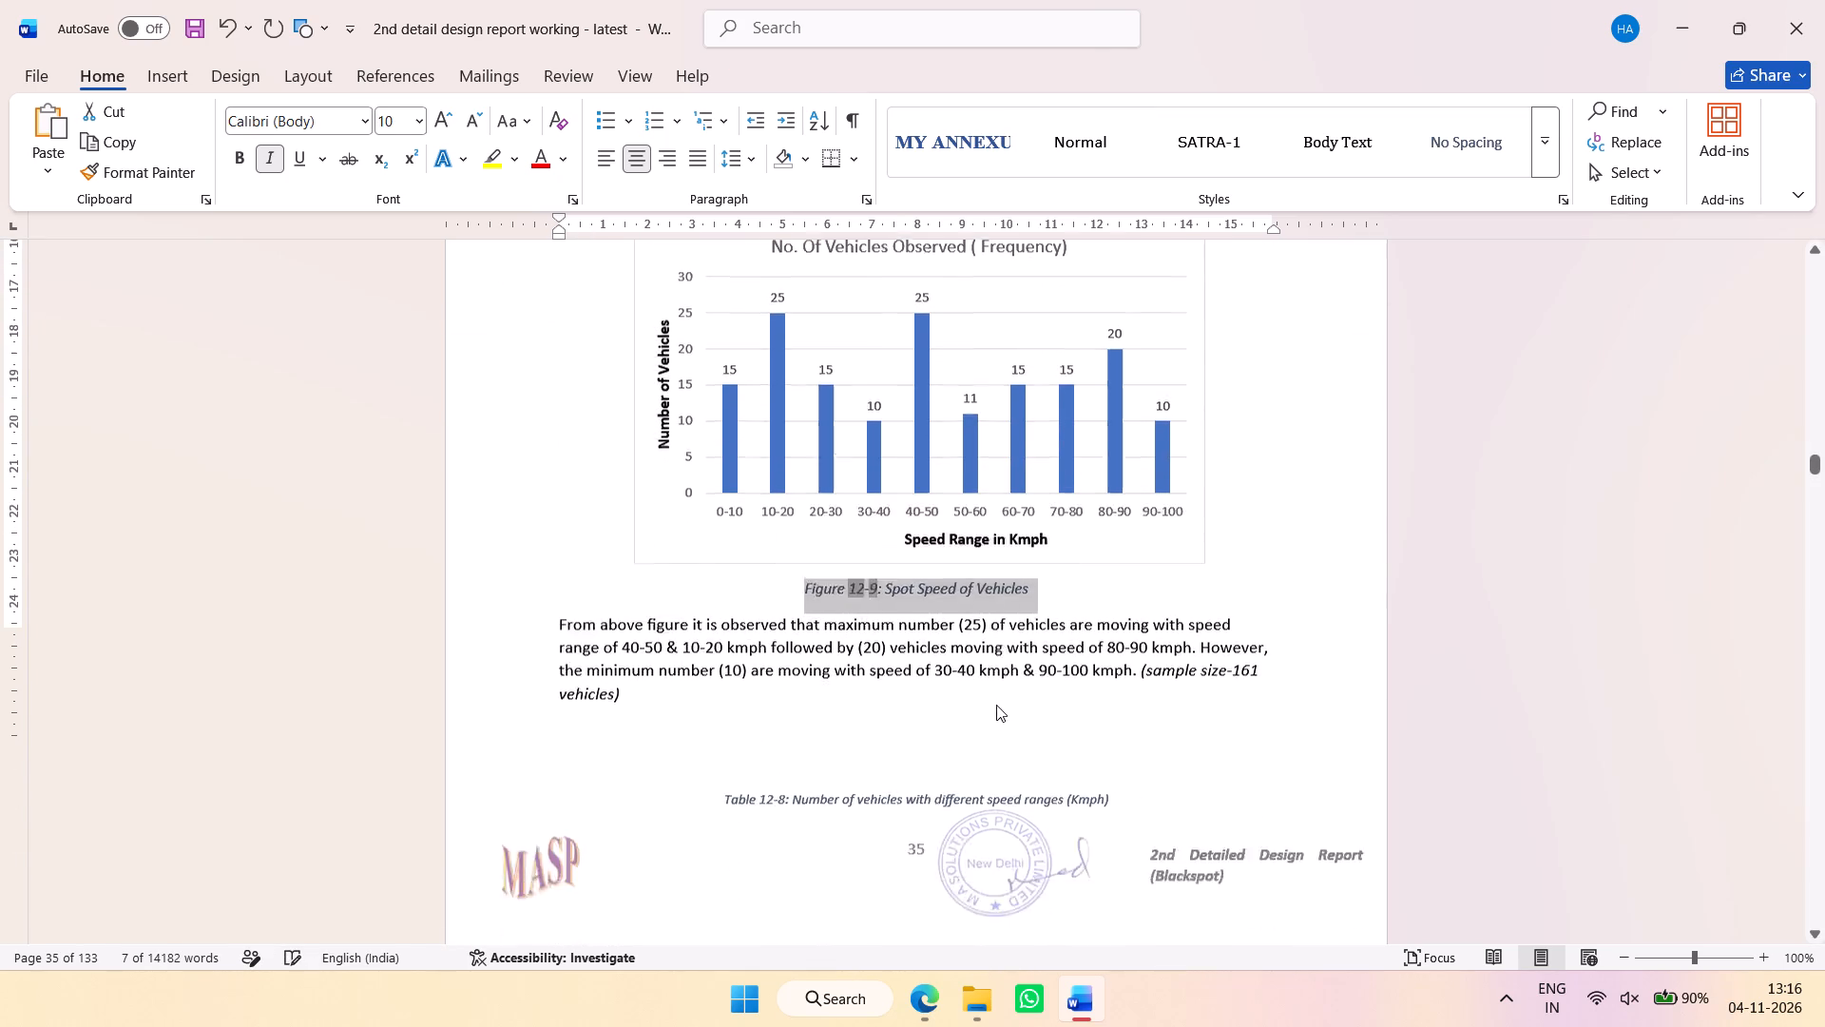
left_click_drag(1122, 569, 722, 574)
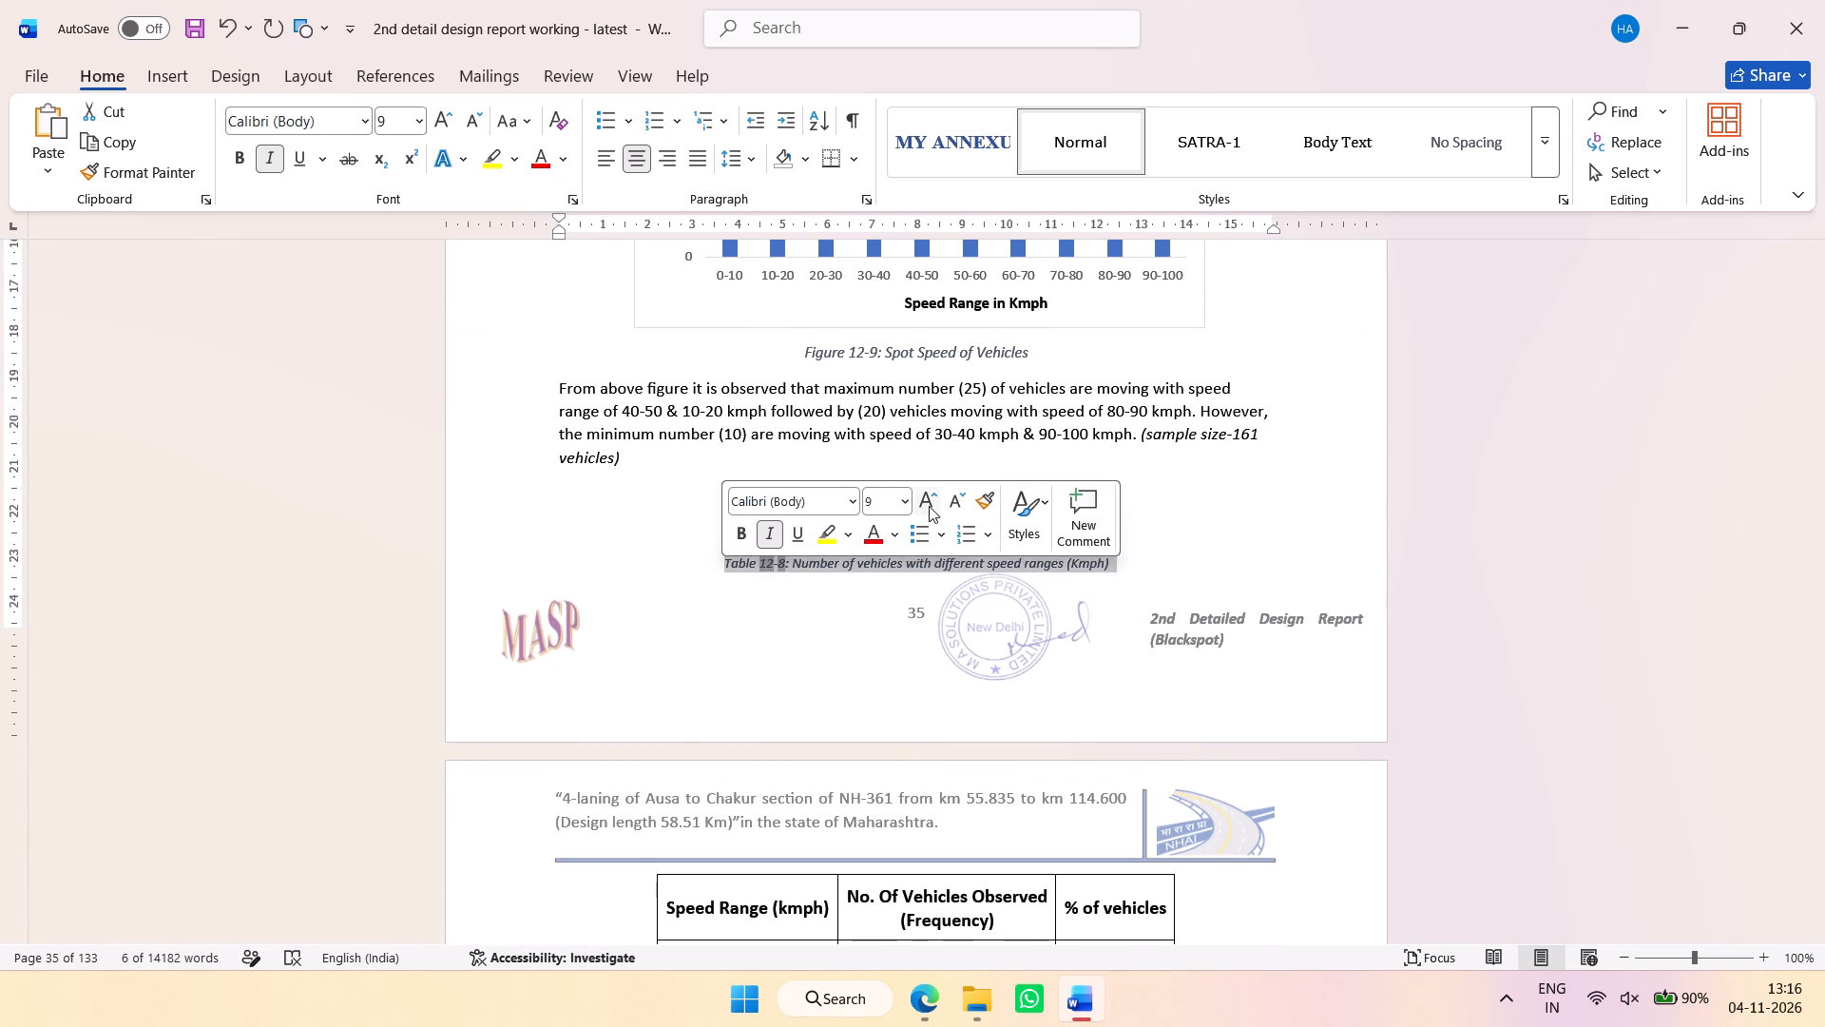
left_click(929, 506)
Add an empty line above the Table 12-8 caption to push it onto the same page as its table.
left_click(1195, 495)
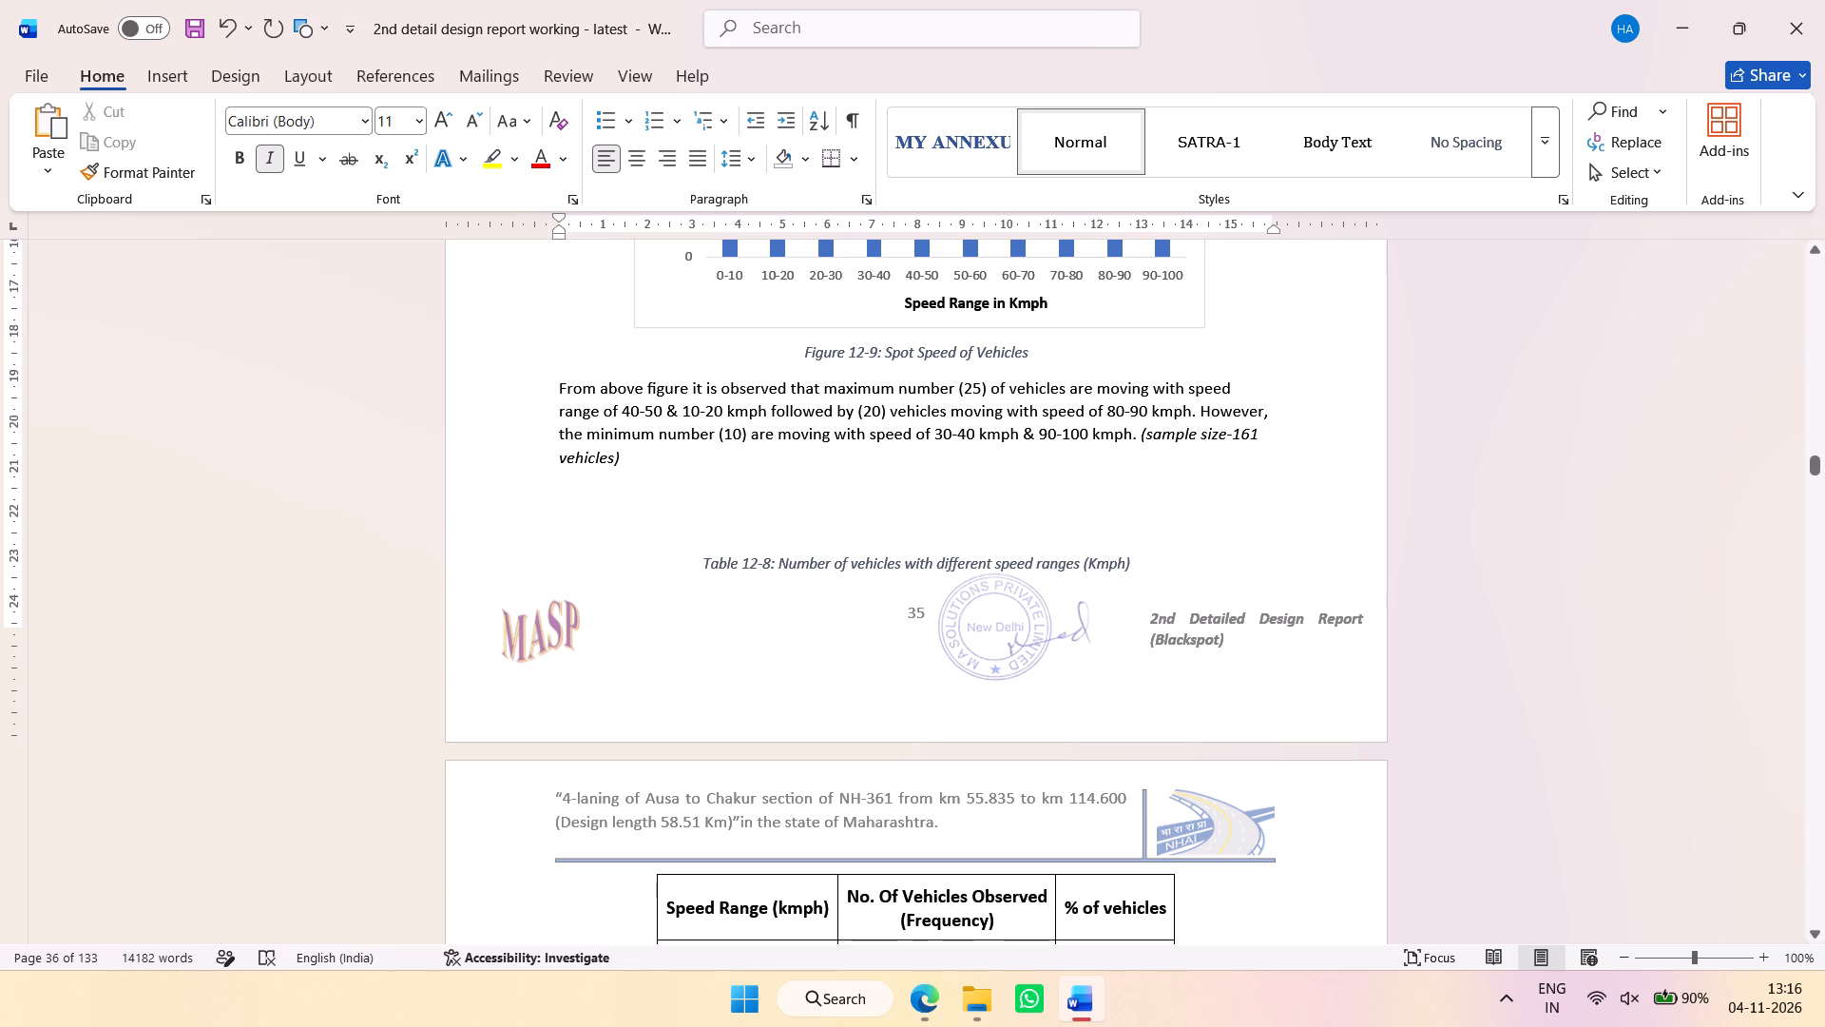
key("Return")
Increase the font size of the Figure 12-10 caption below the vehicle speed range bar chart to 10.
scroll(1151, 569, "down", 6)
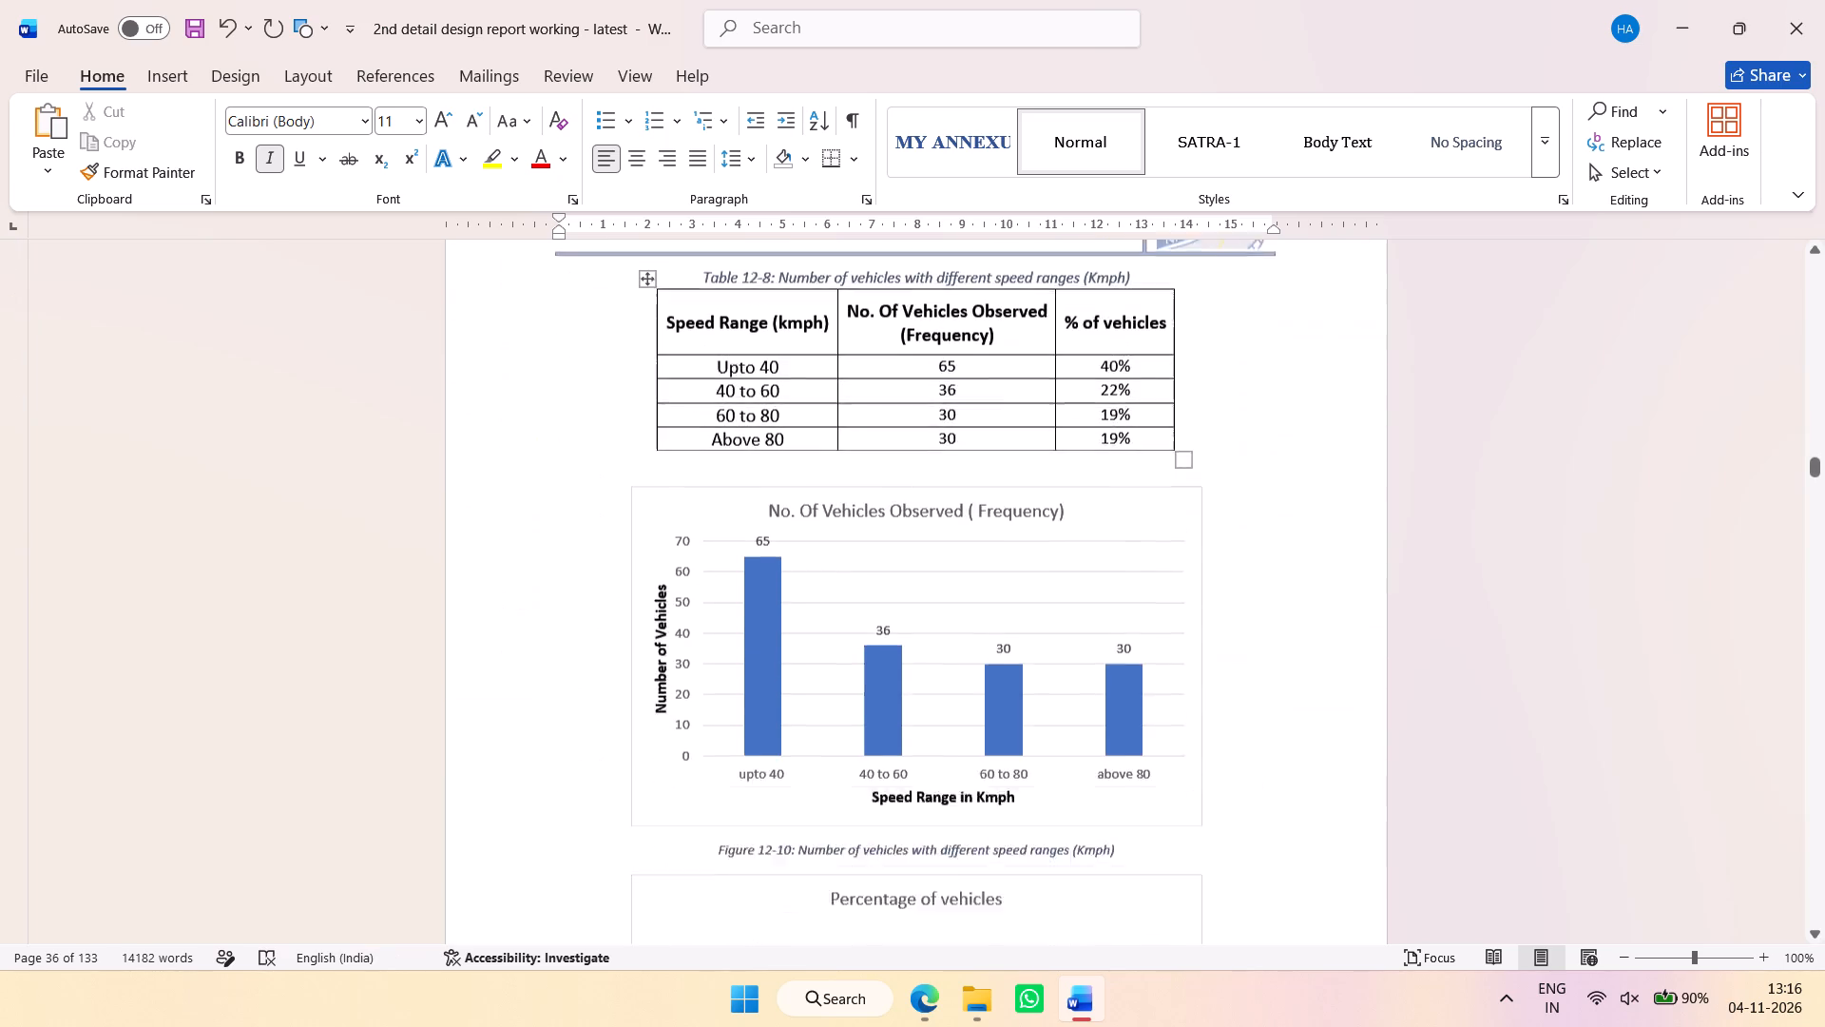
scroll(1042, 538, "down", 2)
left_click_drag(1117, 548, 744, 546)
left_click(951, 470)
Reduce the height of the Percentage of vehicles pie chart so the Figure 12-11 caption fits beneath it on the page.
scroll(971, 602, "down", 4)
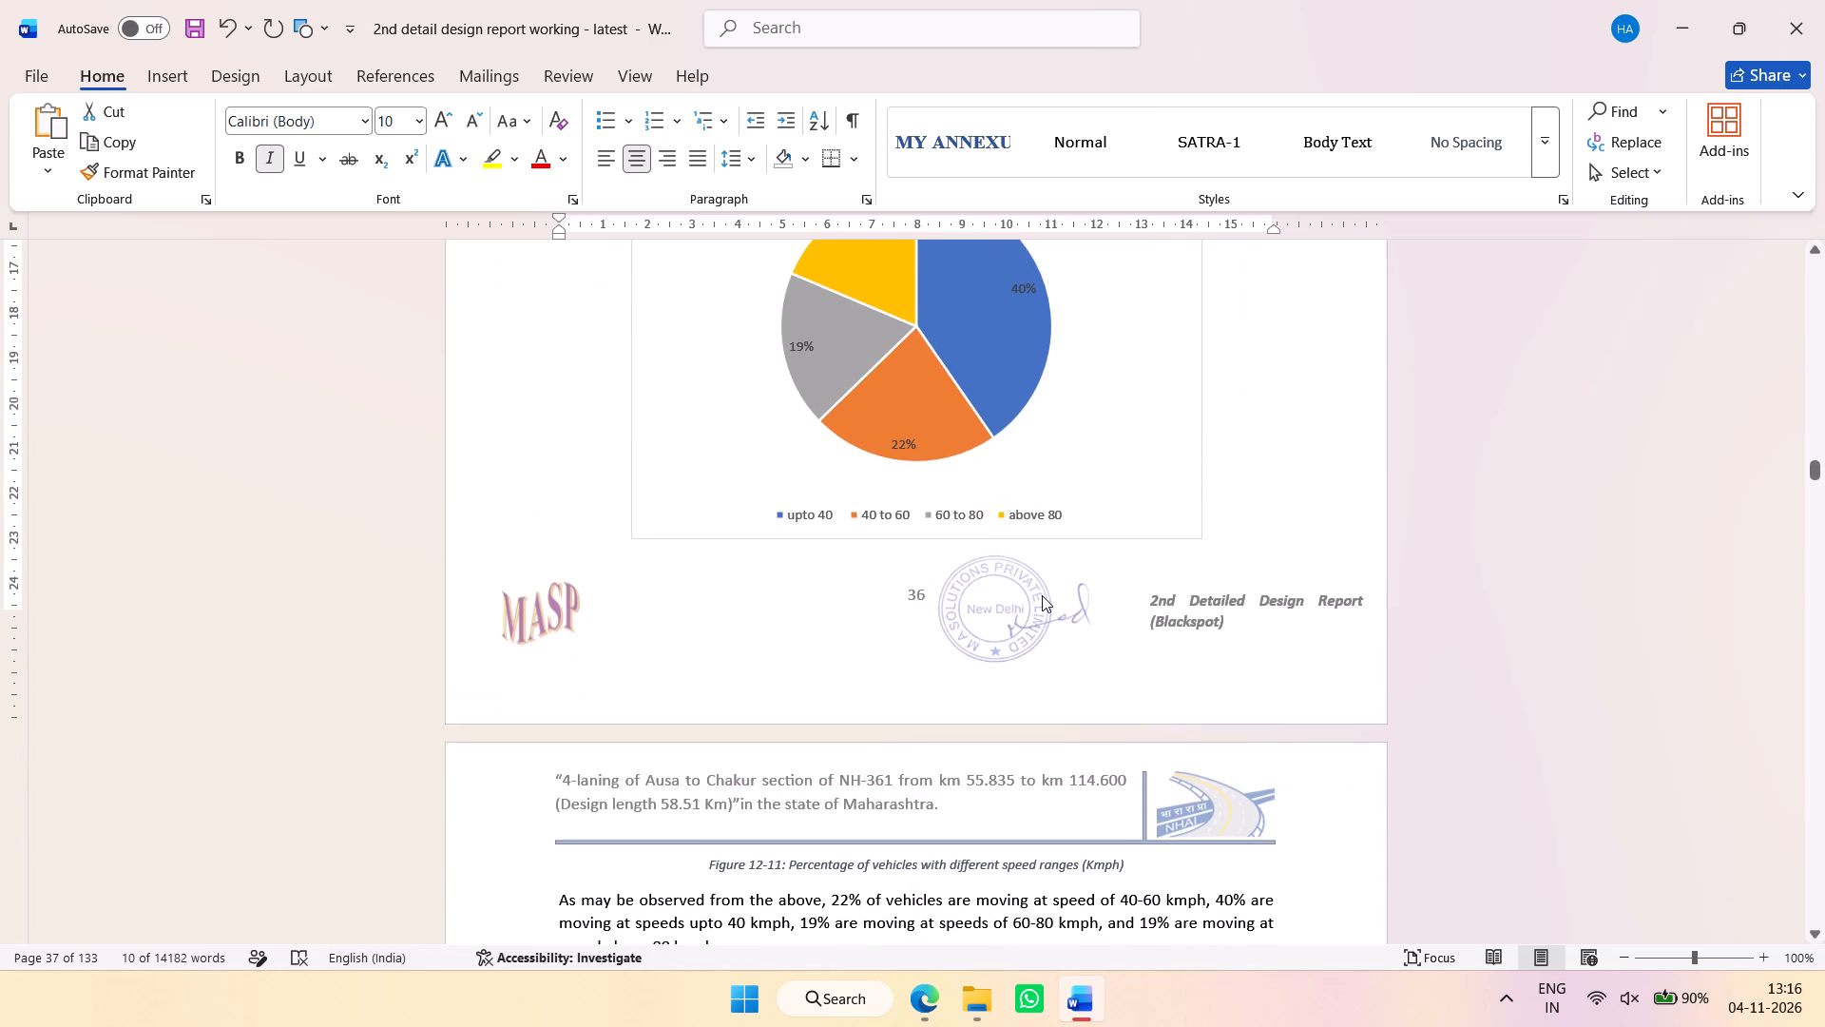
left_click(1098, 492)
left_click_drag(916, 535, 919, 512)
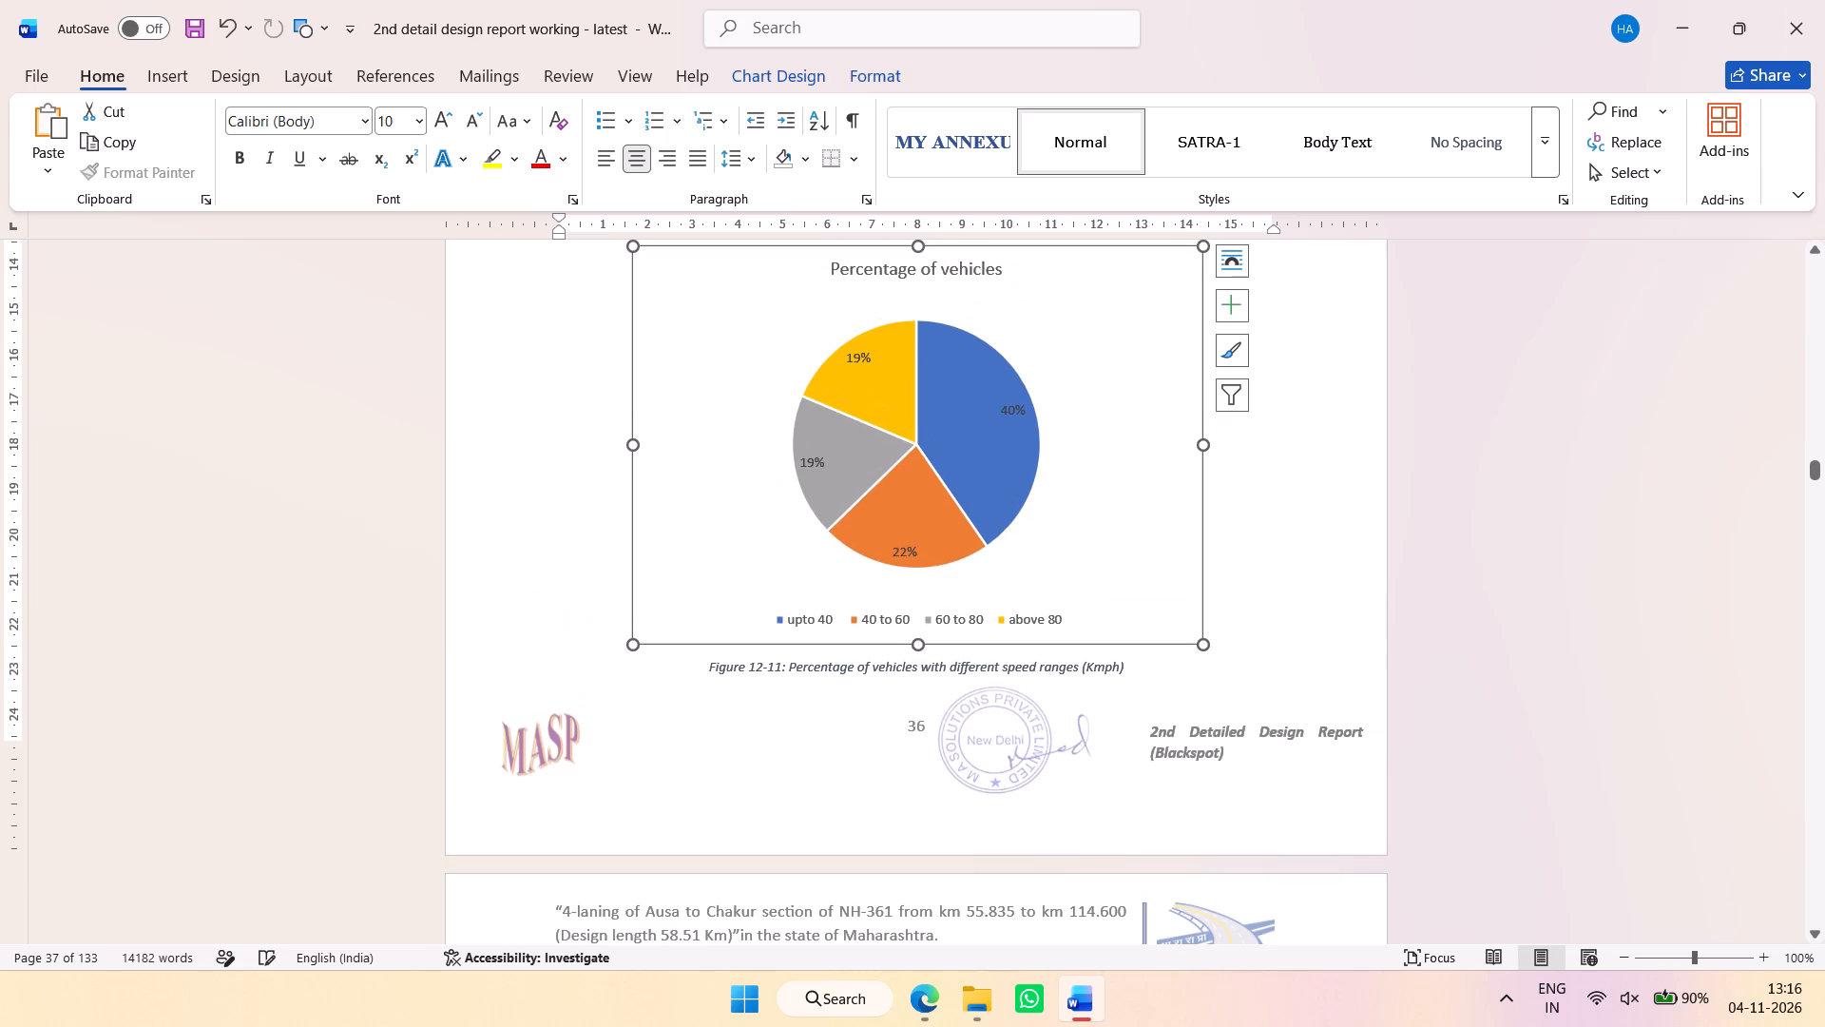
Increase the font size of the Figure 12-11 speed range percentage and Table 12-9 Desirable Speed Values captions to 10.
left_click_drag(1153, 664, 722, 675)
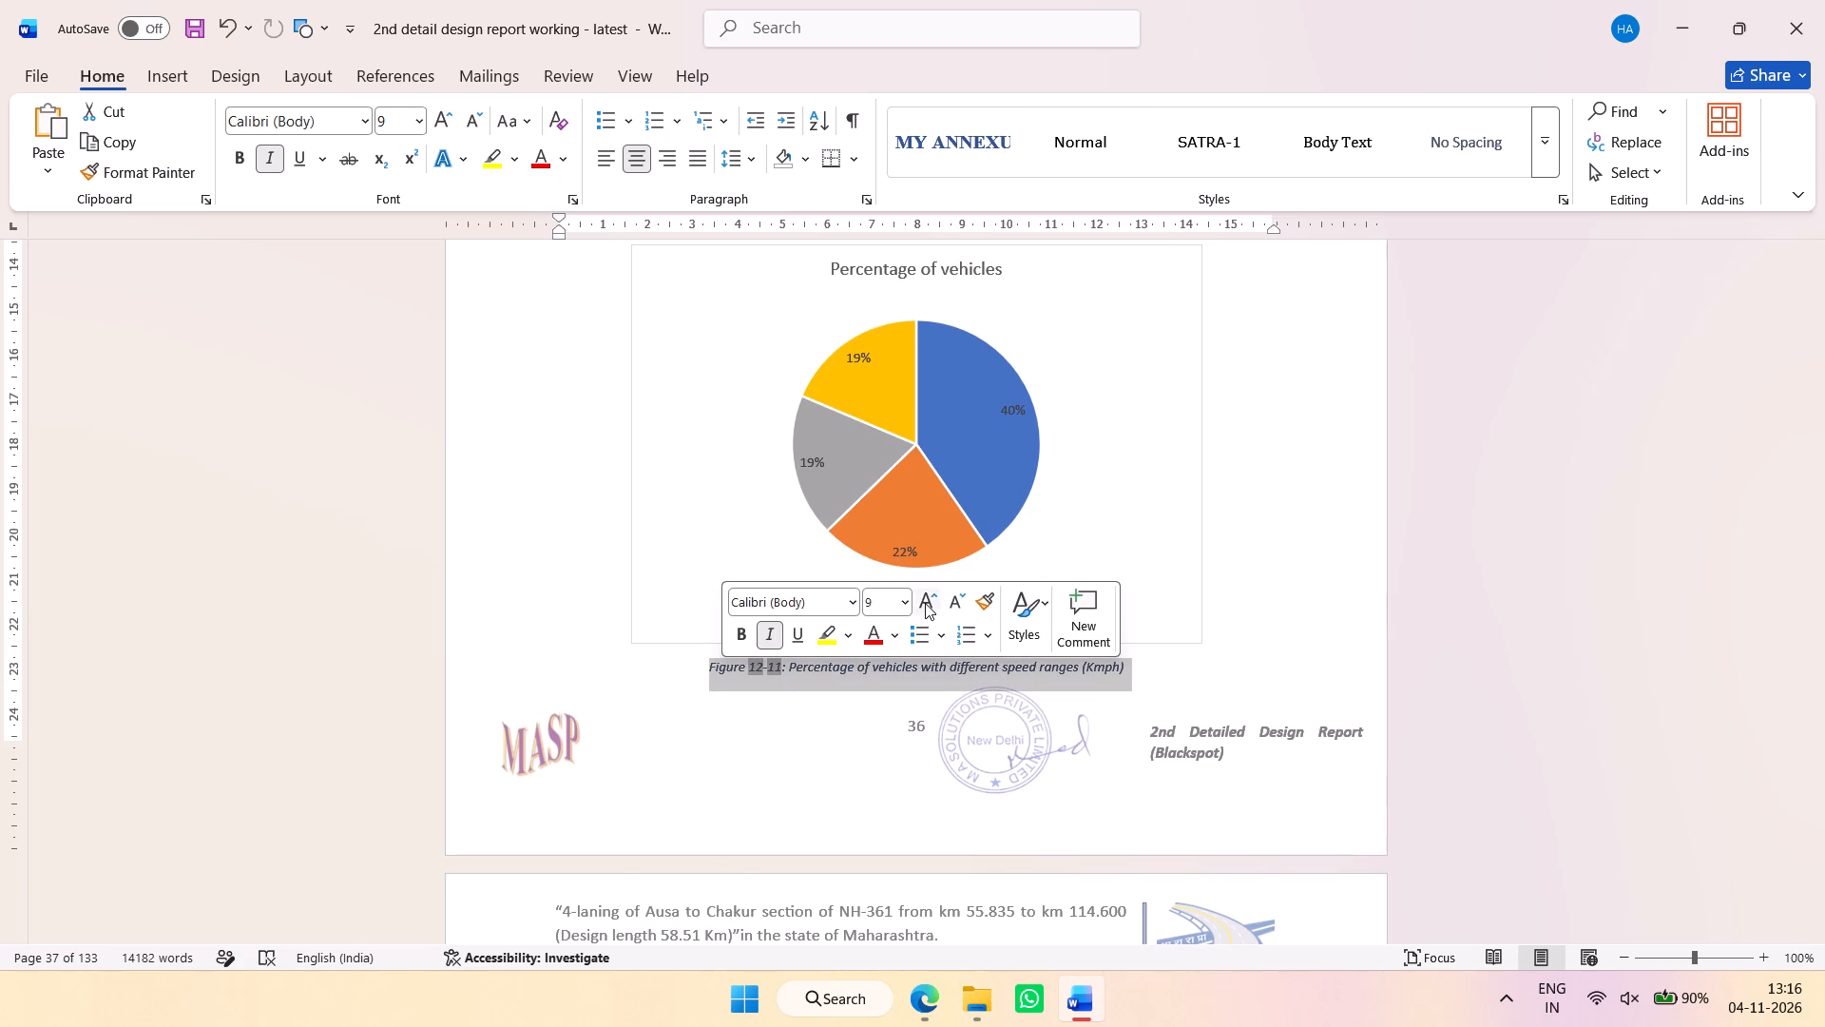
left_click(925, 603)
scroll(995, 655, "down", 6)
left_click_drag(1036, 503, 827, 509)
left_click(1039, 436)
Delete the surplus blank lines above the Table 12-9 Desirable Speed Values caption.
left_click(738, 442)
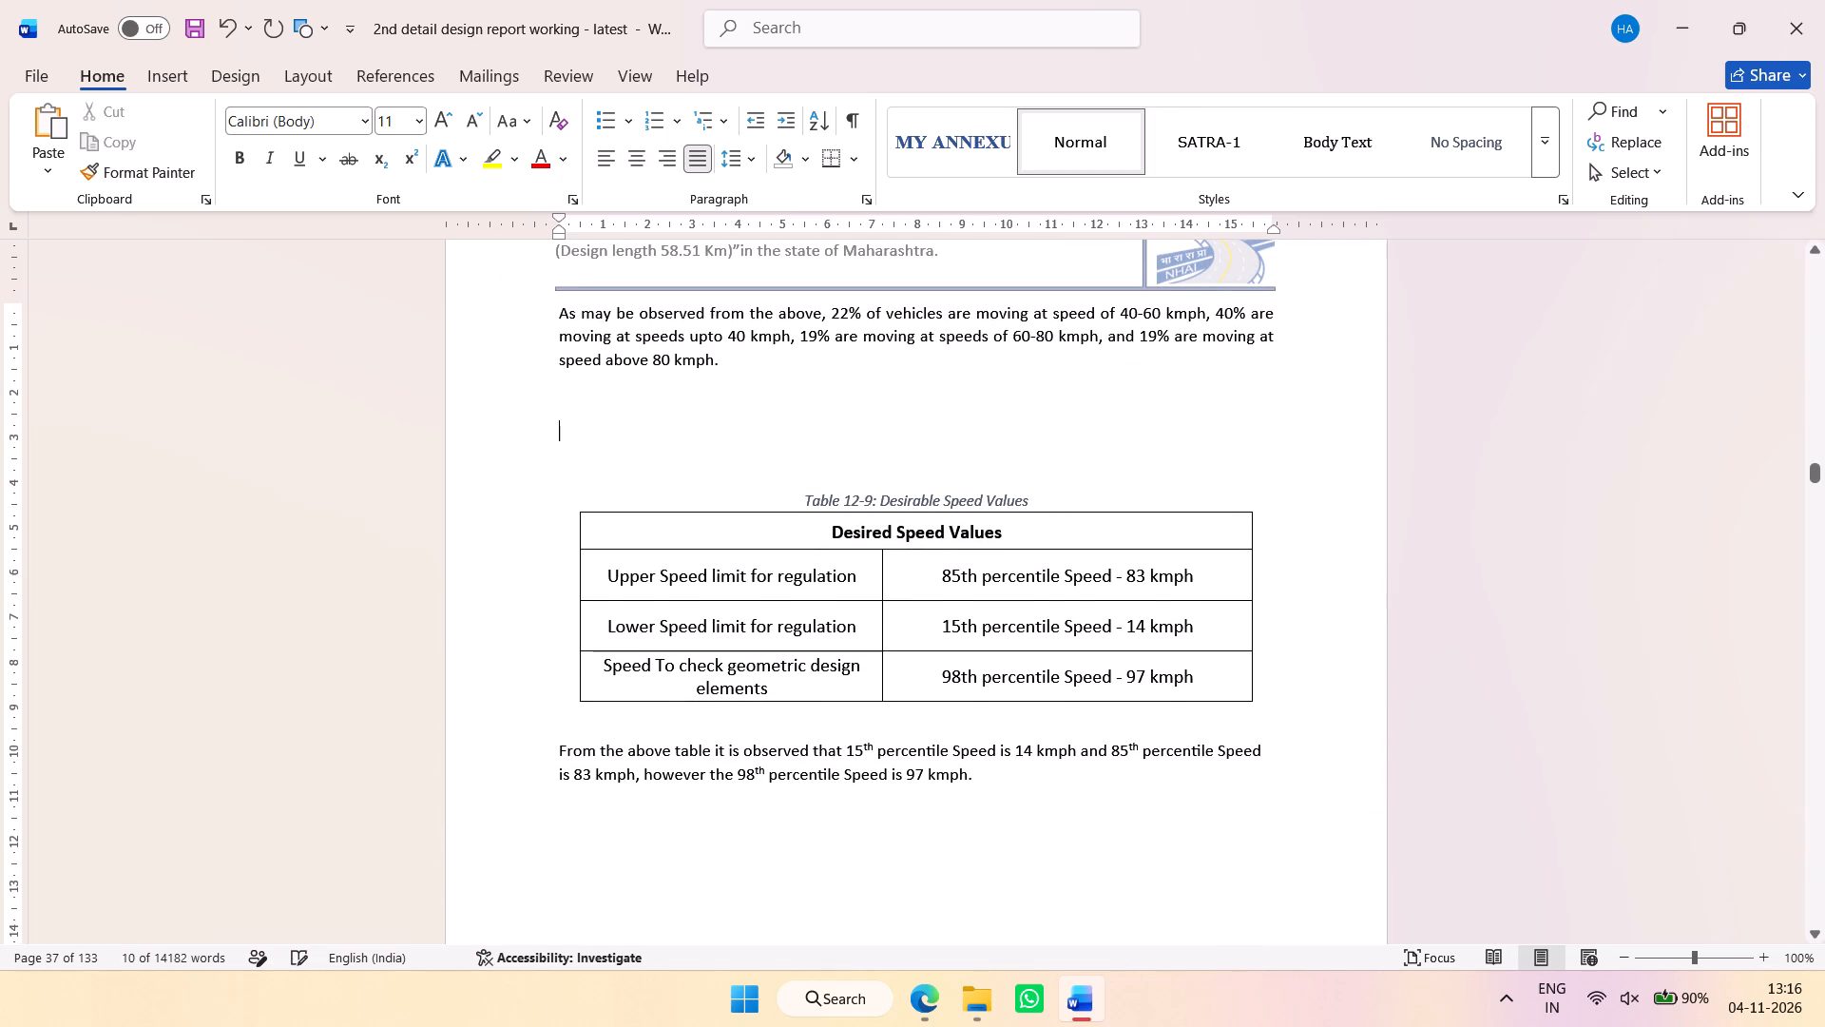
left_click_drag(825, 406, 832, 429)
key("Delete")
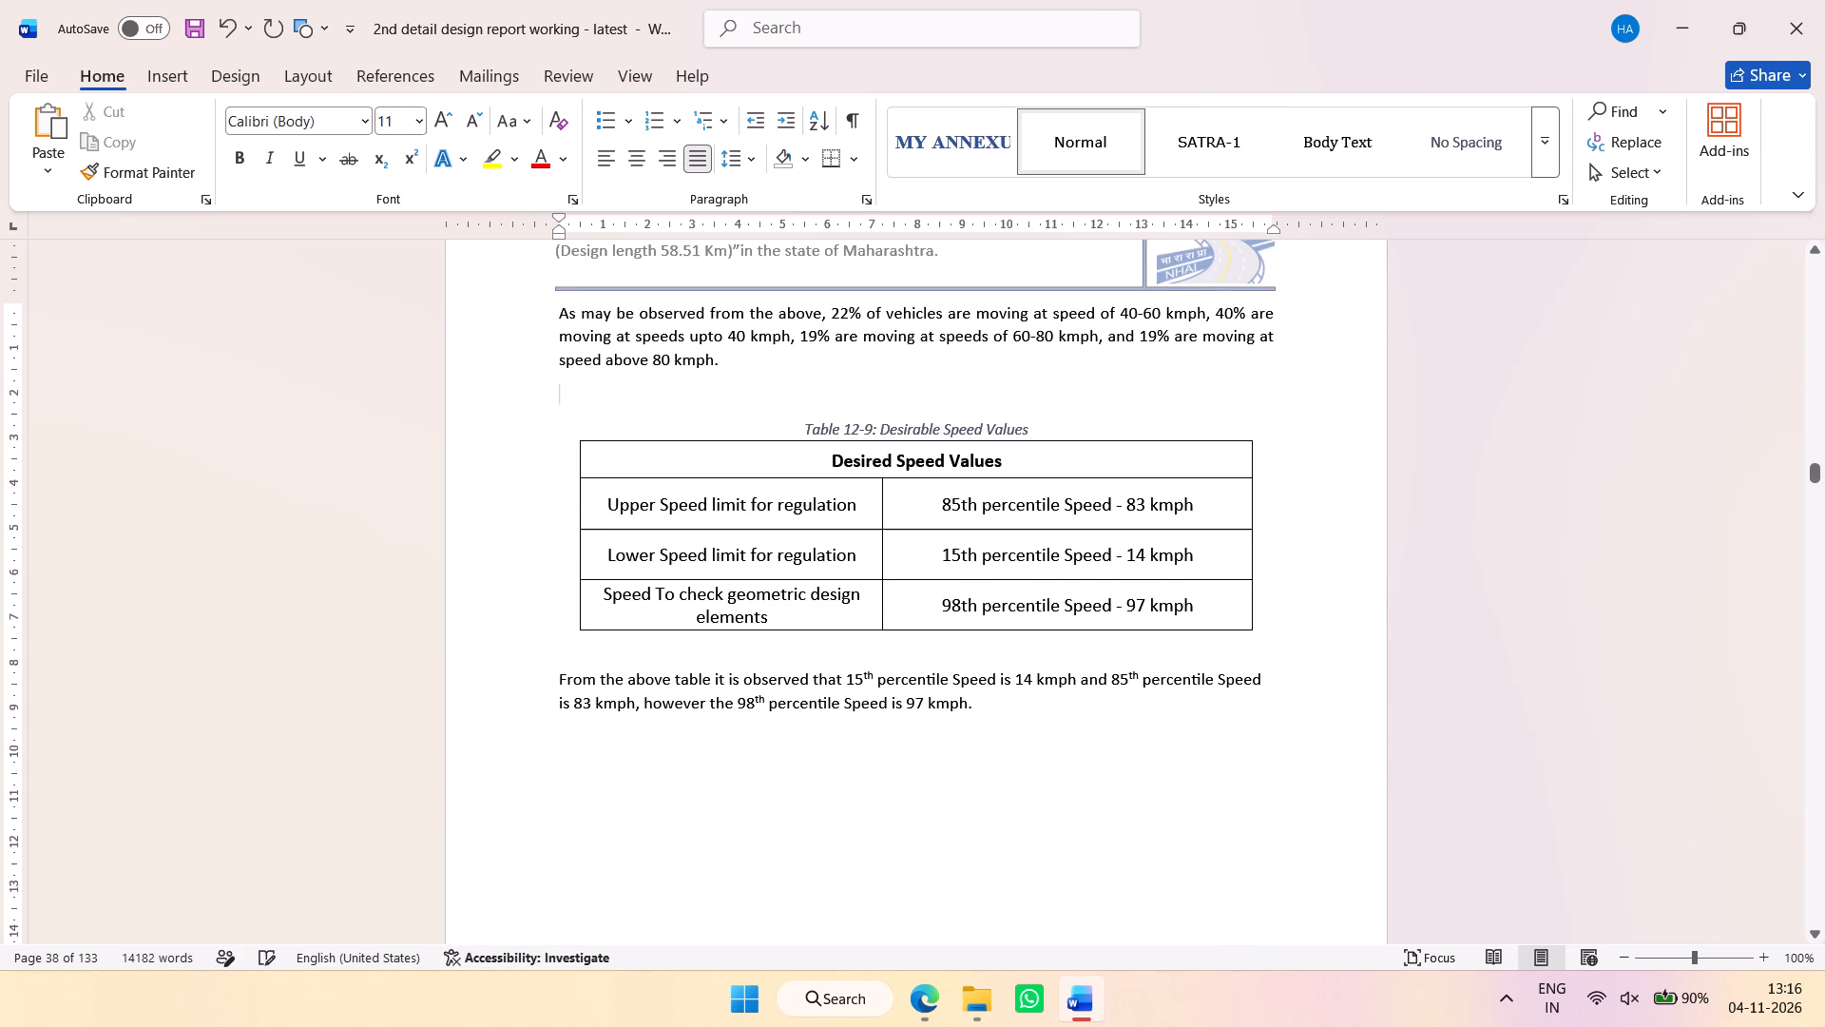
Set the font size of the Table 12-10 and Figure 12-12 Total Traffic Volume Count & PCUs captions to 10.
scroll(838, 440, "down", 11)
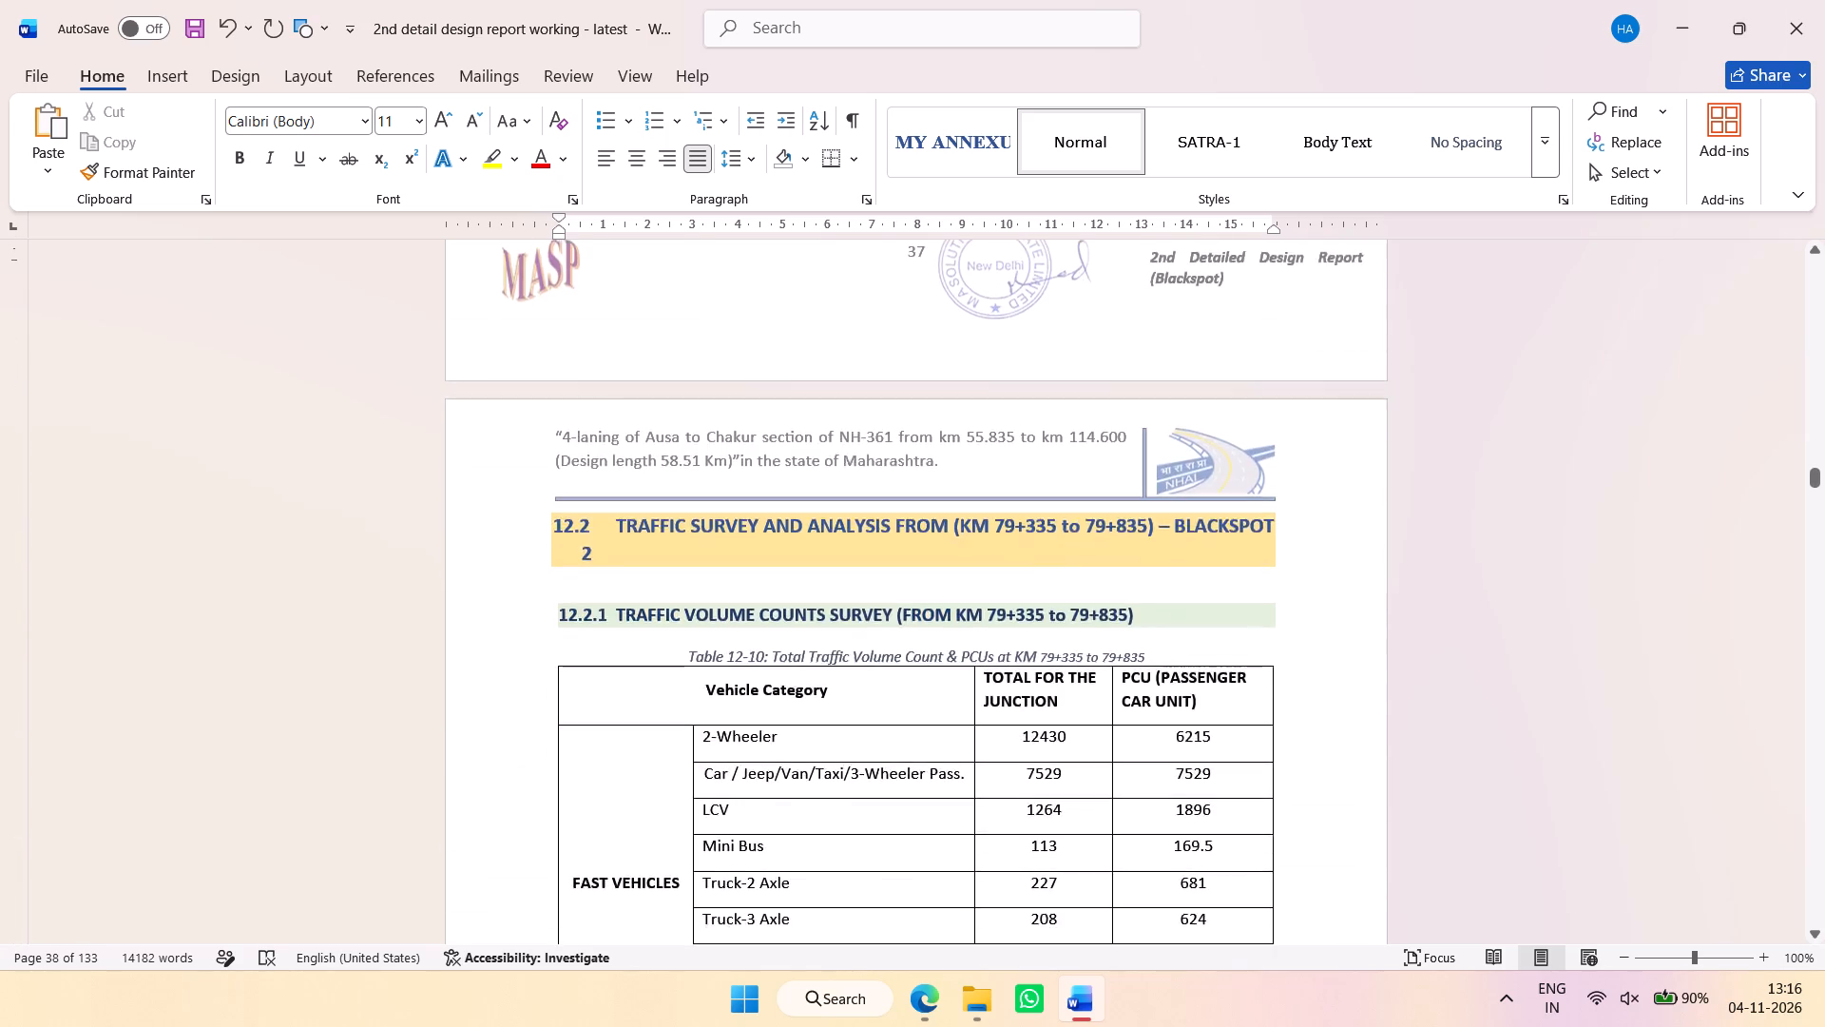
scroll(840, 457, "down", 1)
left_click_drag(1159, 425, 714, 430)
left_click(918, 354)
left_click(895, 358)
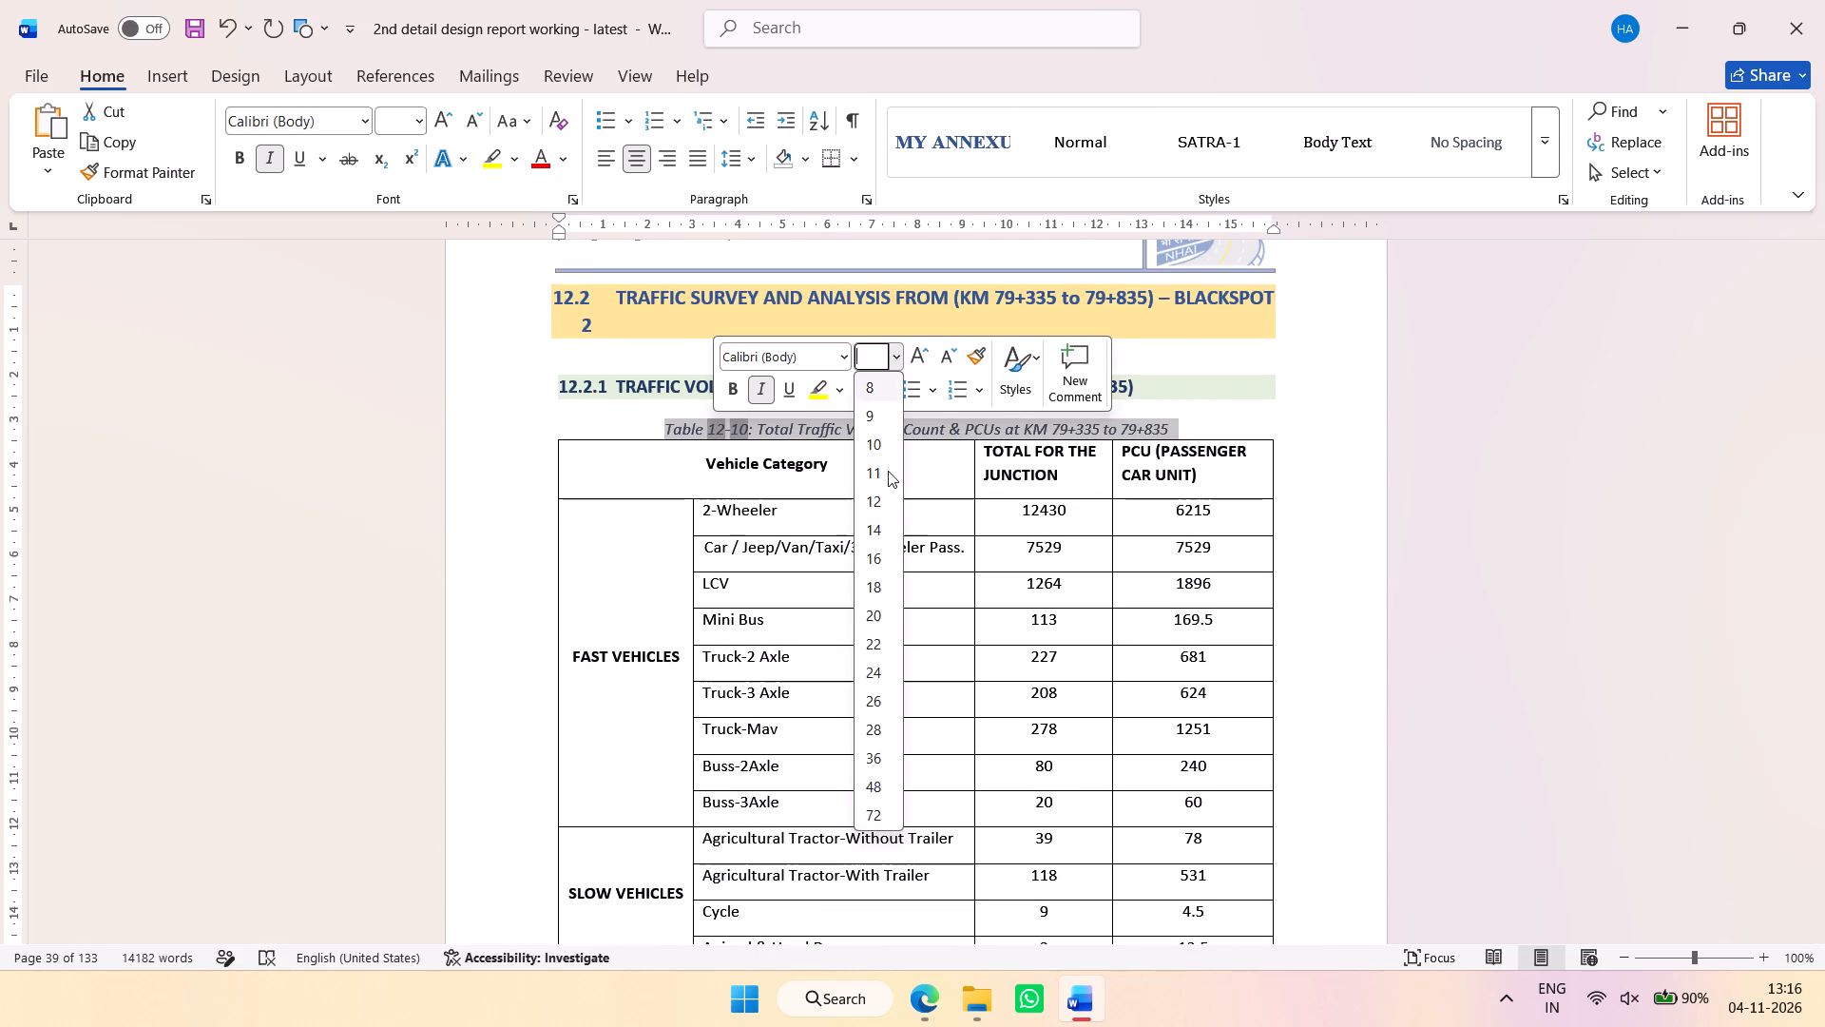
left_click(877, 437)
scroll(907, 540, "down", 12)
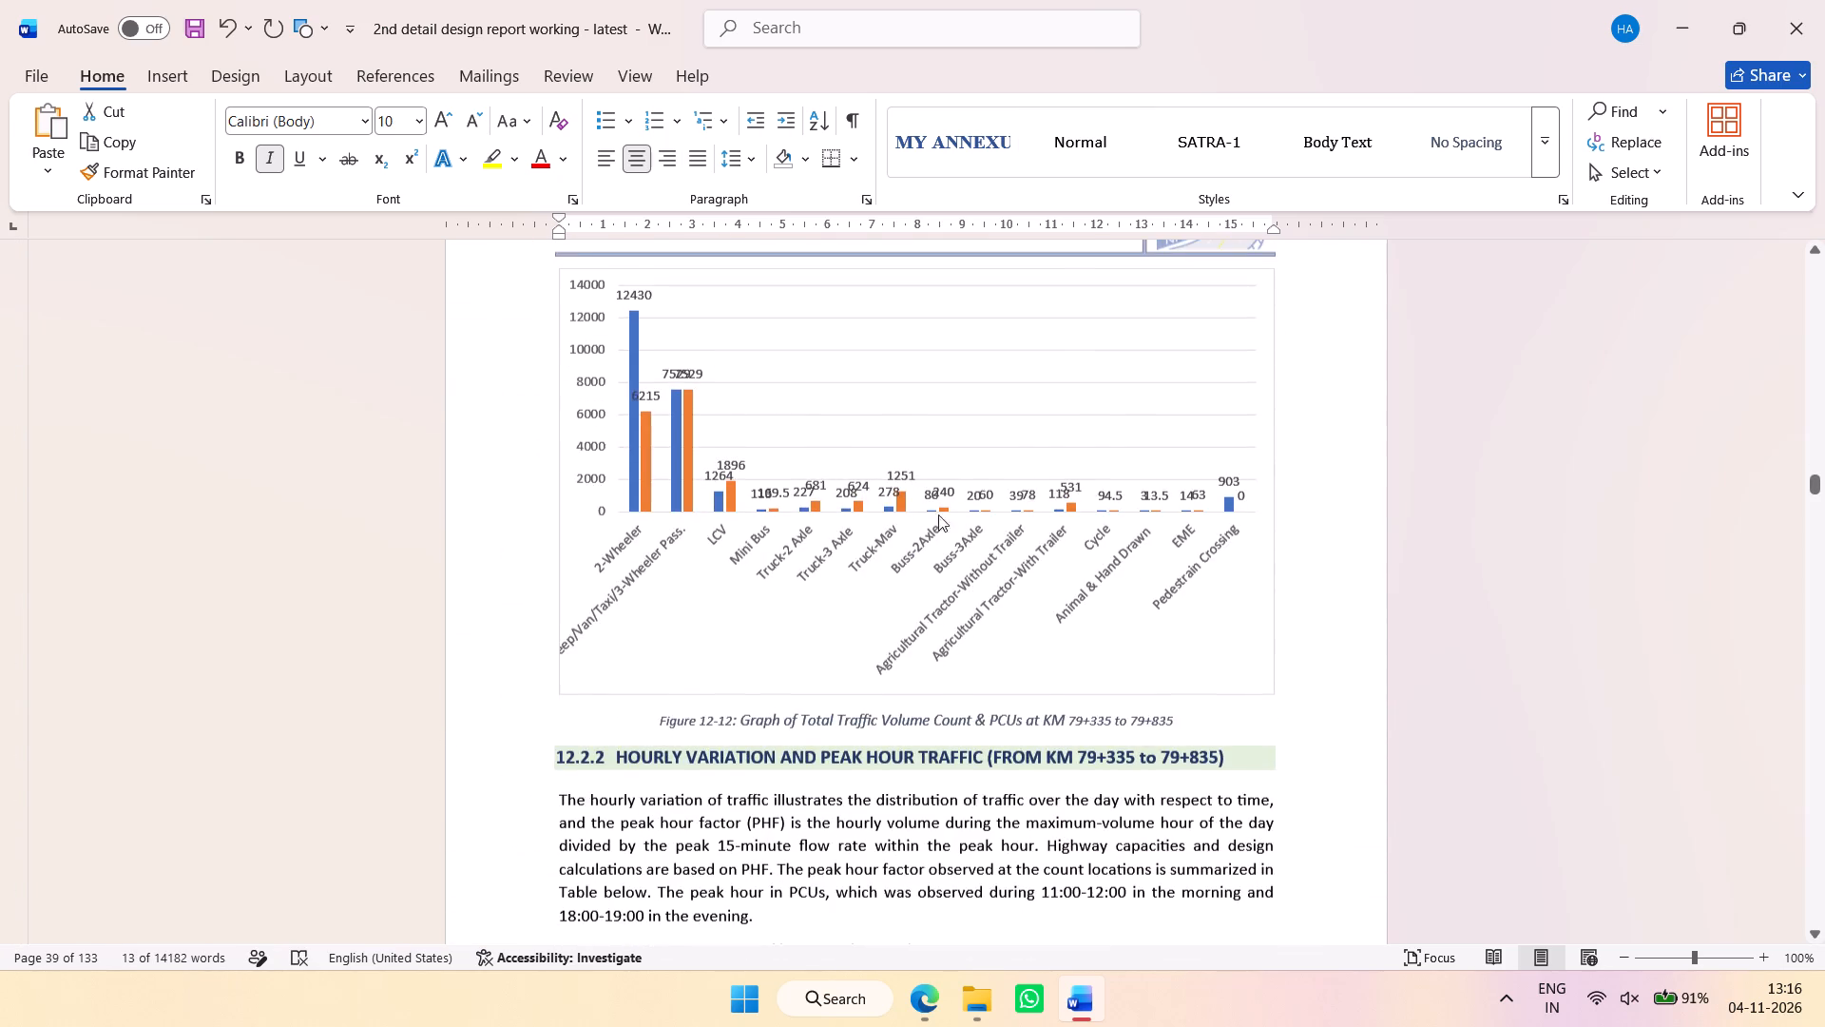
scroll(1039, 669, "down", 1)
left_click_drag(1201, 602, 692, 610)
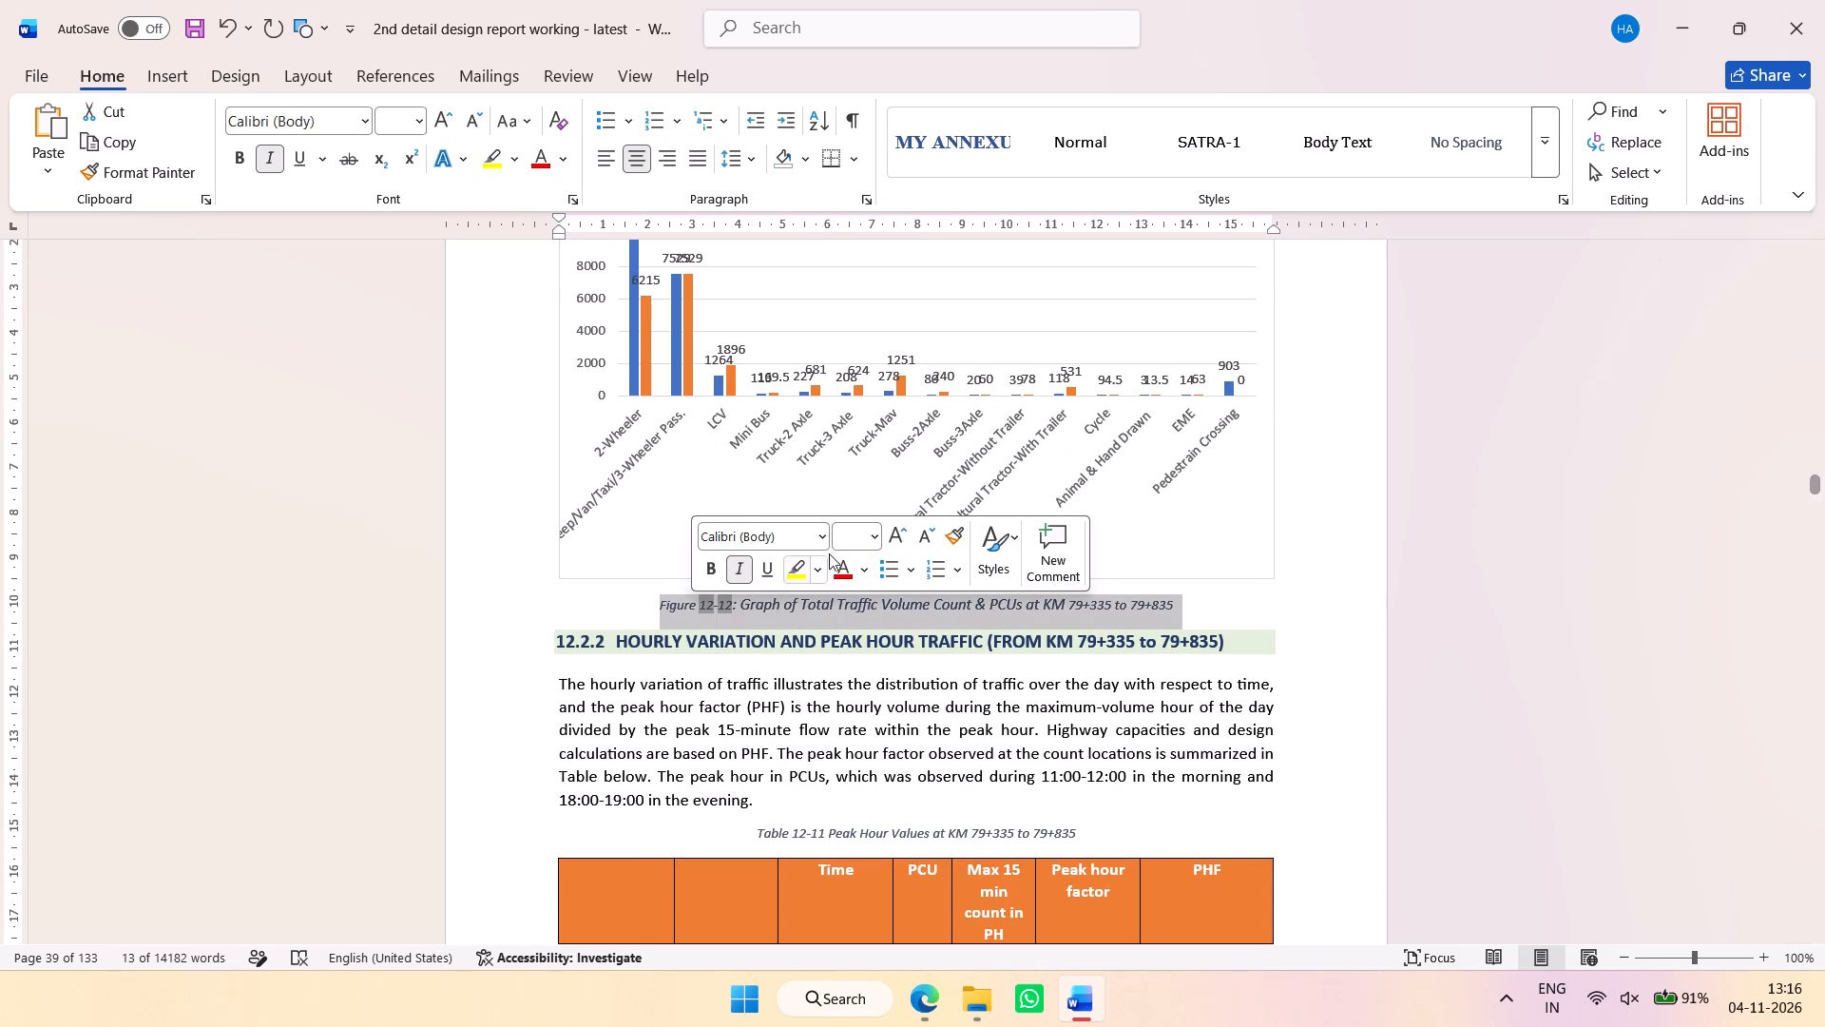
left_click(874, 538)
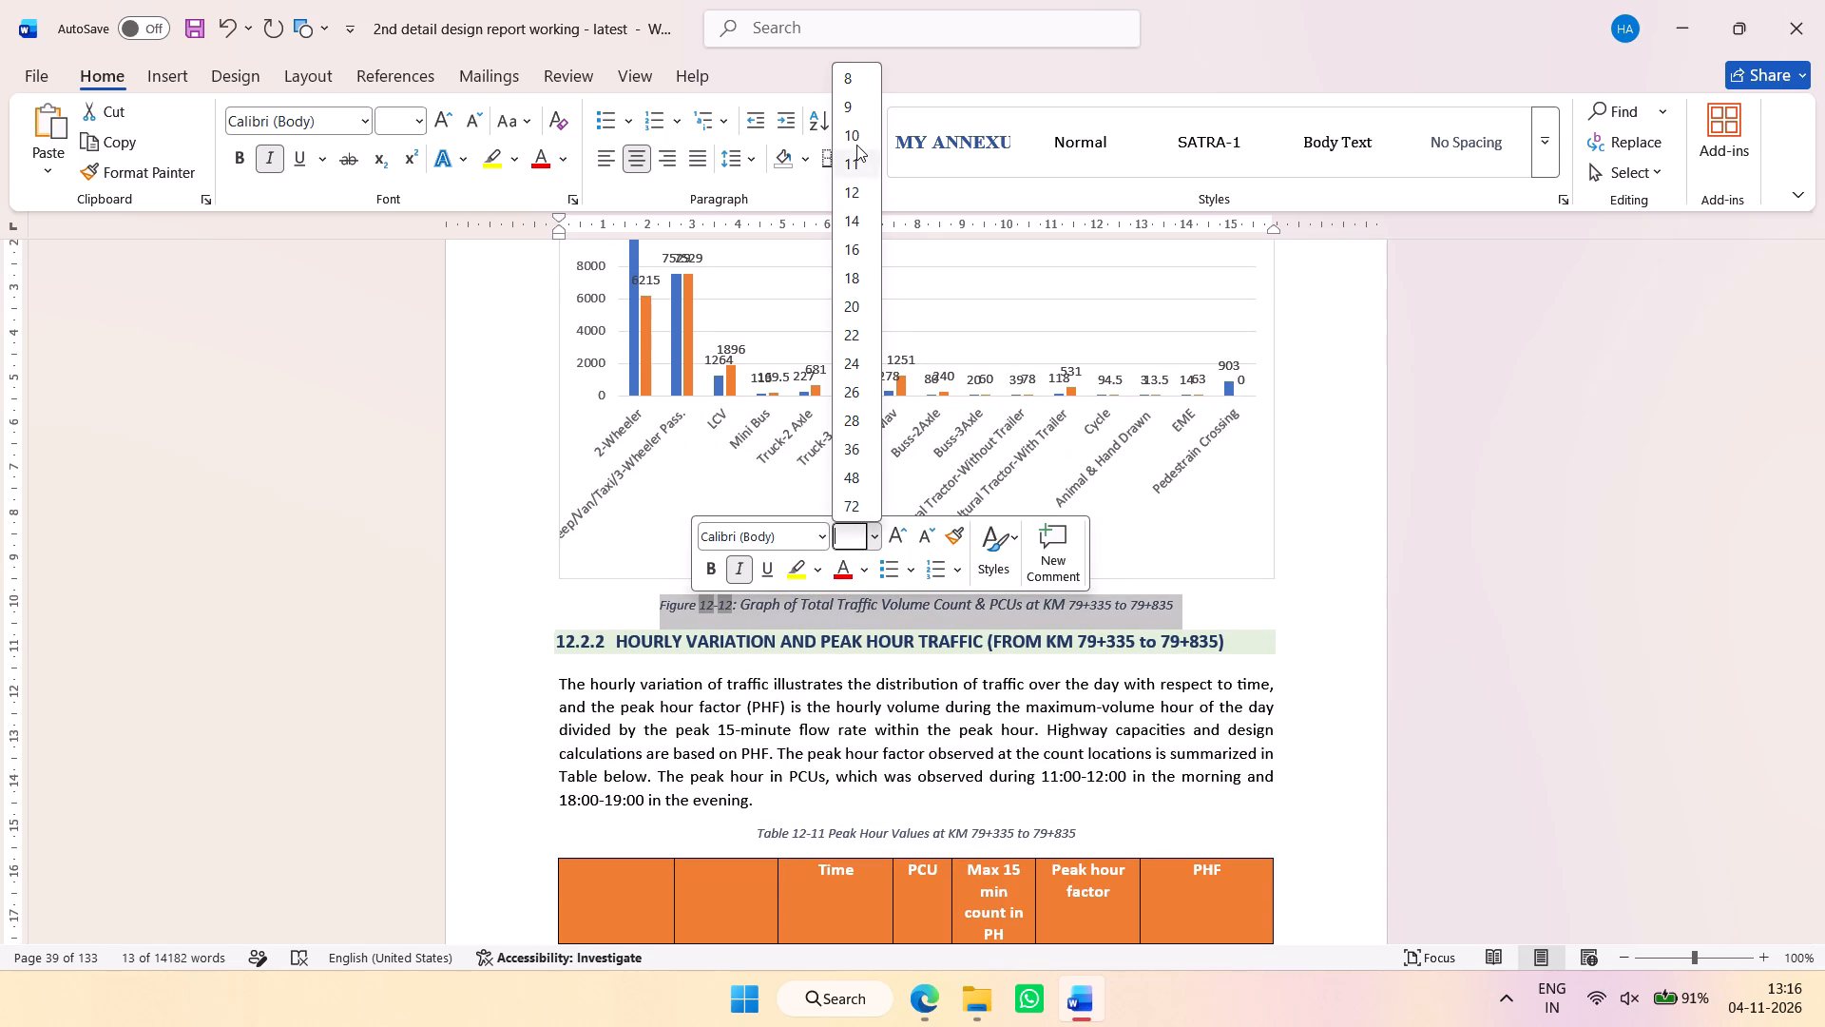
left_click(856, 142)
Increase the font size of the Table 12-11 Peak Hour Values caption and the first Figure 12-13 hourly variation caption to 10.
scroll(1065, 578, "down", 3)
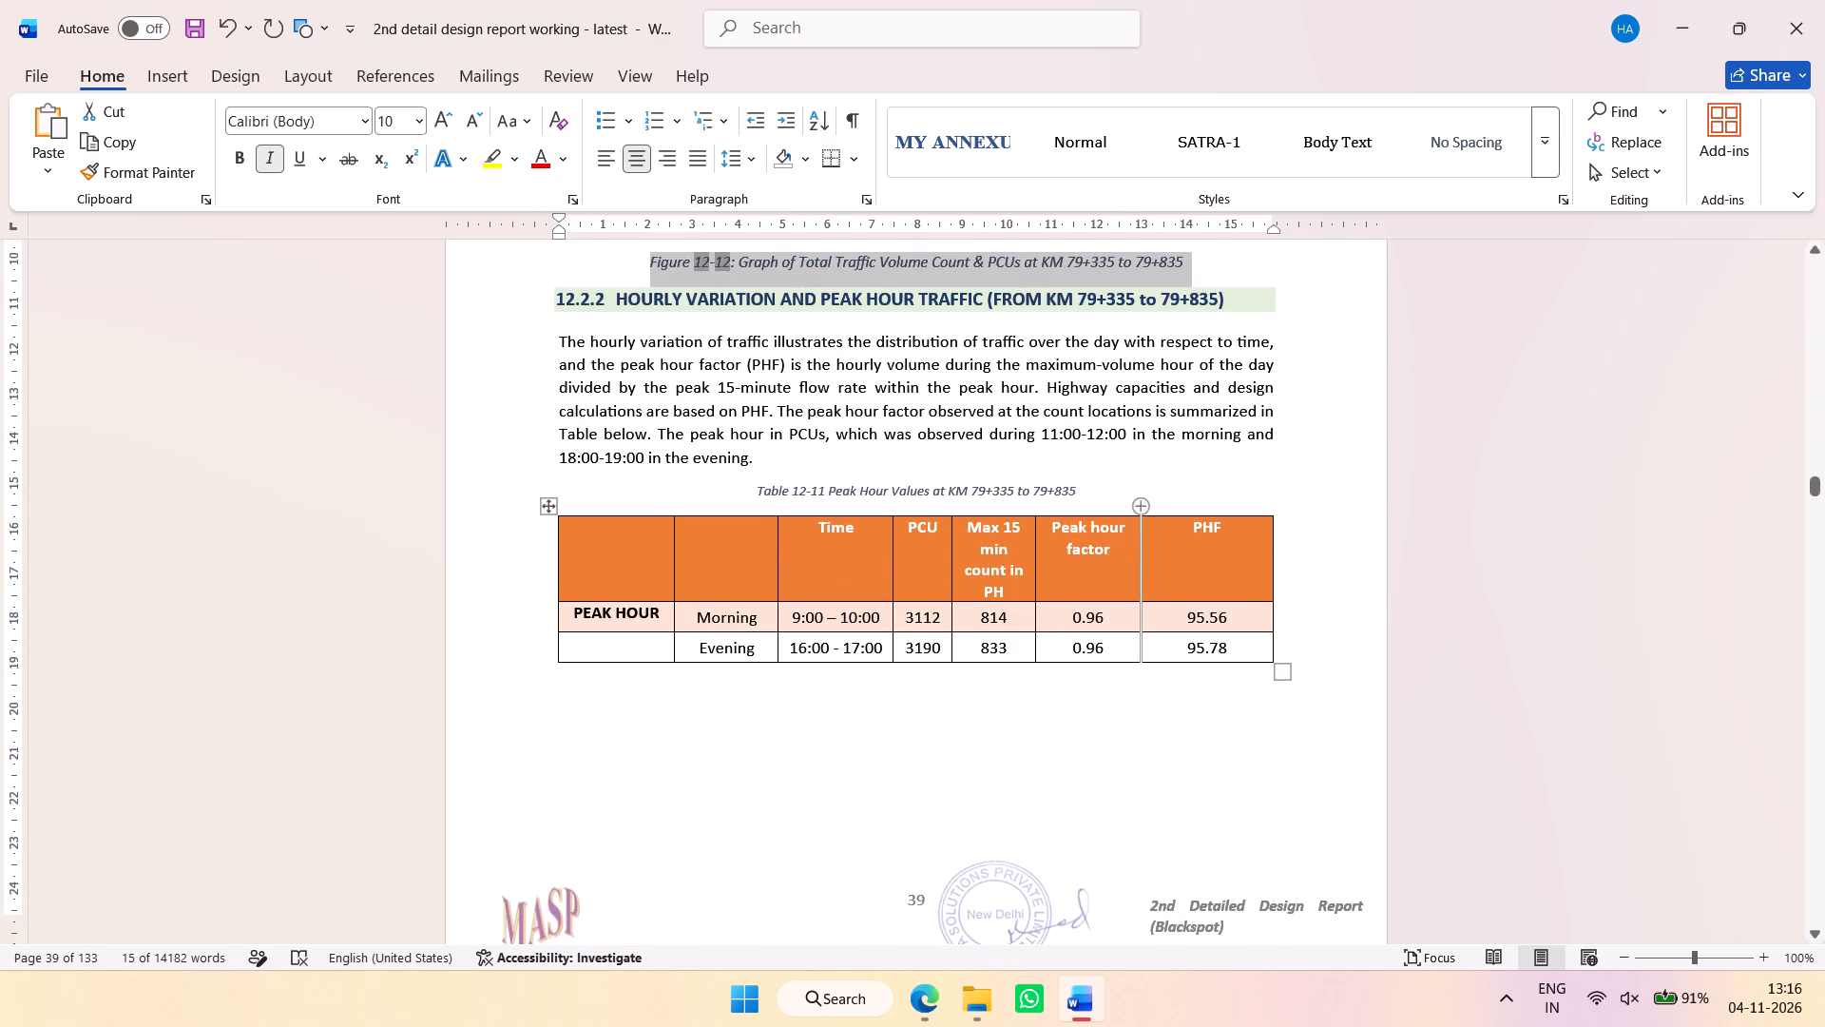
left_click_drag(1110, 494, 791, 510)
left_click(1004, 437)
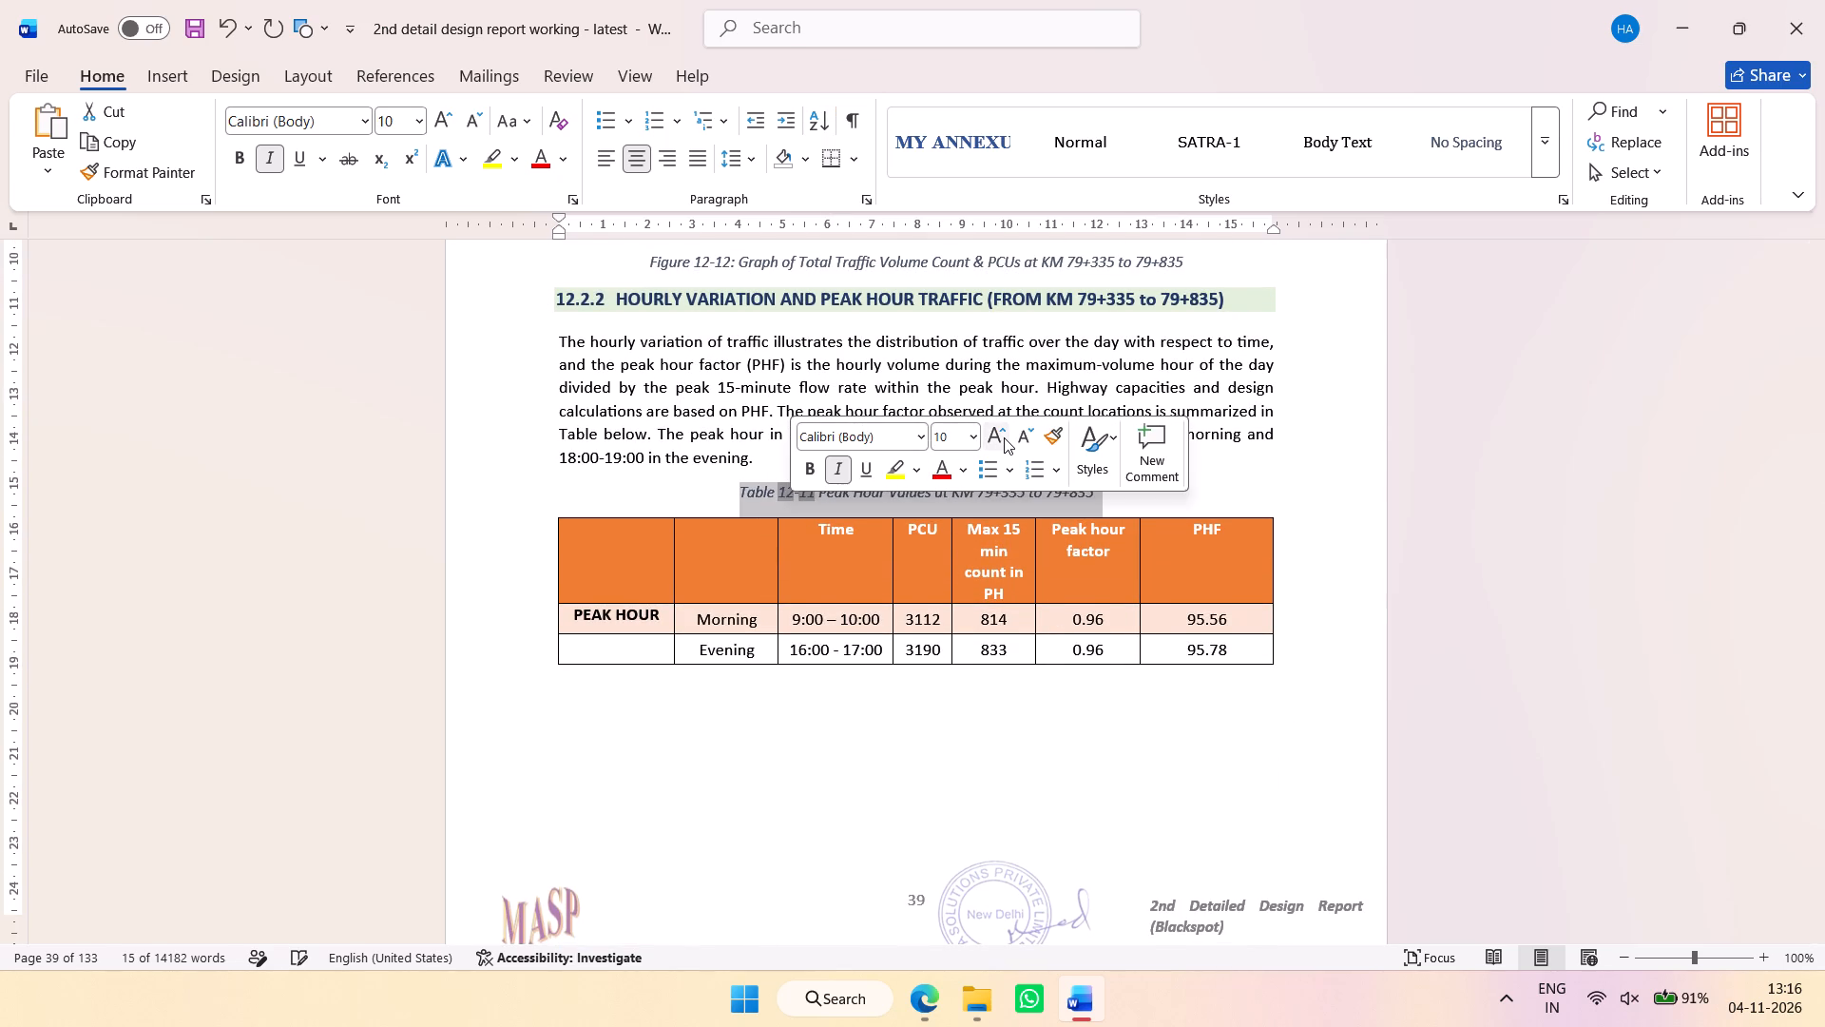
scroll(1004, 439, "down", 7)
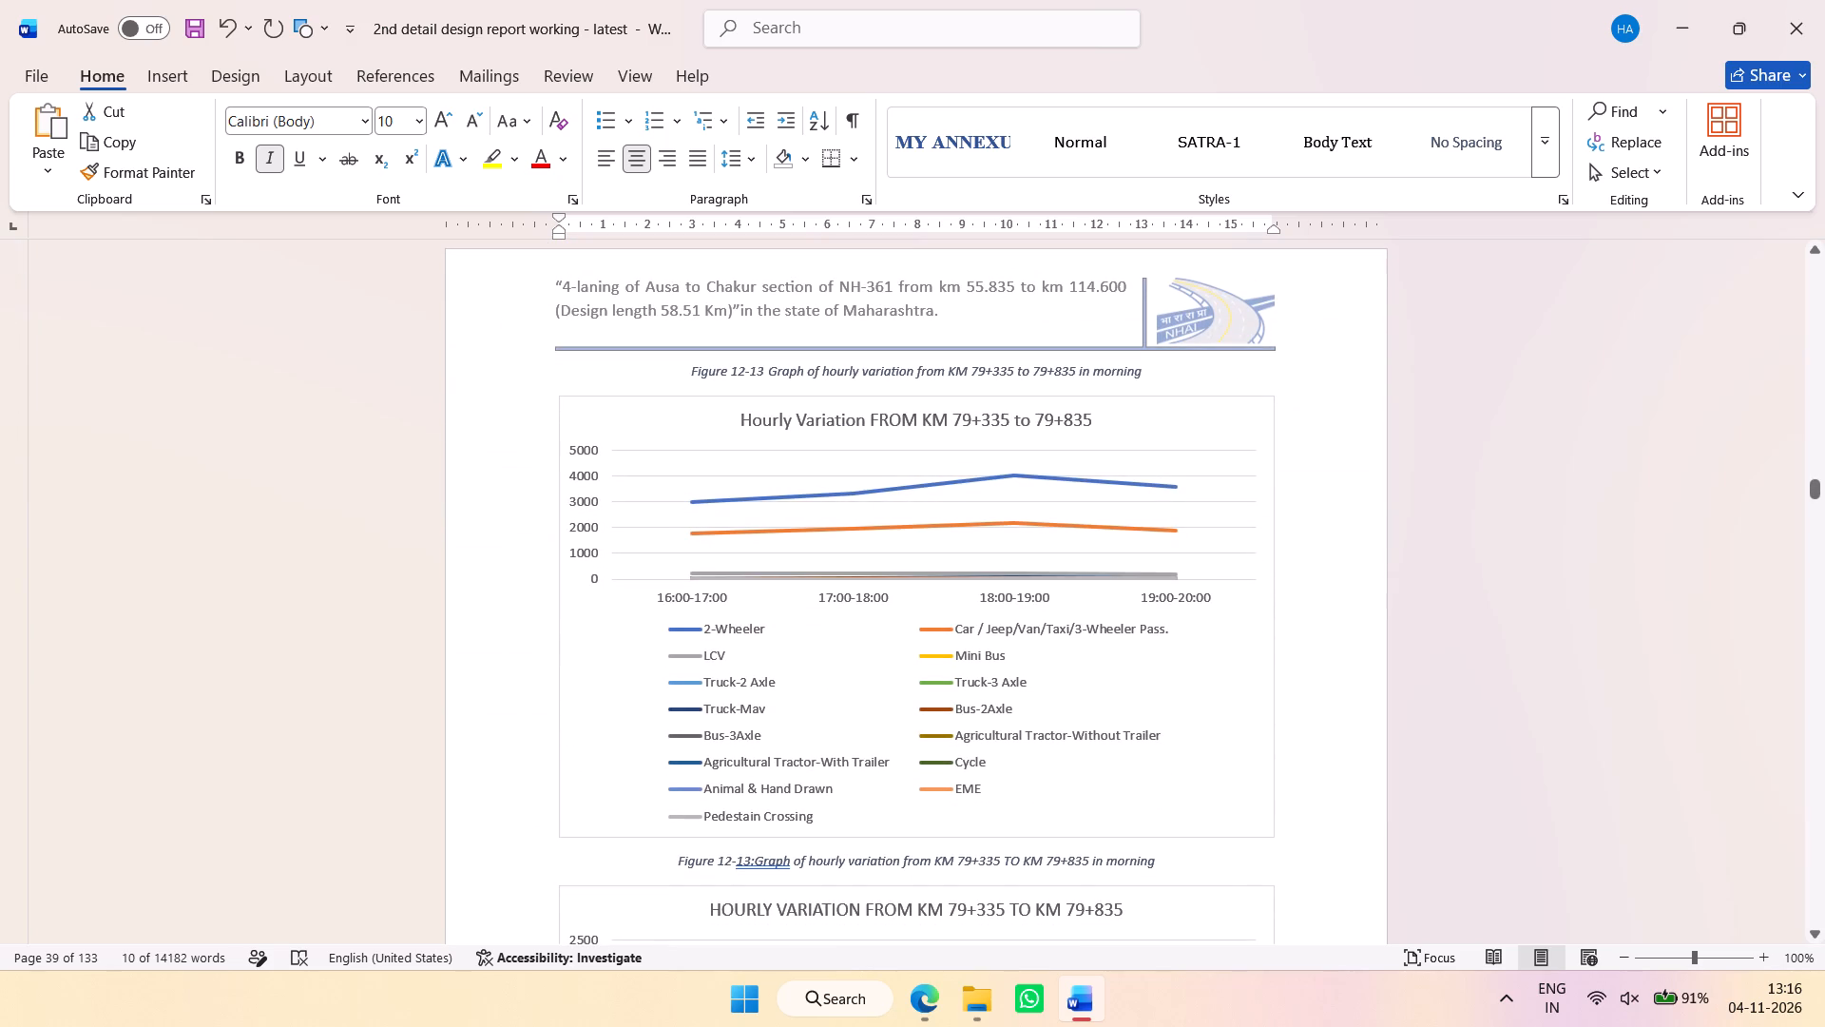
left_click_drag(1173, 372, 706, 389)
left_click(905, 318)
Increase the font size of the second Figure 12-13 morning hourly variation caption, between the two line charts, to 10.
scroll(1017, 518, "down", 3)
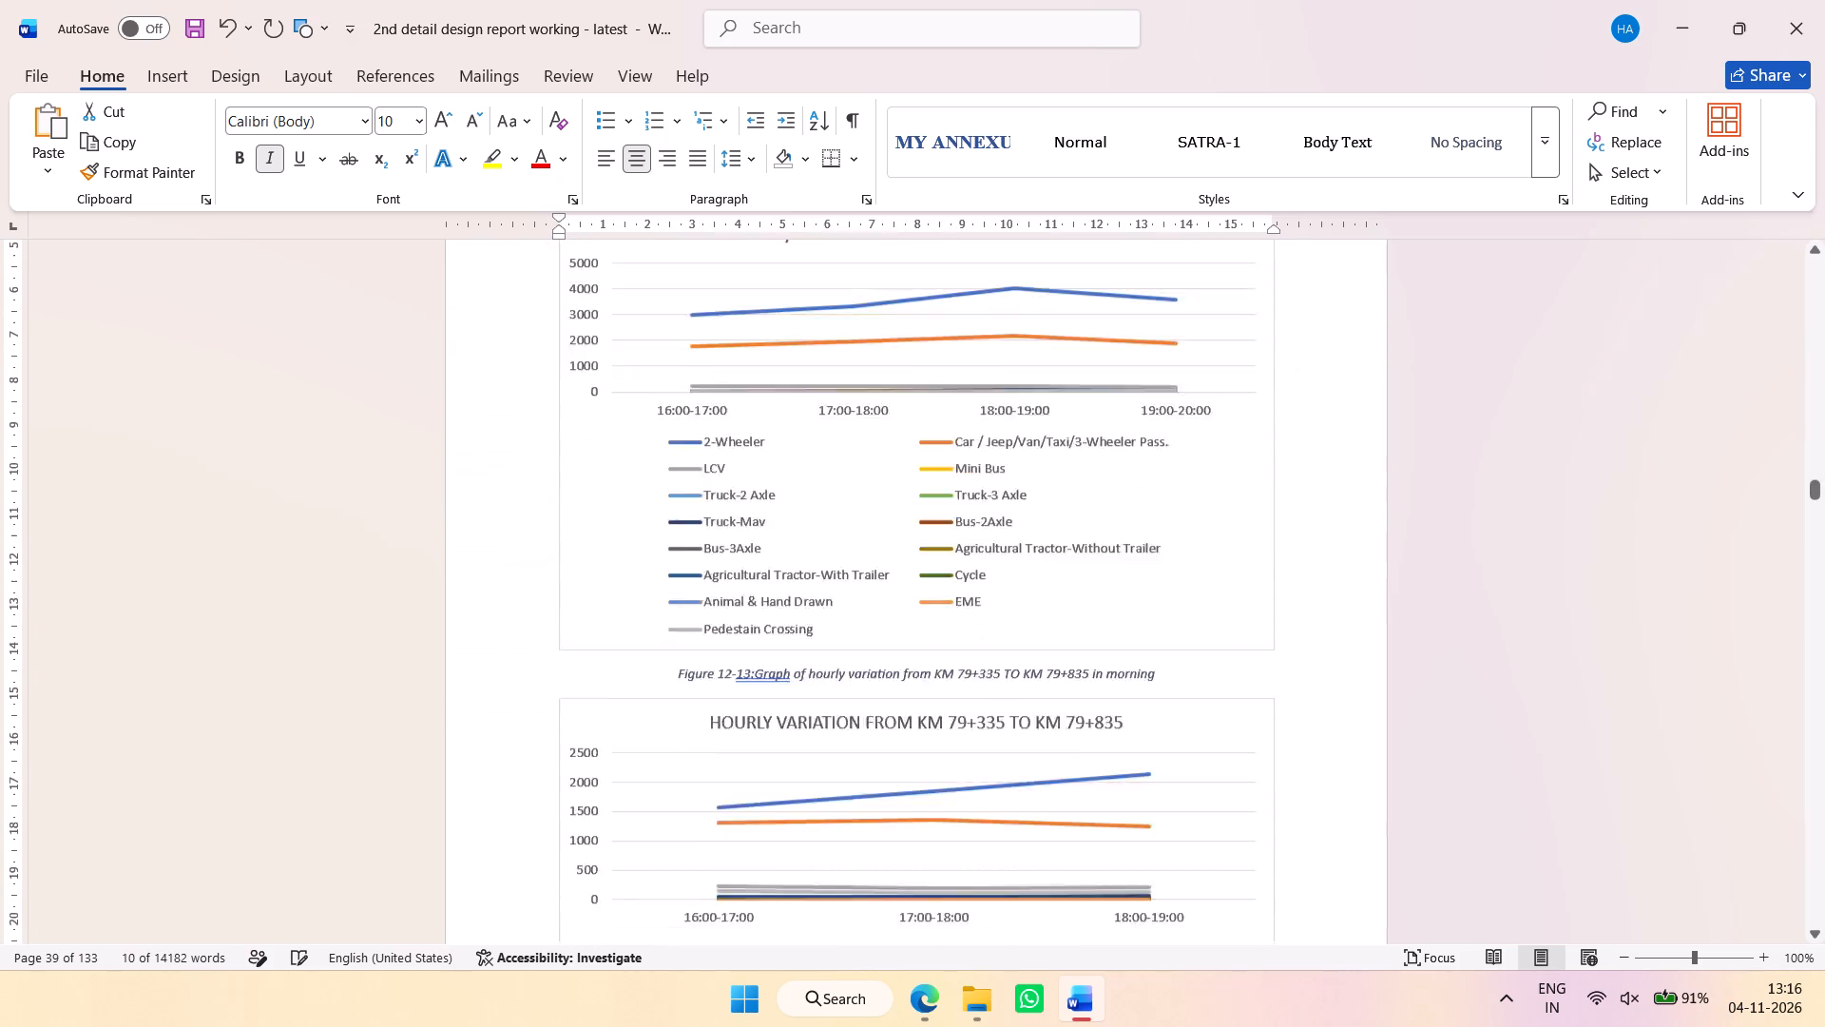
left_click_drag(1165, 519, 682, 538)
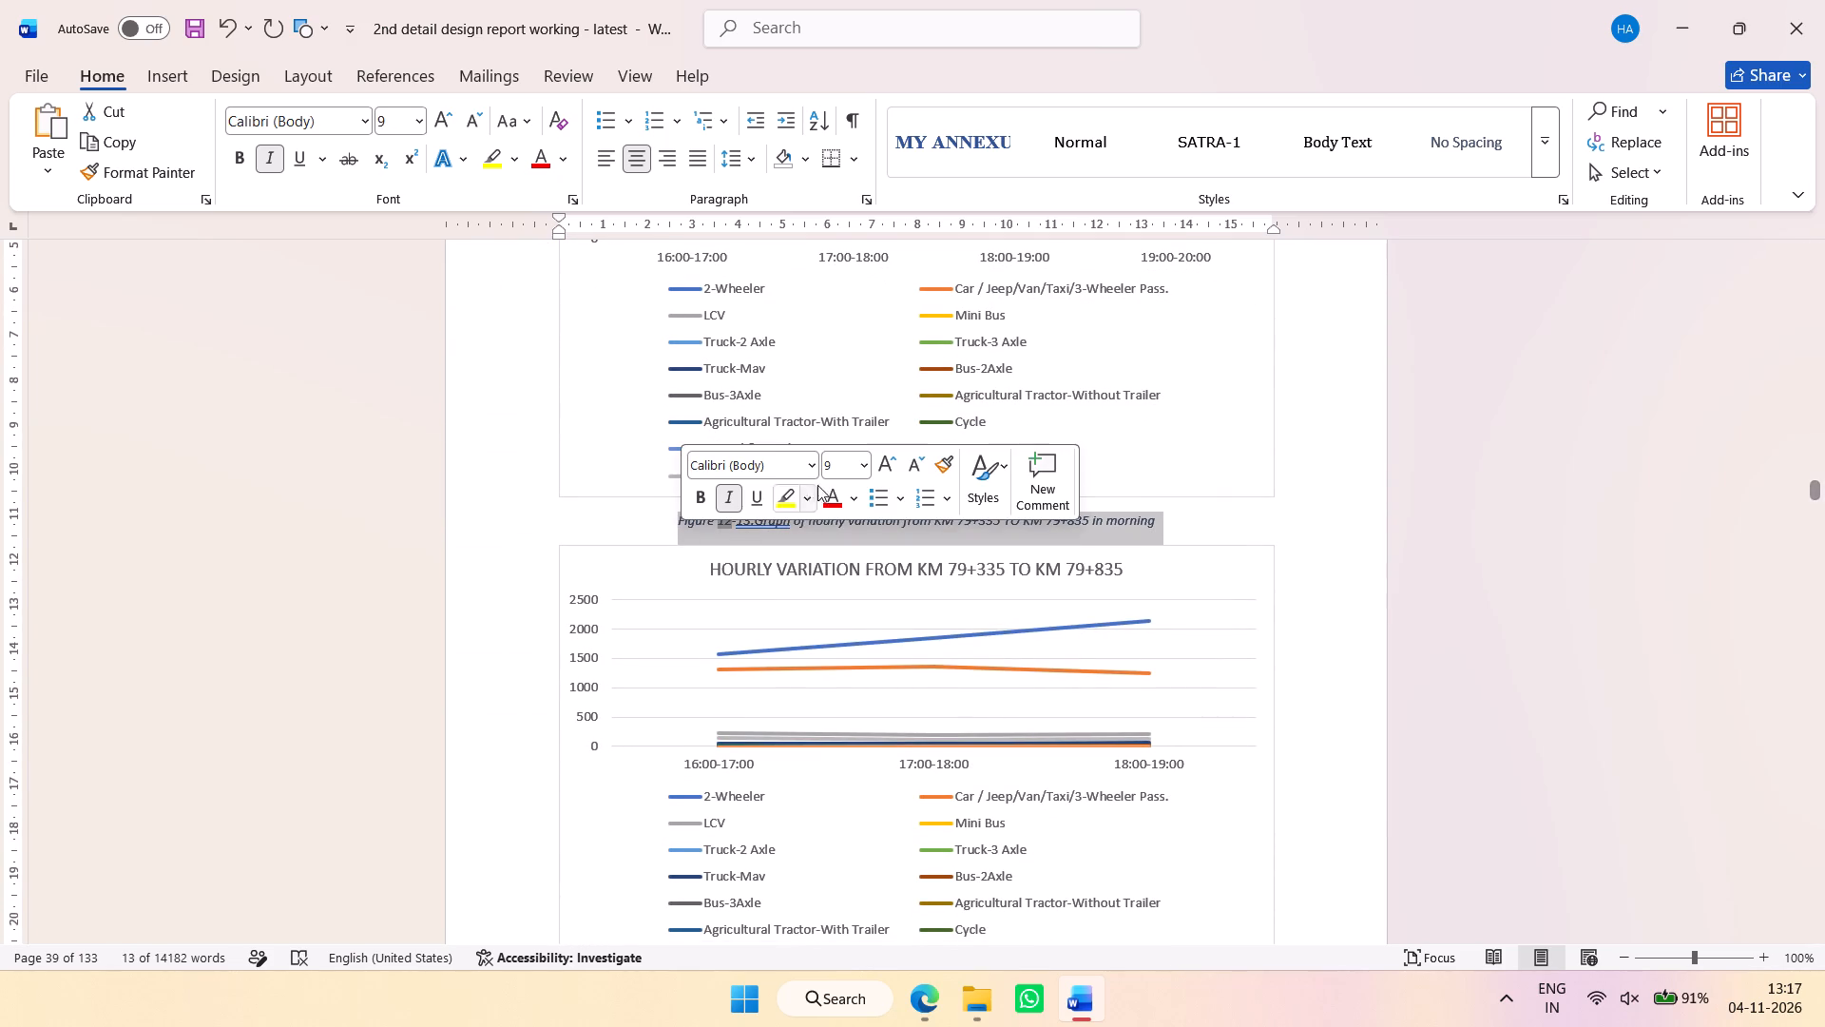
left_click(899, 463)
Apply the suggested proofing correction to the flagged "13:Graph" text in the second Figure 12-13 caption.
left_click(840, 520)
left_click(743, 517)
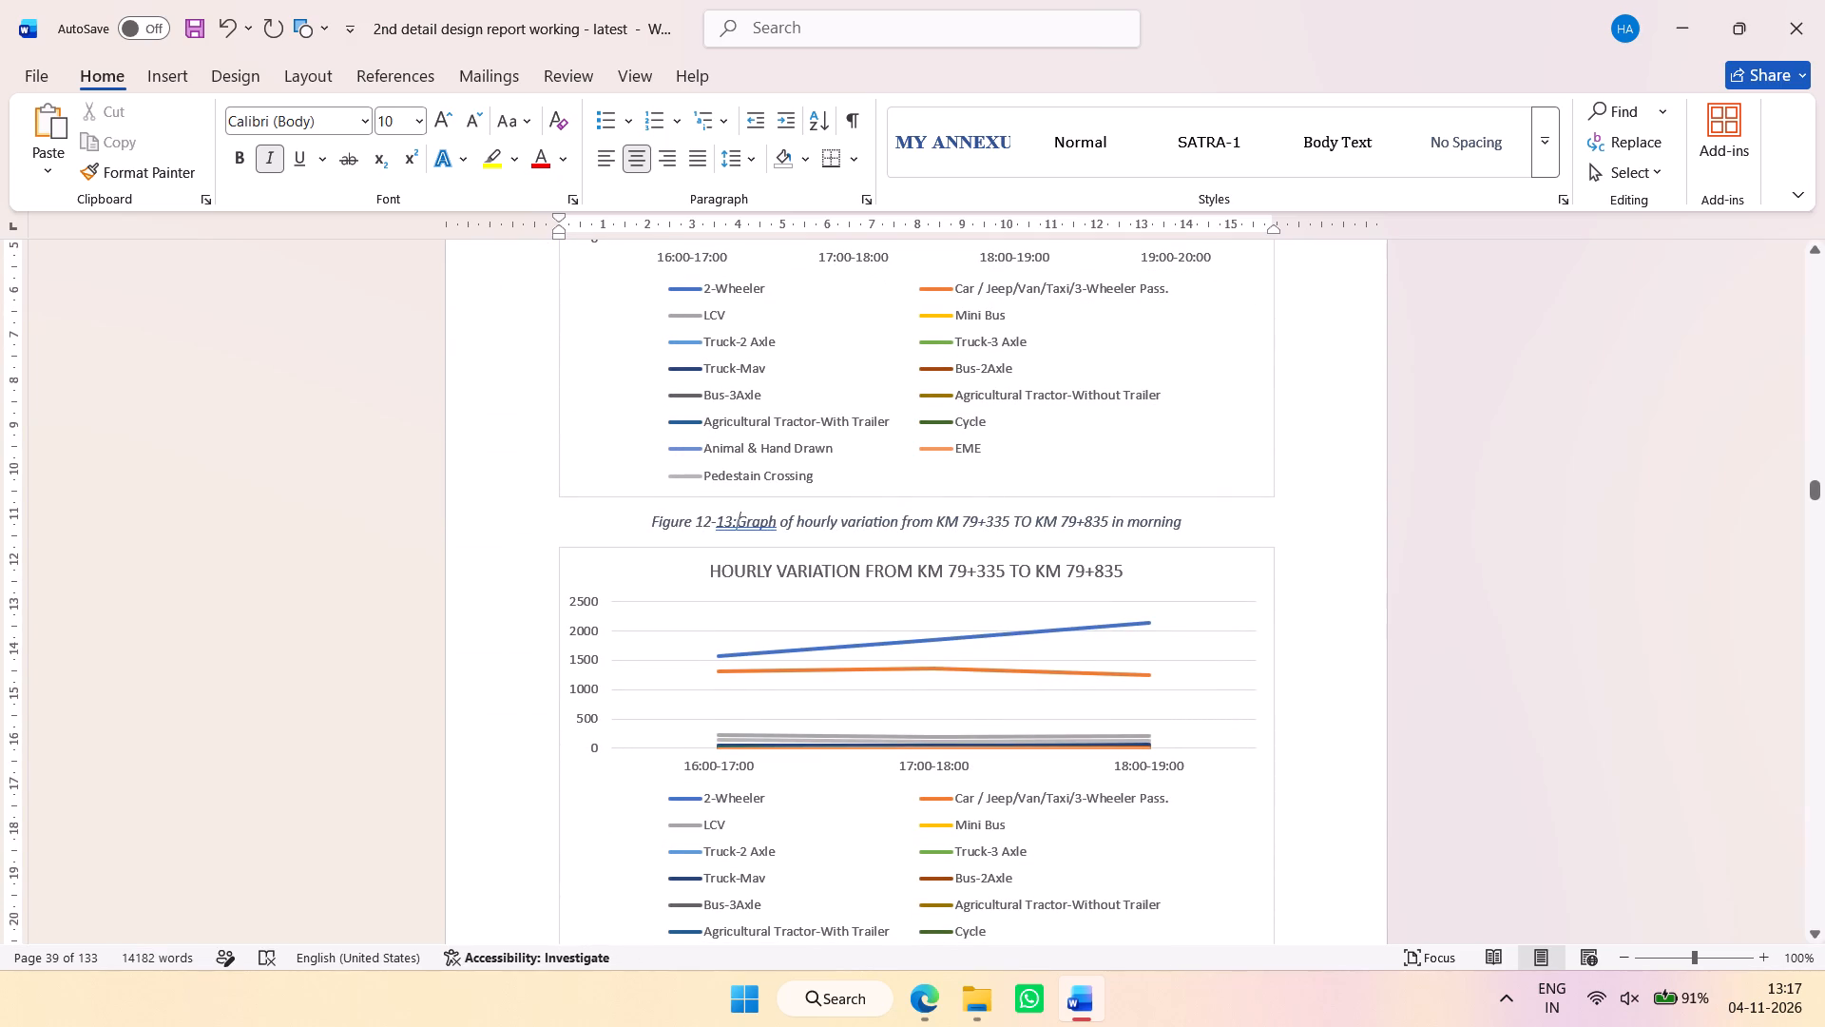
right_click(749, 518)
left_click(690, 95)
Increase the font size of the Figure 12-14 evening hourly variation and Table 12-12 vehicular composition captions to 10.
scroll(992, 491, "down", 6)
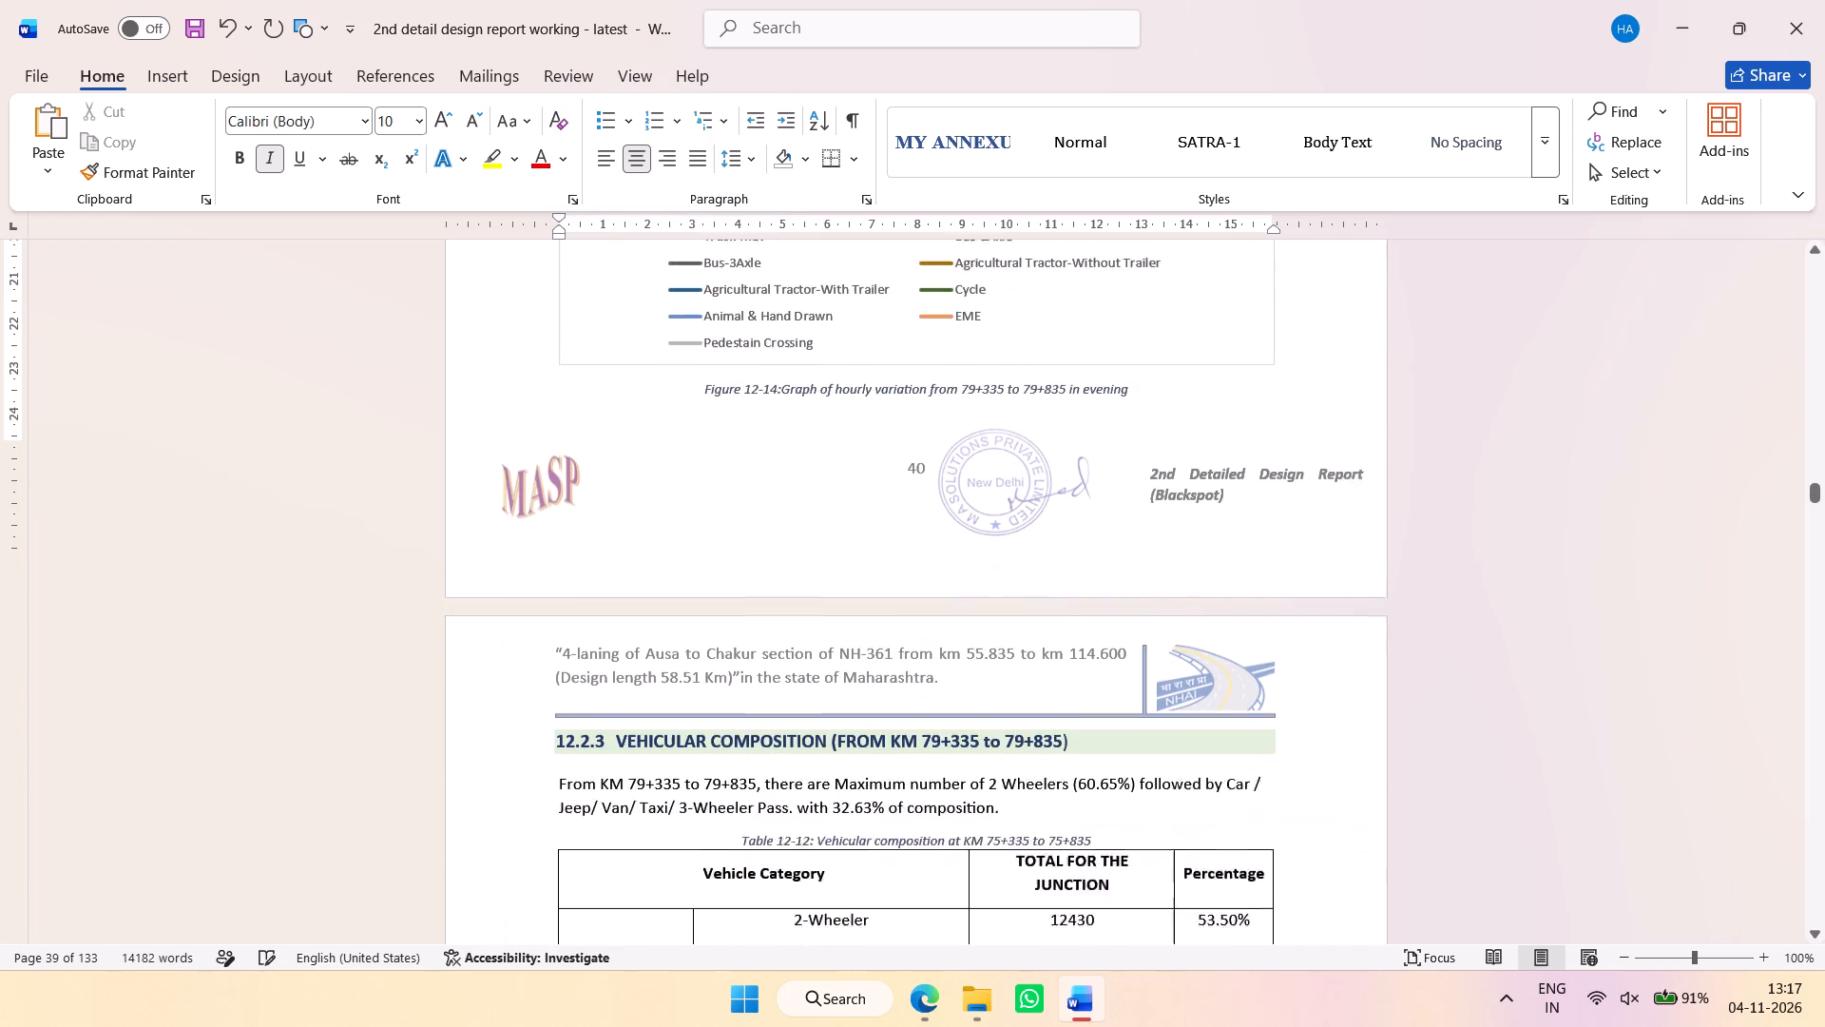
left_click_drag(1162, 350, 707, 366)
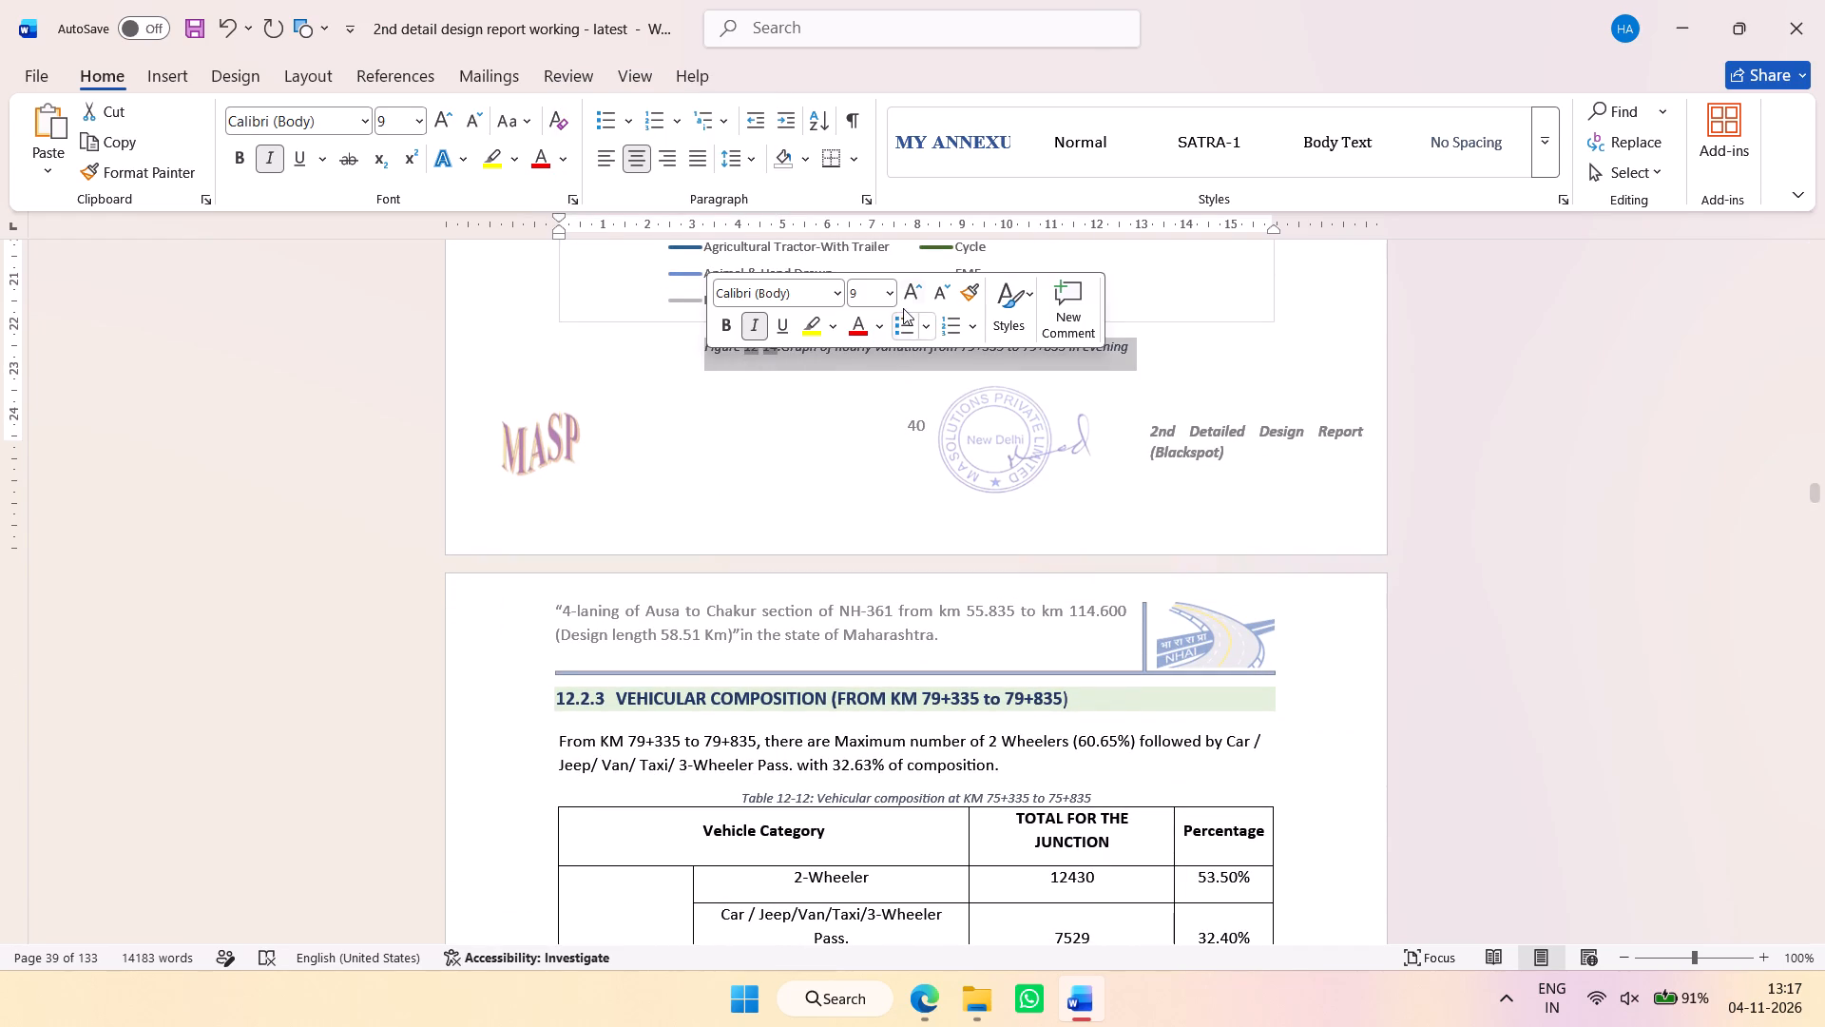
left_click(908, 293)
scroll(912, 529, "down", 4)
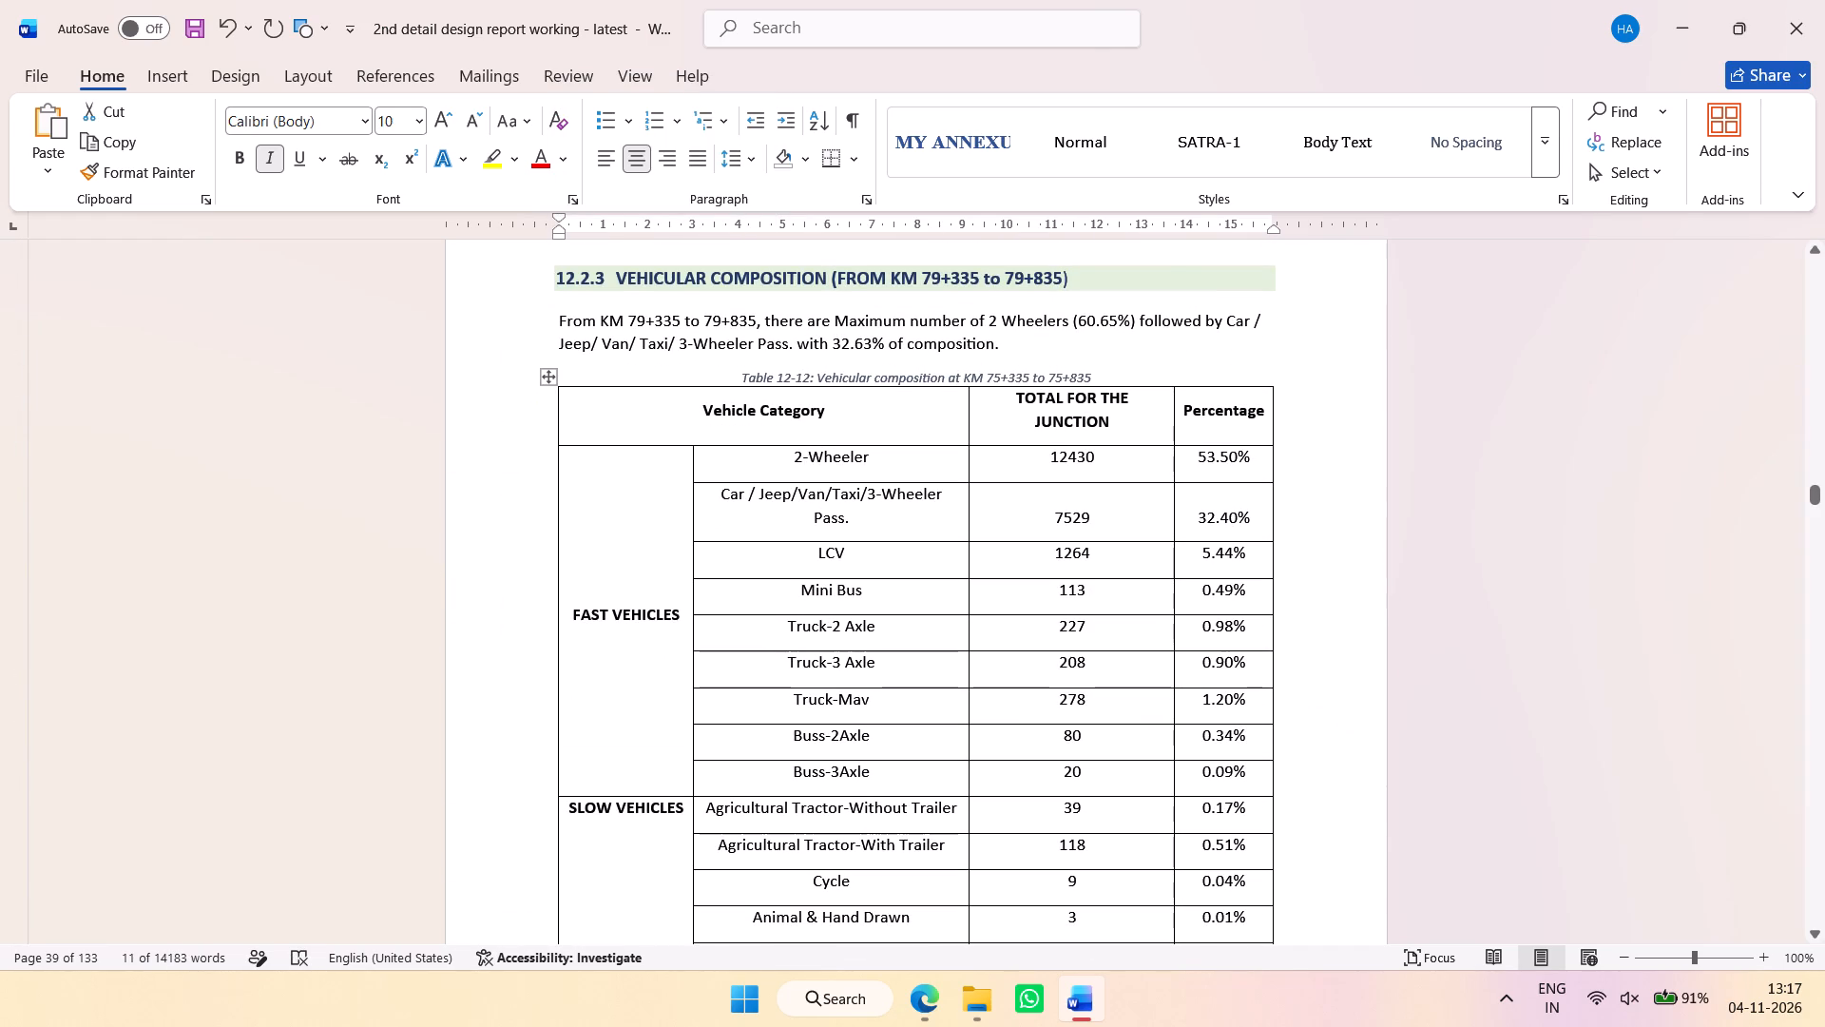
left_click_drag(1114, 366, 855, 384)
left_click(1089, 380)
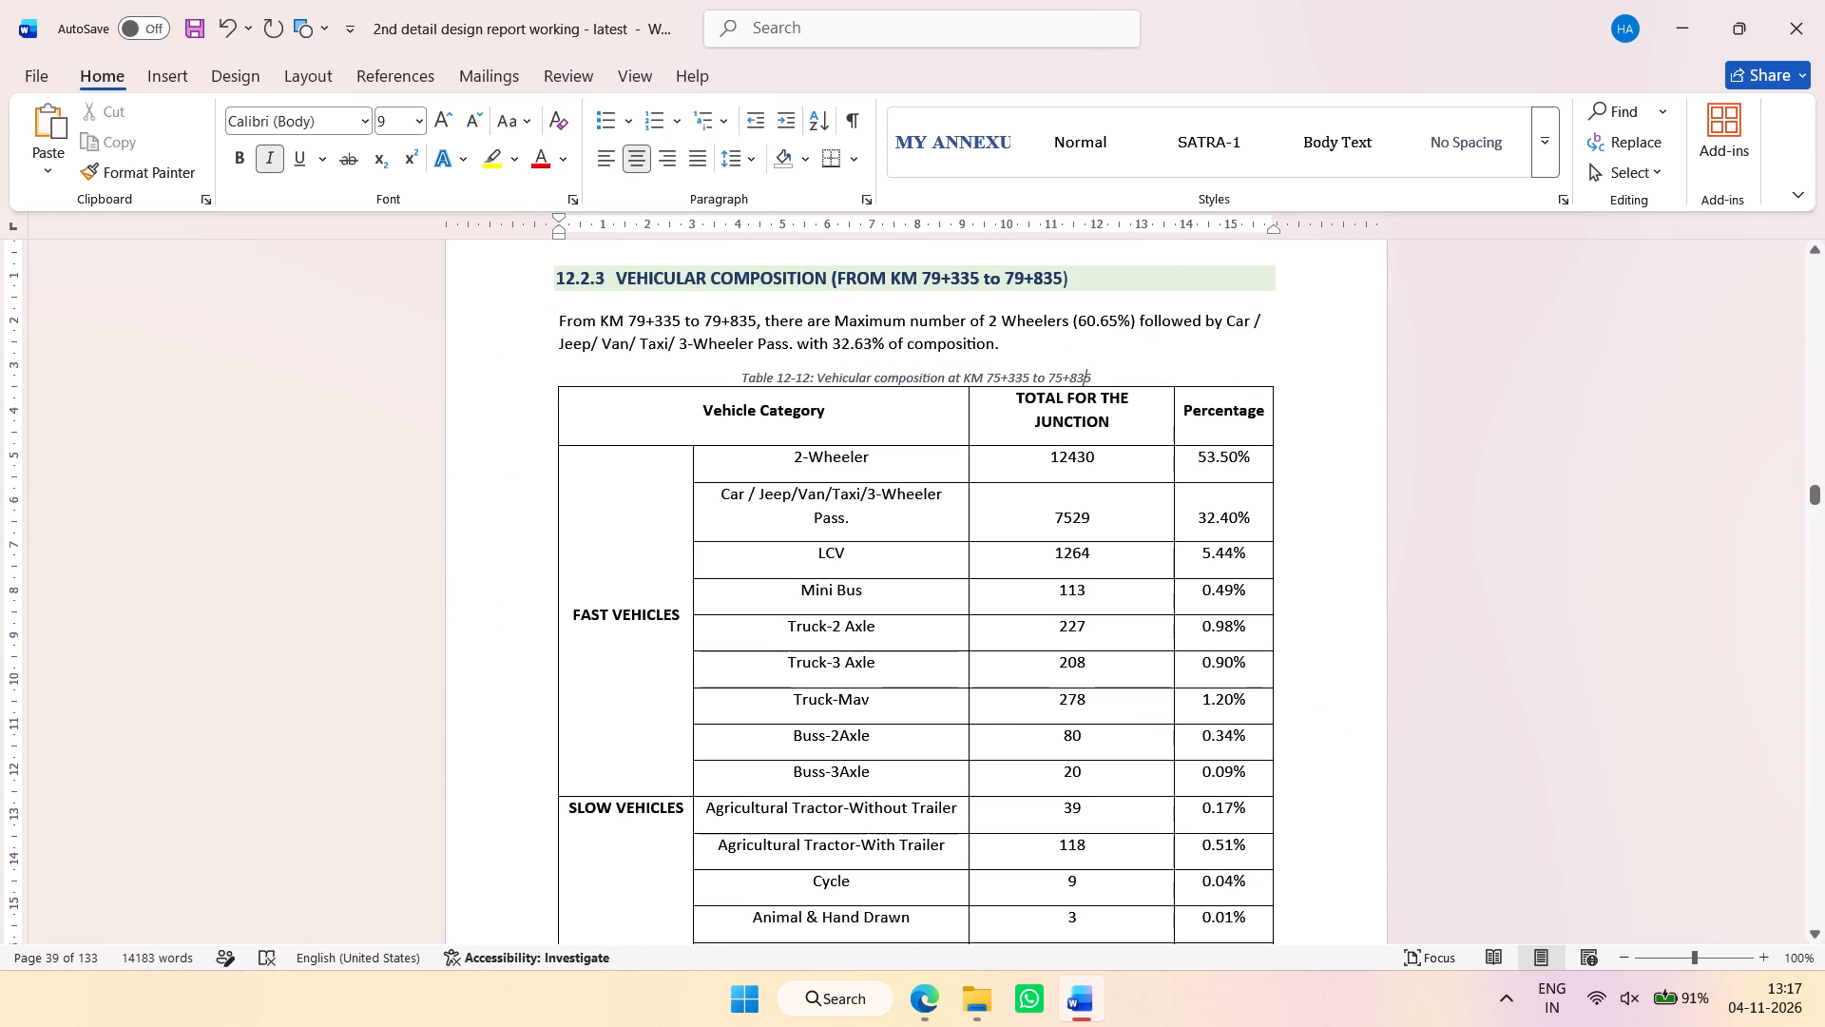
left_click_drag(1112, 376, 770, 378)
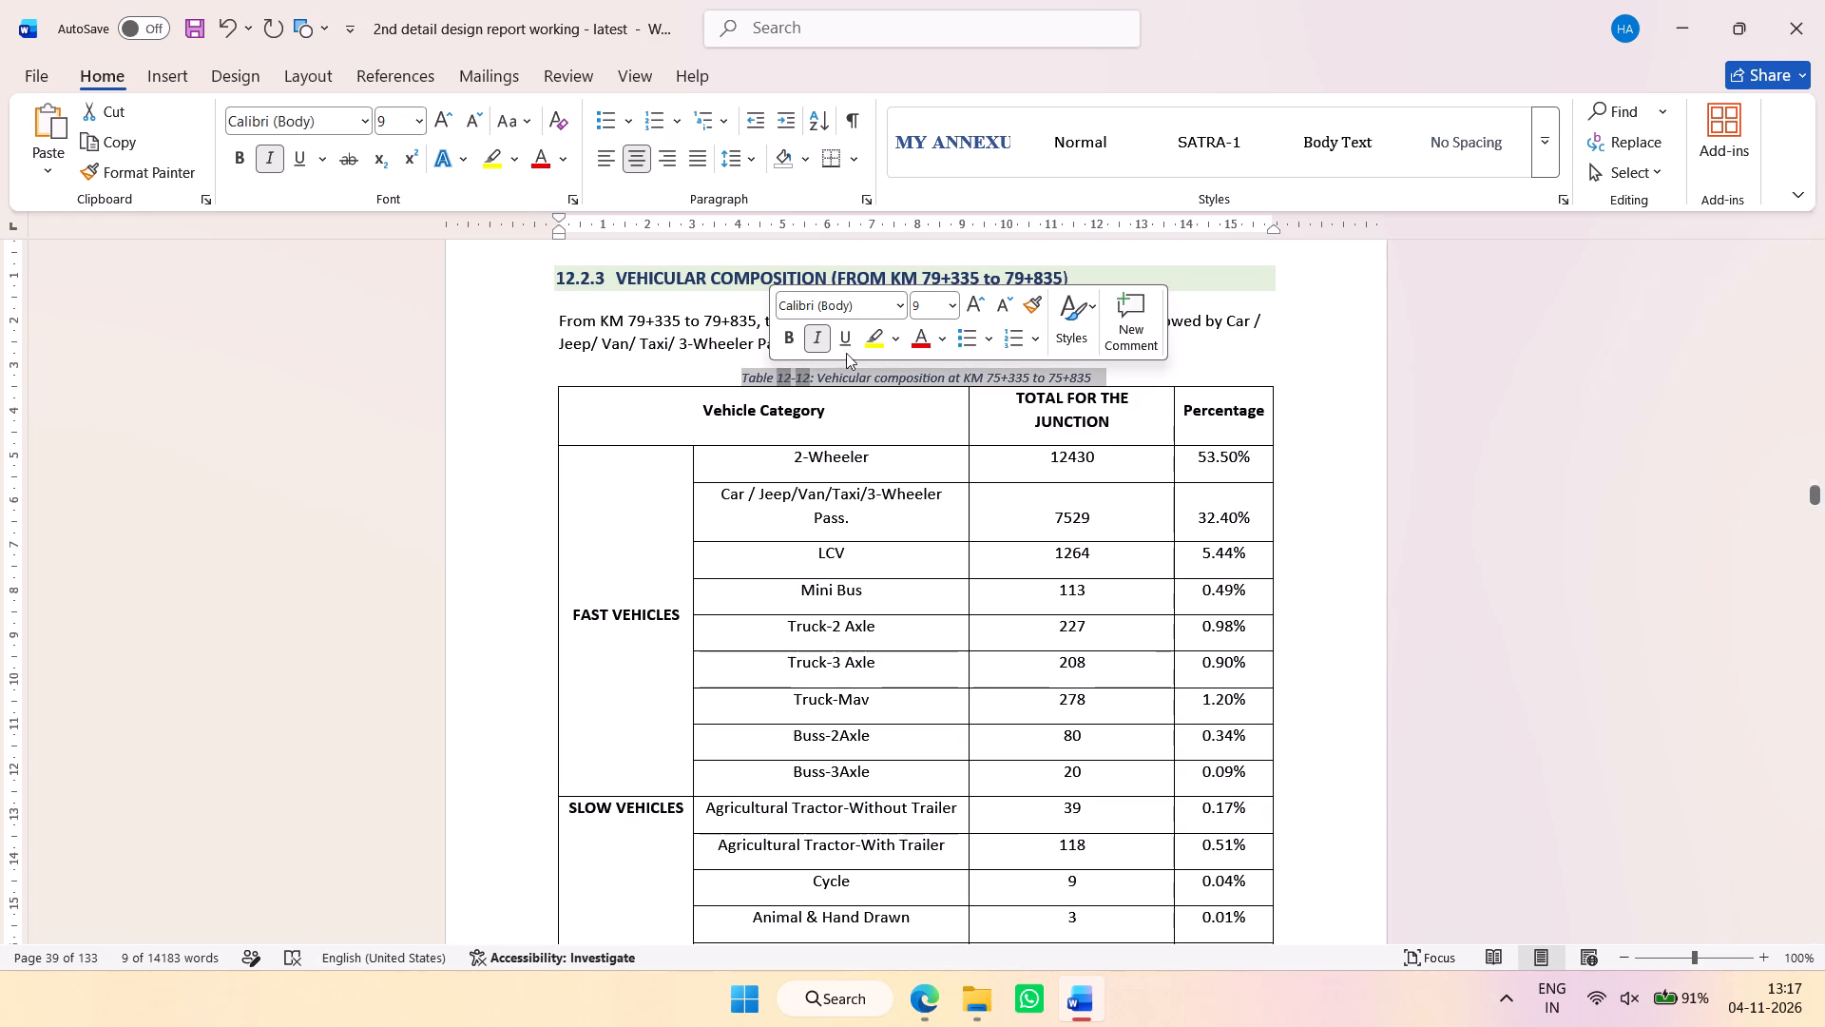
left_click(974, 306)
Increase the font size of the Figure 12-15 Vehicular composition caption below the pie chart to 10.
scroll(941, 530, "down", 8)
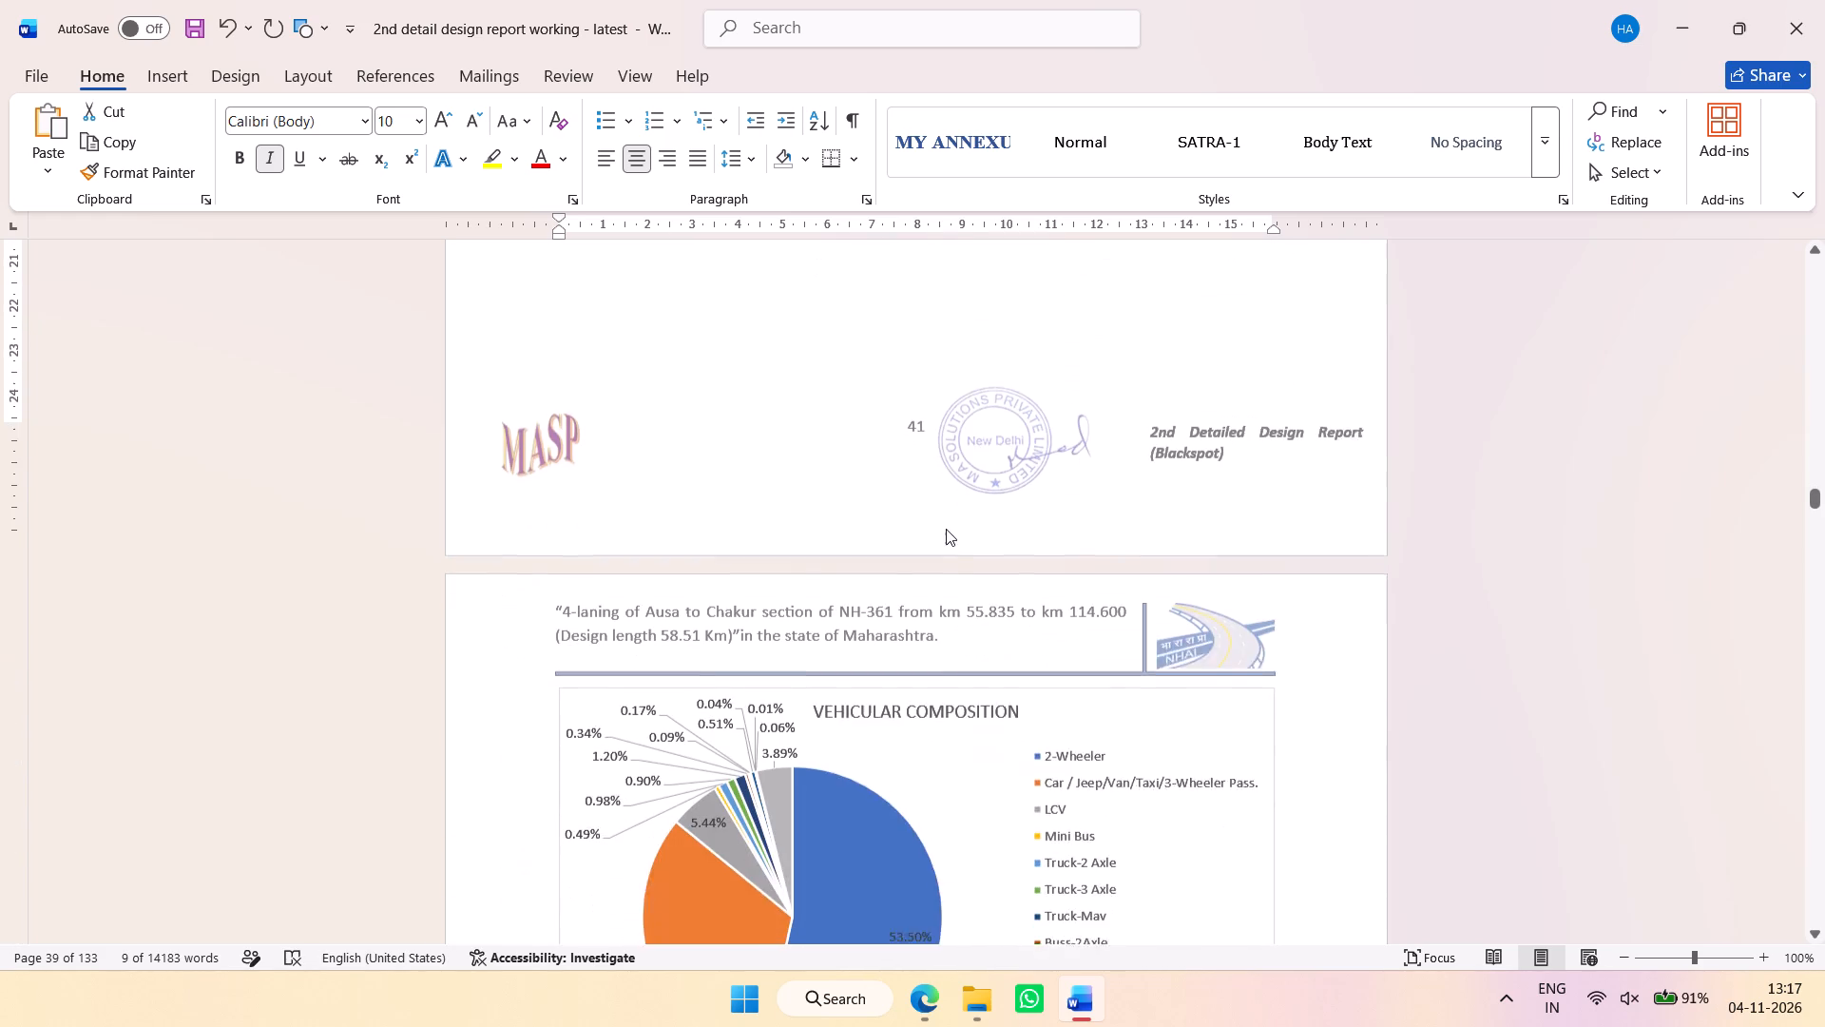
scroll(953, 568, "down", 5)
left_click_drag(1142, 534, 857, 550)
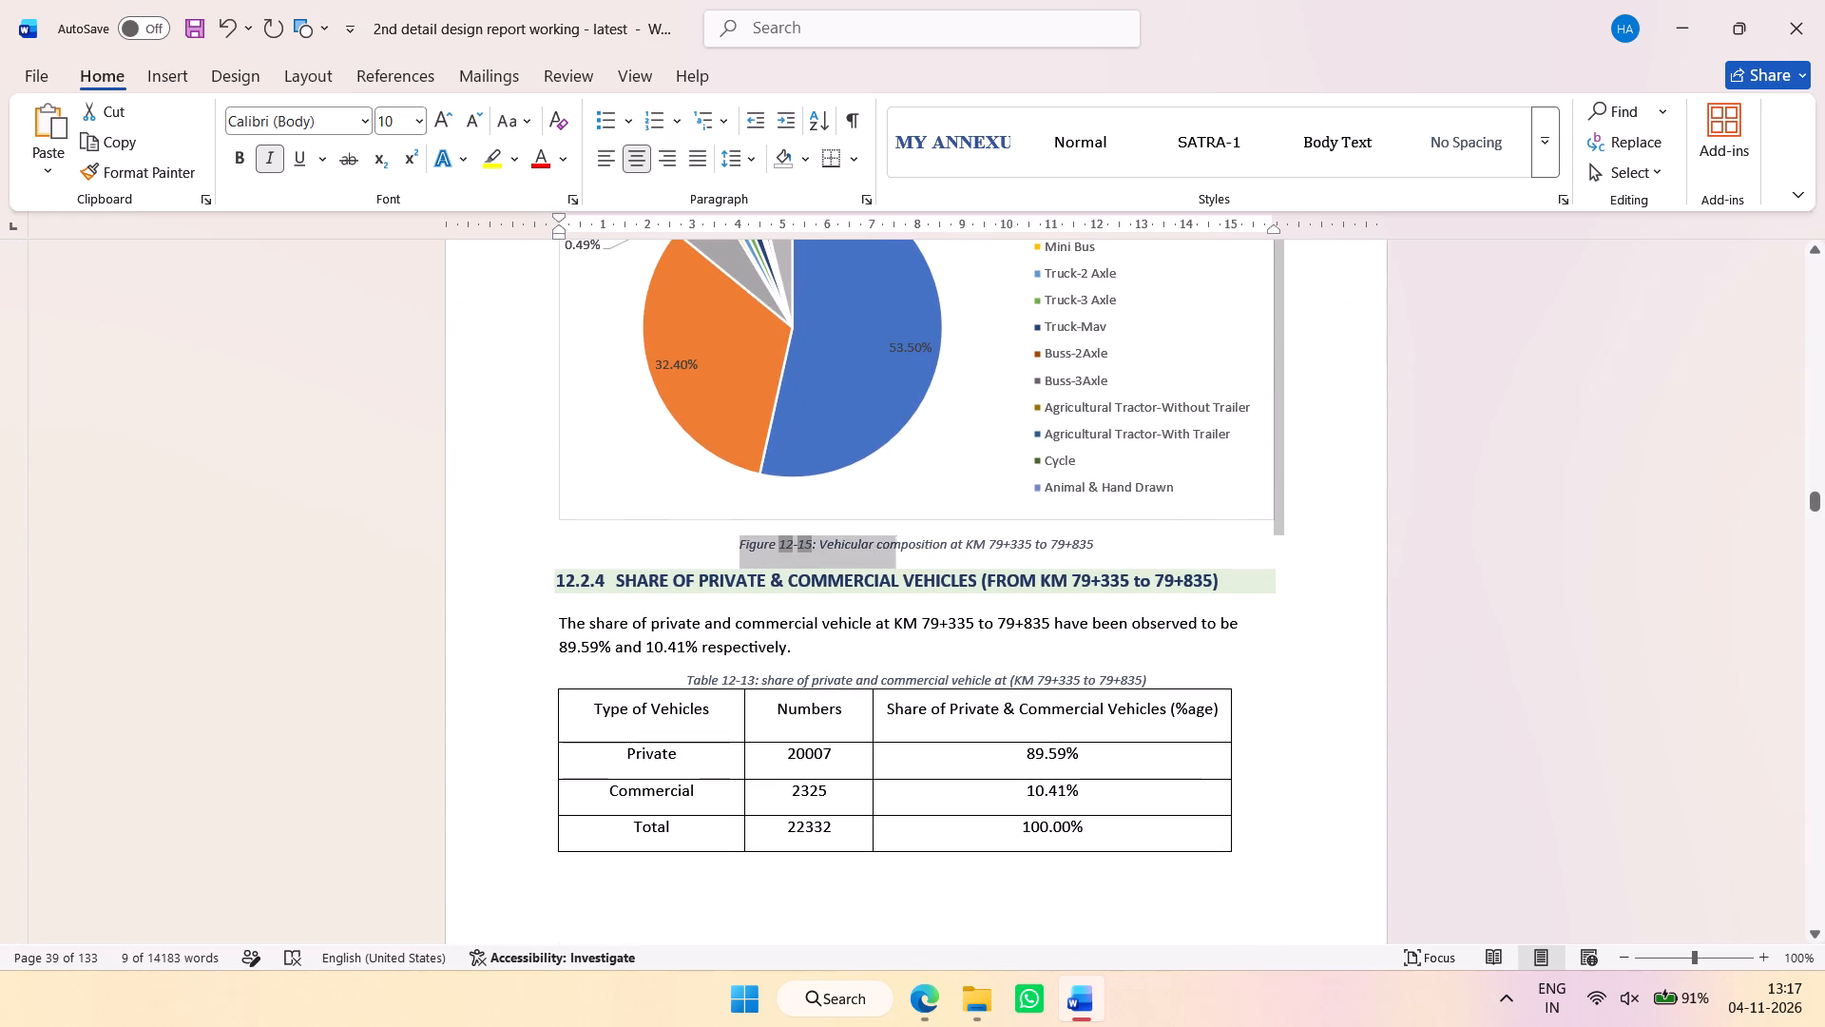
left_click_drag(857, 550, 951, 546)
left_click(1089, 542)
left_click_drag(1110, 544, 1001, 532)
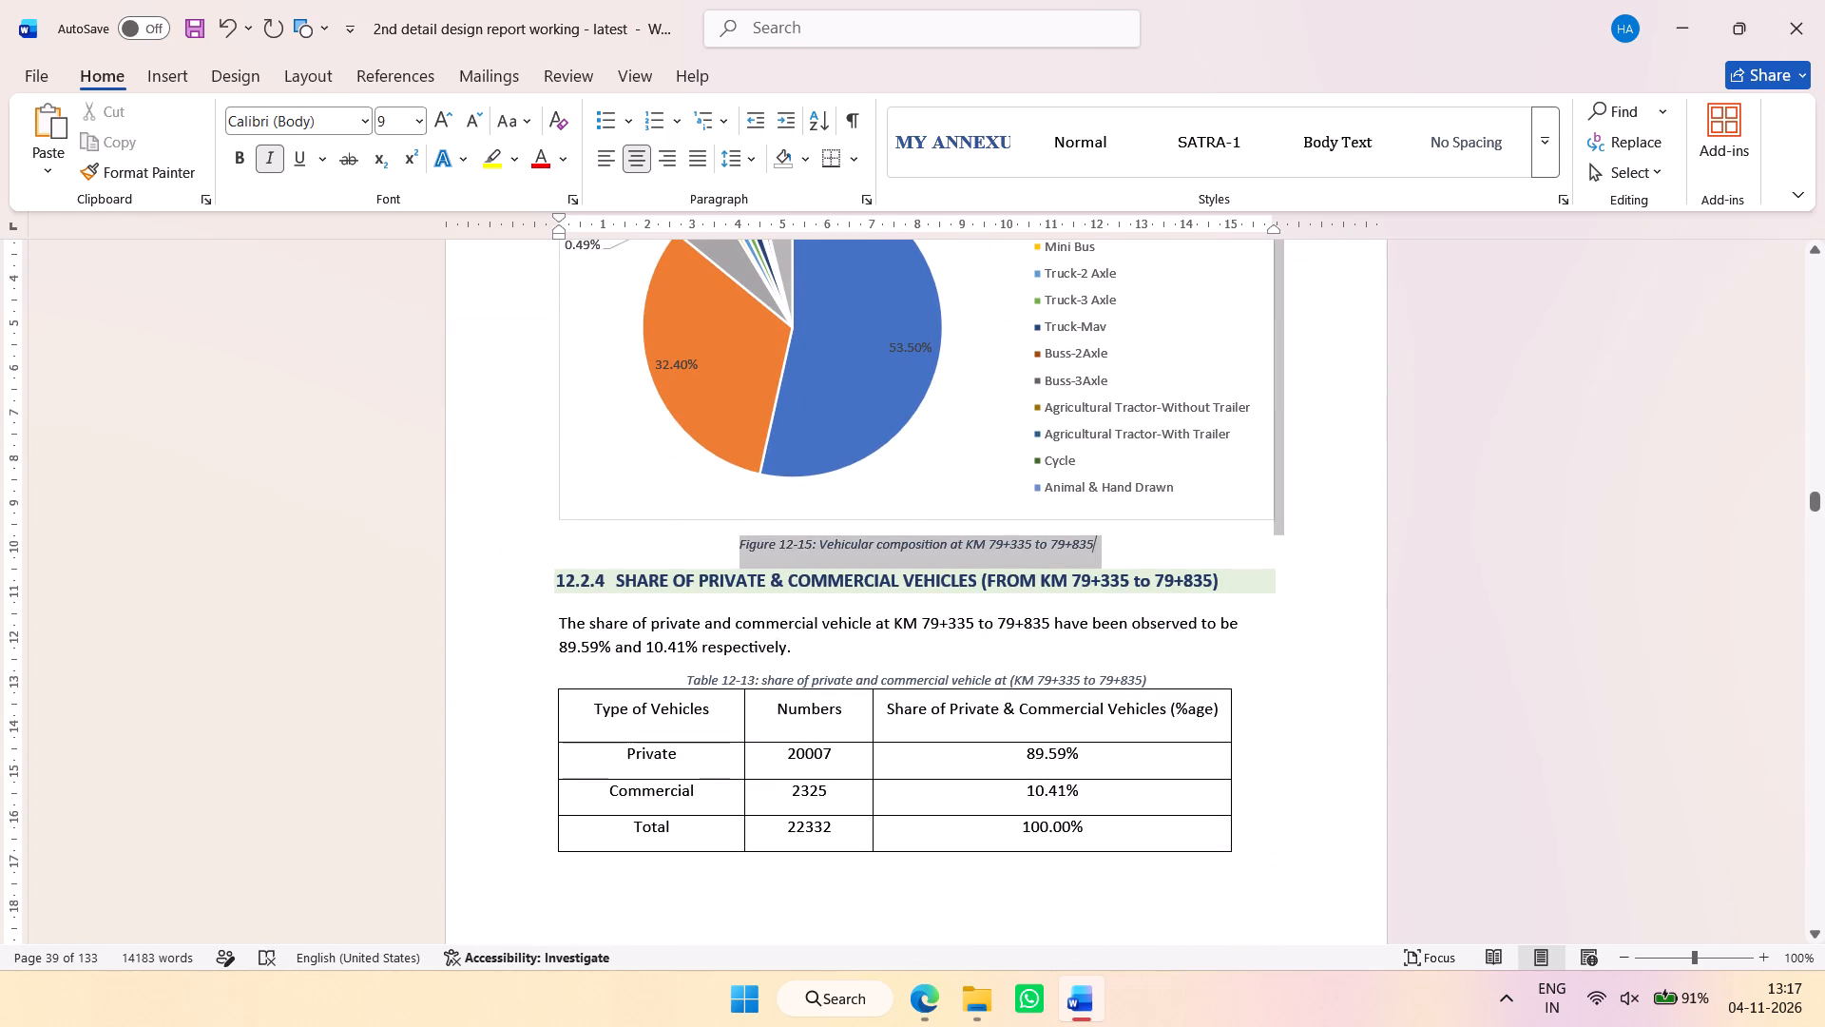
left_click_drag(1001, 532, 765, 543)
right_click(765, 543)
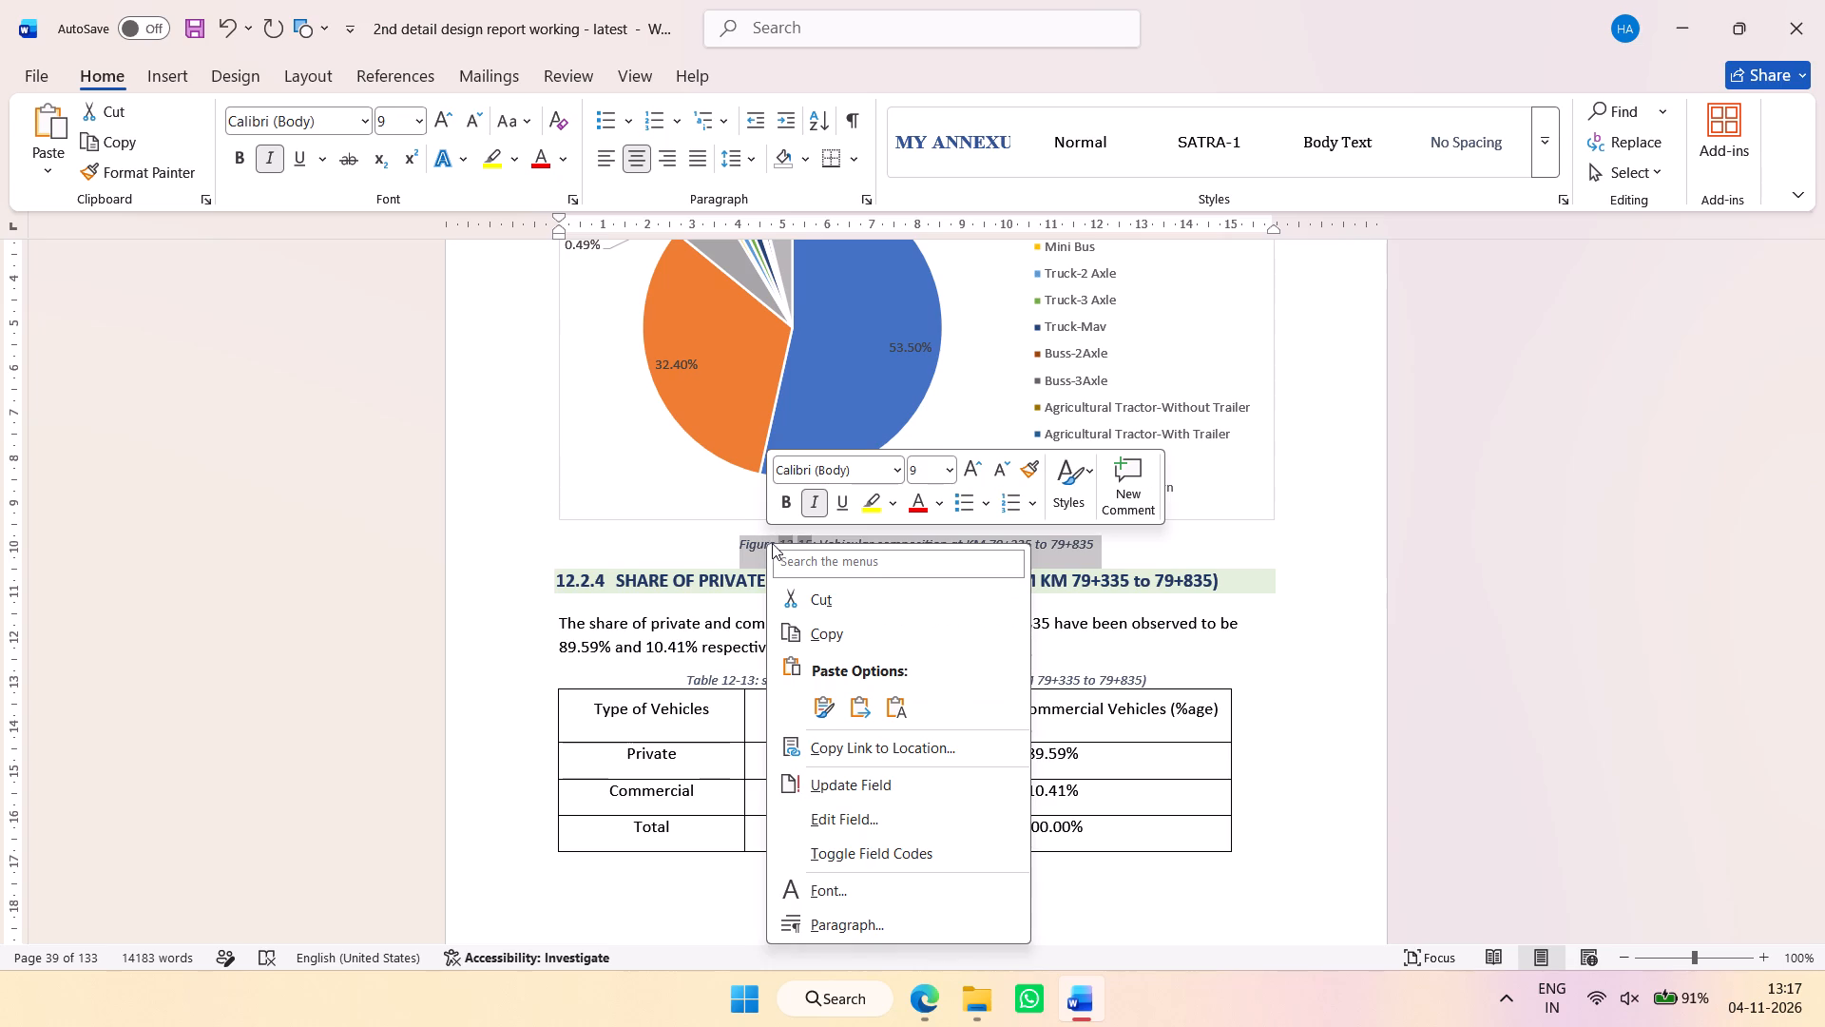
left_click(972, 475)
Increase the font size of the Table 12-13 share of private and commercial vehicle caption in section 12.2.4 to 10.
scroll(1008, 573, "down", 4)
scroll(988, 577, "up", 2)
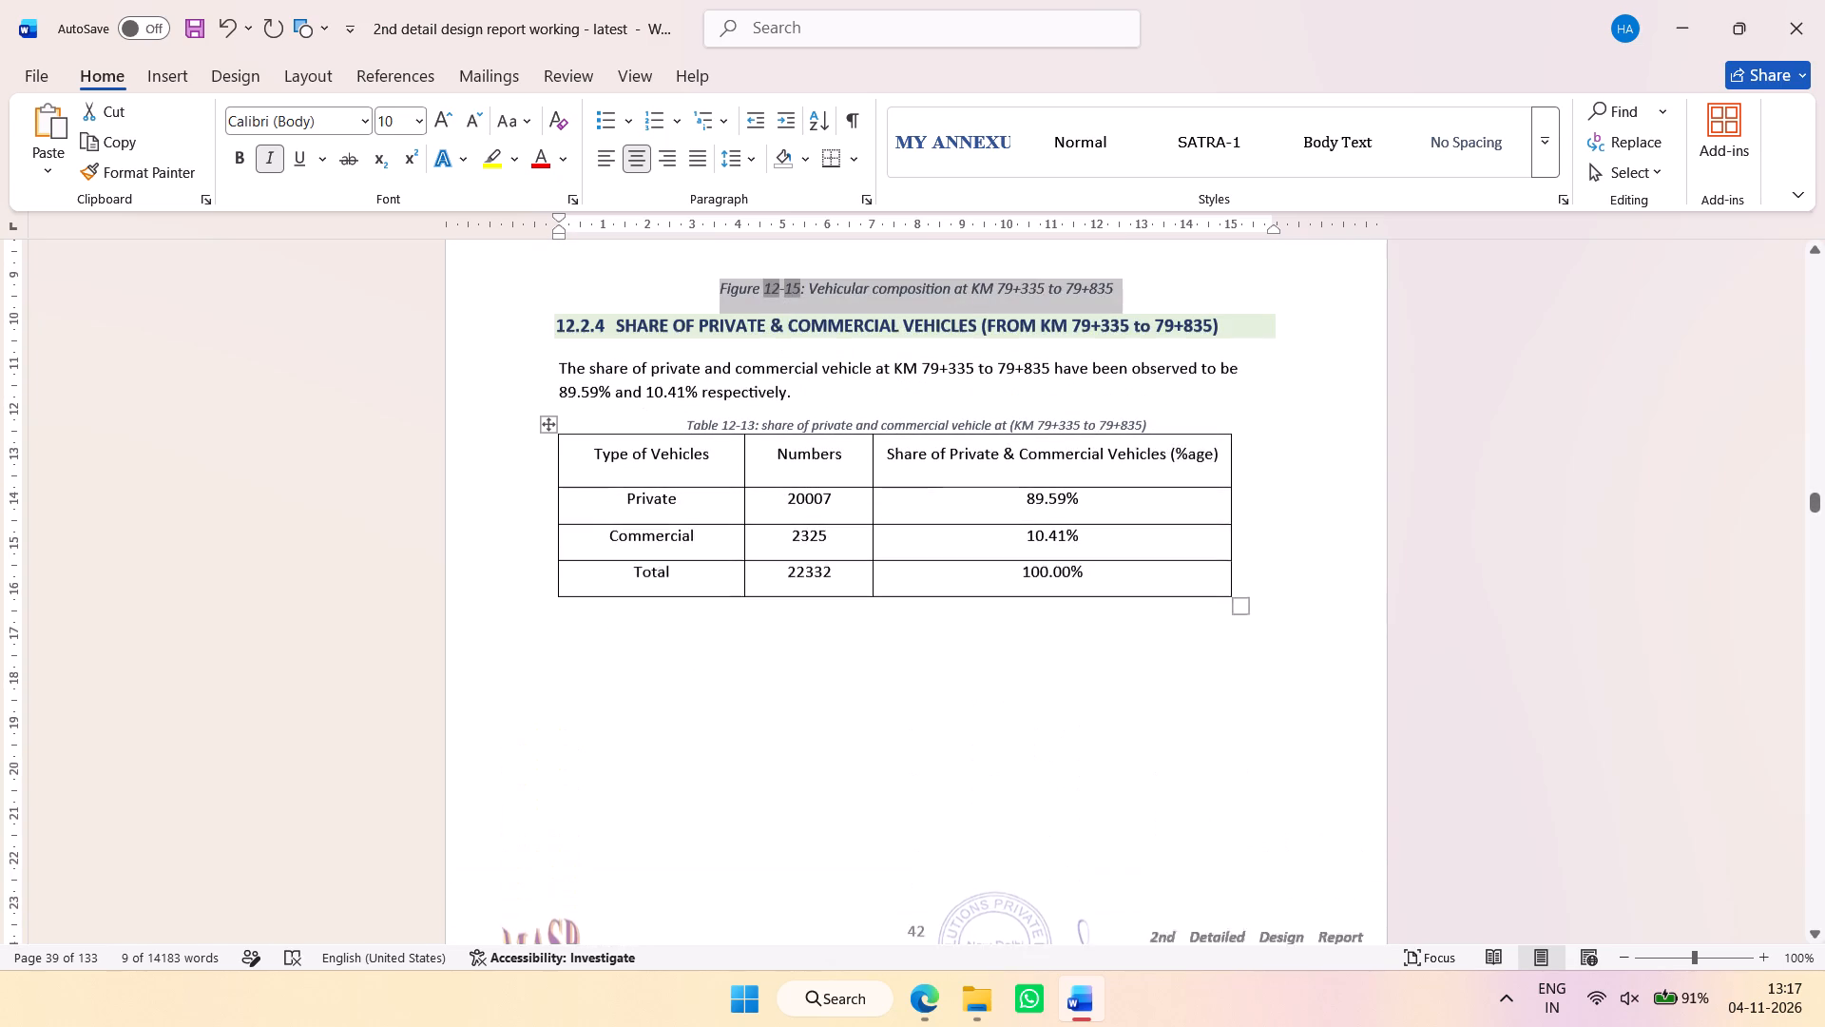
left_click_drag(1162, 450, 716, 454)
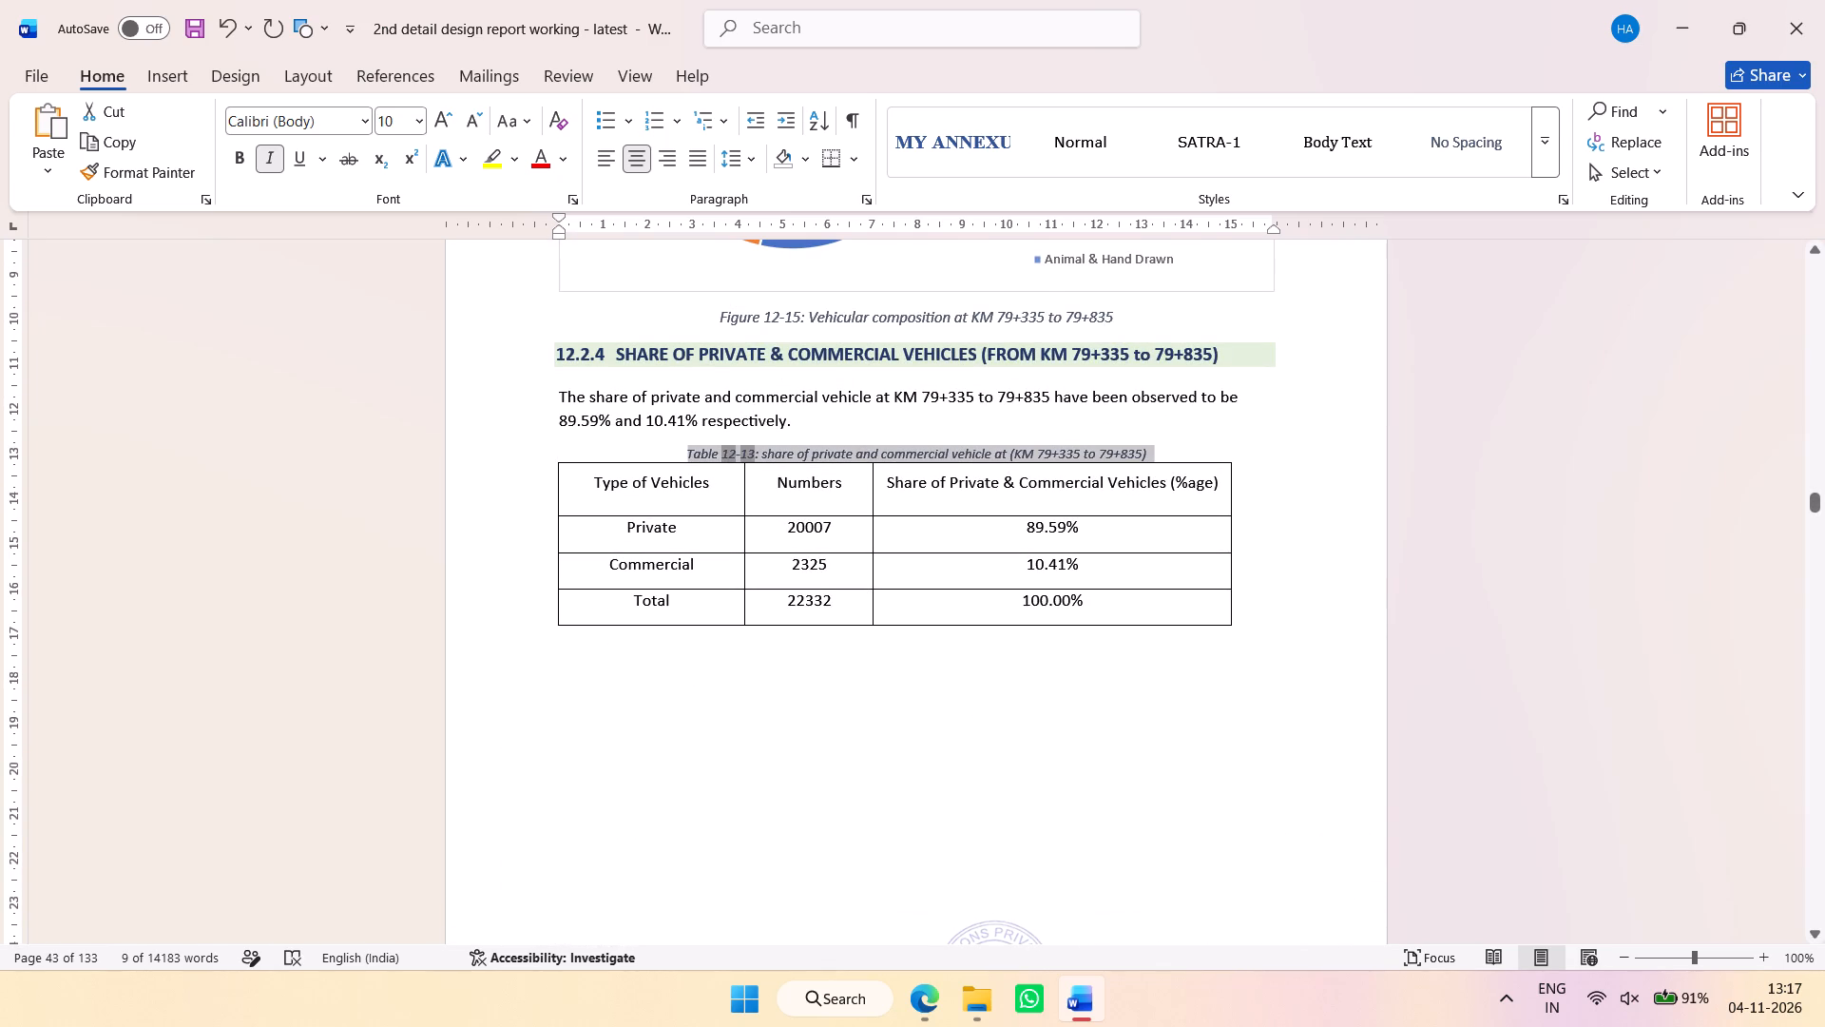
left_click_drag(716, 454, 714, 454)
left_click(922, 380)
scroll(929, 630, "down", 5)
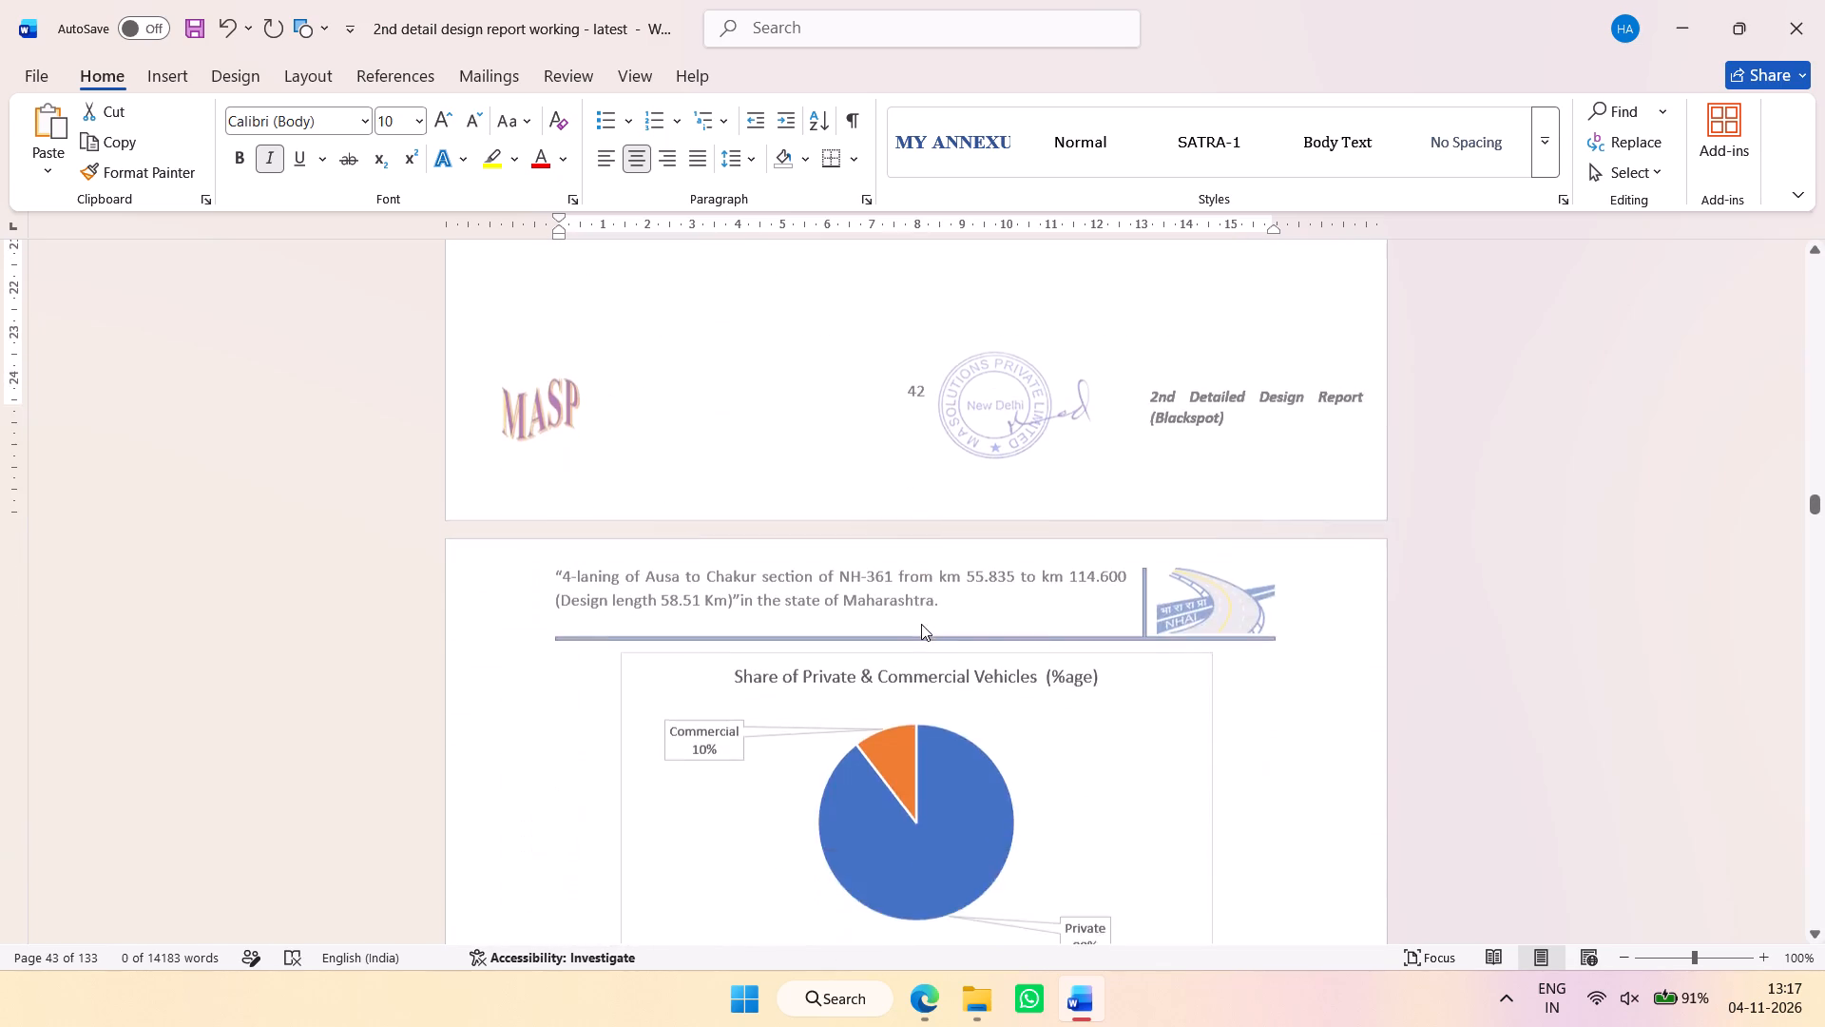
Increase the font size of the Figure 12-16 private and commercial share and Table 12-14 passenger and goods captions to 10.
scroll(921, 624, "down", 4)
left_click_drag(1171, 552, 697, 572)
left_click(898, 501)
scroll(939, 664, "down", 2)
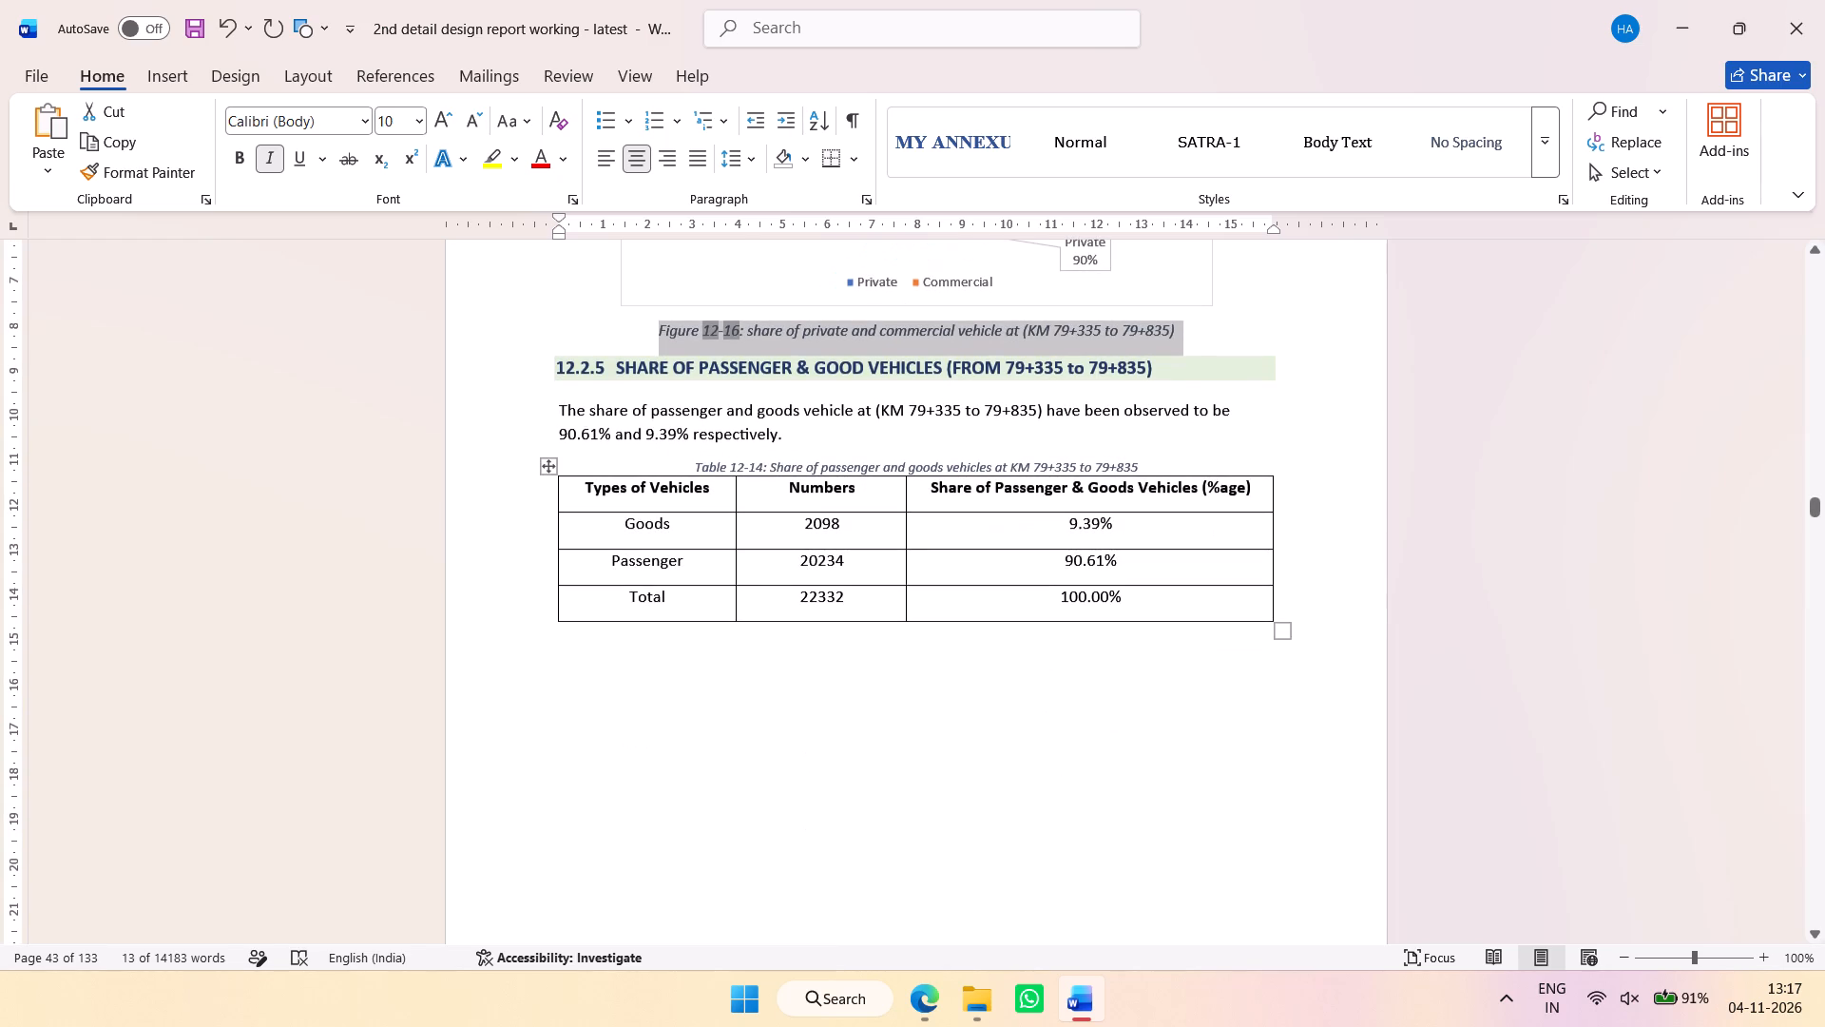
left_click_drag(1145, 465, 700, 468)
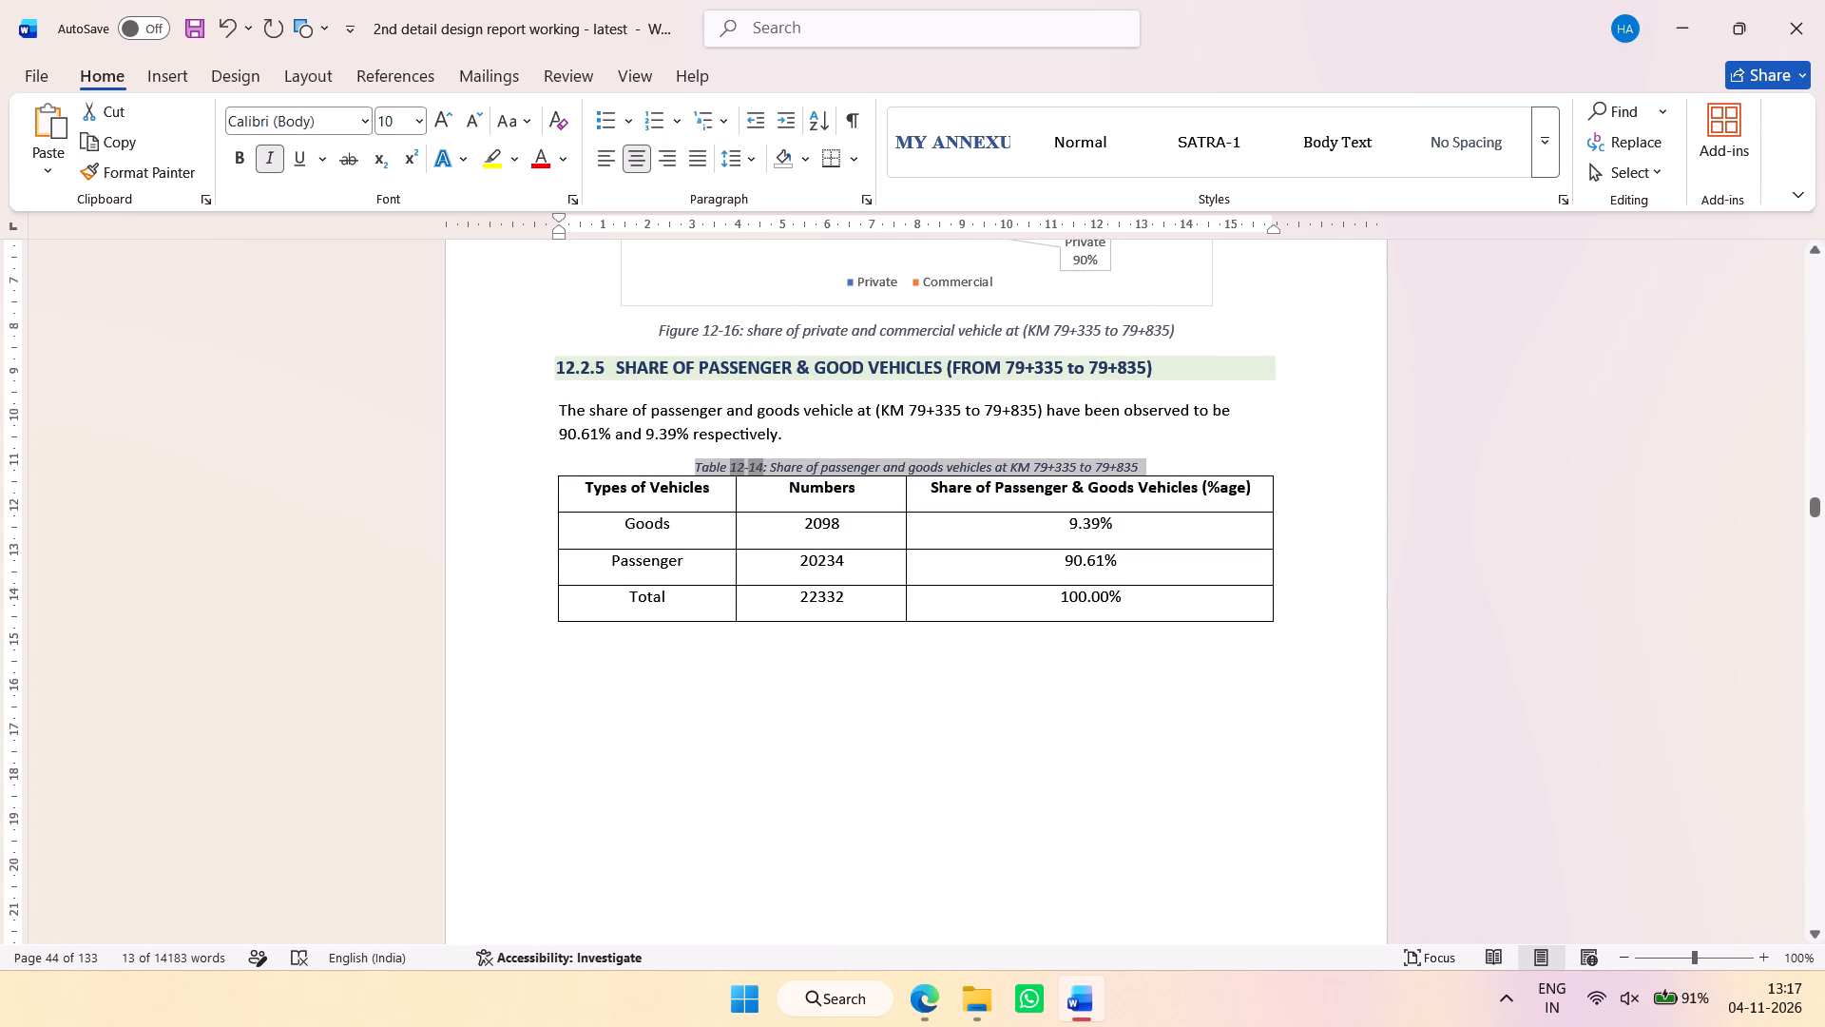
left_click_drag(700, 468, 697, 467)
left_click(899, 387)
Increase the font size of the Figure 12-17 passenger and goods share and Table 12-15 motorized and non-motorized captions to 10.
scroll(958, 563, "down", 8)
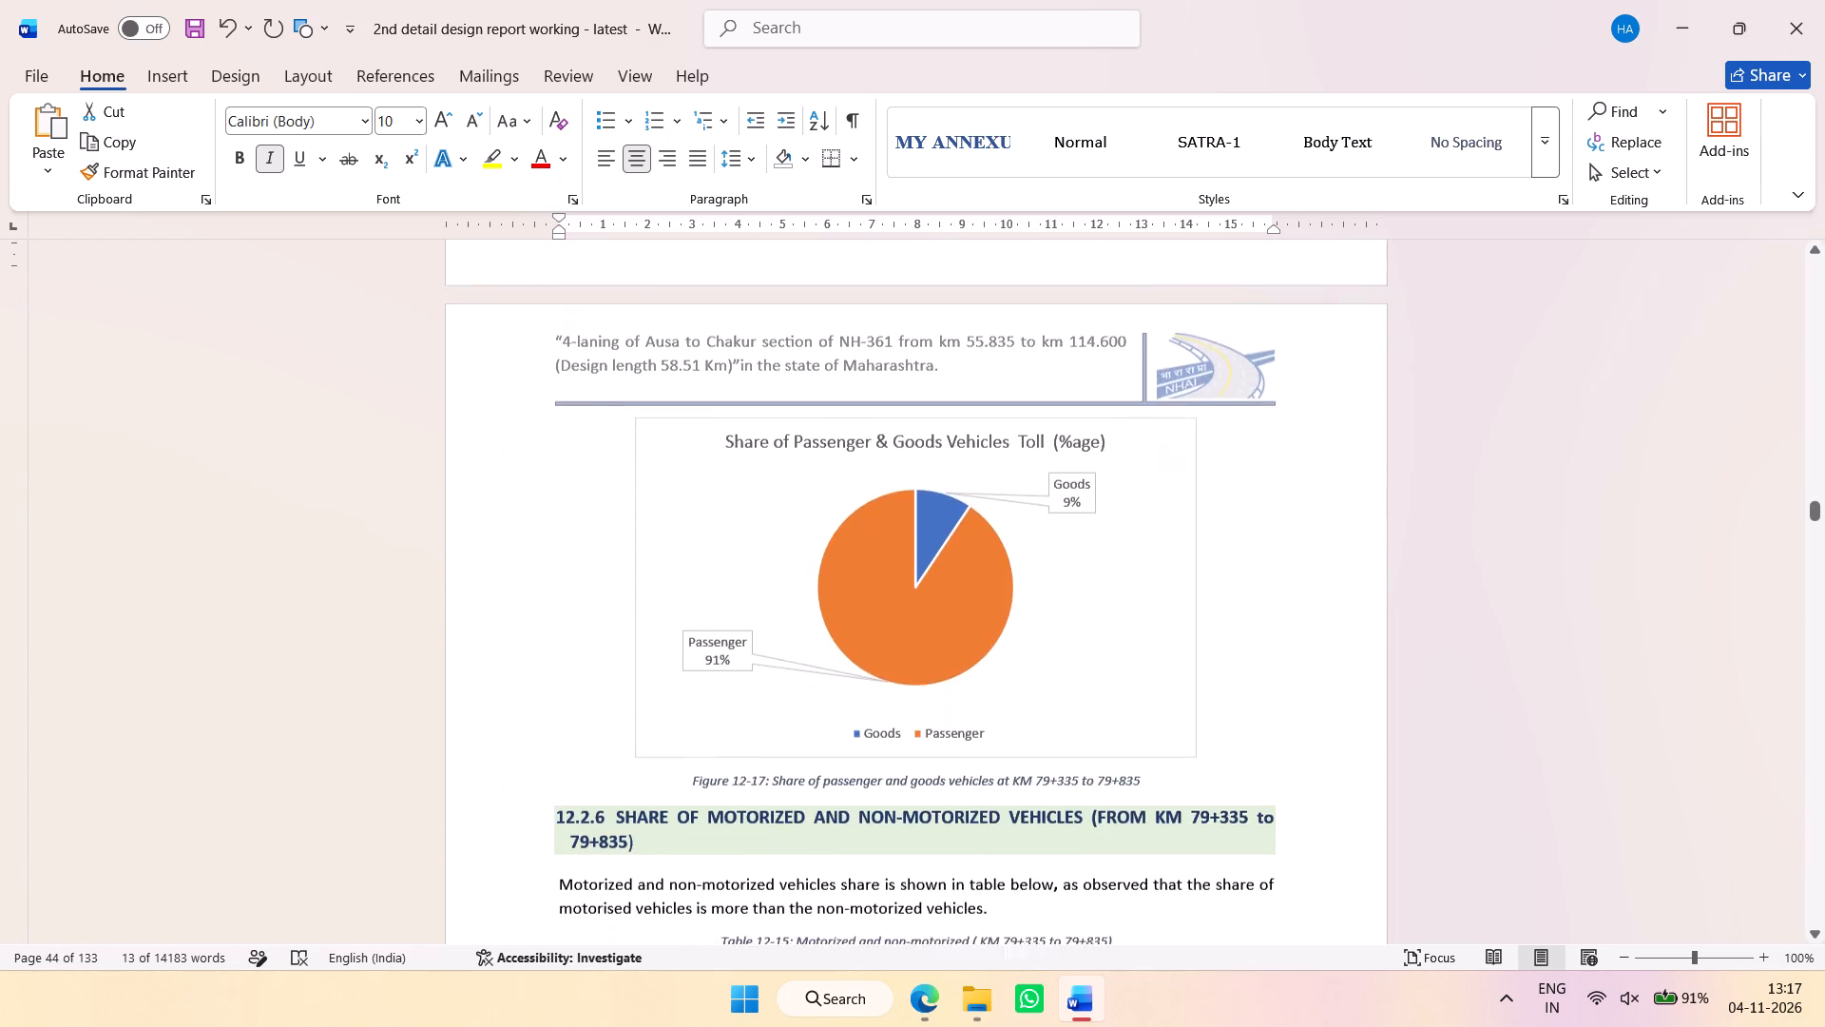
scroll(959, 570, "down", 1)
left_click_drag(1143, 654, 705, 645)
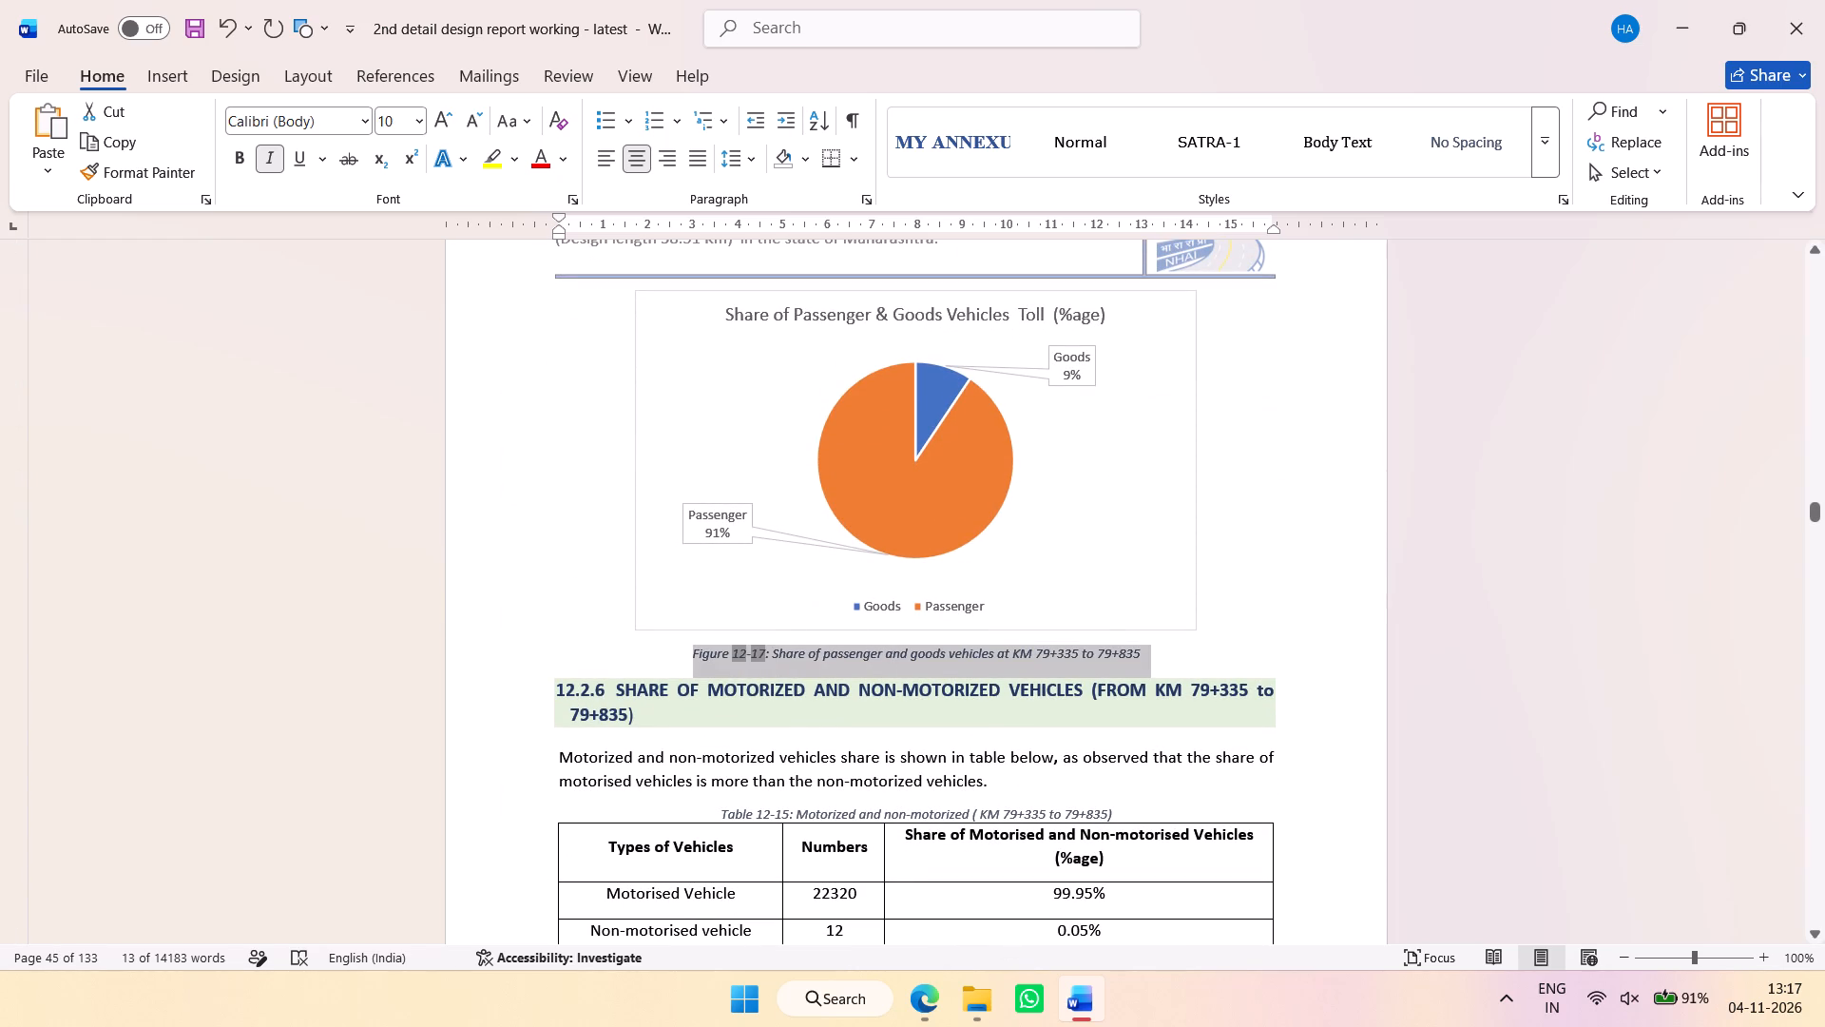
left_click_drag(705, 645, 703, 648)
left_click(906, 568)
scroll(925, 592, "down", 3)
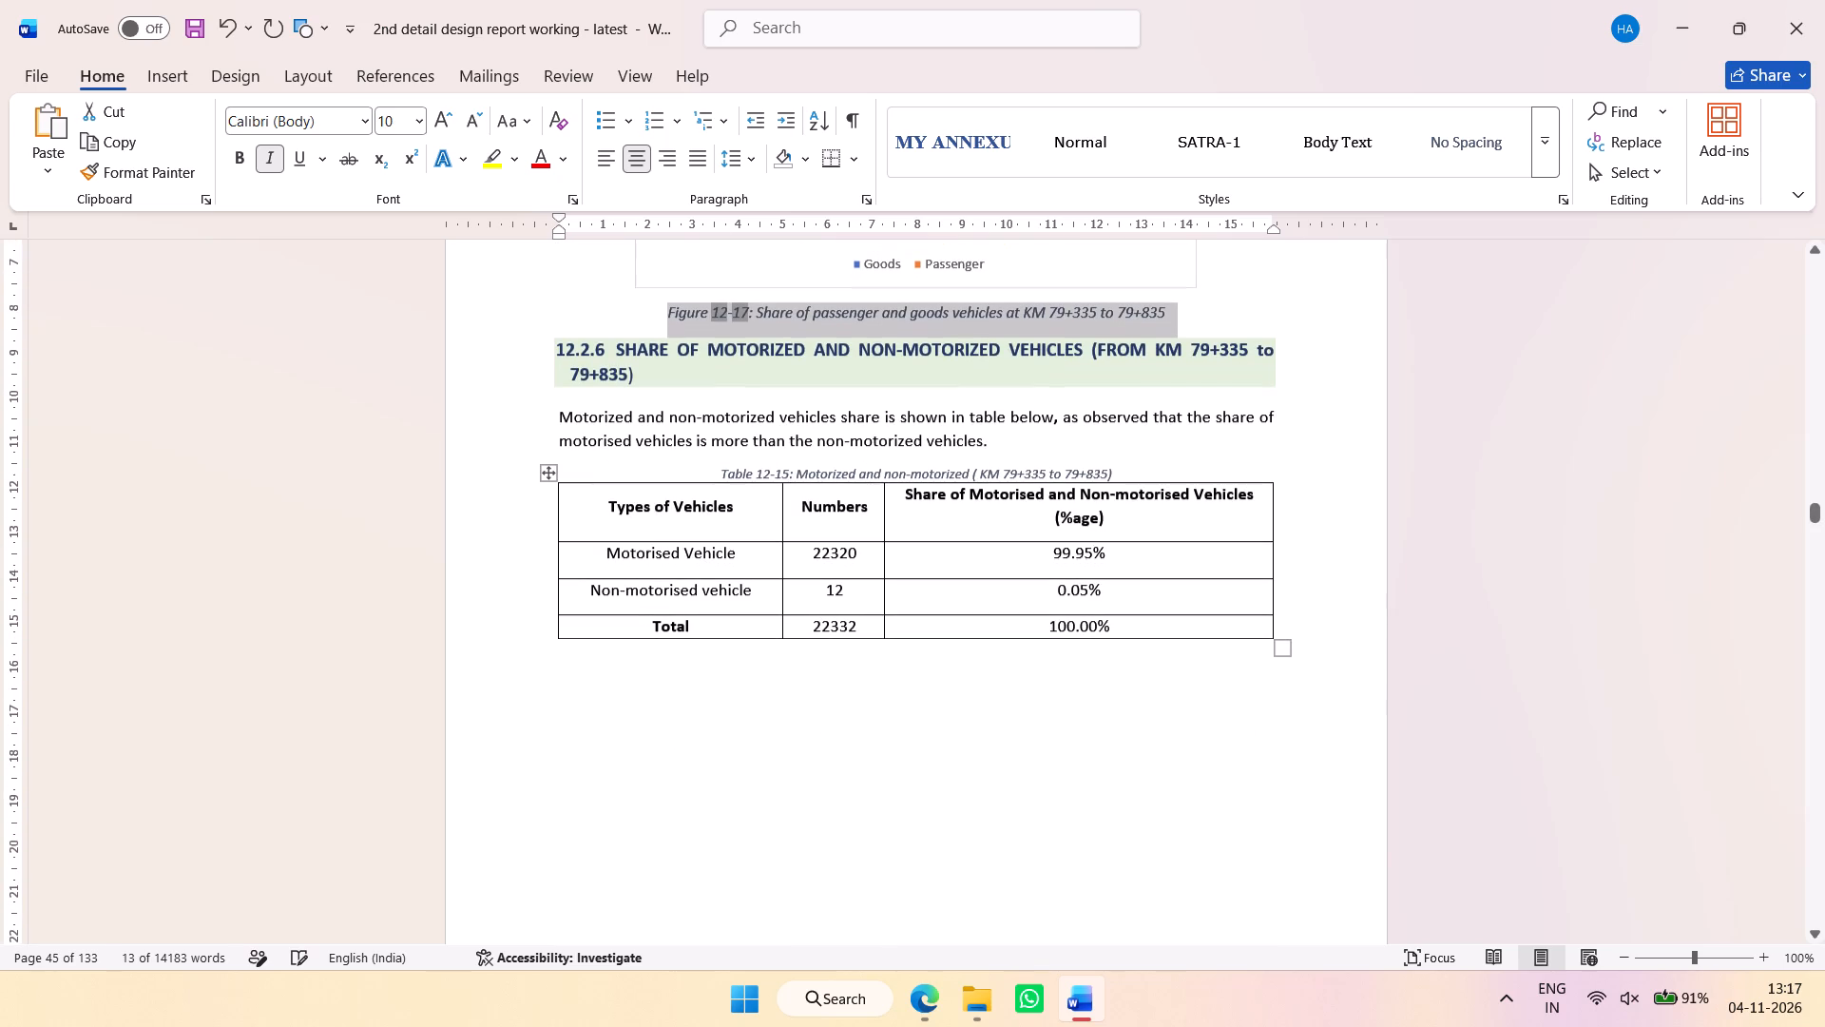
left_click_drag(1130, 469, 734, 472)
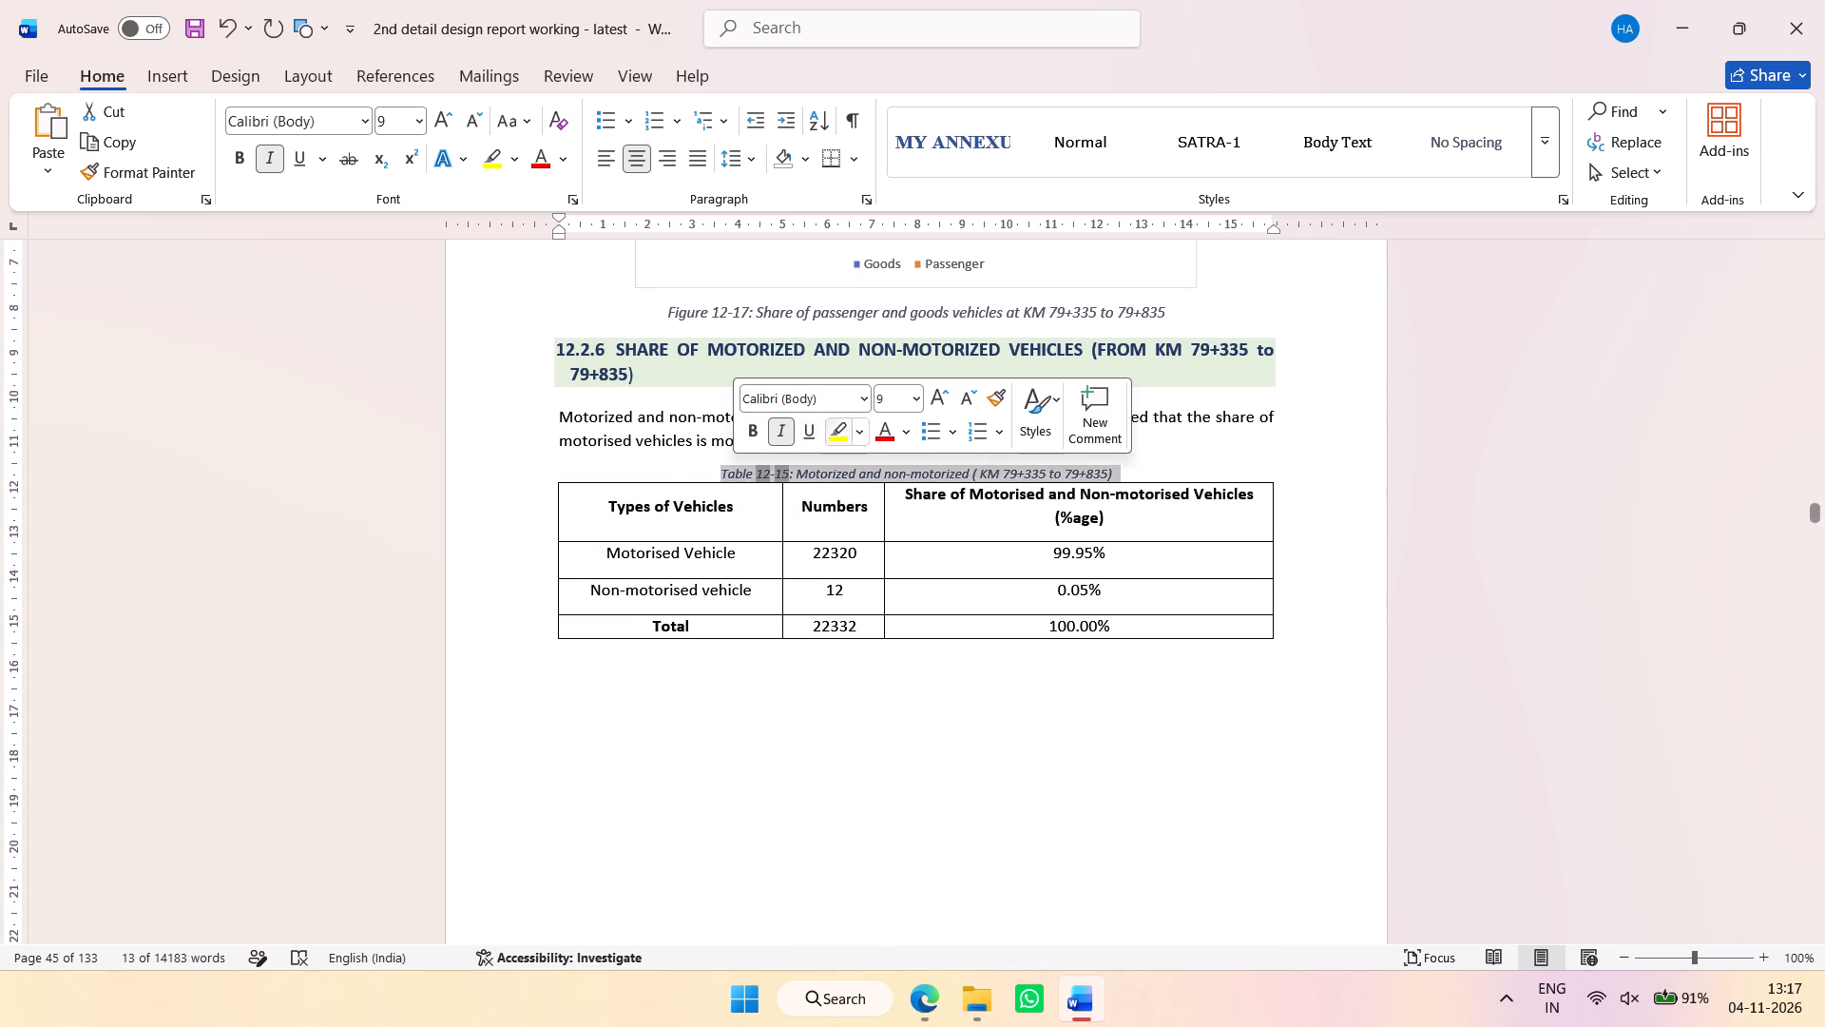
left_click(954, 390)
left_click(948, 393)
left_click(948, 393)
Delete the blank line above the Share of Motorised and Non-motorised Vehicles pie chart.
scroll(951, 487, "down", 6)
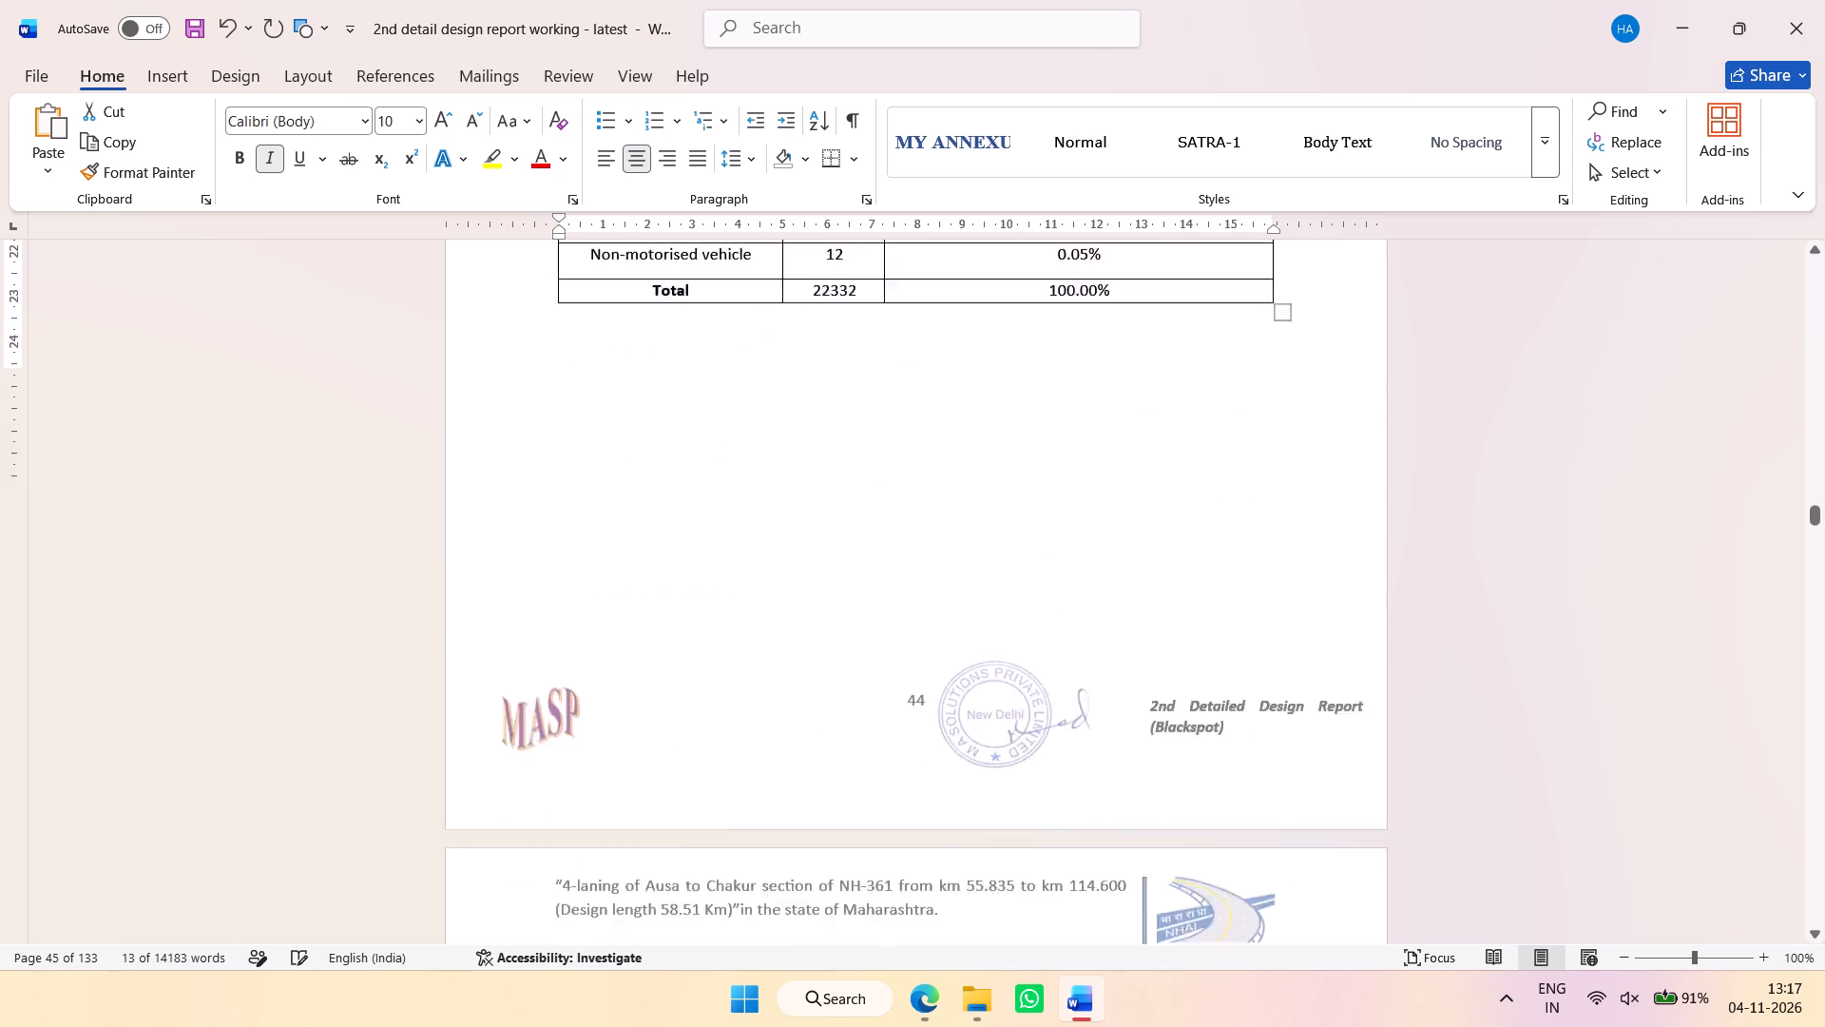
scroll(942, 497, "down", 3)
left_click(880, 289)
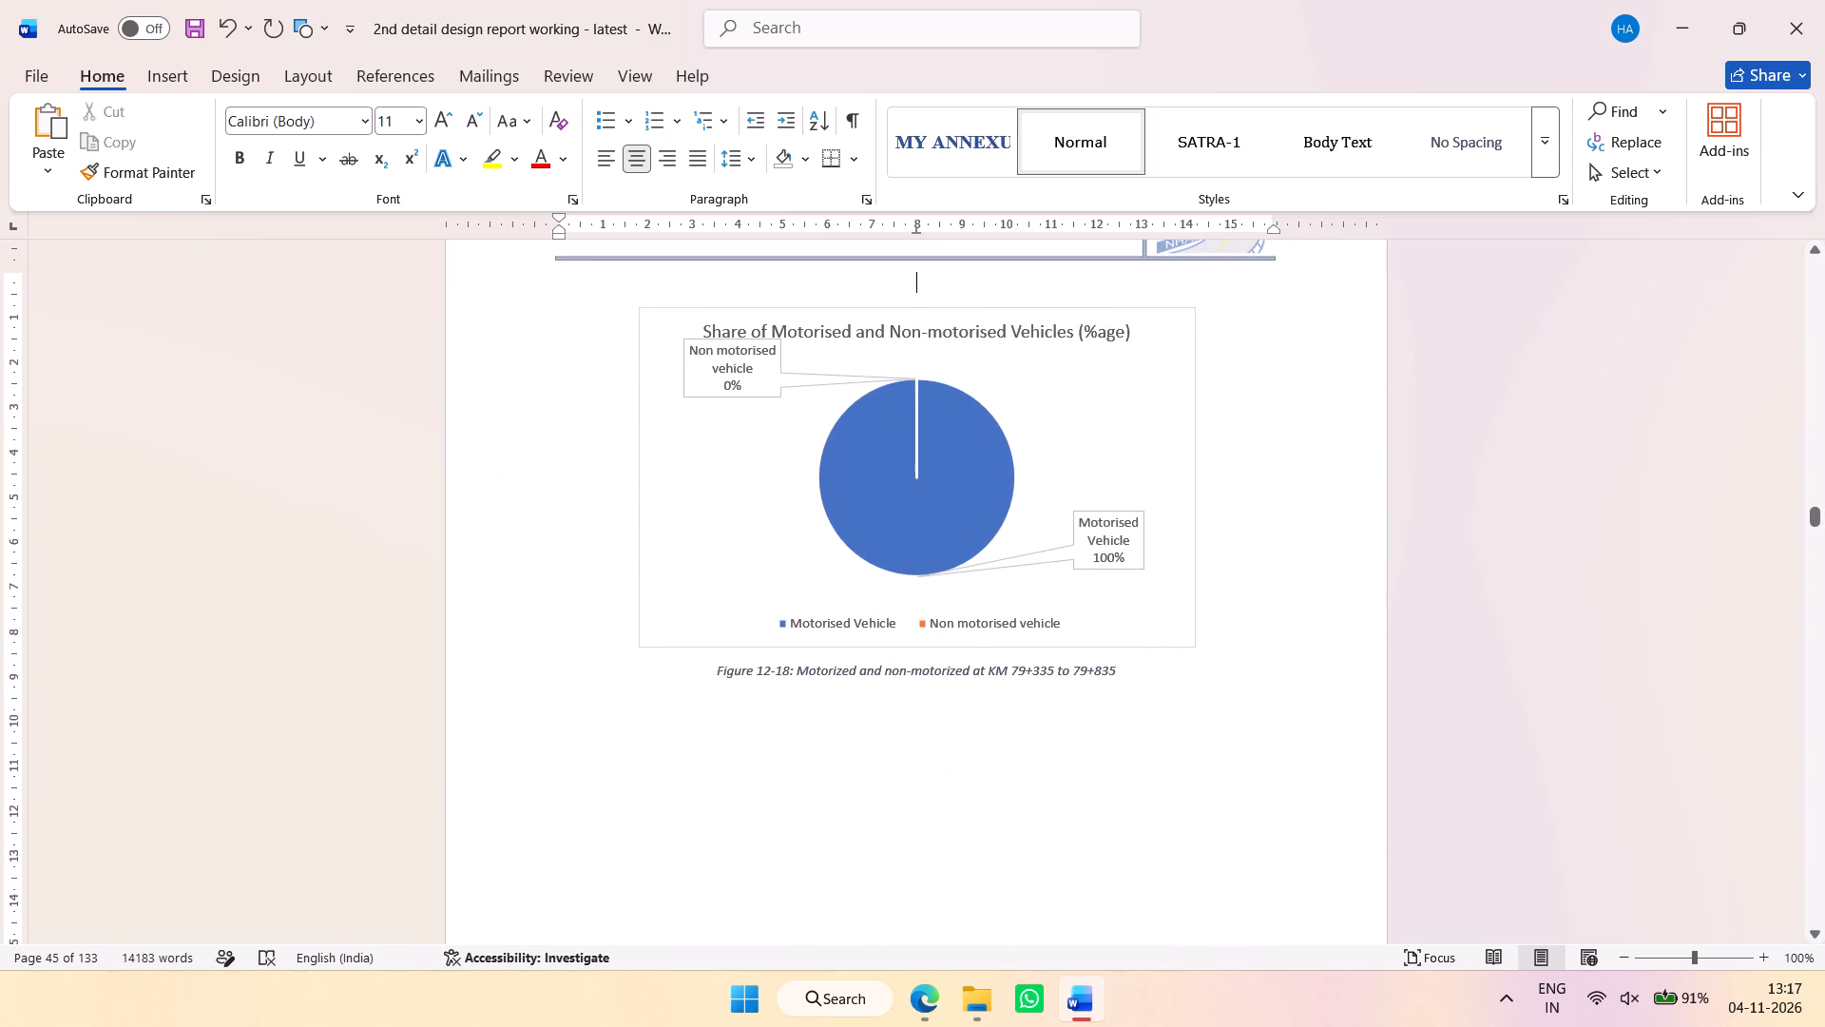
key("Delete")
Increase the font size of the Figure 12-18 Motorized and non-motorized caption below the pie chart to 10.
left_click_drag(1163, 656, 759, 659)
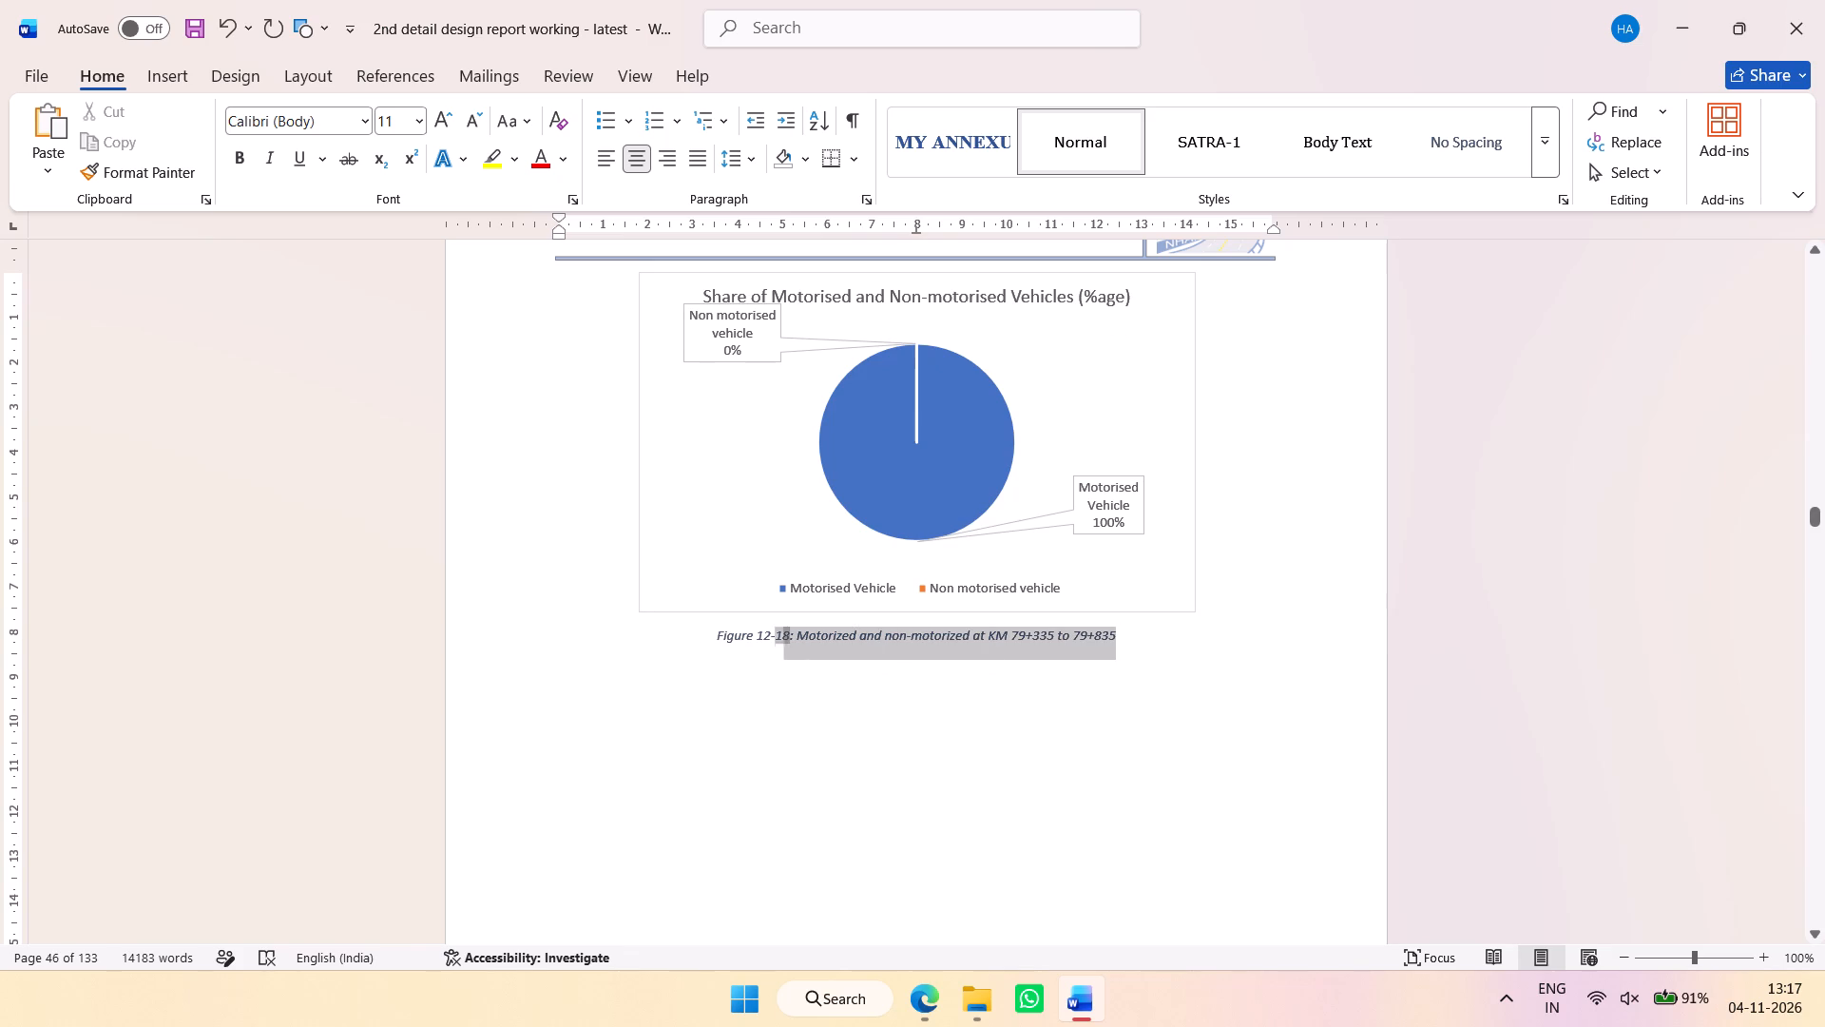
left_click_drag(759, 659, 740, 659)
left_click(950, 587)
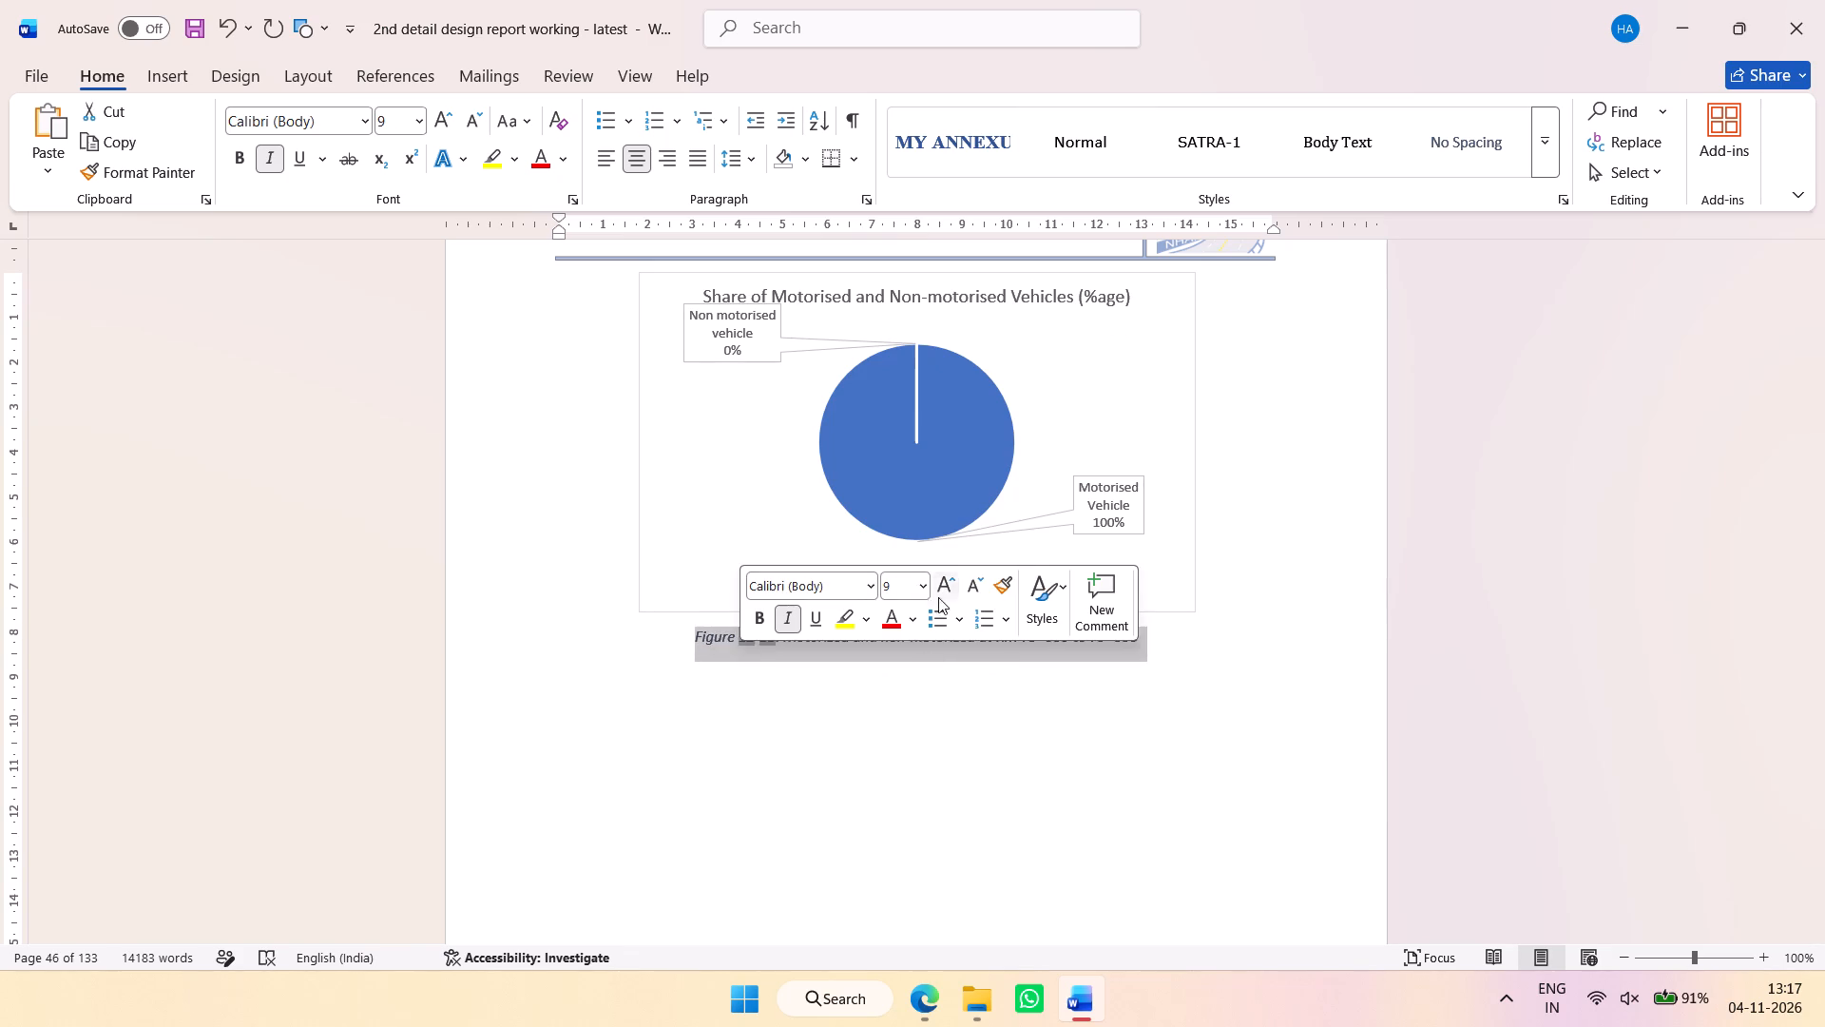
Increase the font size of the Figure 12-19 turning movement count caption below the evening peak hour diagram to 10.
scroll(926, 681, "up", 16)
scroll(932, 674, "down", 5)
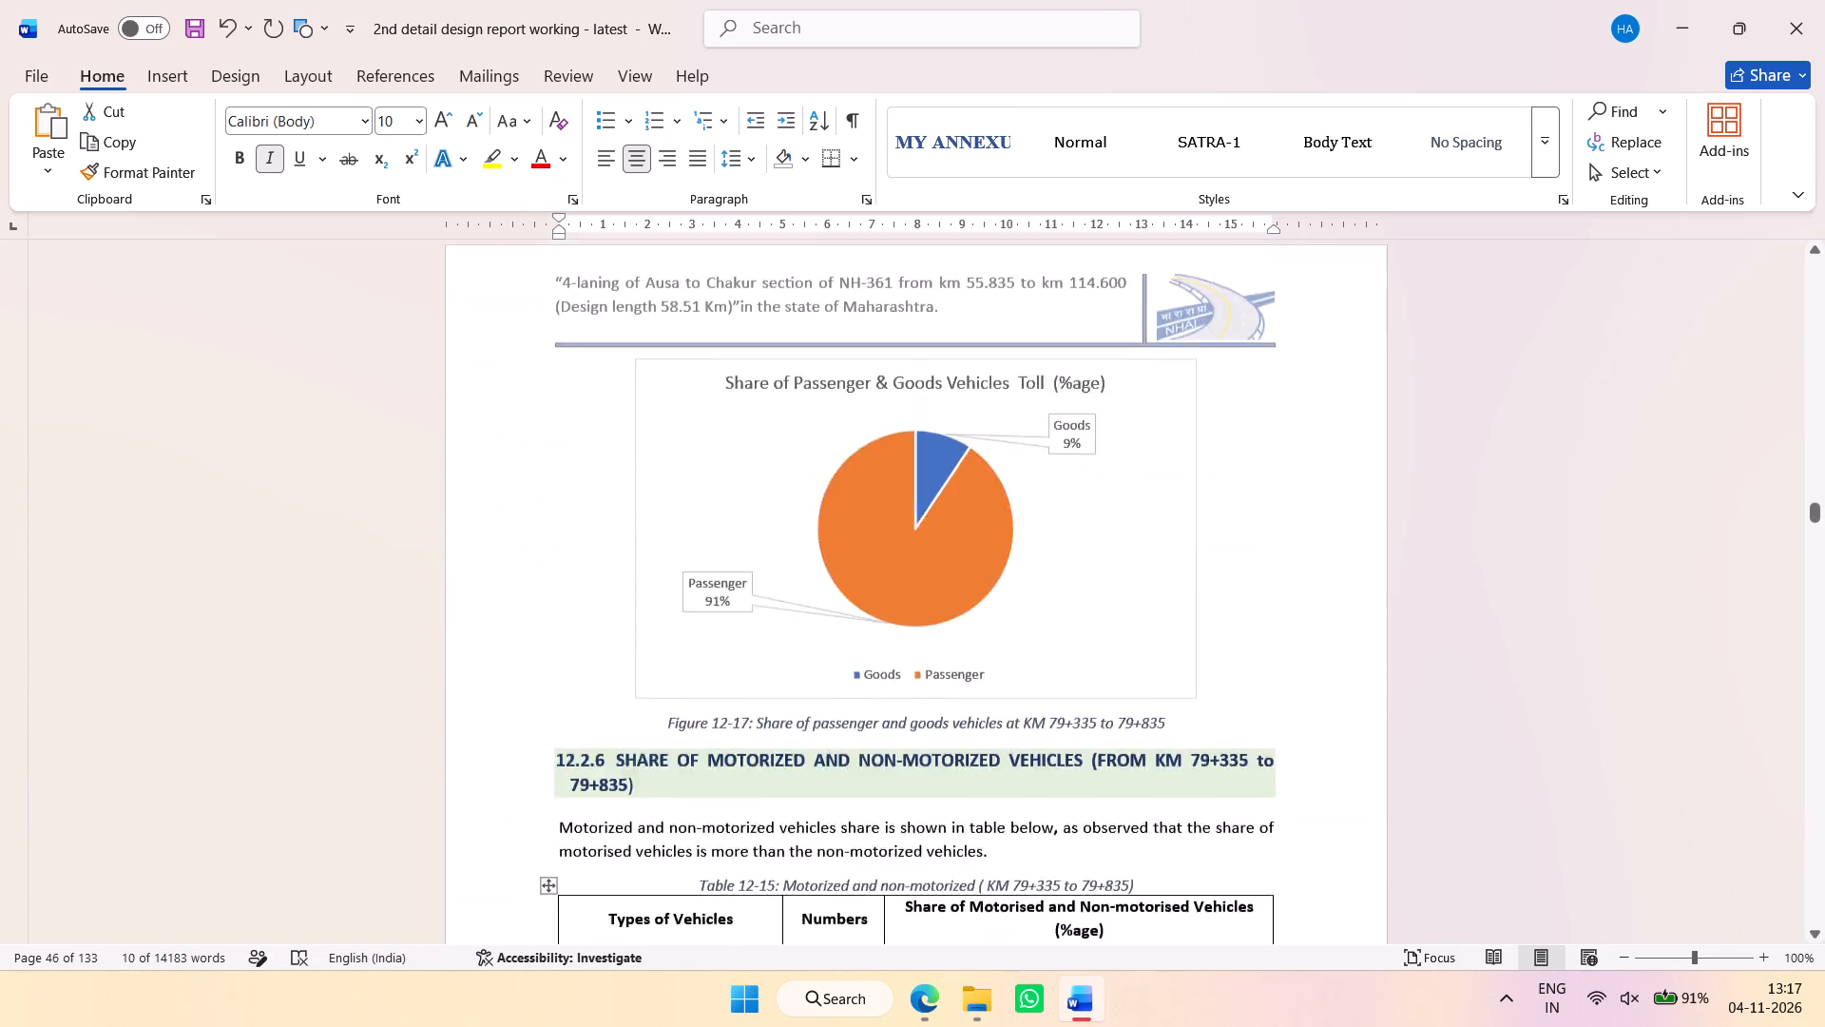
scroll(932, 674, "down", 14)
scroll(939, 657, "down", 9)
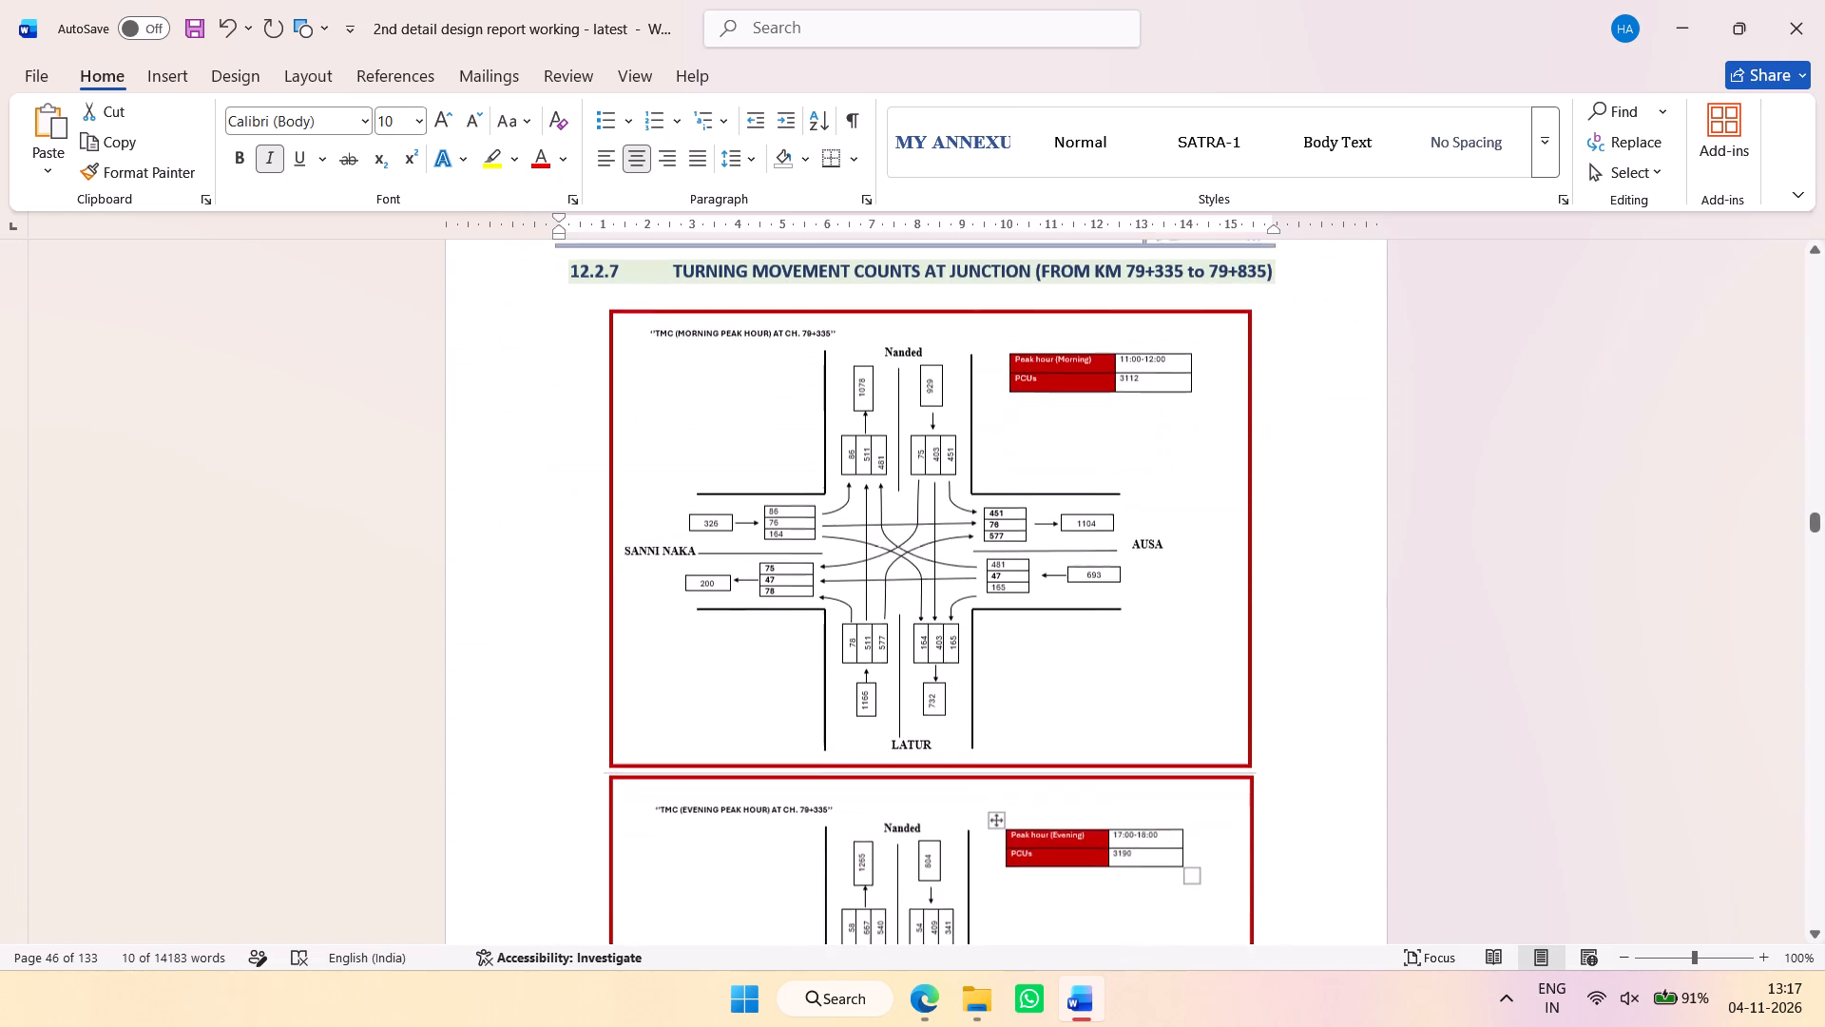
scroll(965, 628, "down", 4)
scroll(1106, 785, "down", 2)
left_click_drag(1133, 556, 913, 576)
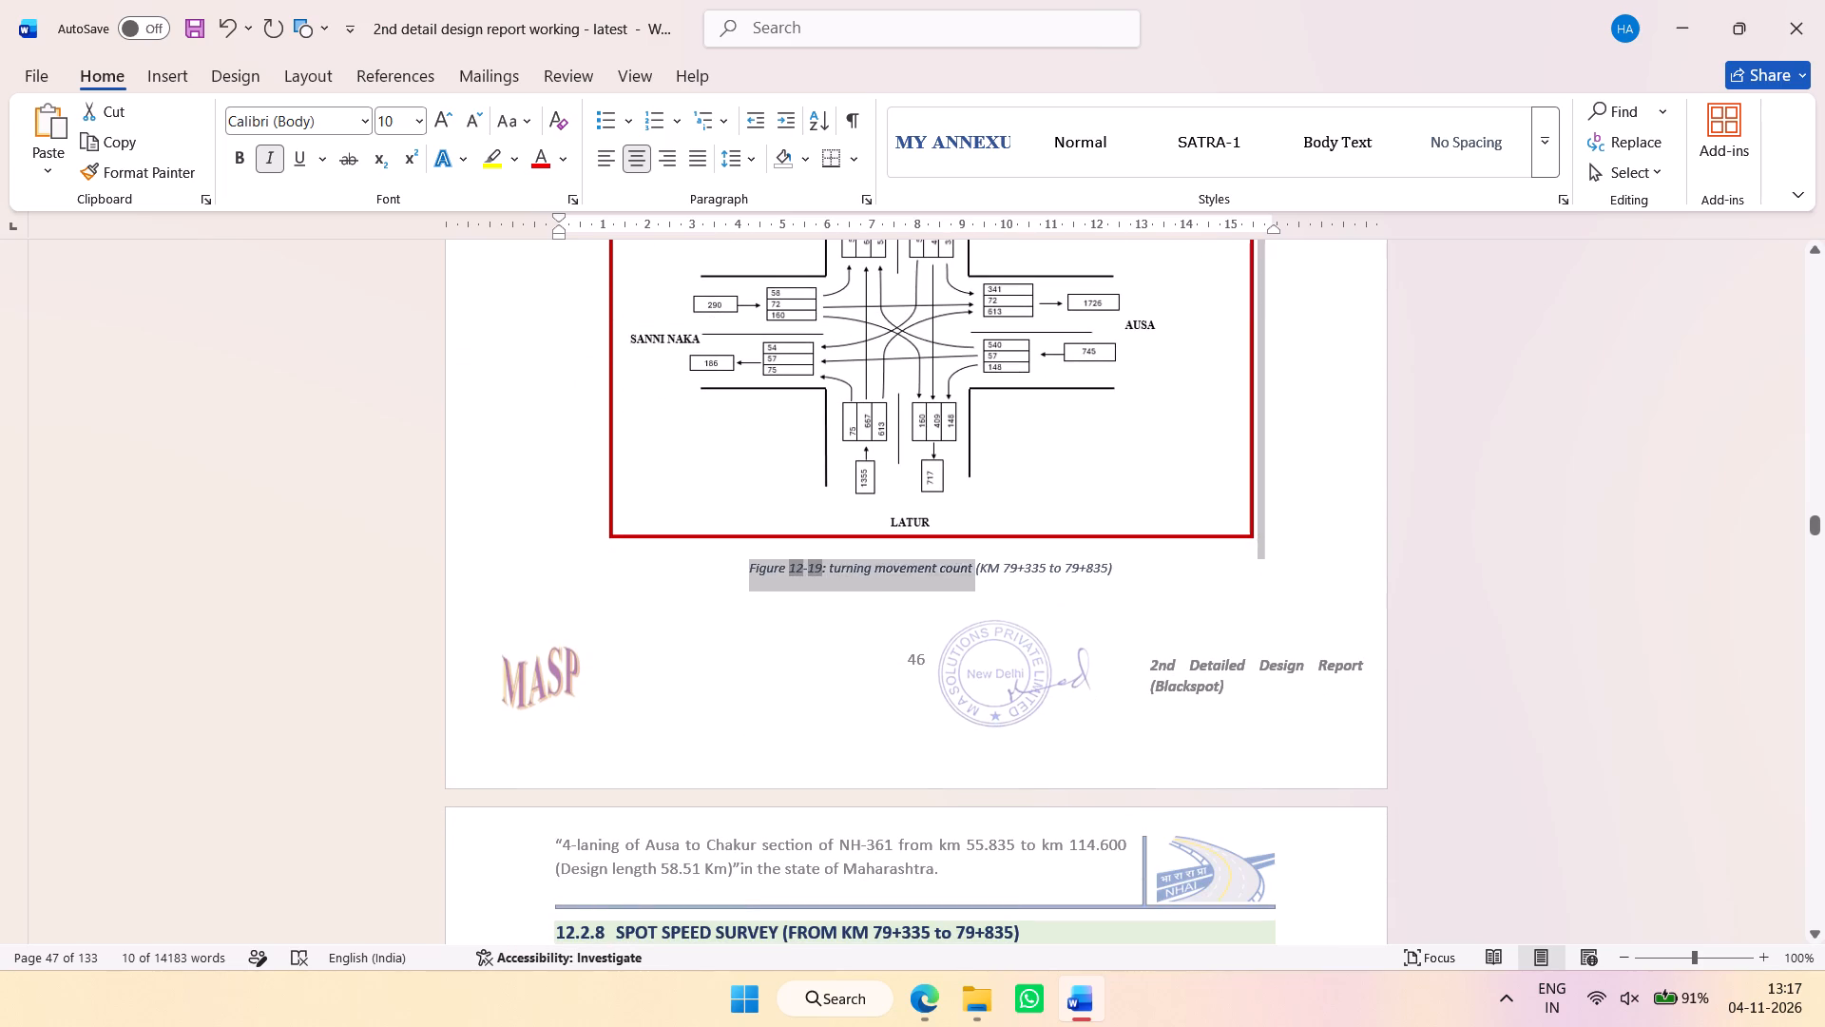
left_click_drag(913, 576, 1125, 565)
left_click(1125, 566)
left_click_drag(1129, 565, 751, 576)
left_click(944, 510)
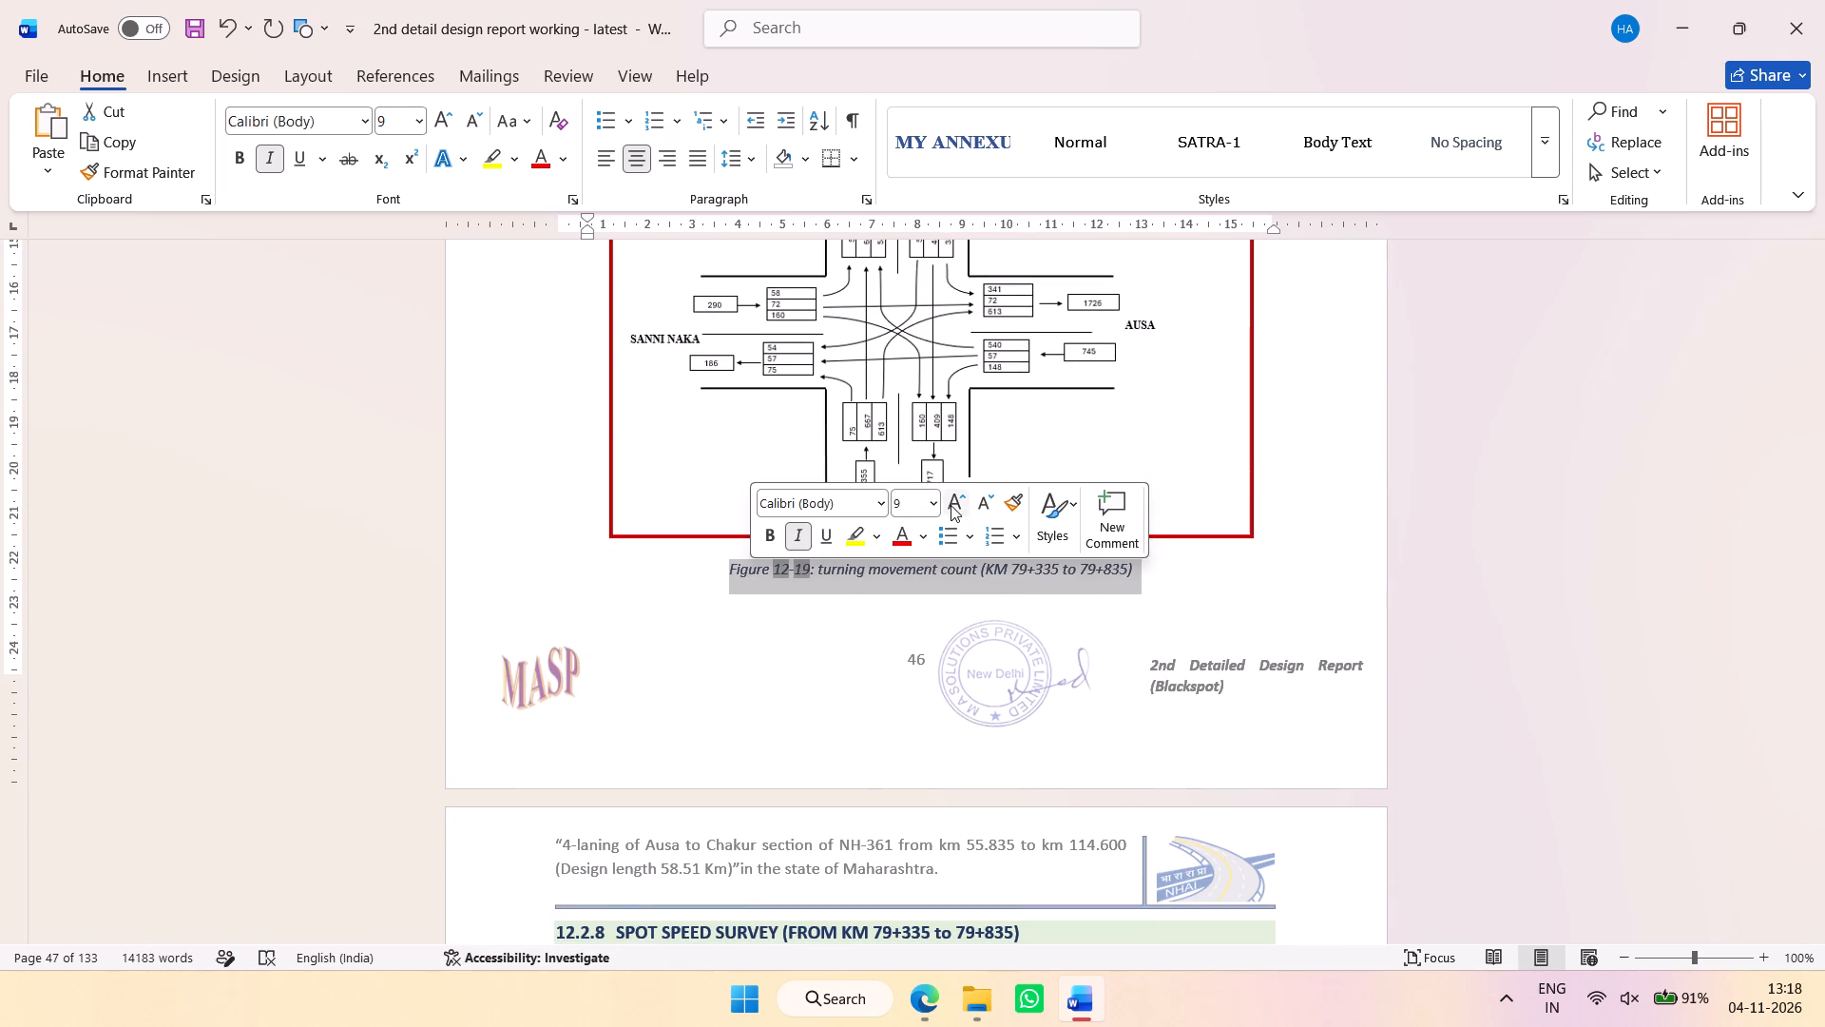
Increase the font size of the Table 12-16 spot speed observation and Figure 12-20 Spot Speed of Vehicles captions to 10.
scroll(1045, 611, "down", 3)
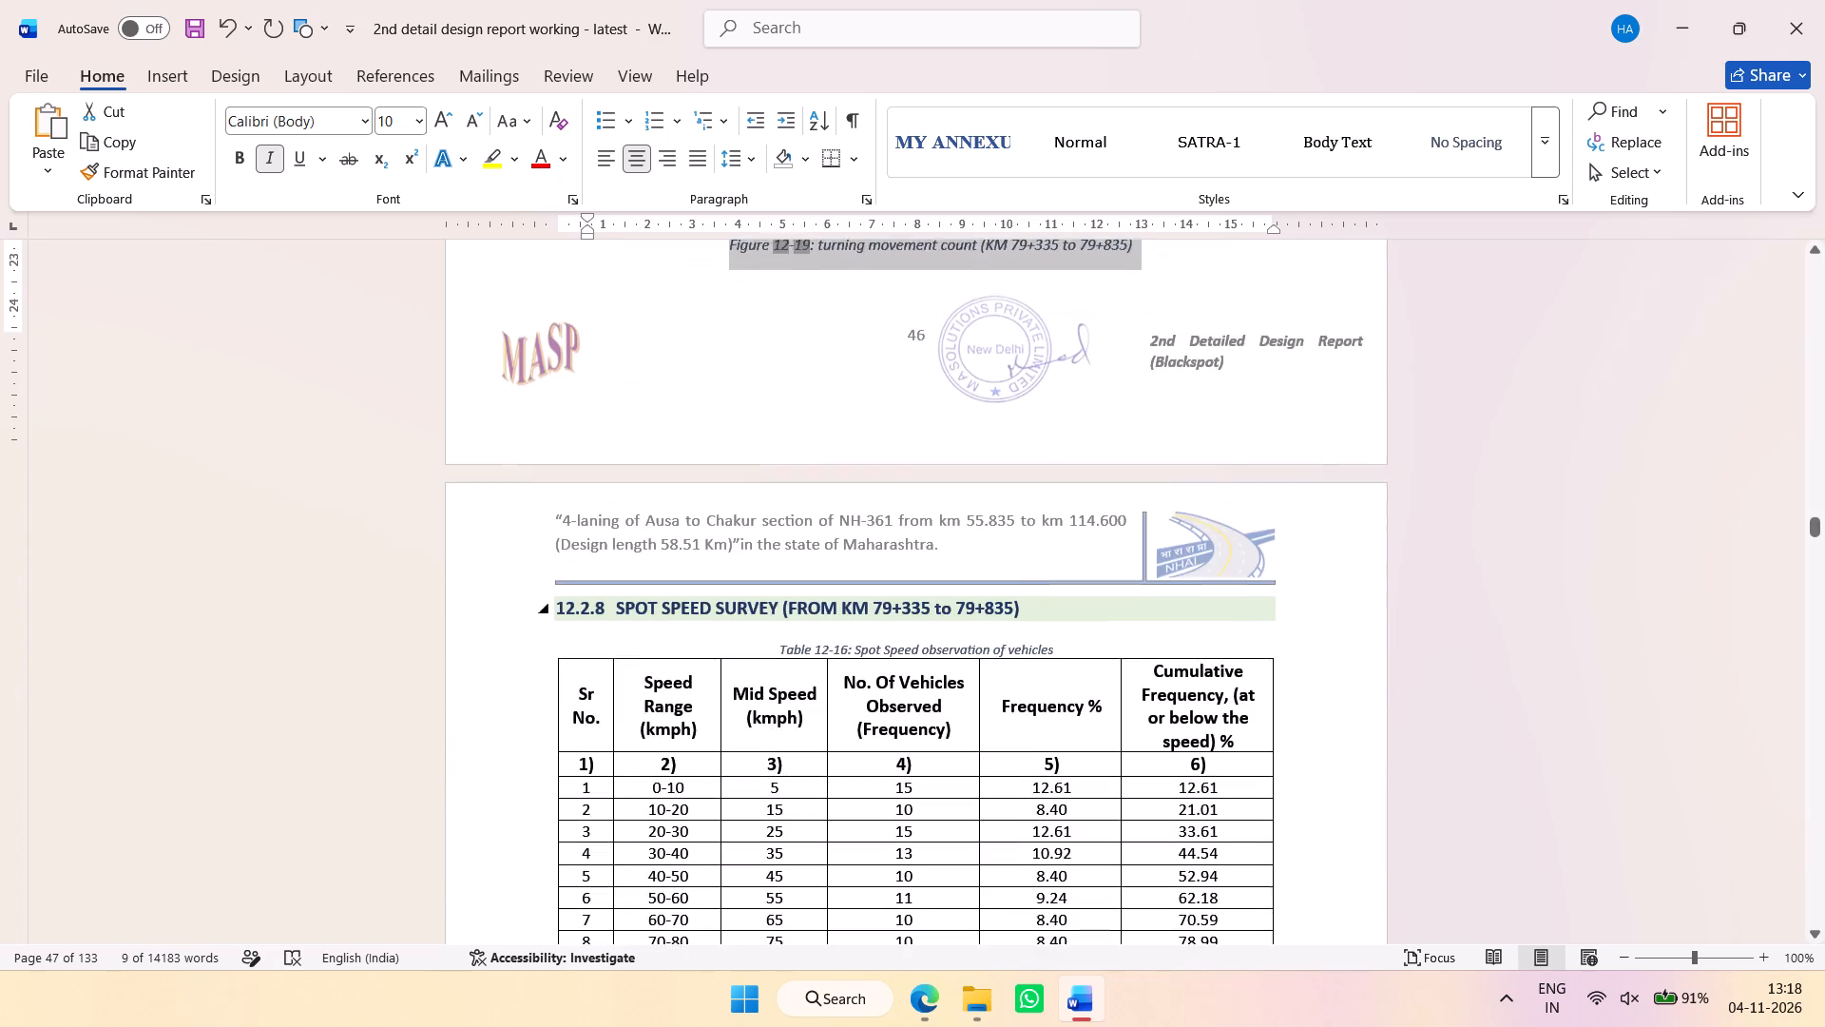
scroll(1074, 617, "down", 1)
left_click_drag(1075, 512, 799, 512)
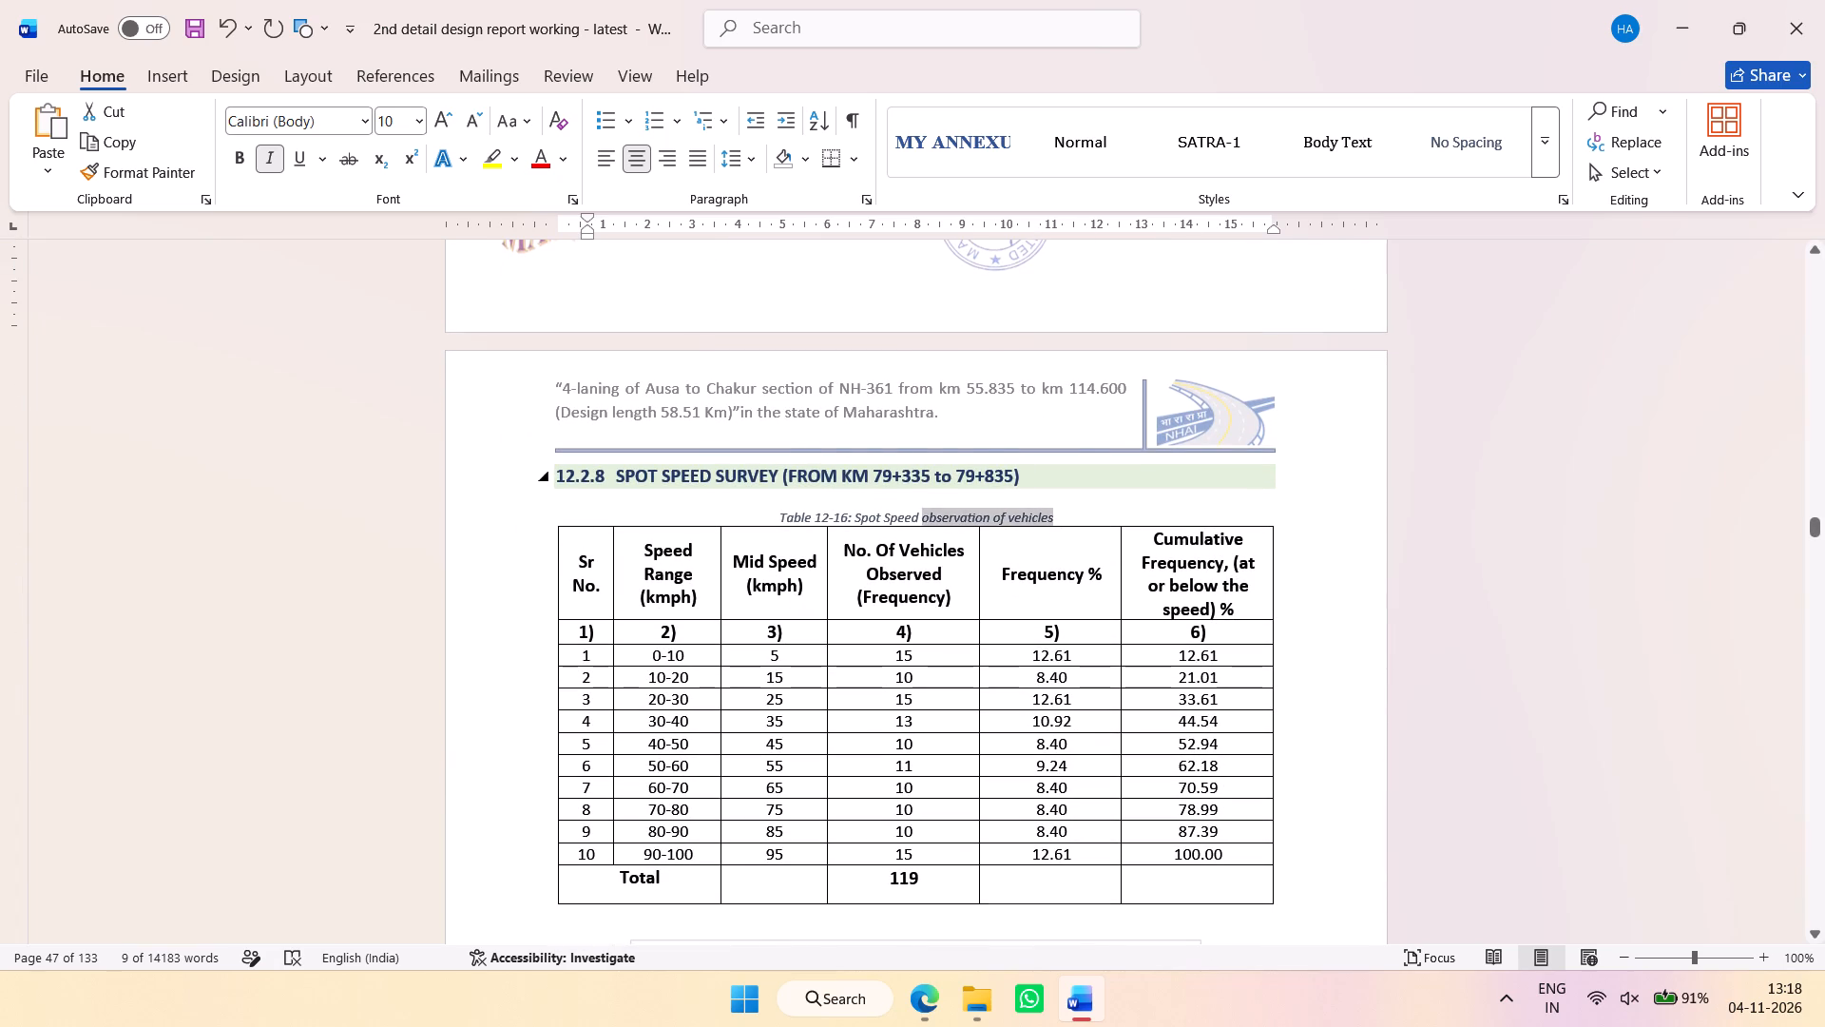
left_click_drag(799, 512, 791, 514)
left_click(1010, 435)
left_click(1005, 436)
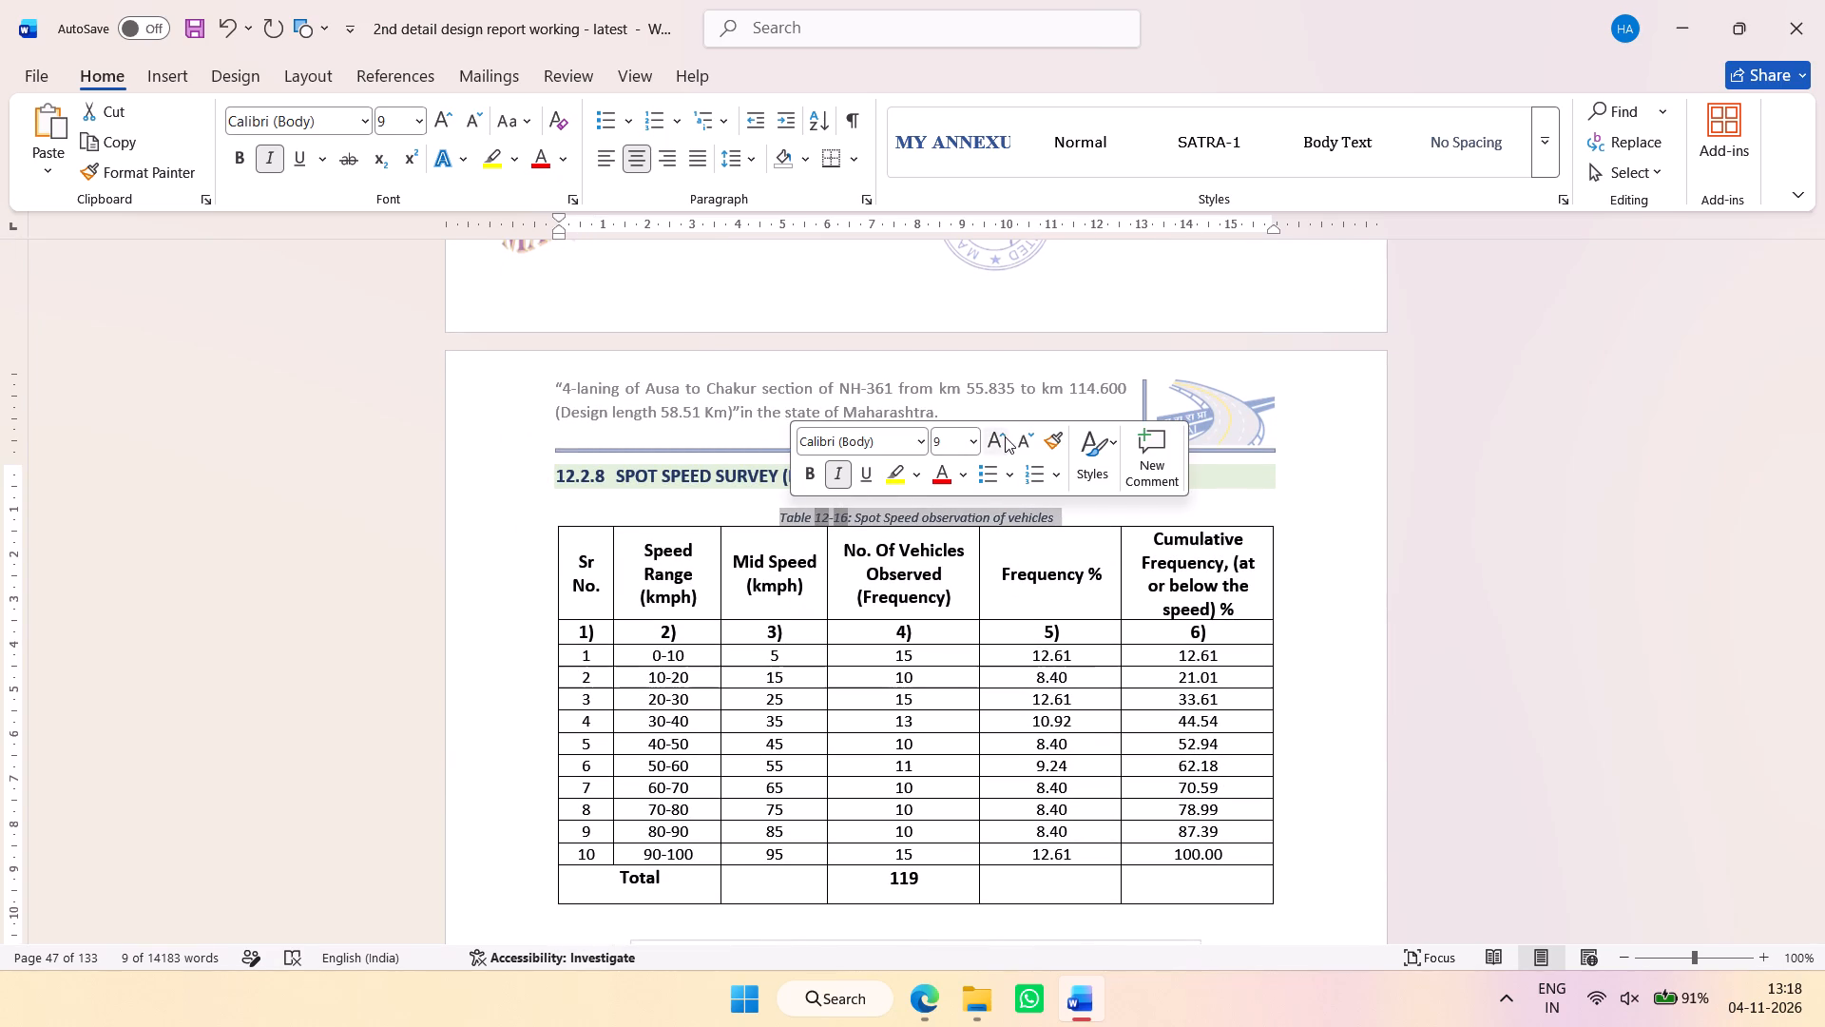
scroll(997, 516, "down", 6)
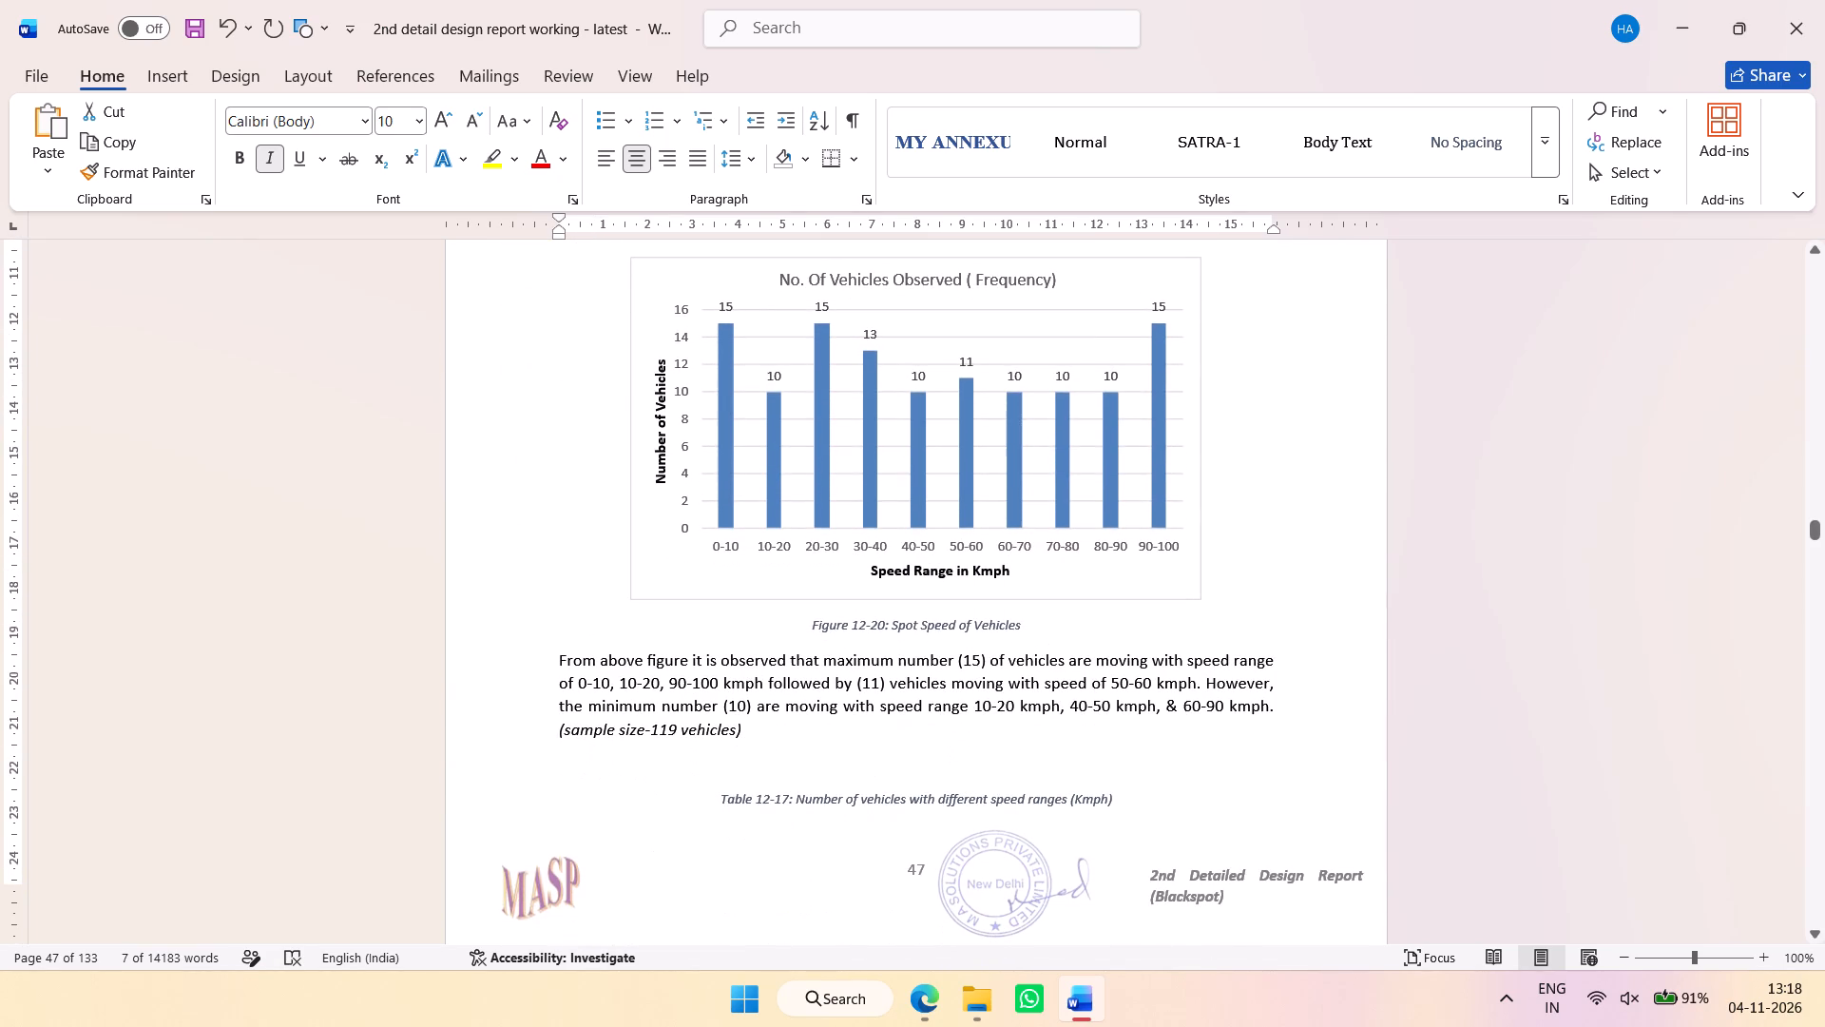
left_click_drag(1032, 629, 821, 631)
left_click(1018, 548)
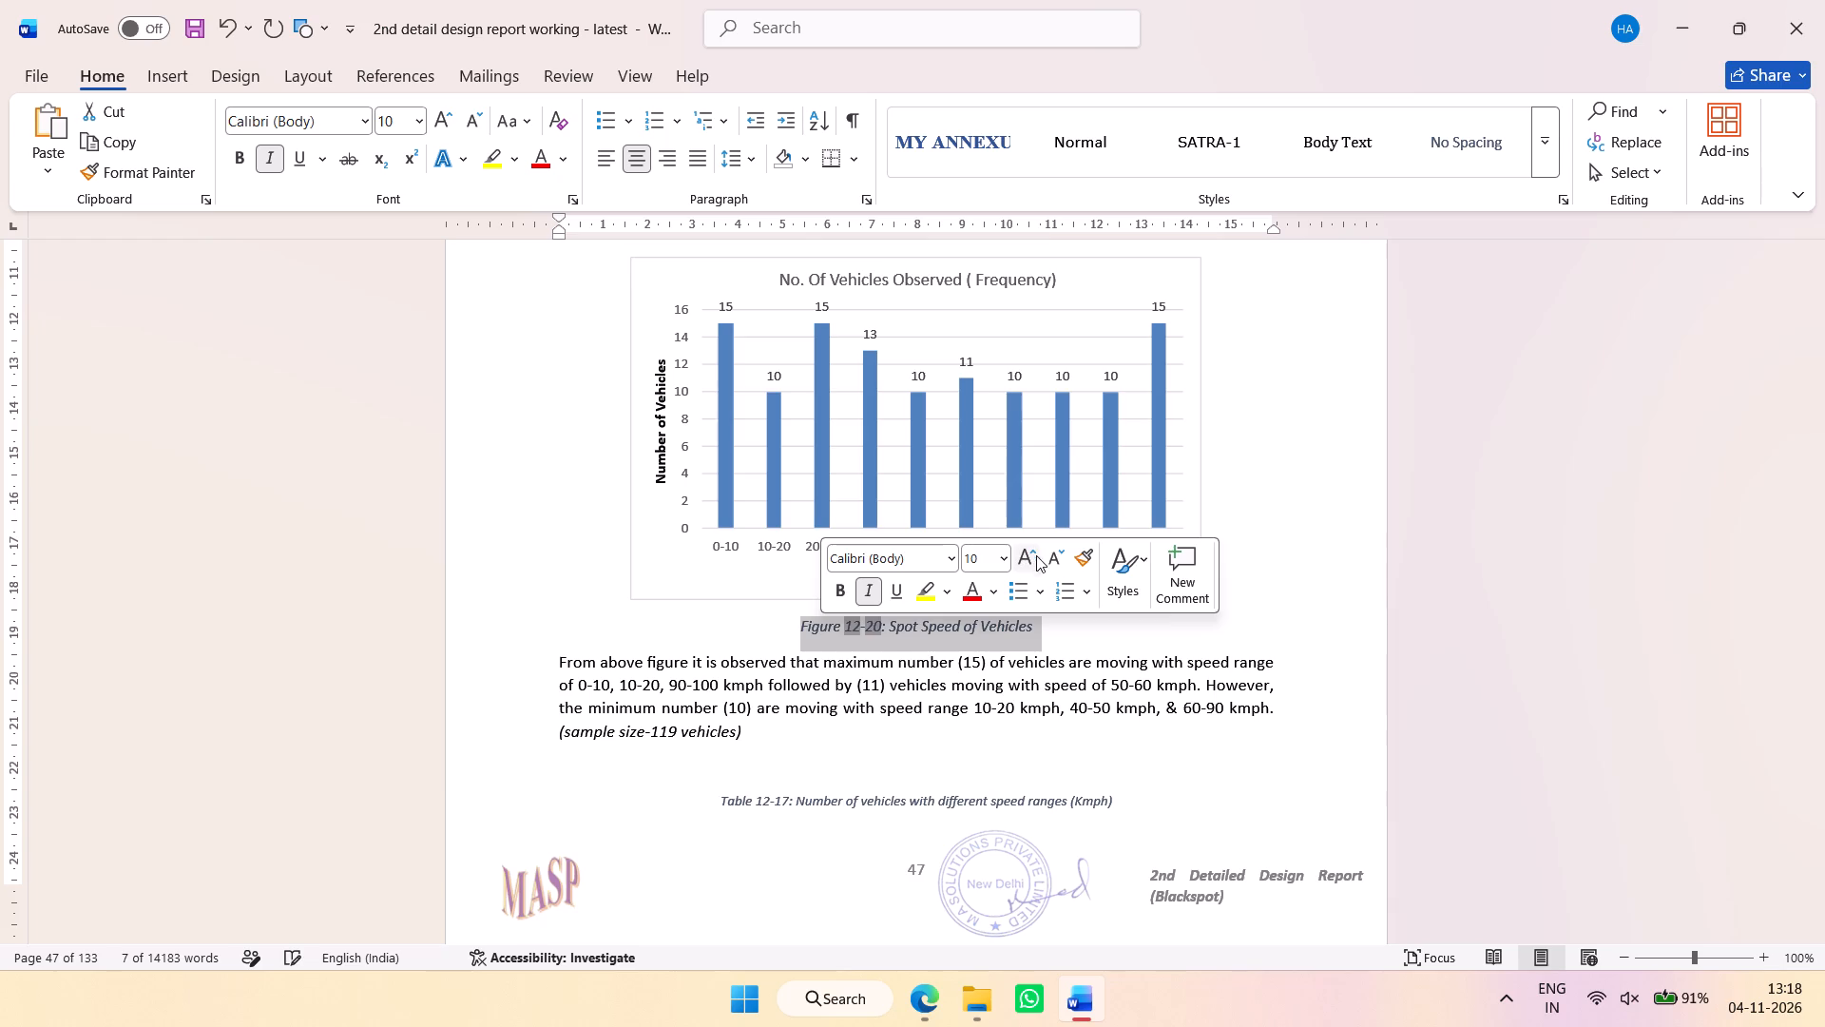
Increase the font size of the Table 12-17 number of vehicles with different speed ranges caption to 10.
scroll(988, 636, "down", 3)
left_click_drag(1135, 468, 742, 470)
left_click(944, 394)
Insert a blank line above the Table 12-17 caption to move it onto the page with its table.
left_click(948, 465)
left_click(961, 434)
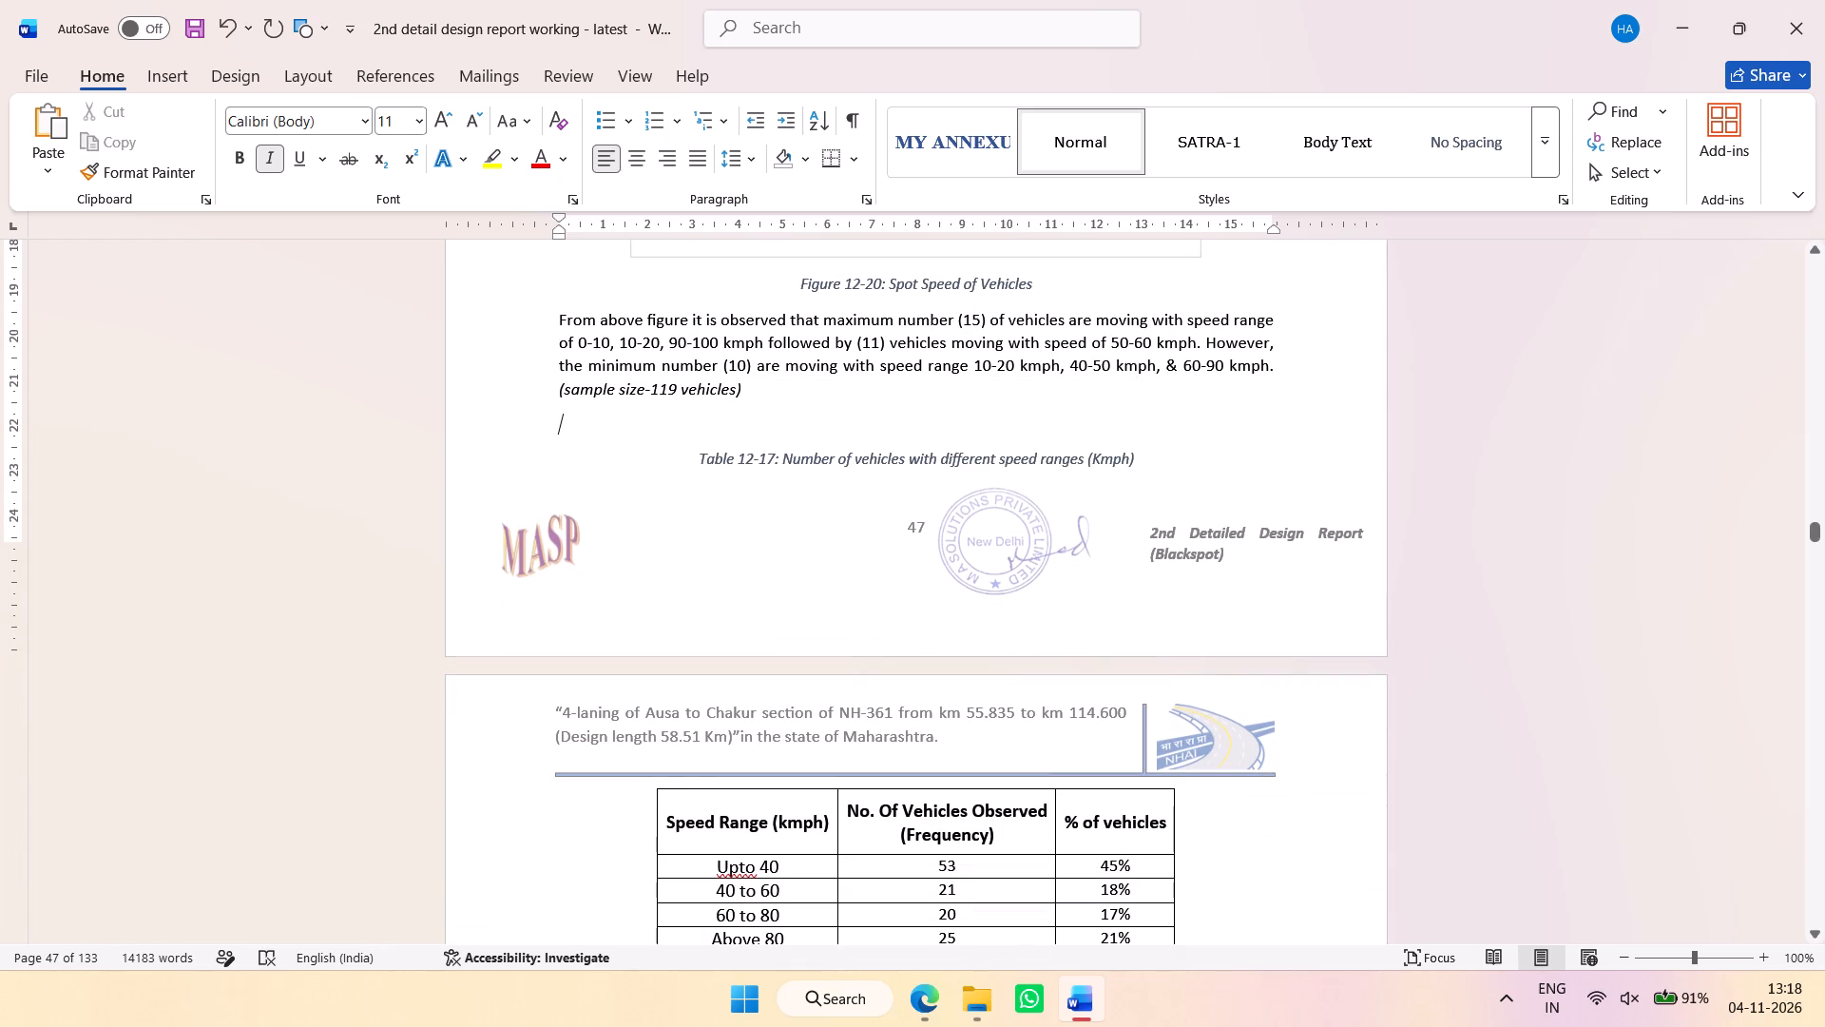
key("Return")
Increase the font size of the Figure 12-21 number of vehicles and Figure 12-22 percentage of vehicles captions to 10.
scroll(1013, 513, "down", 6)
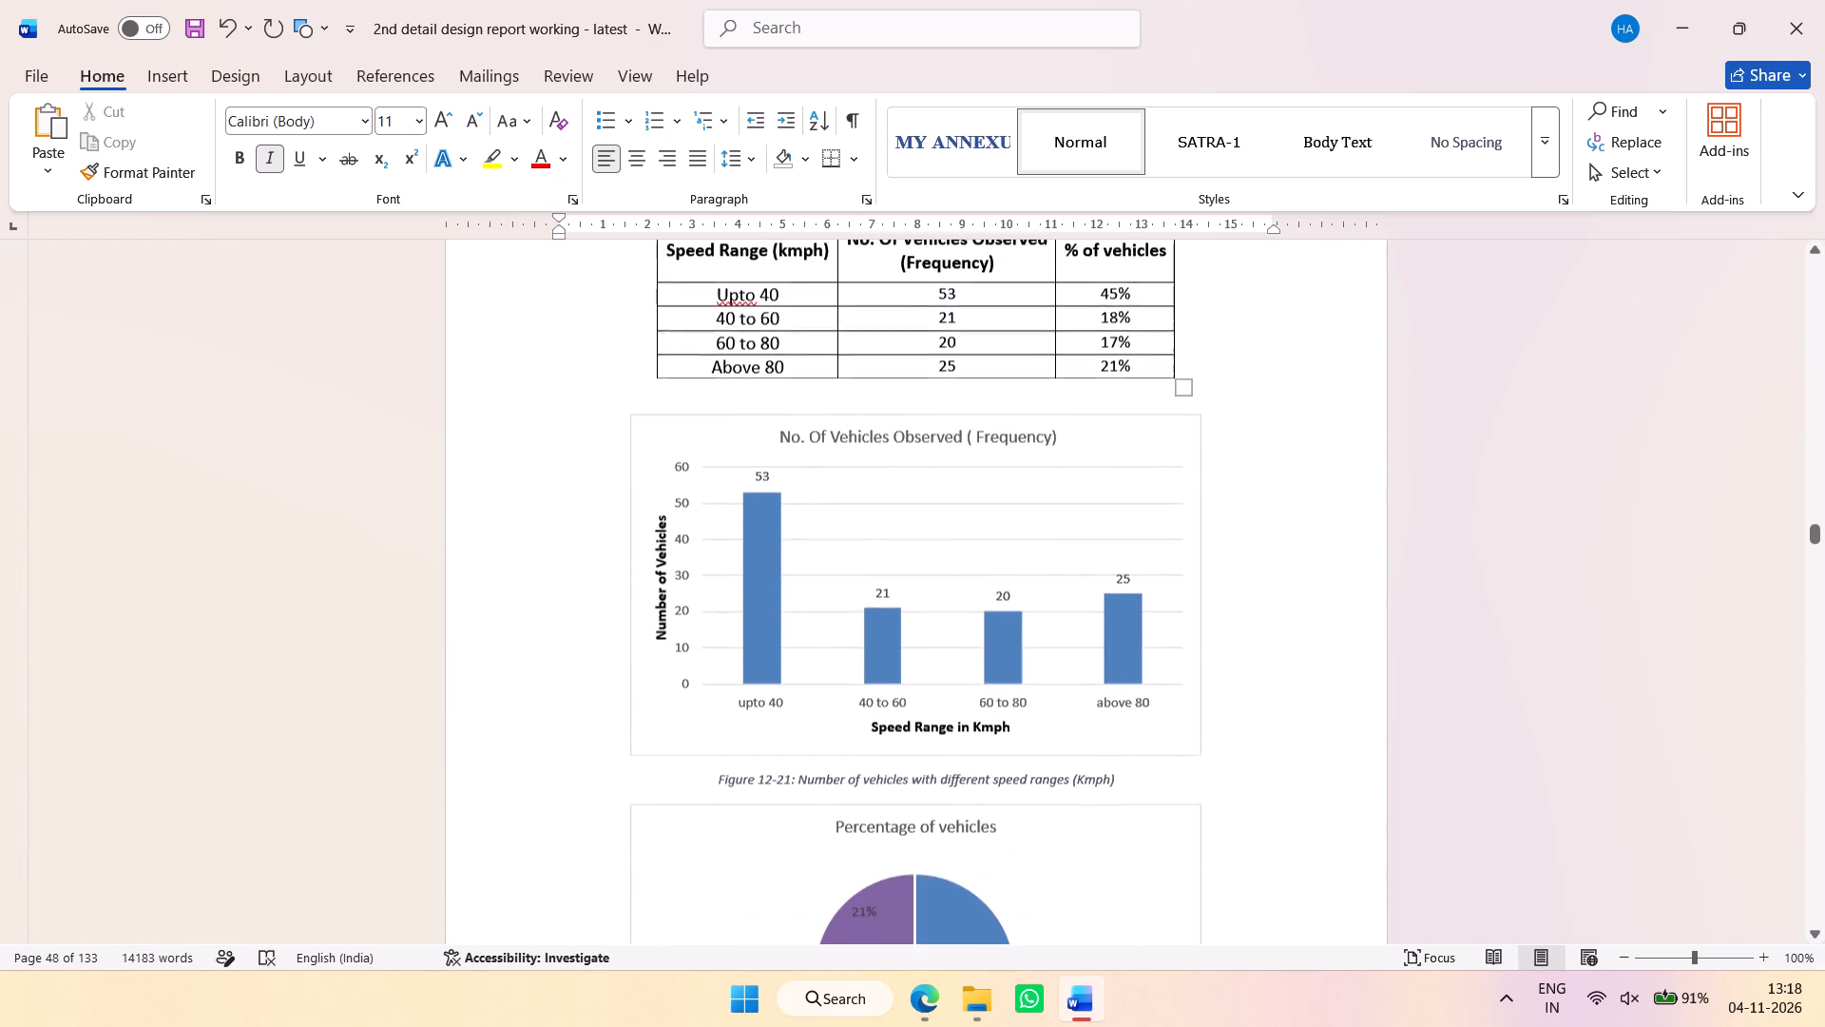
left_click_drag(1119, 691, 709, 677)
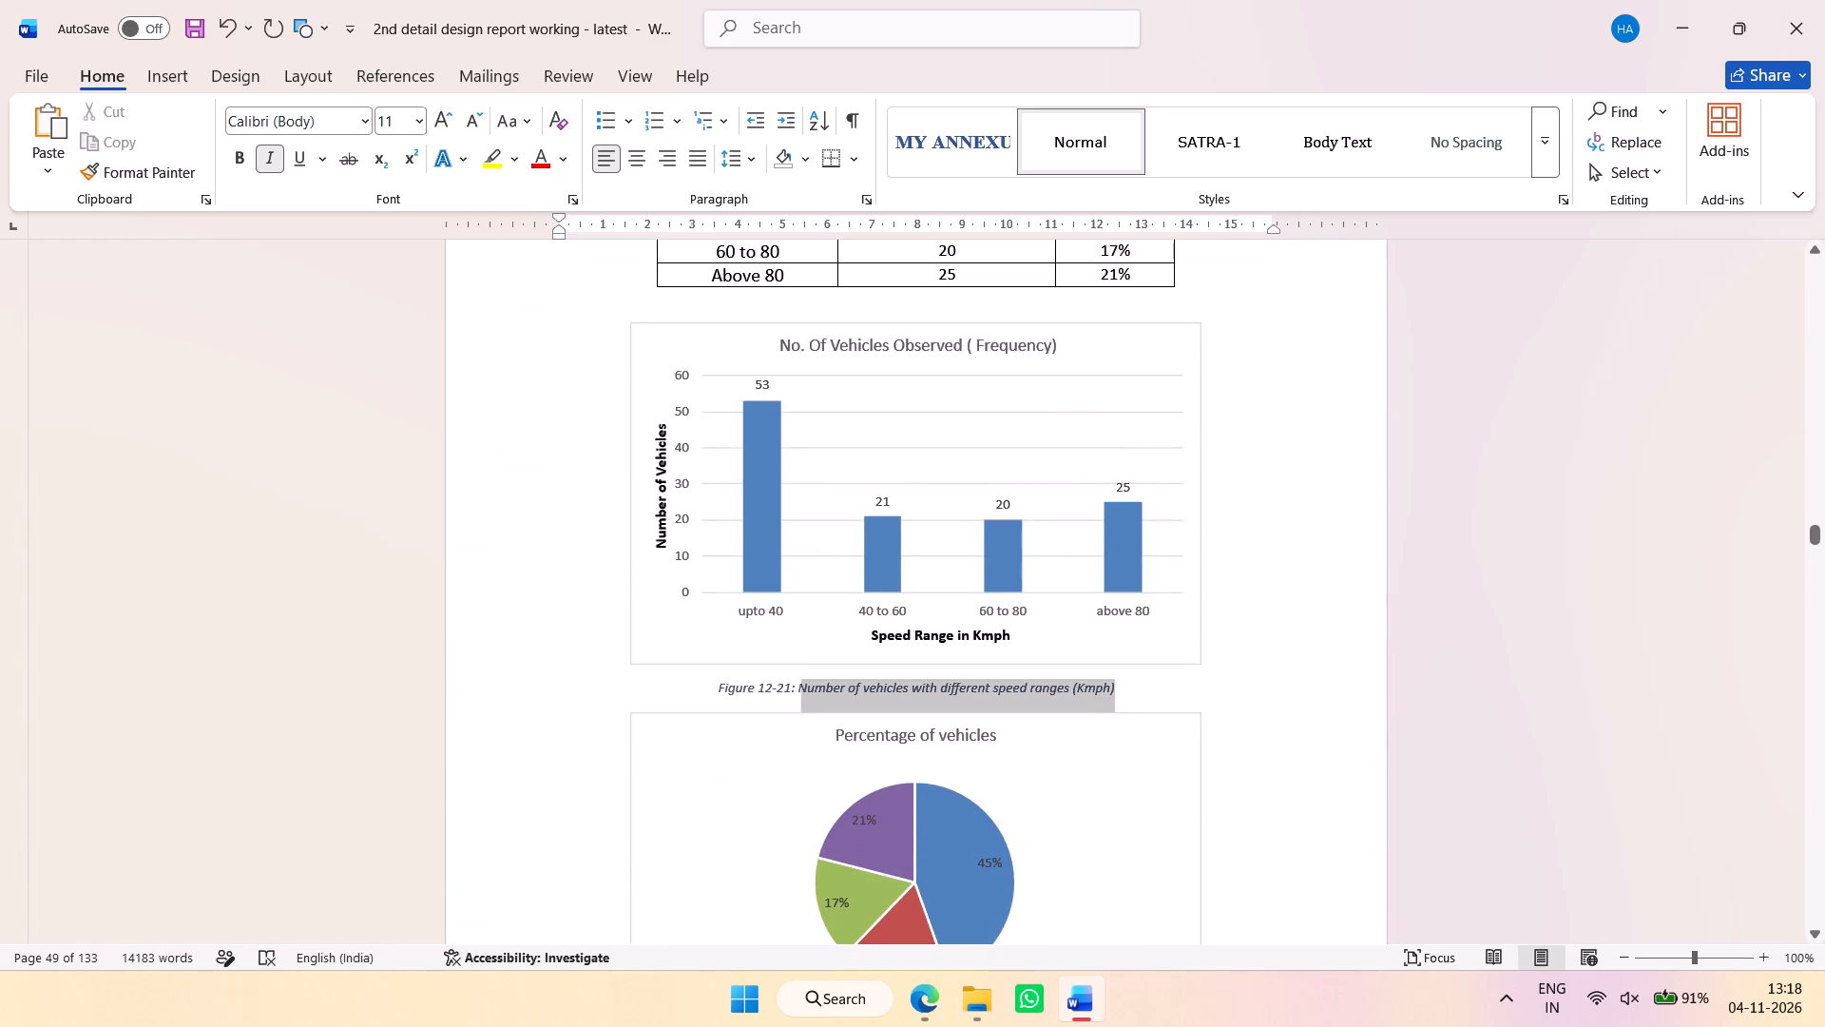
left_click_drag(709, 677, 702, 681)
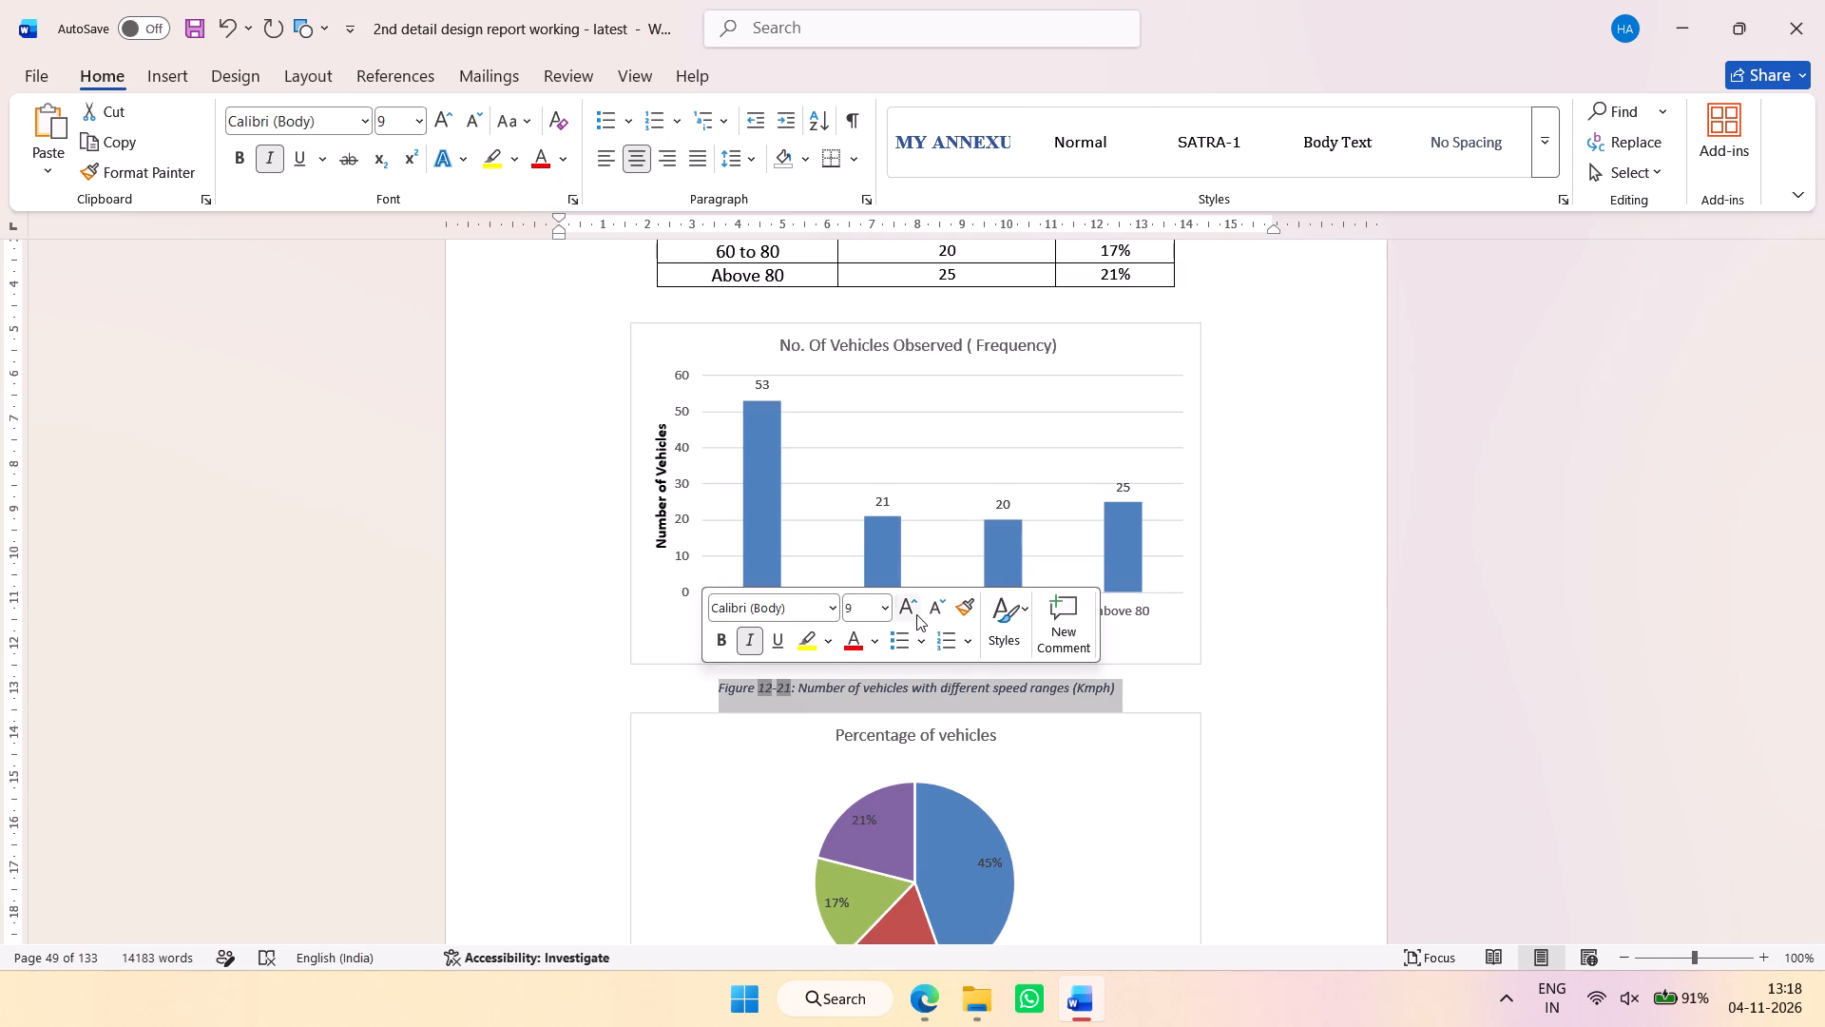
left_click(916, 614)
scroll(954, 682, "down", 3)
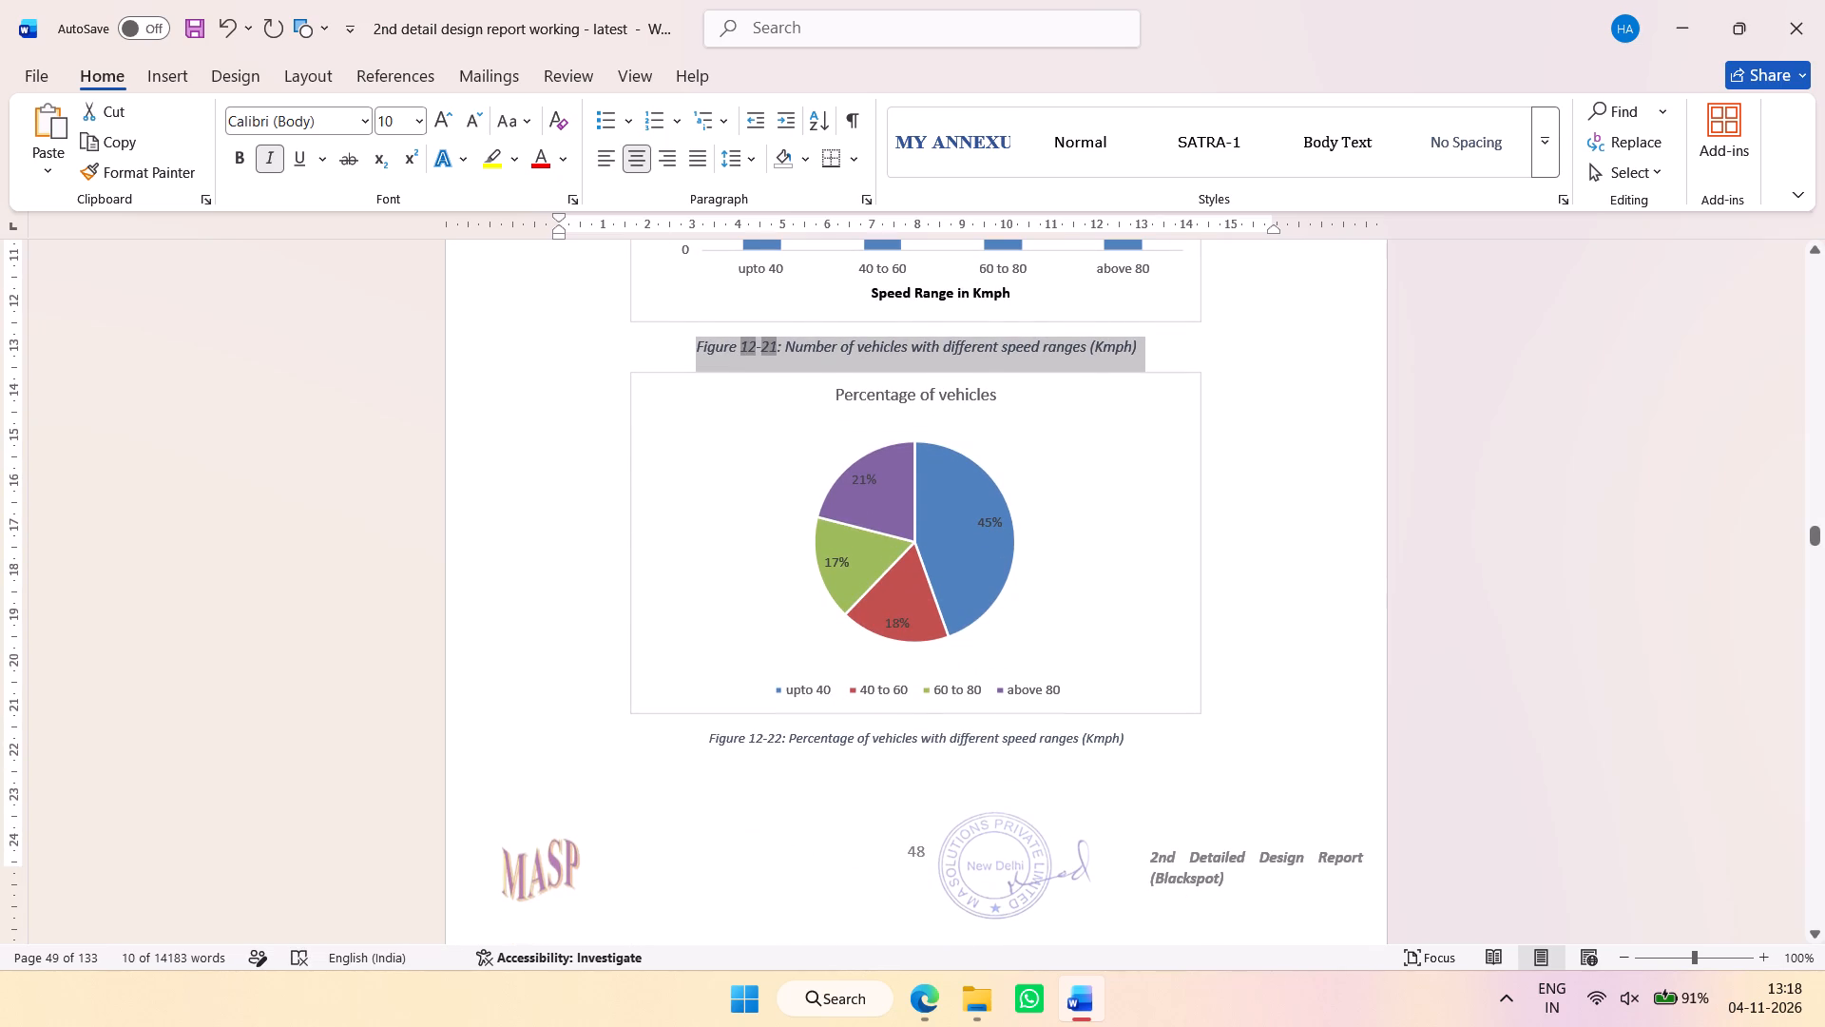
left_click_drag(1135, 737, 719, 743)
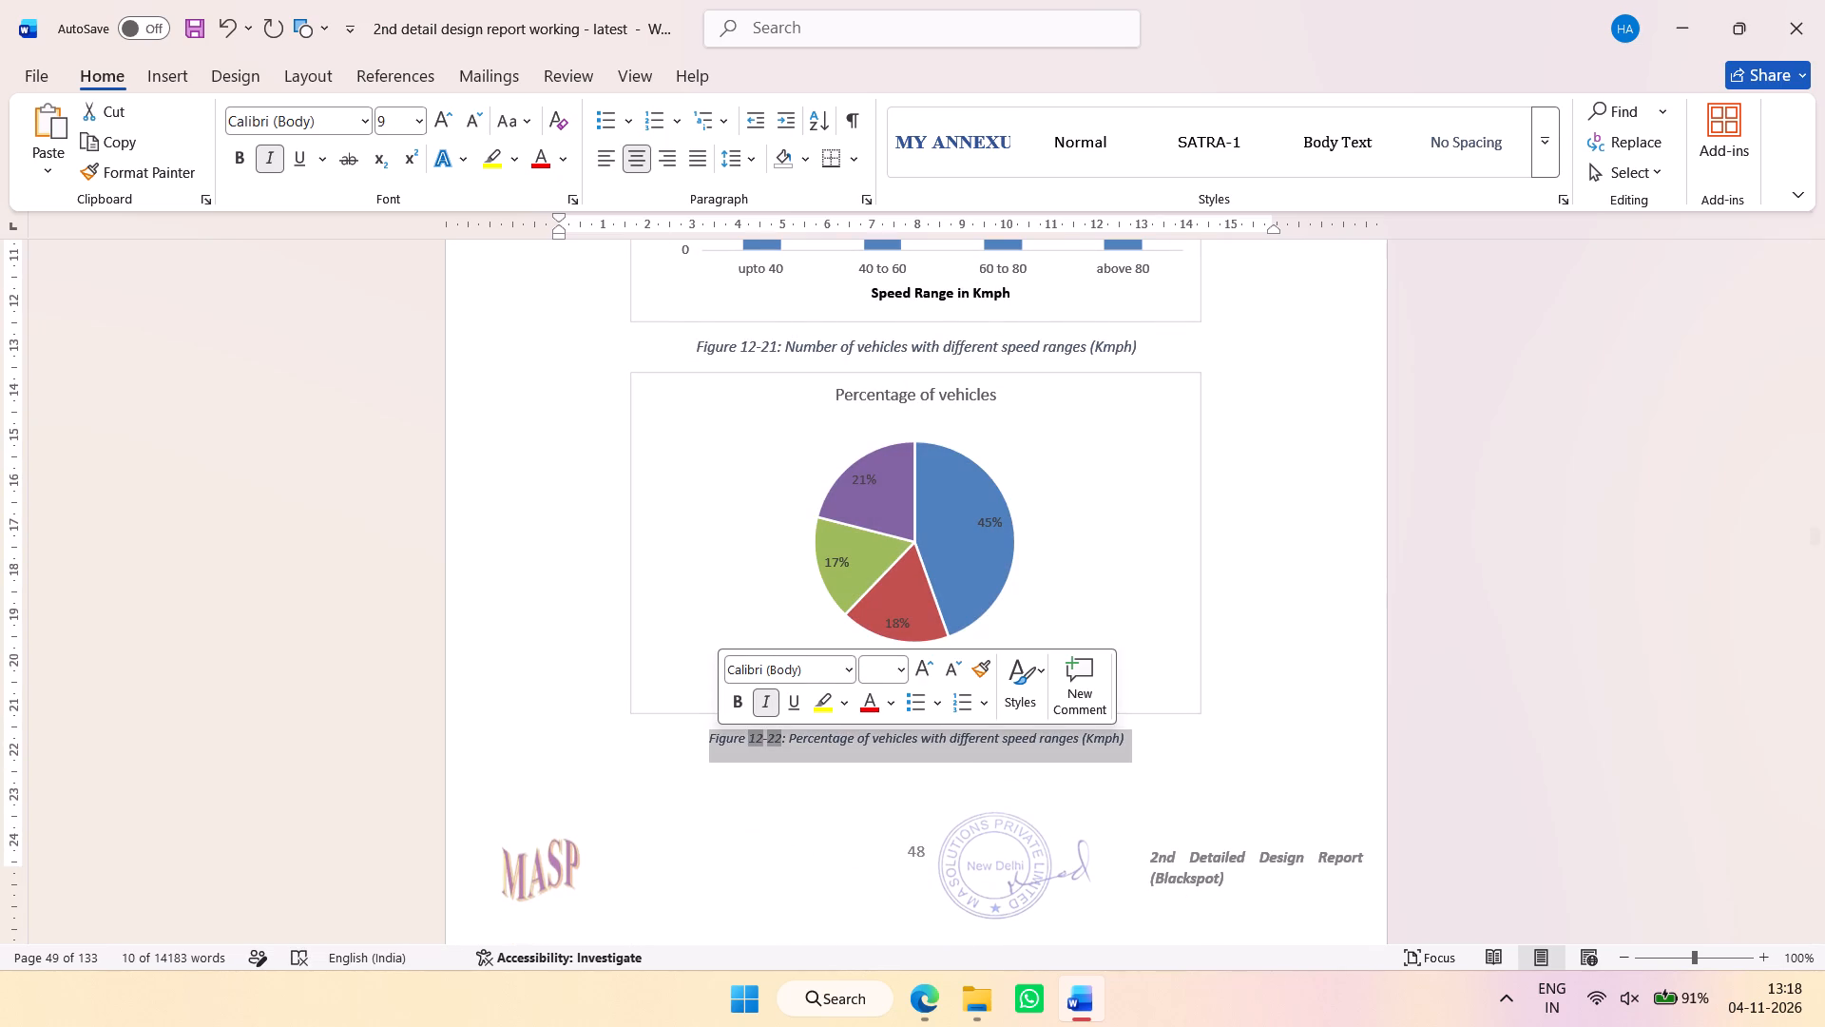
left_click(921, 670)
Increase the font size of the Table 12-18 Desirable Speed Values caption to 10.
scroll(1009, 558, "down", 7)
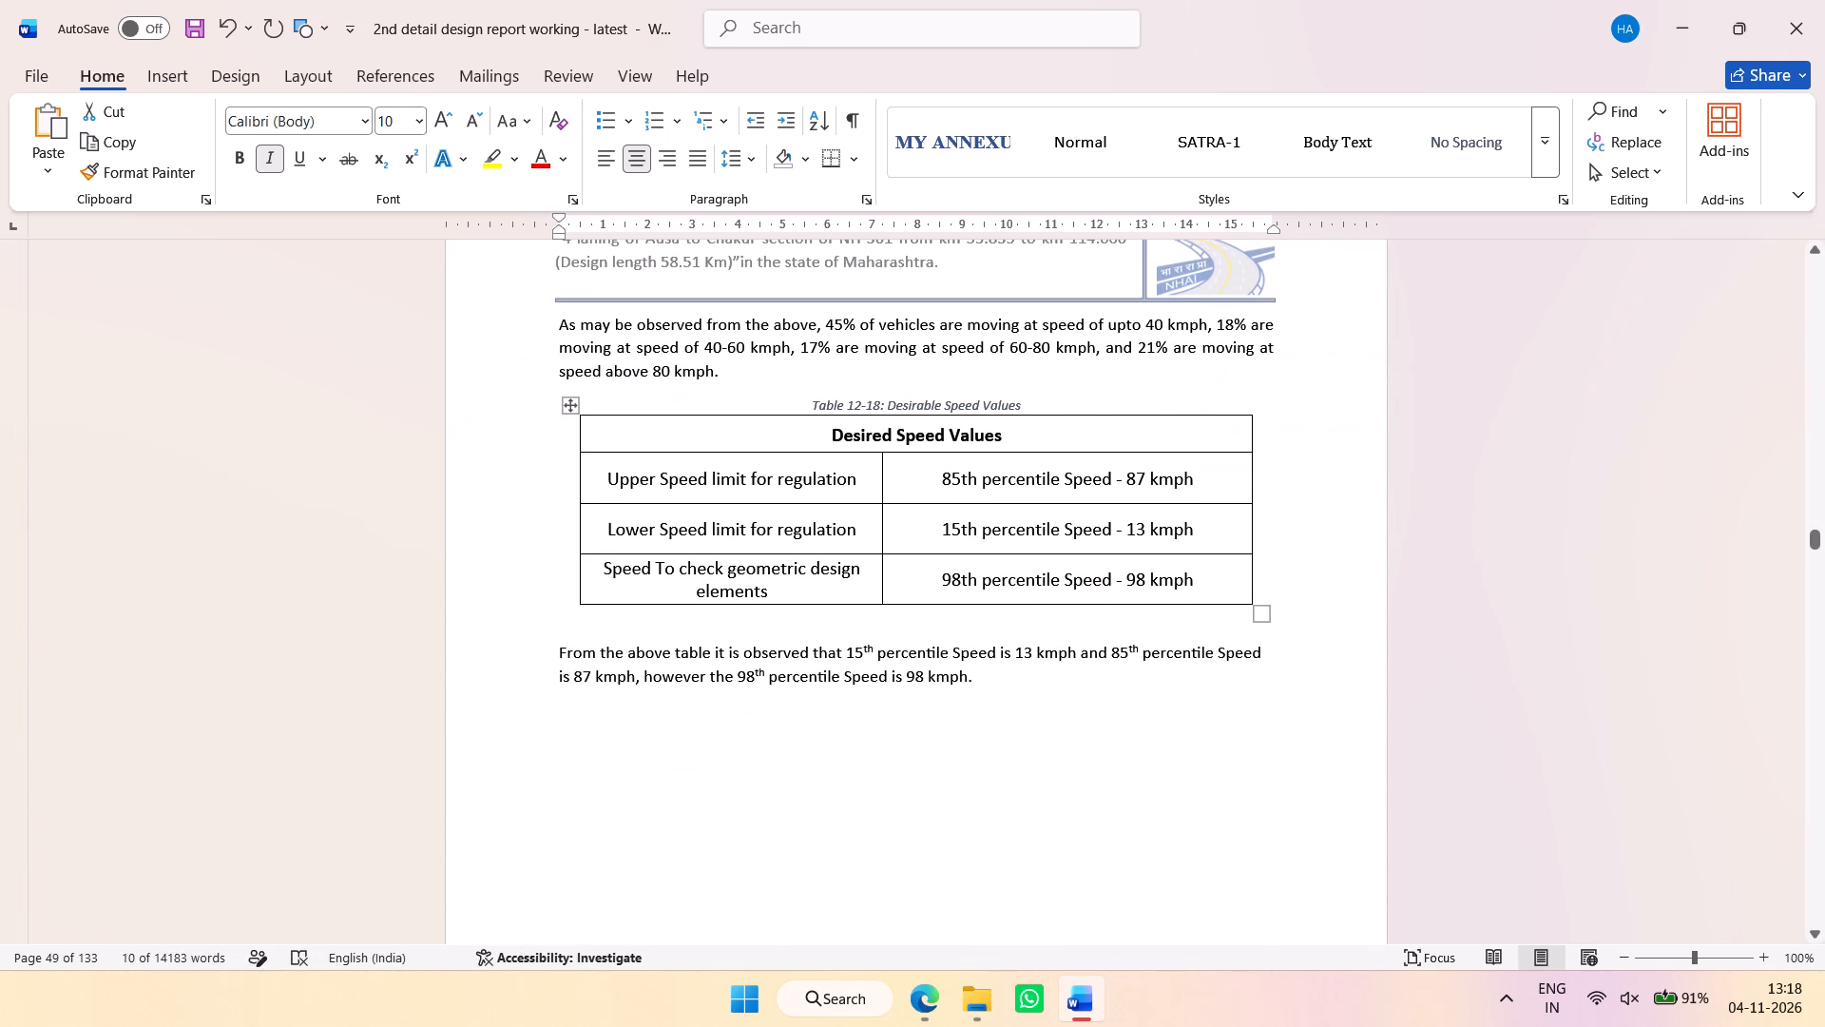
left_click_drag(1052, 395, 1018, 403)
left_click(1042, 407)
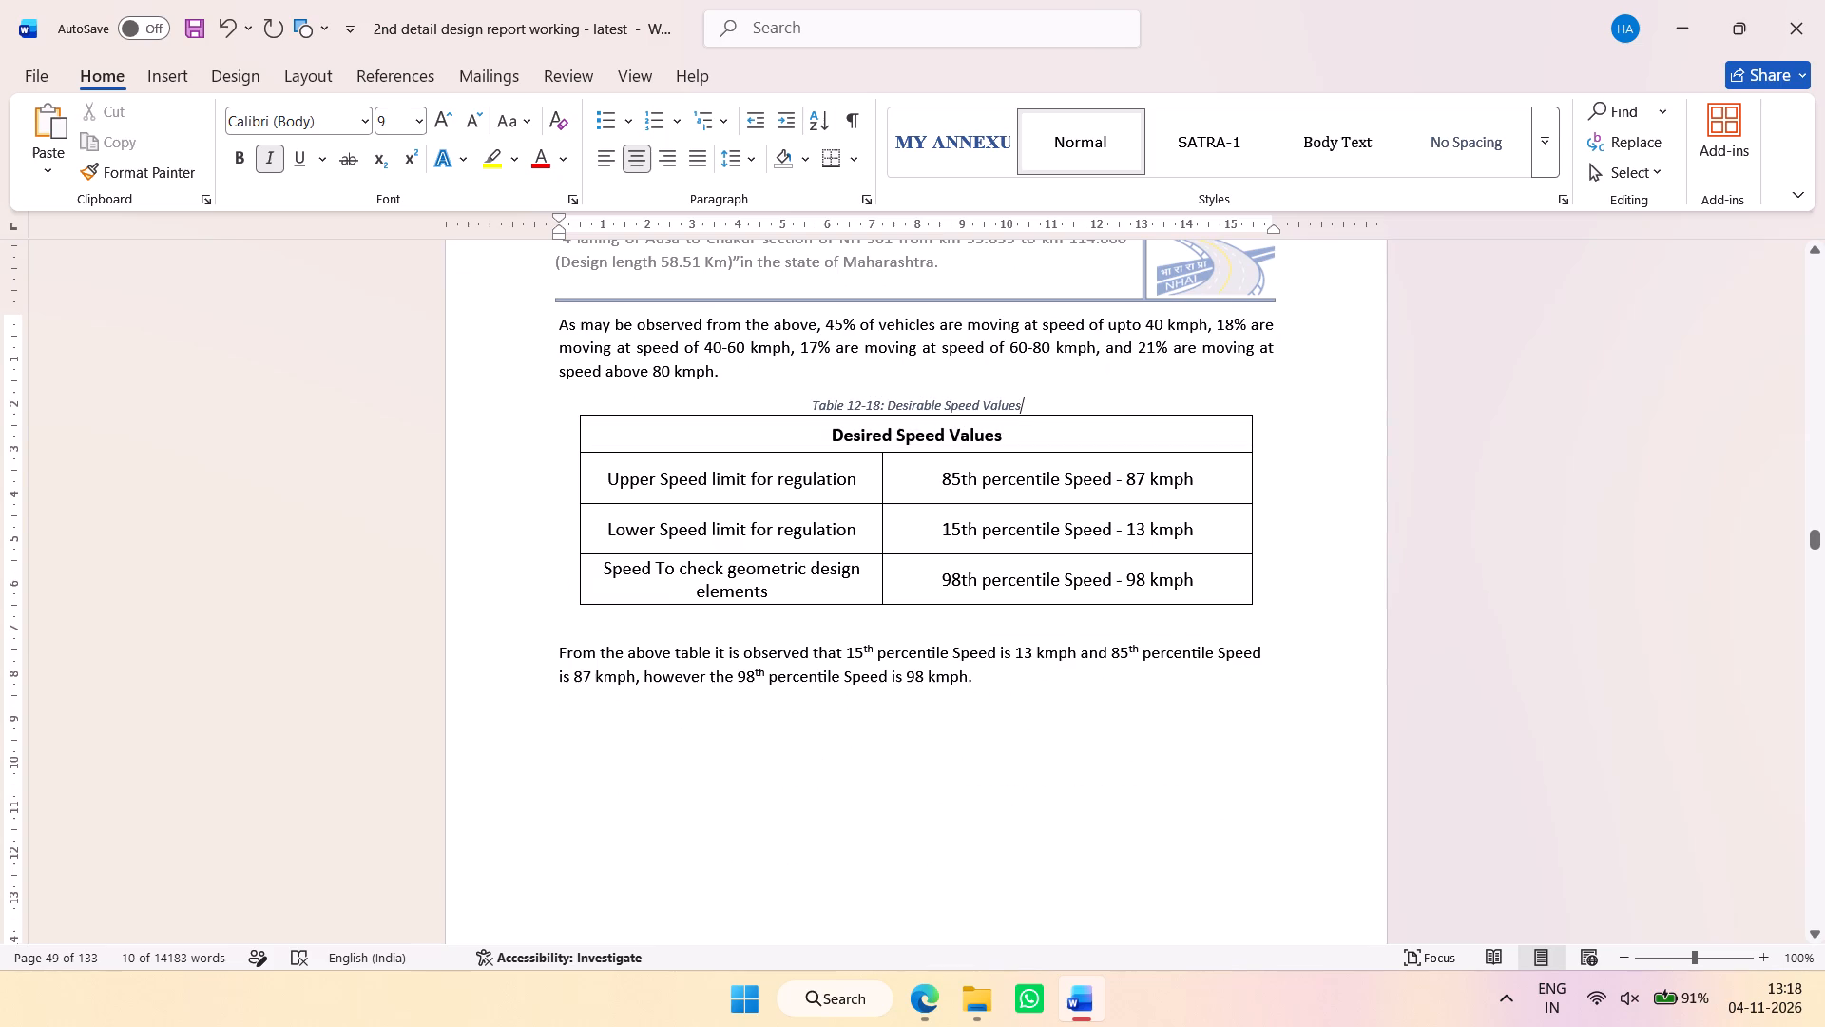
left_click_drag(1041, 403, 820, 403)
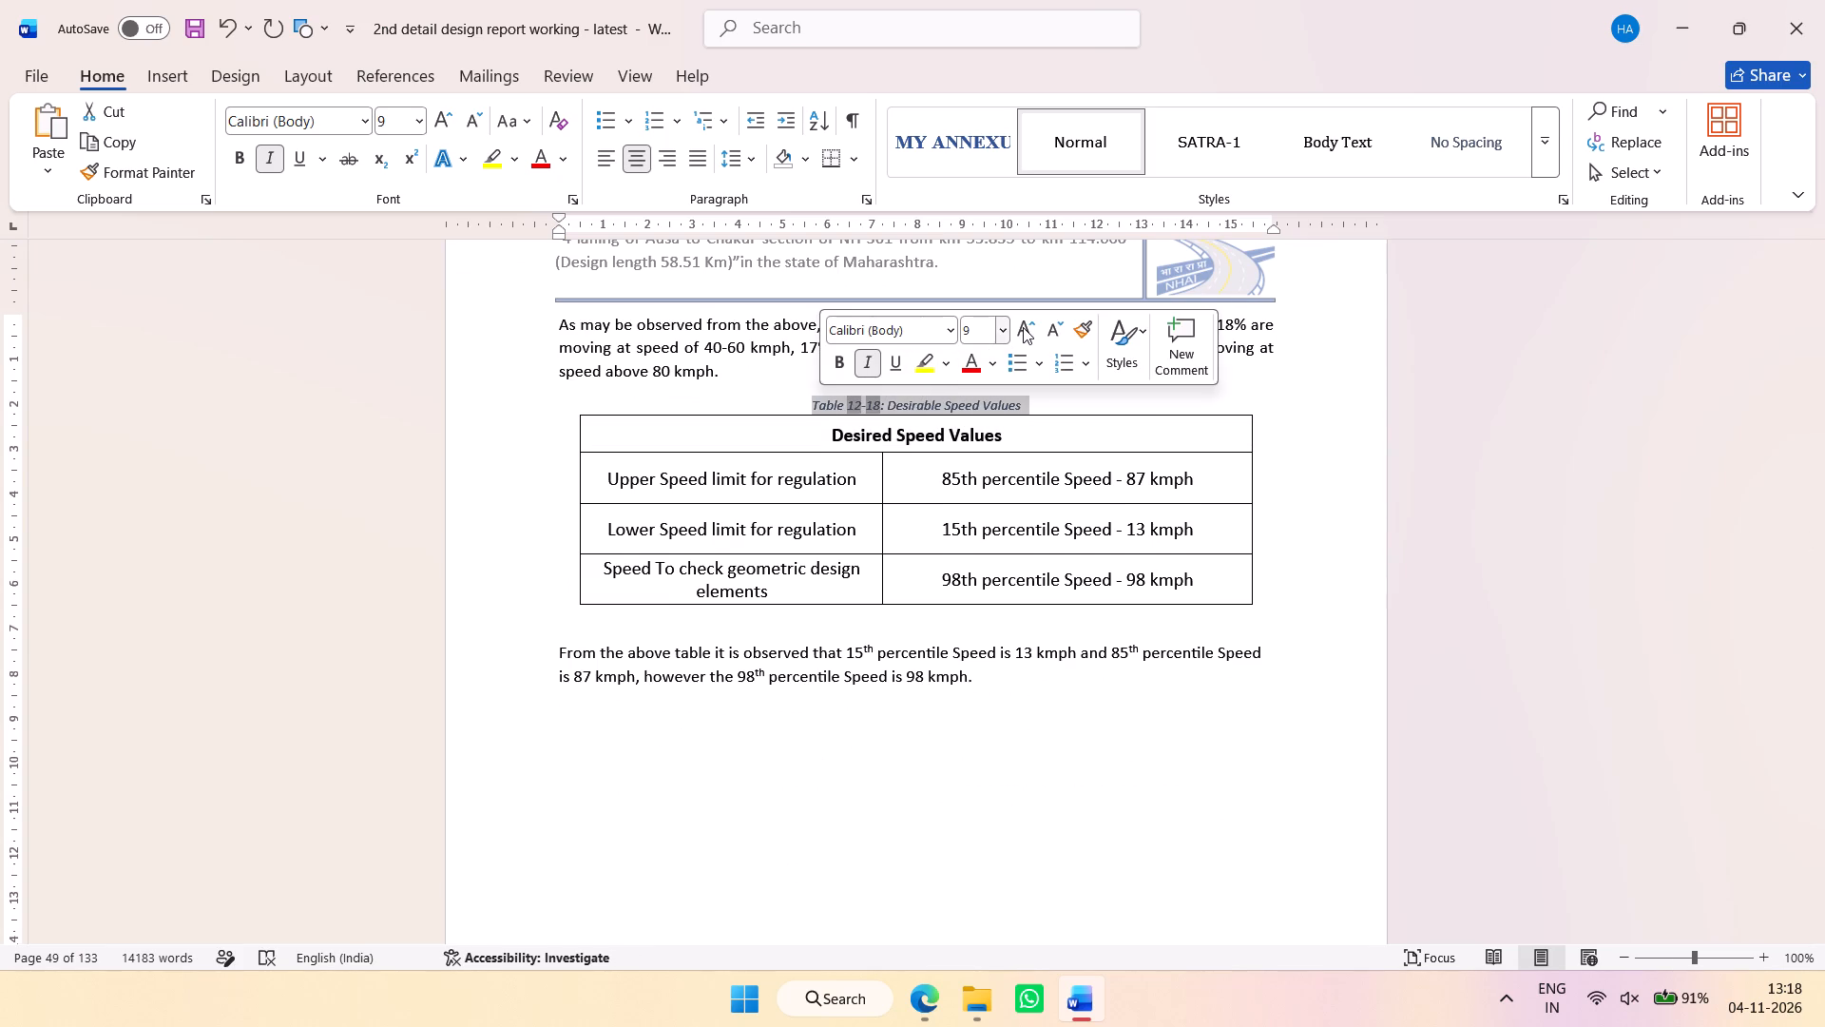
left_click(1023, 327)
Set the whole Table 12-19 Total Traffic Volume Count caption in section 12.3.1 to font size 10.
scroll(1081, 675, "down", 9)
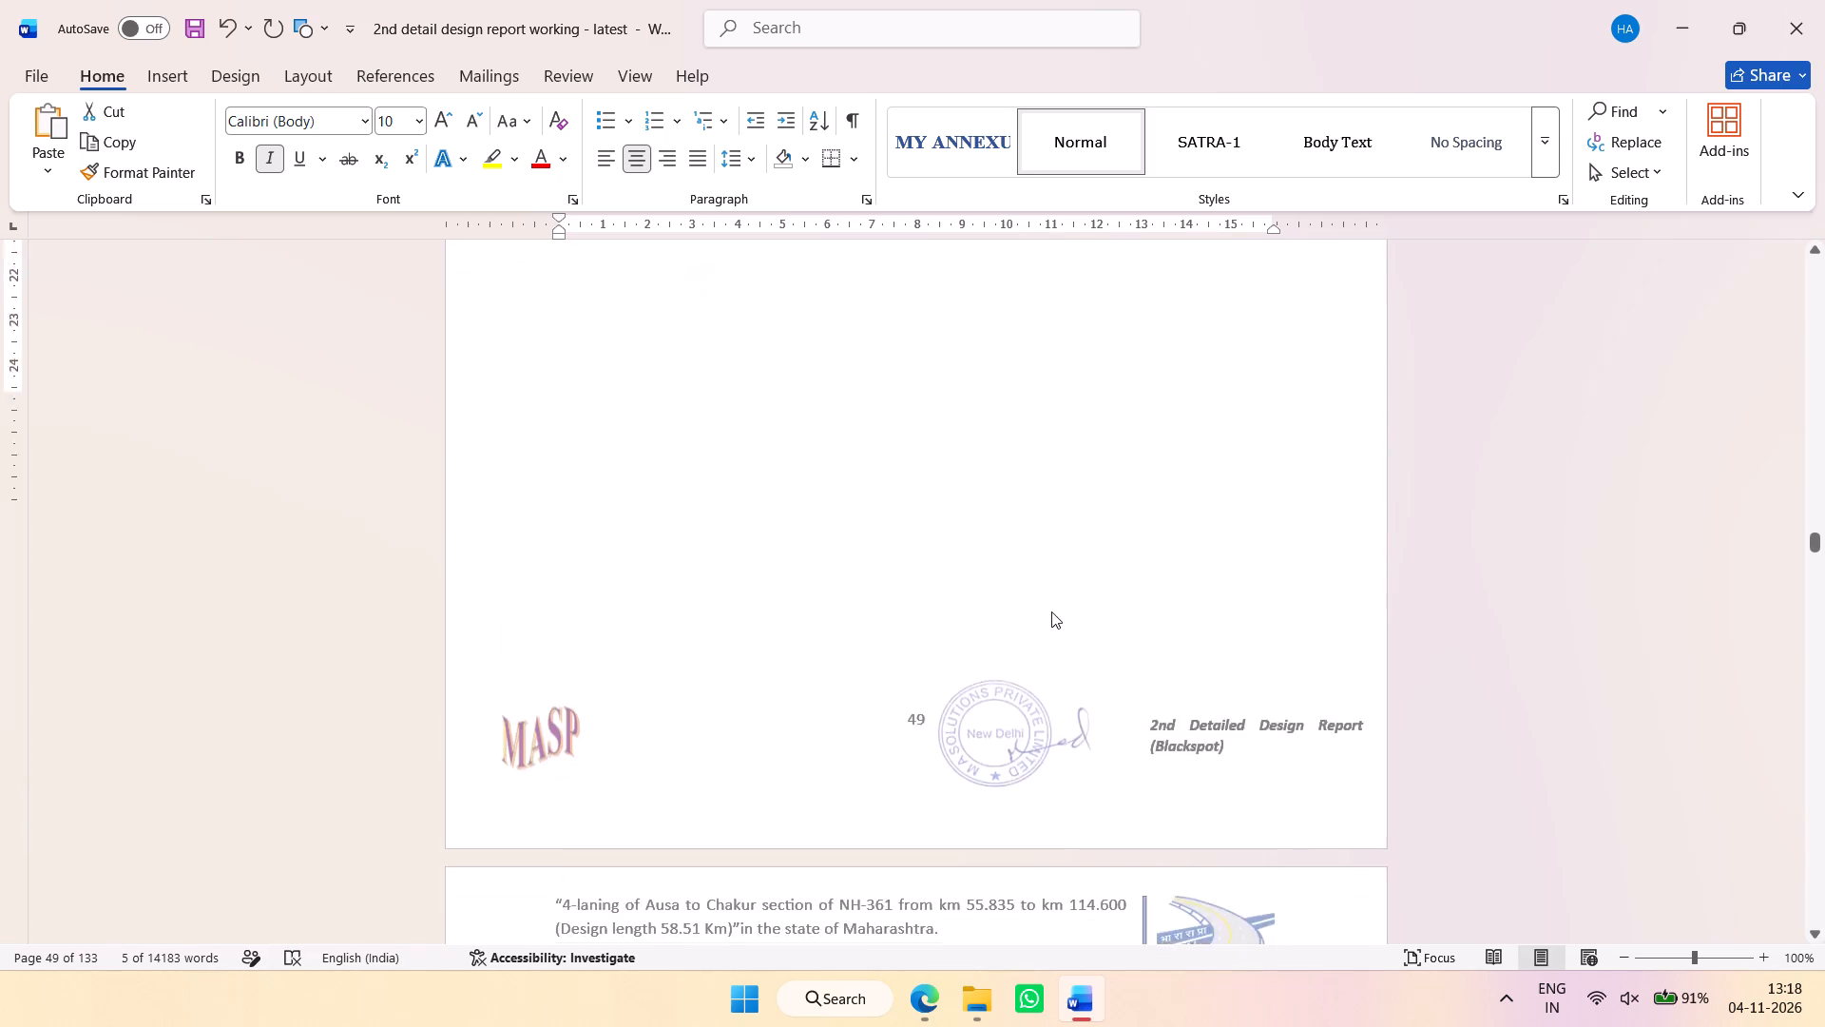
scroll(1051, 611, "down", 1)
left_click_drag(1154, 672, 854, 667)
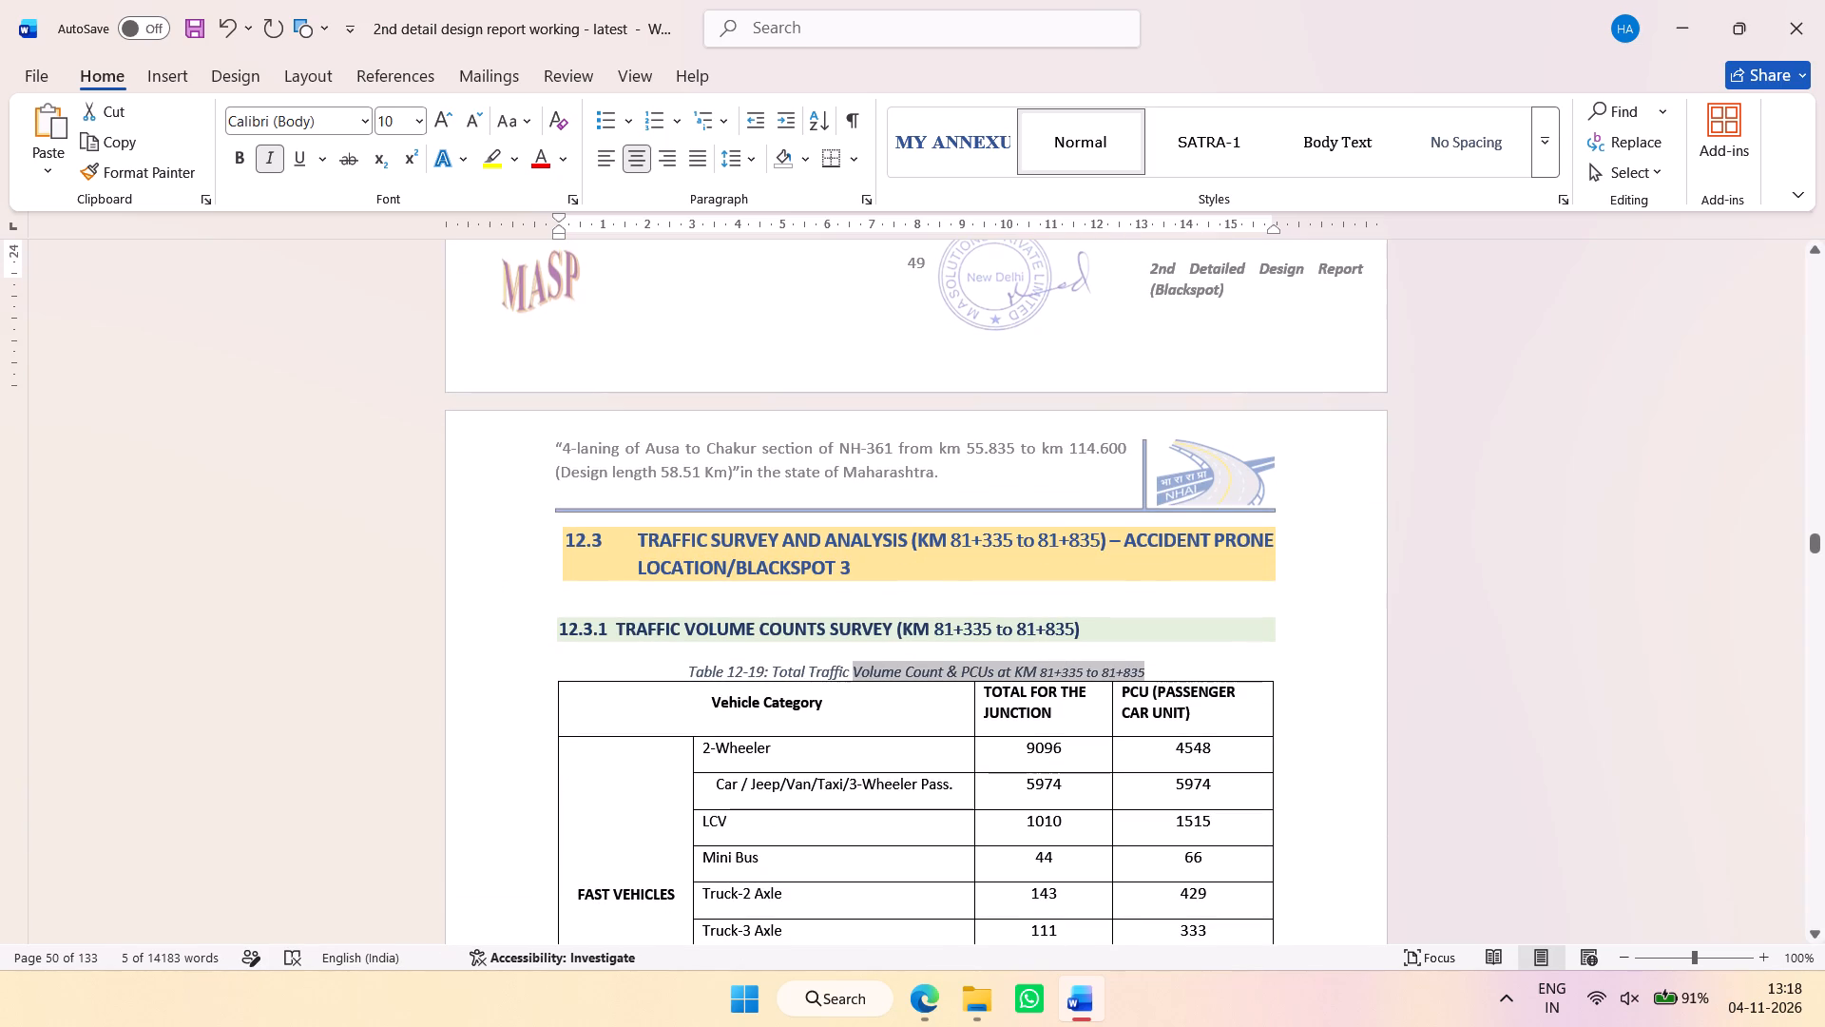
left_click_drag(854, 667, 709, 669)
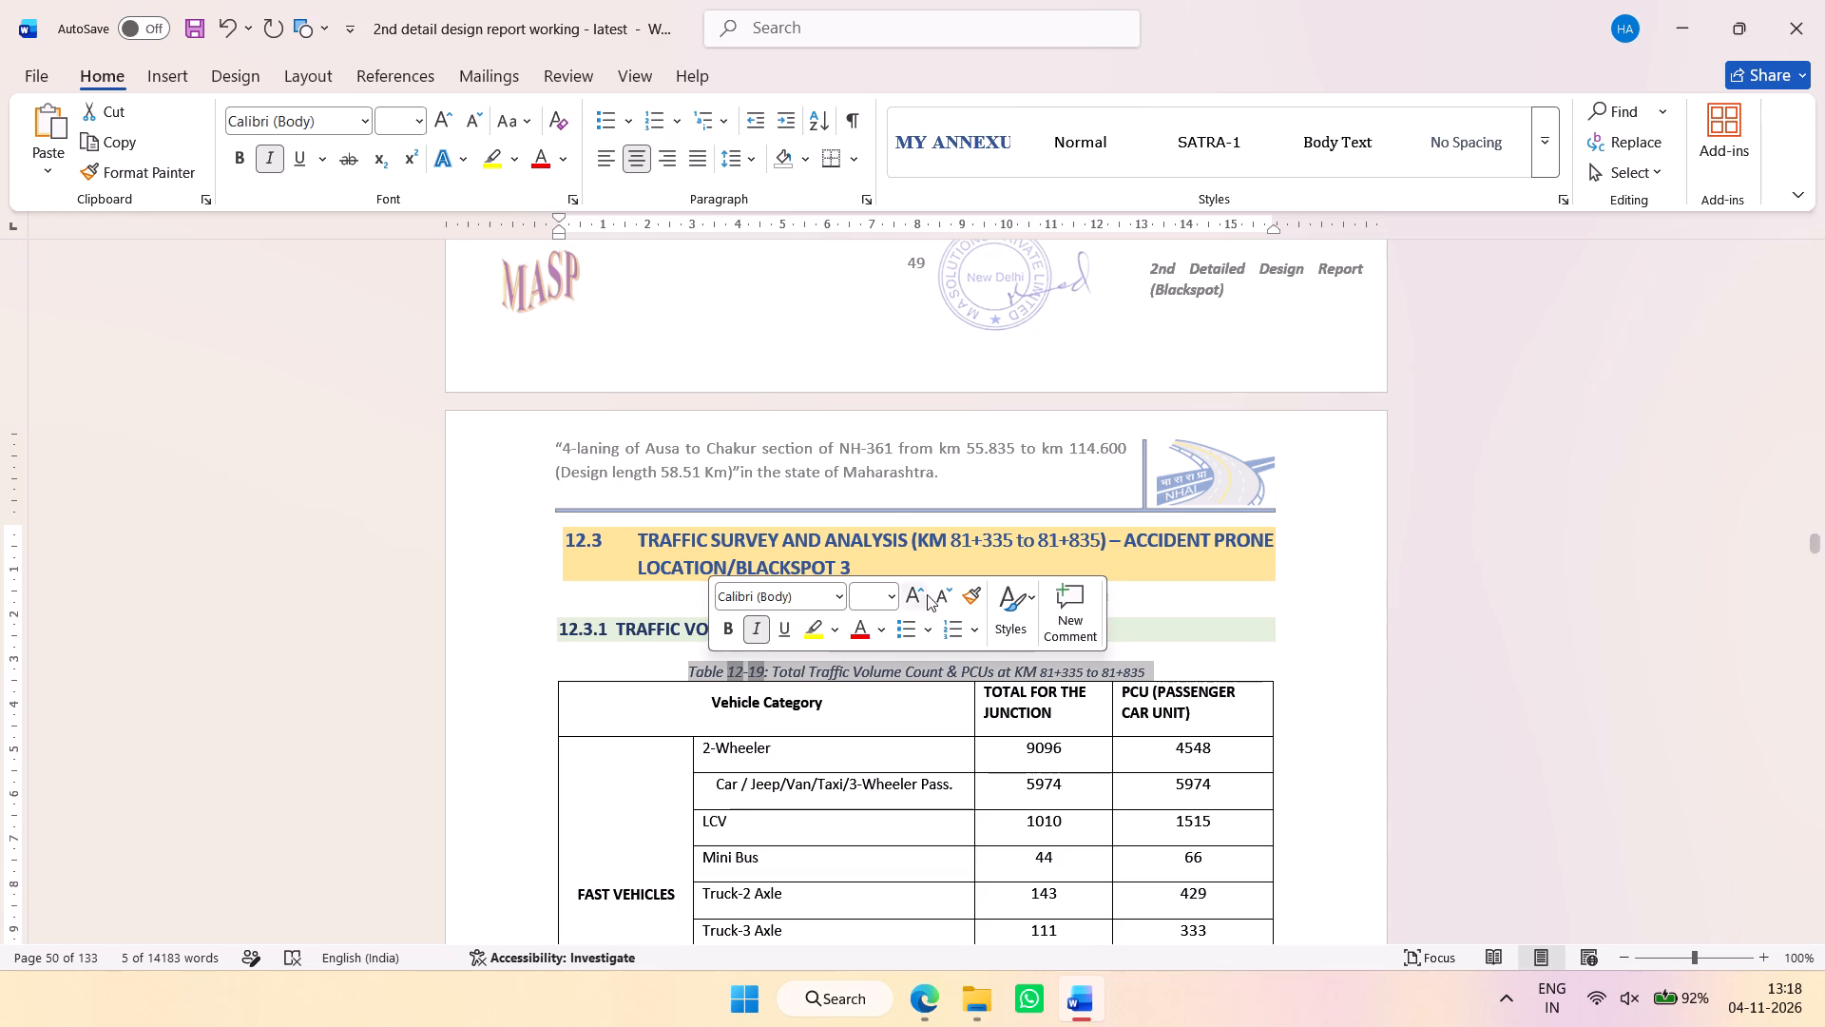
left_click(897, 599)
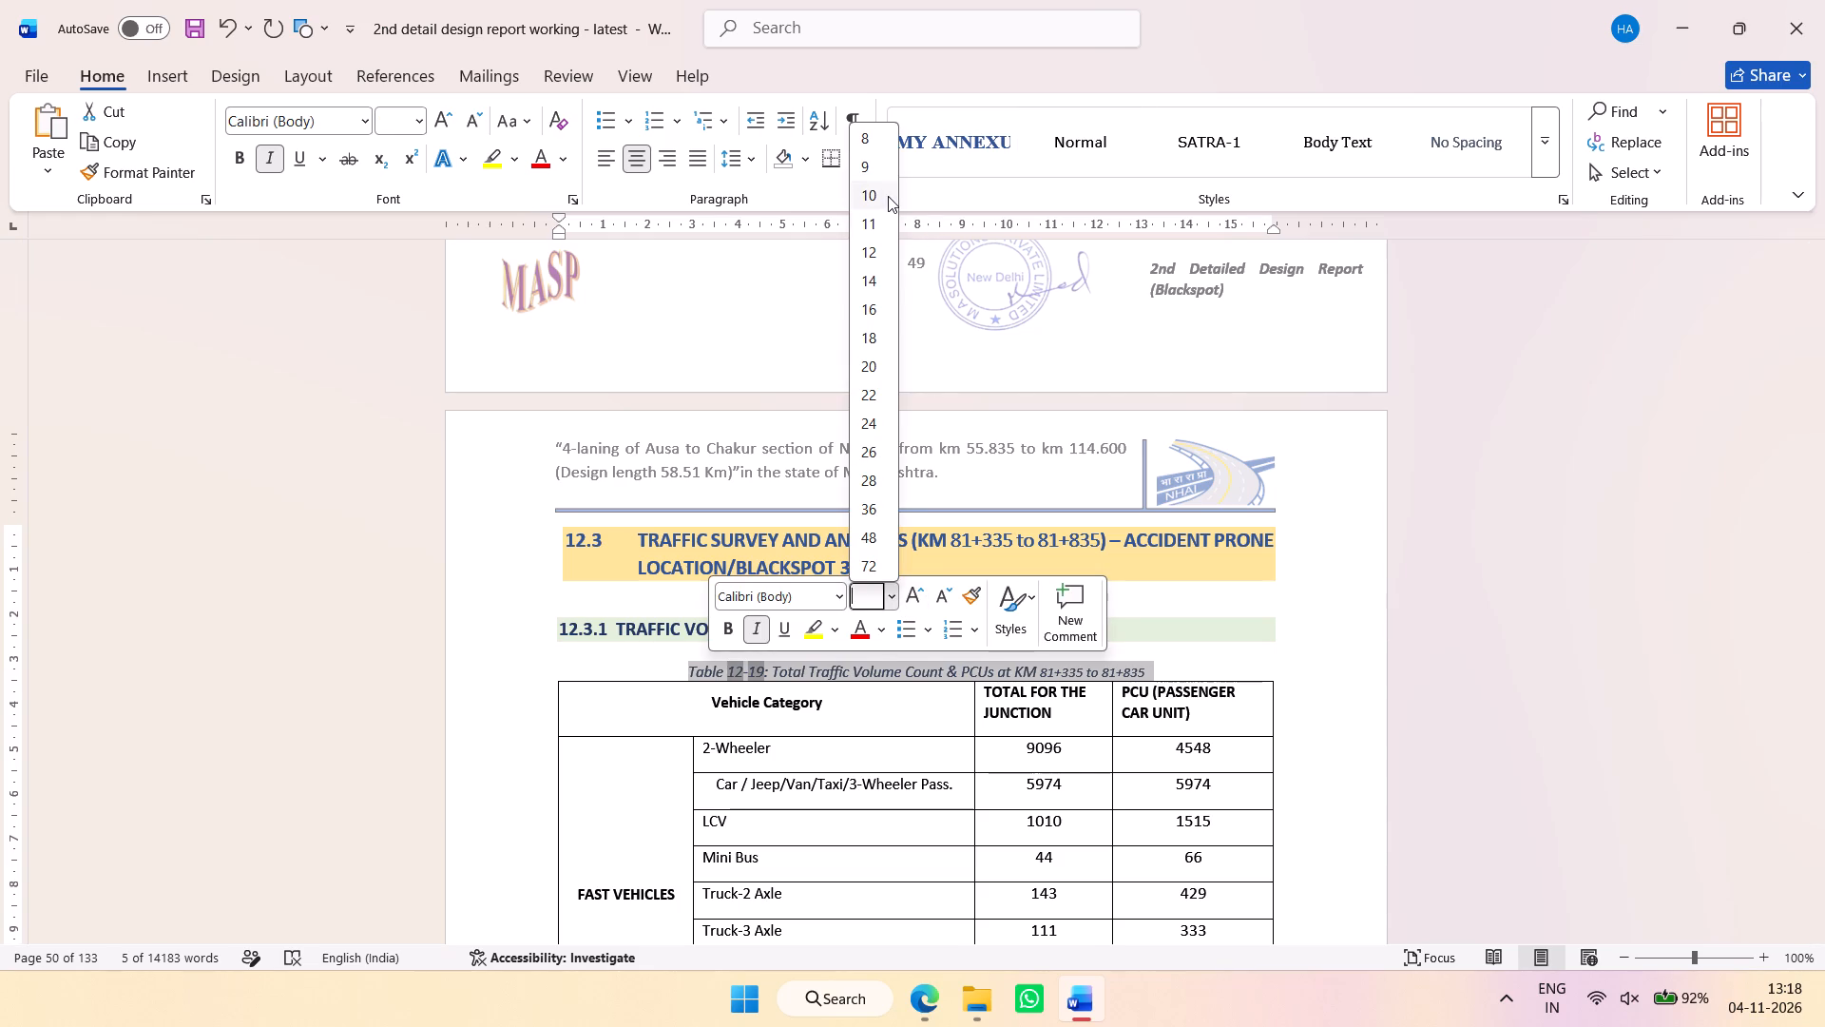
left_click(888, 196)
Set the whole Figure 12-23 Graph of Total Traffic Volume Count caption to font size 10.
scroll(1055, 618, "down", 15)
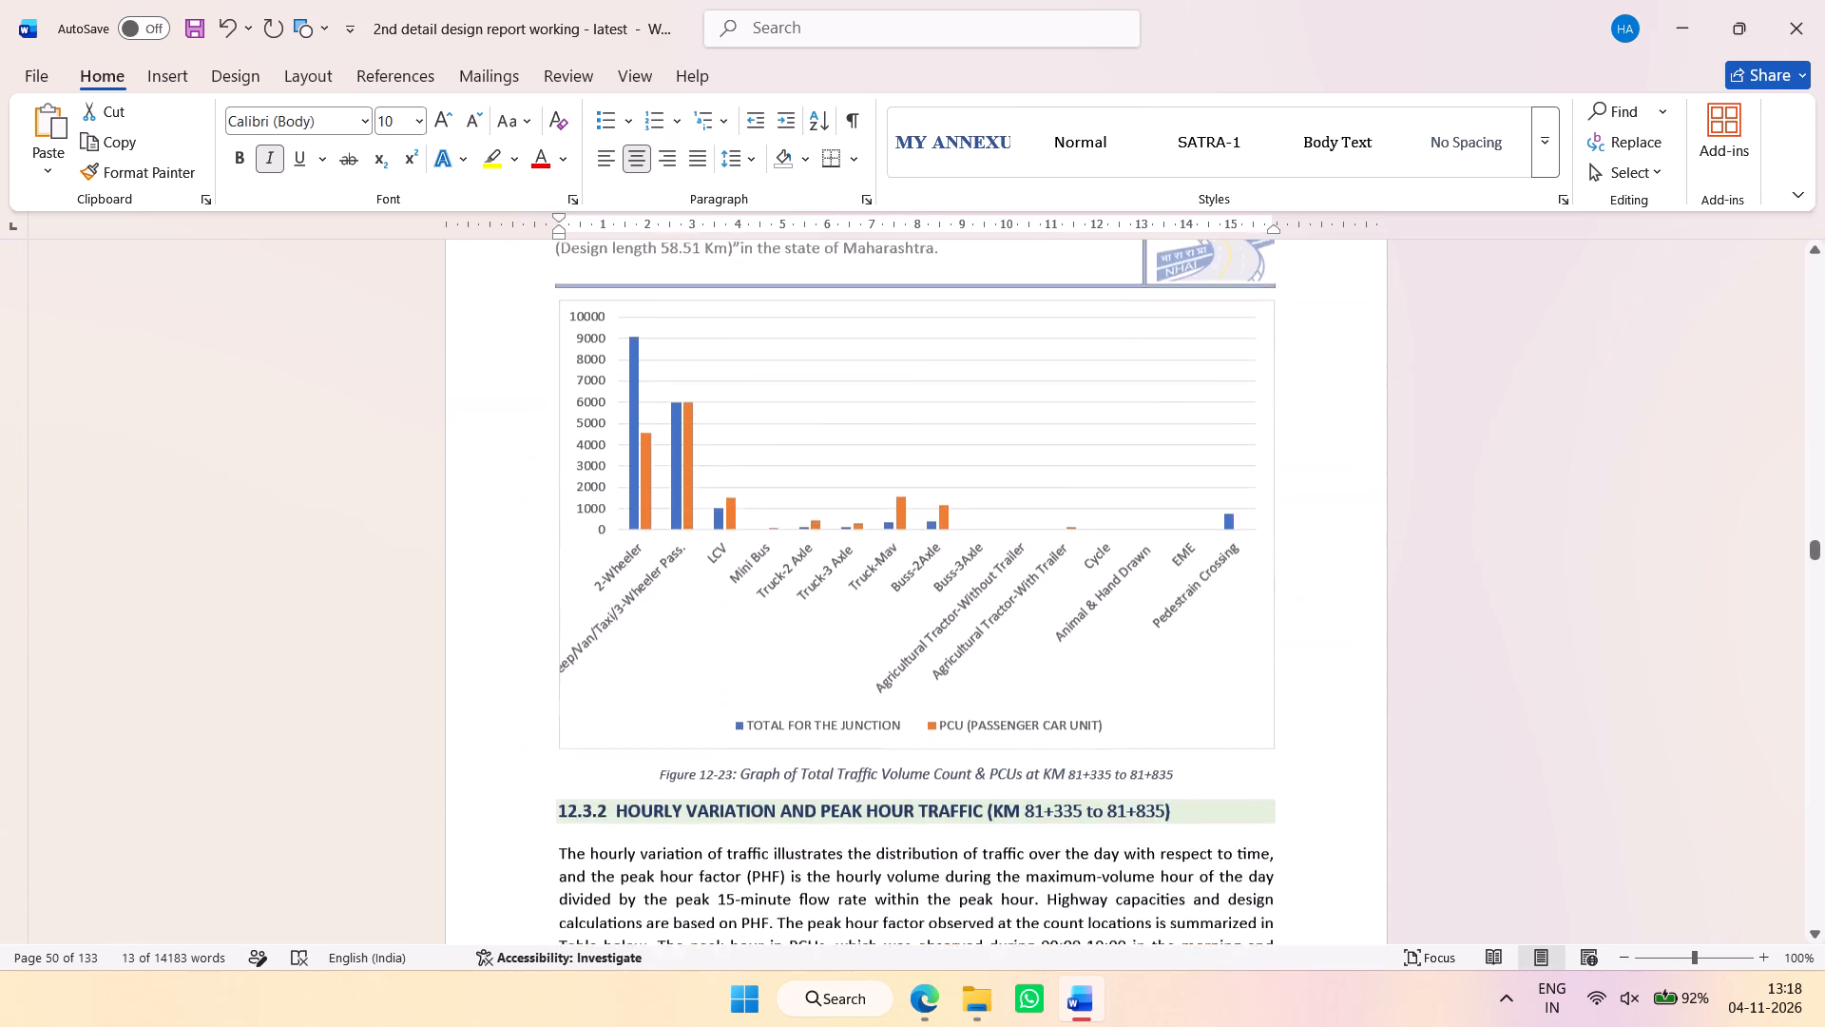
left_click_drag(1202, 643, 668, 636)
left_click(846, 563)
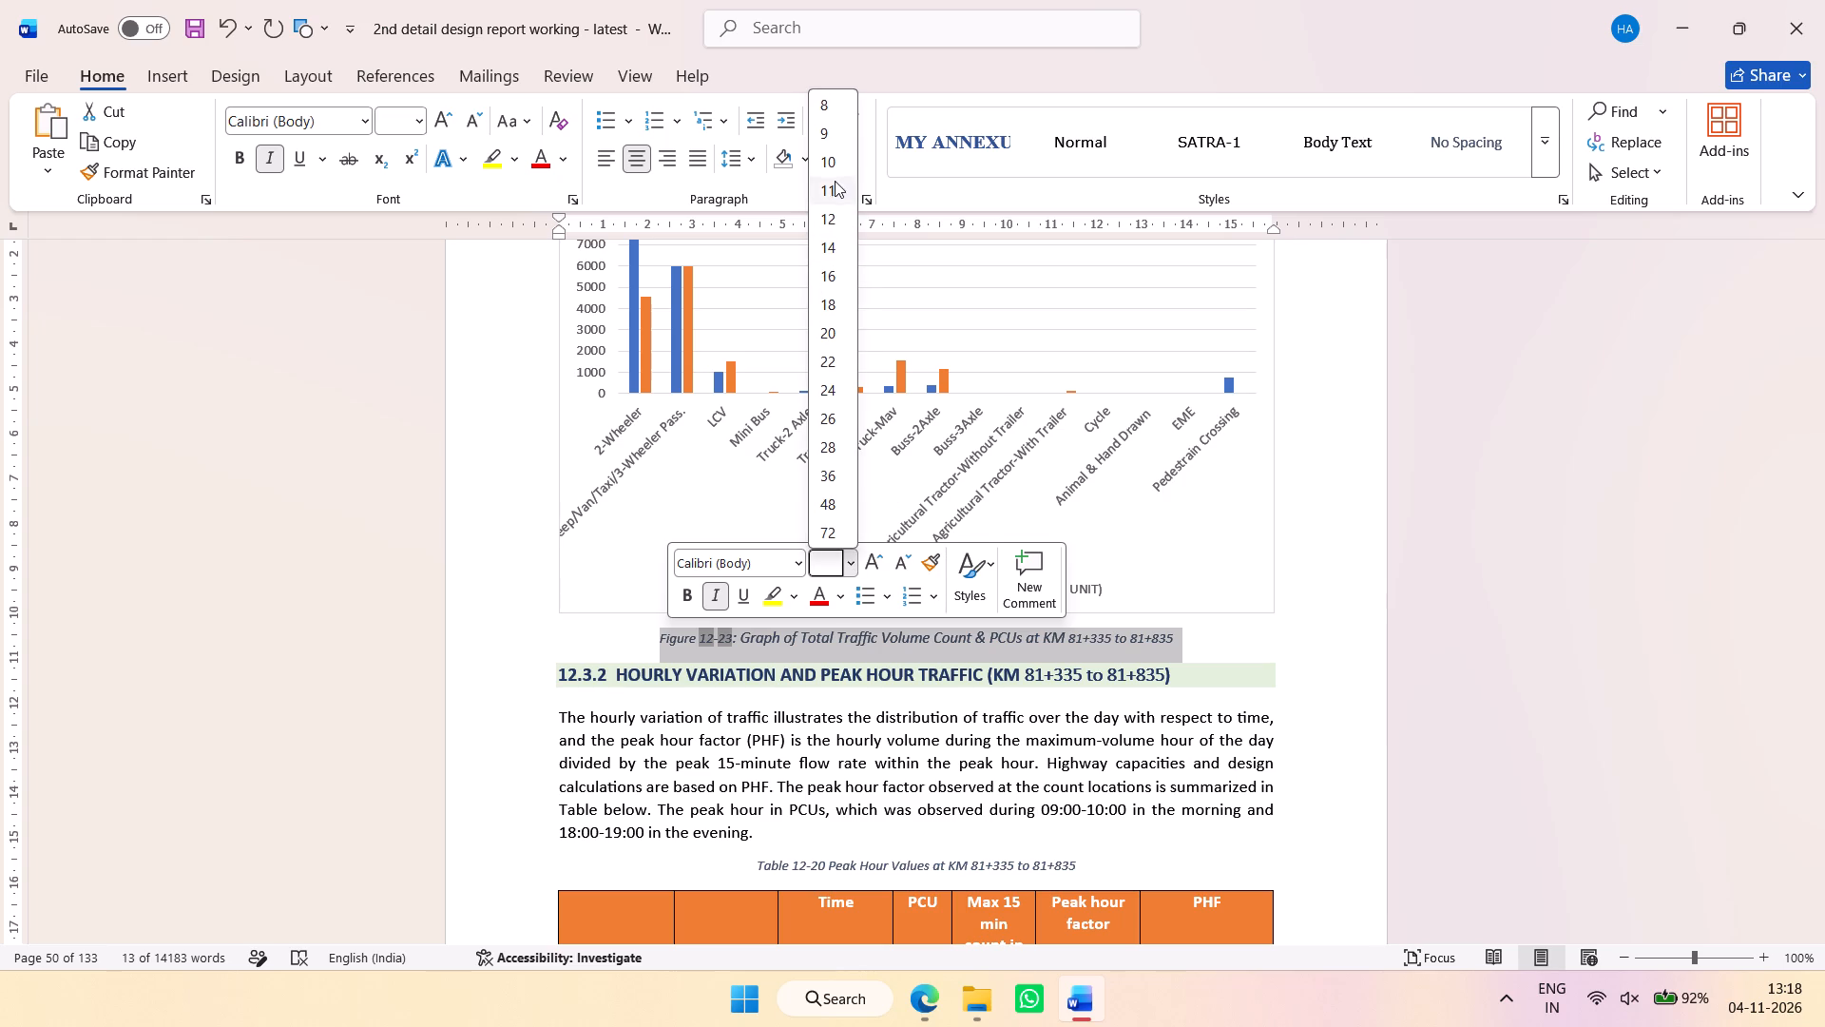
left_click(831, 164)
scroll(934, 562, "down", 6)
scroll(951, 539, "up", 3)
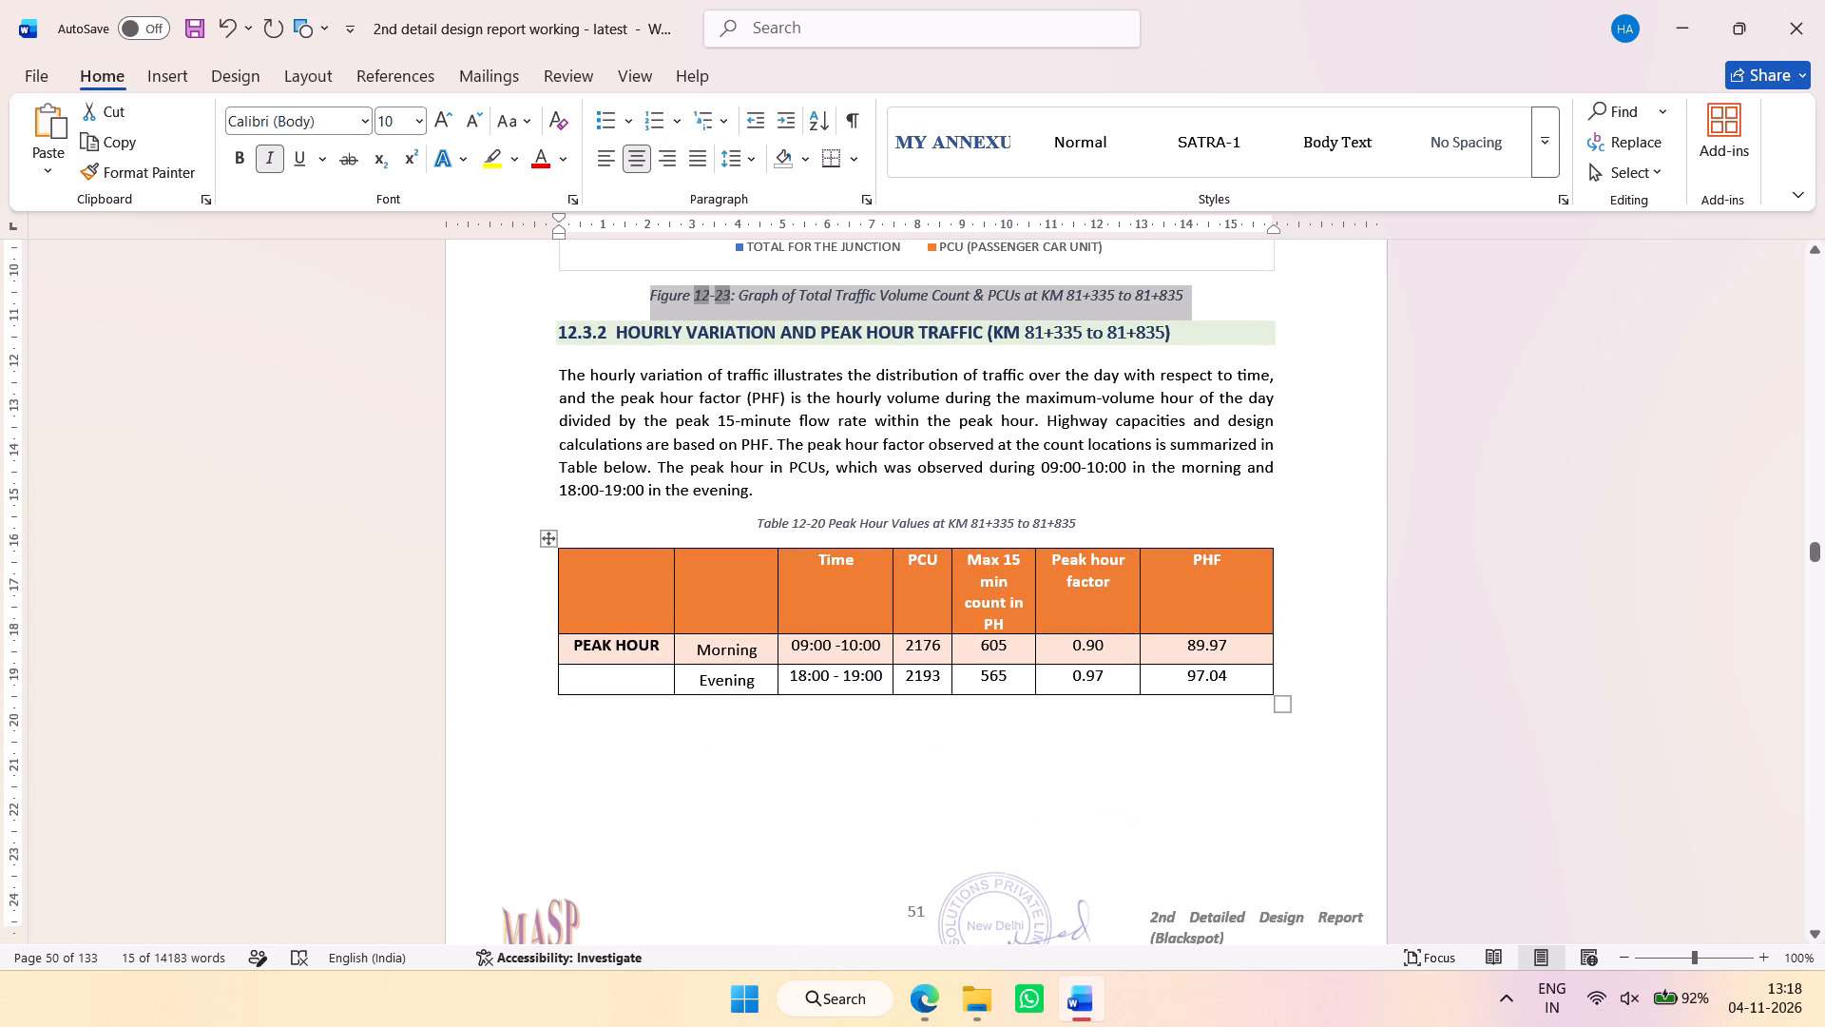
Increase the font size of the Table 12-20 Peak Hour Values caption to 10.
left_click_drag(1099, 515, 751, 533)
left_click(957, 453)
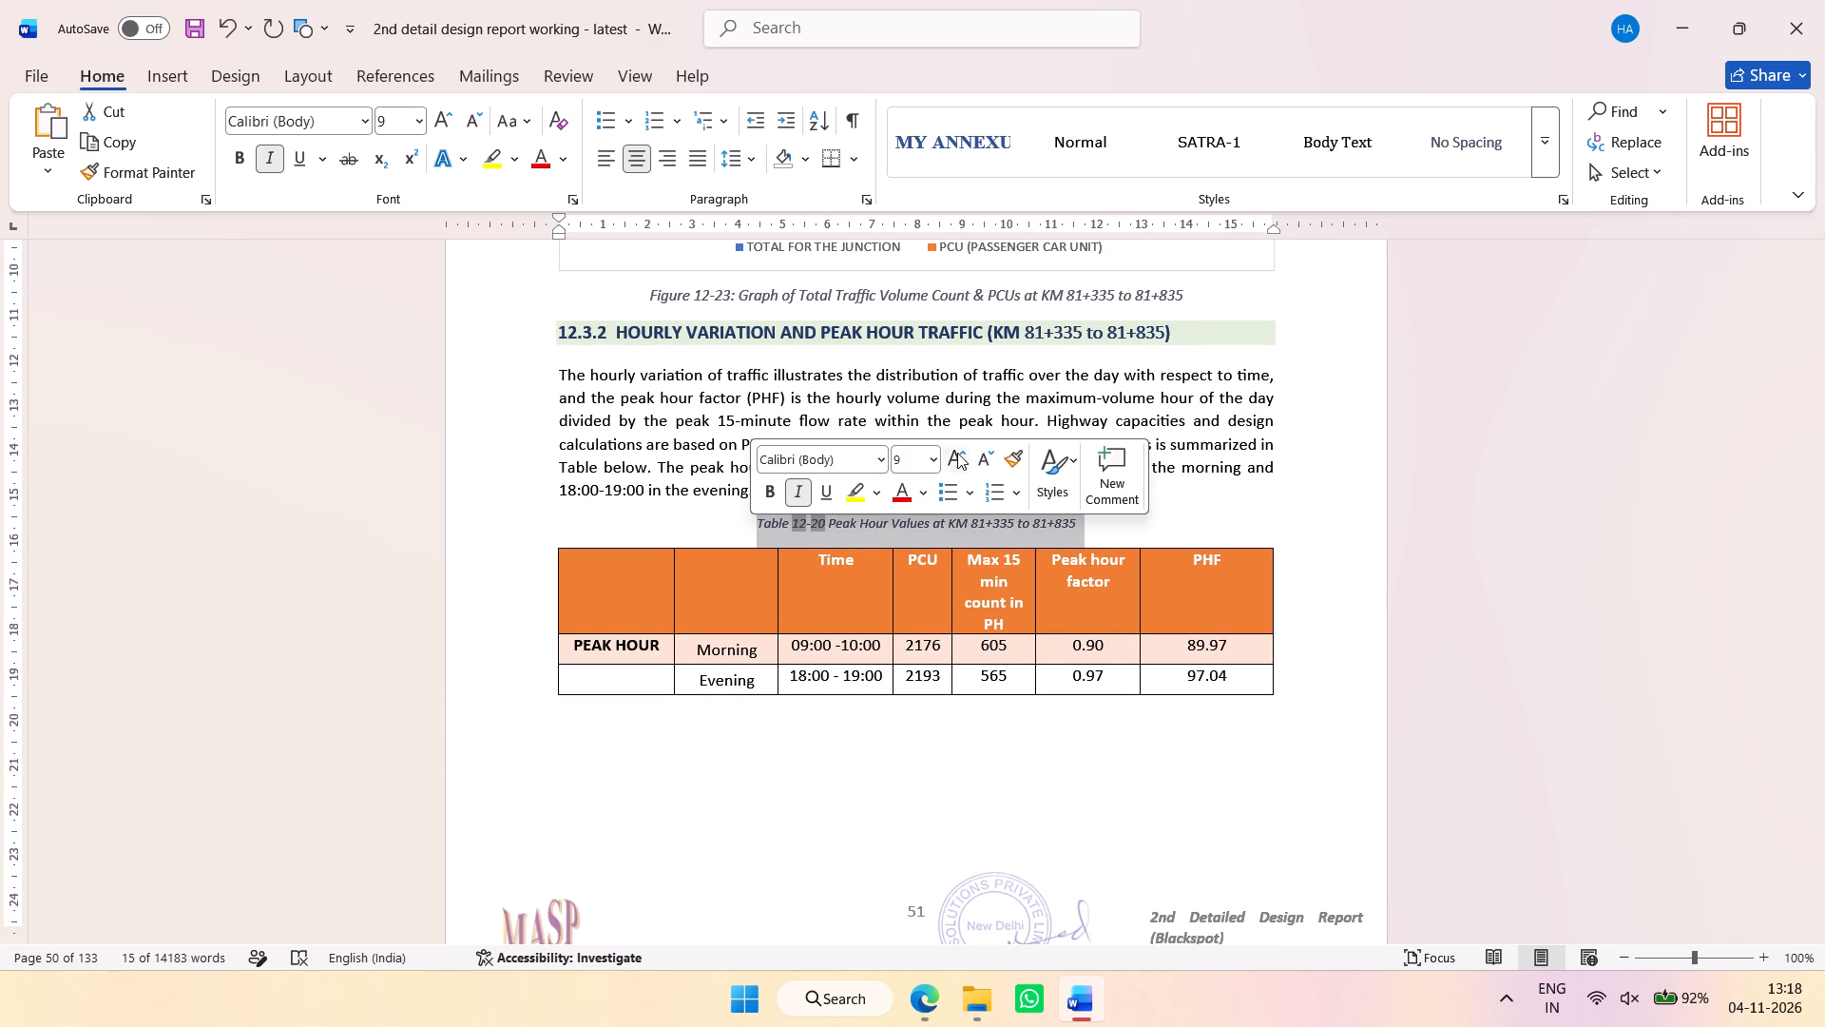
Increase the font size of the Figure 12-24 morning and Figure 12-25 evening hourly variation captions to 10.
scroll(988, 566, "down", 10)
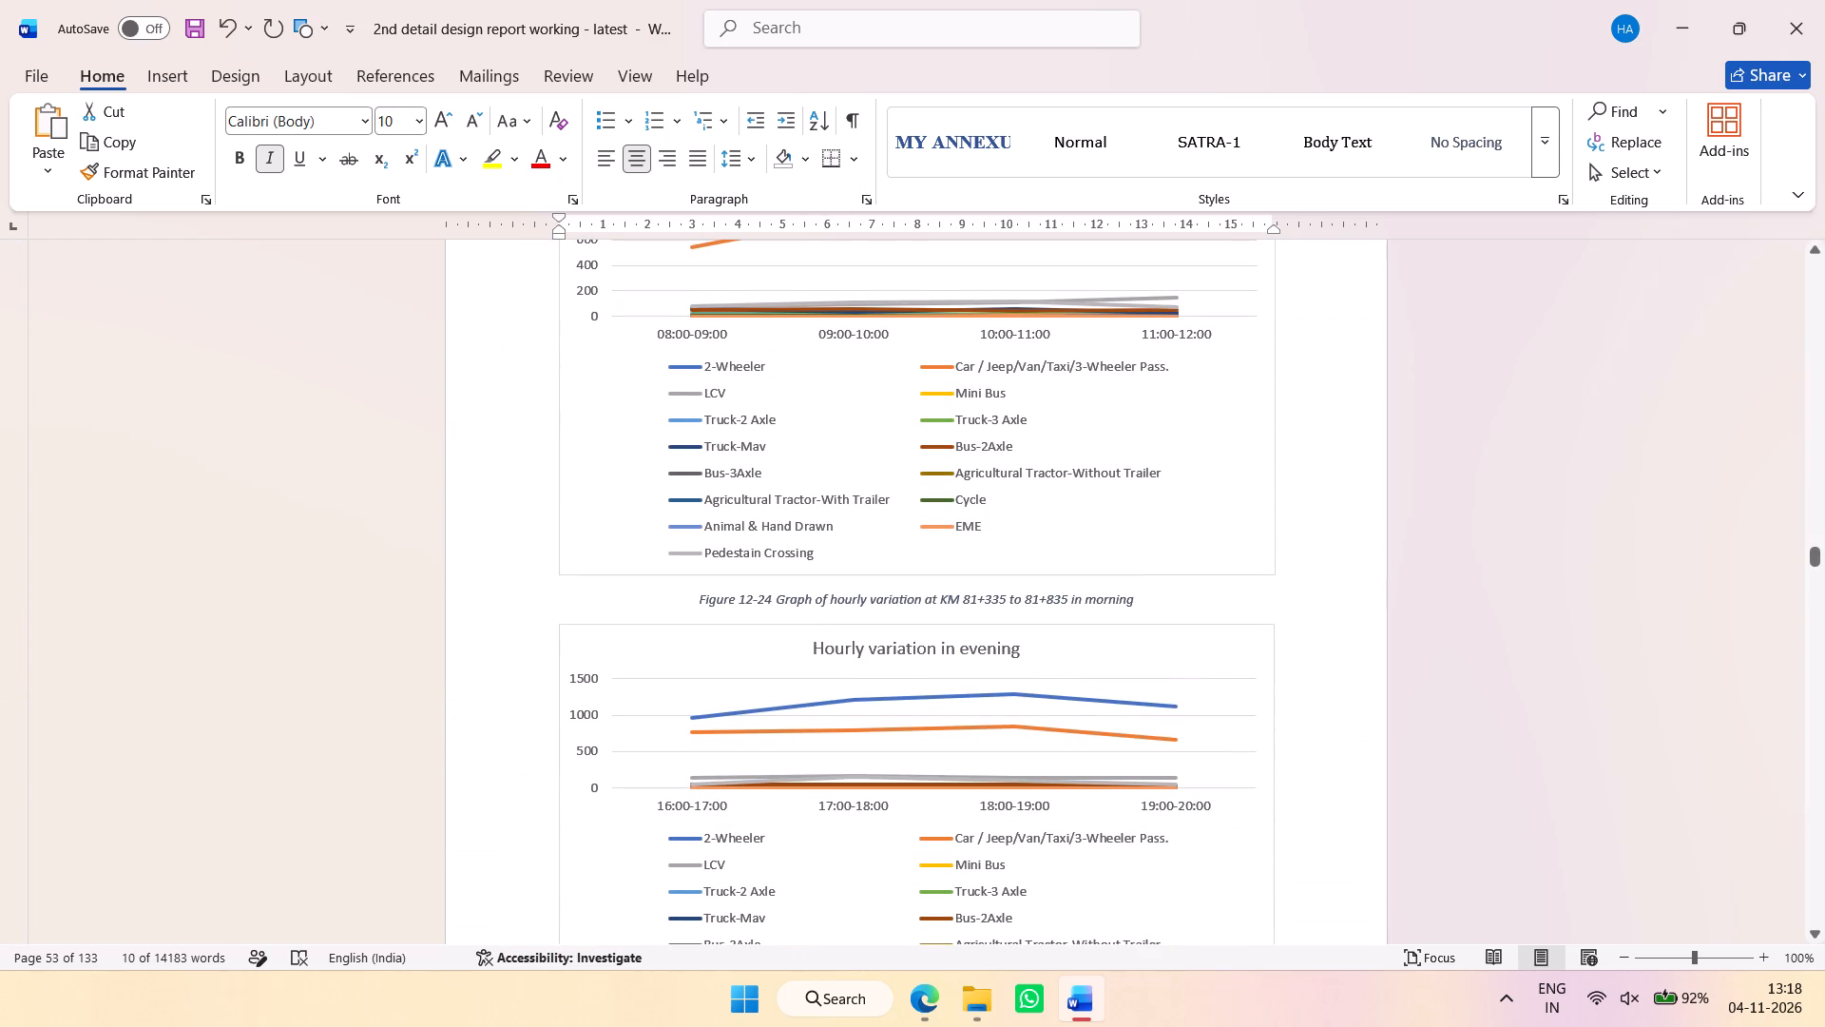
left_click_drag(1140, 600, 731, 609)
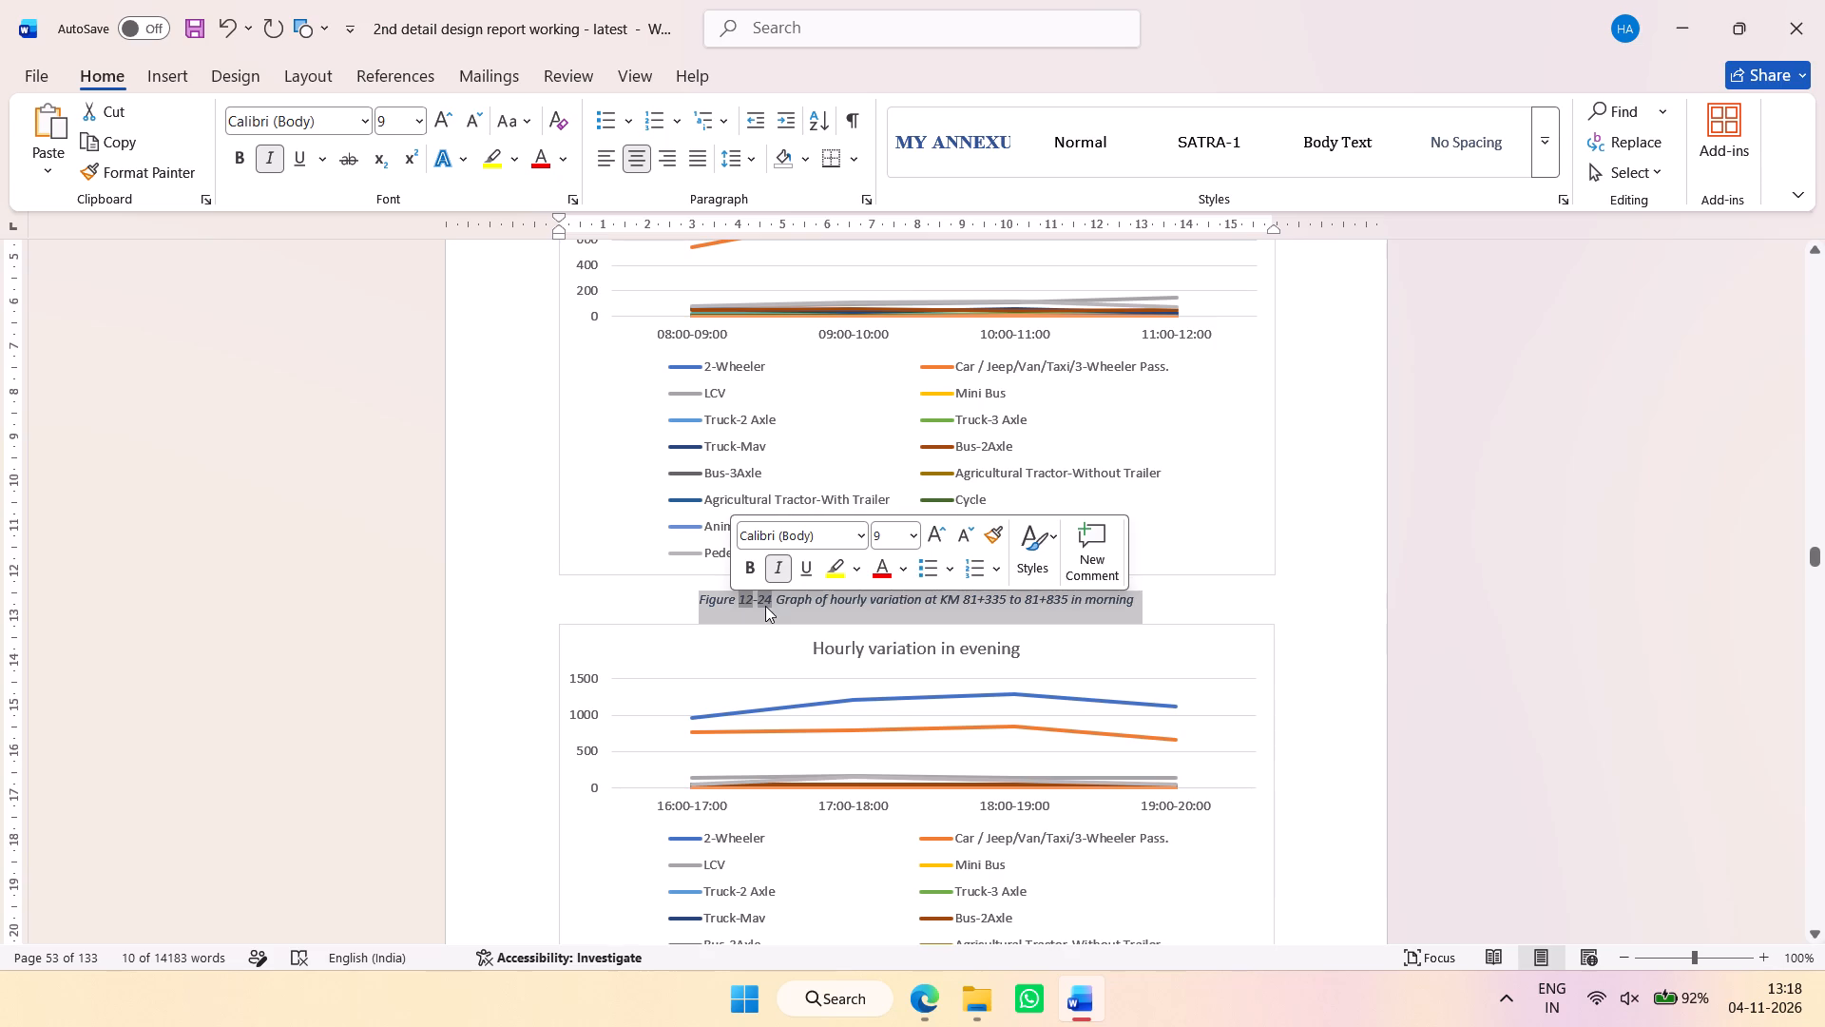
left_click(934, 530)
scroll(955, 552, "down", 5)
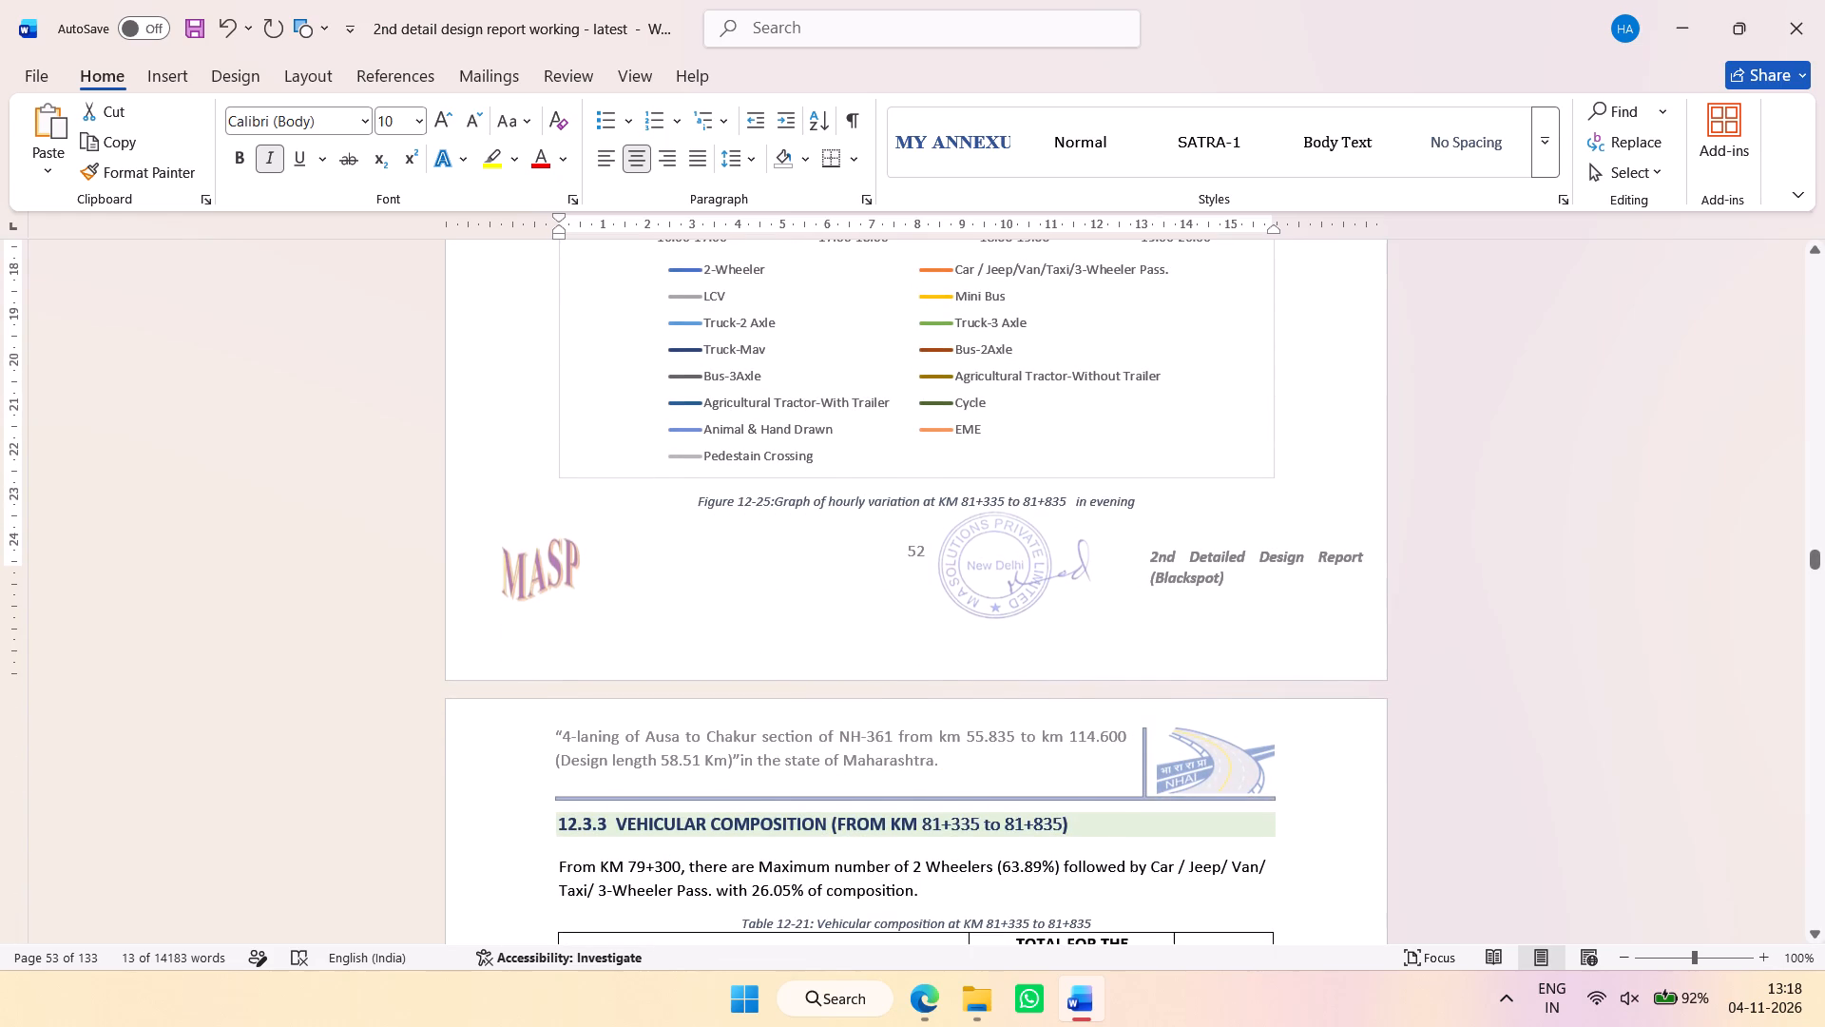
left_click_drag(1173, 496, 709, 513)
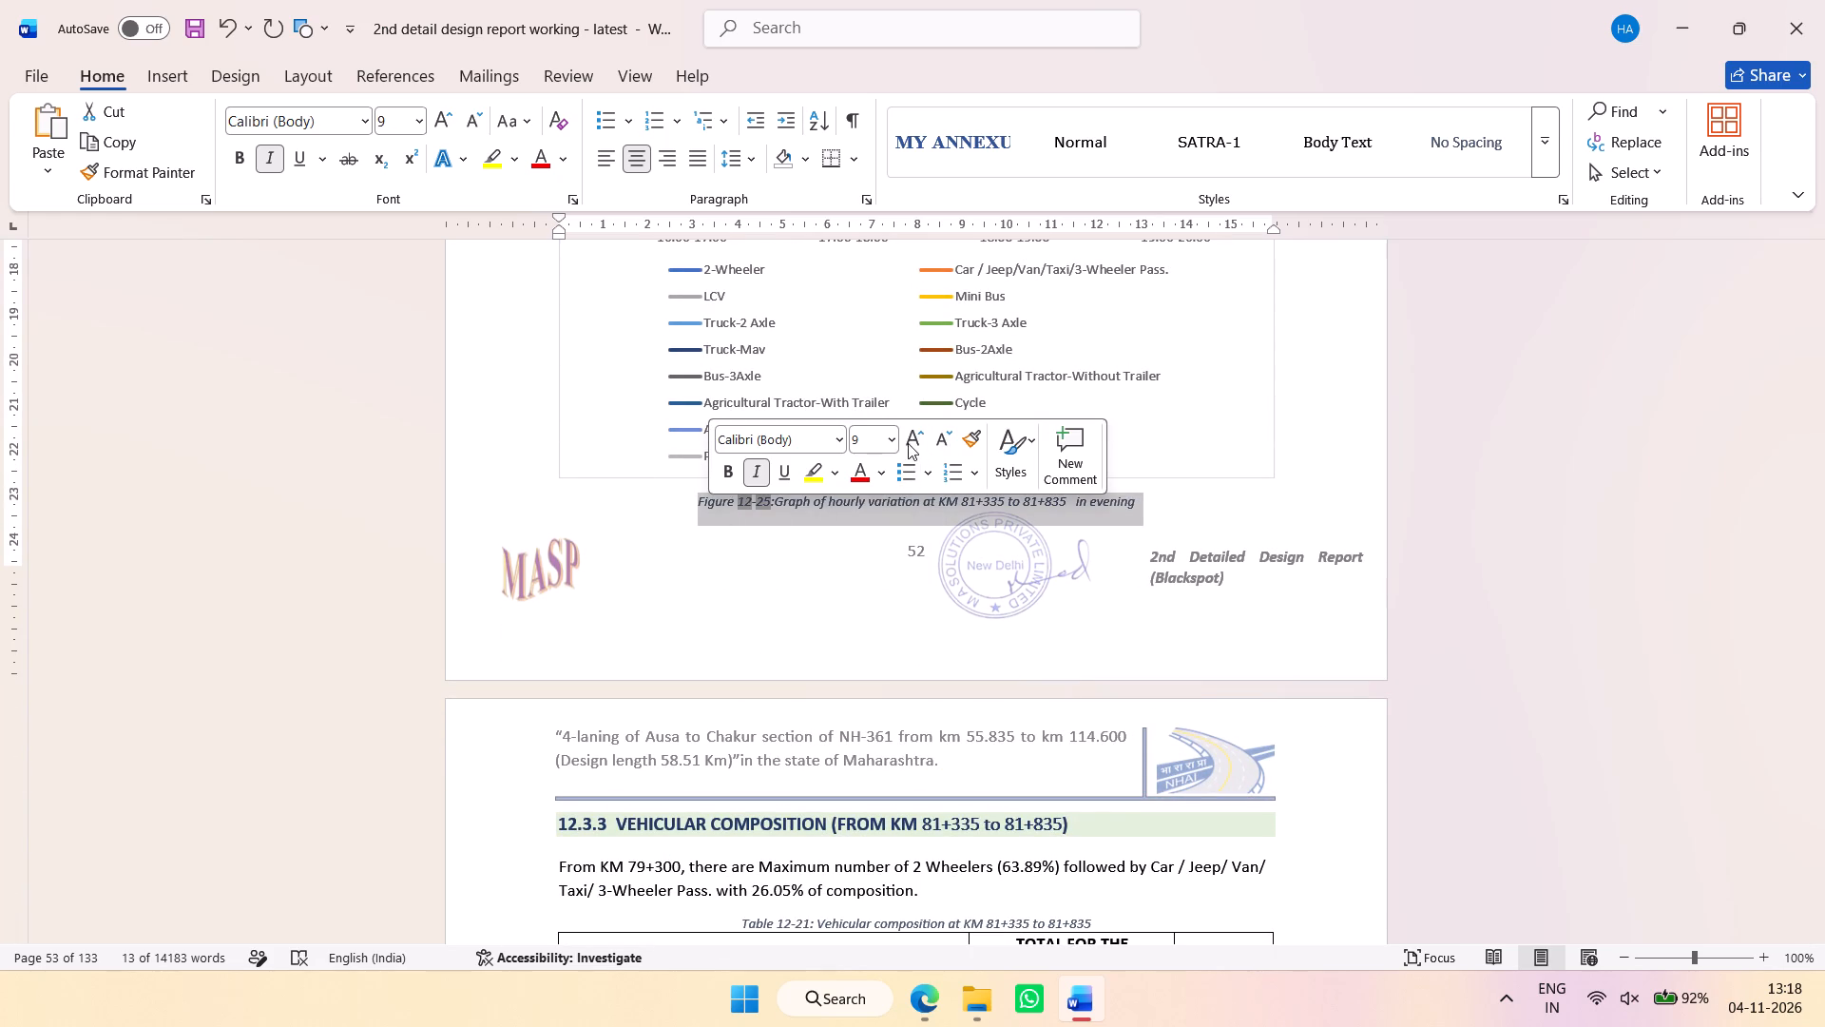
left_click(908, 443)
Increase the font size of the Table 12-21 and Figure 12-26 Vehicular composition captions to 10.
scroll(990, 587, "down", 4)
left_click_drag(1104, 460, 1064, 470)
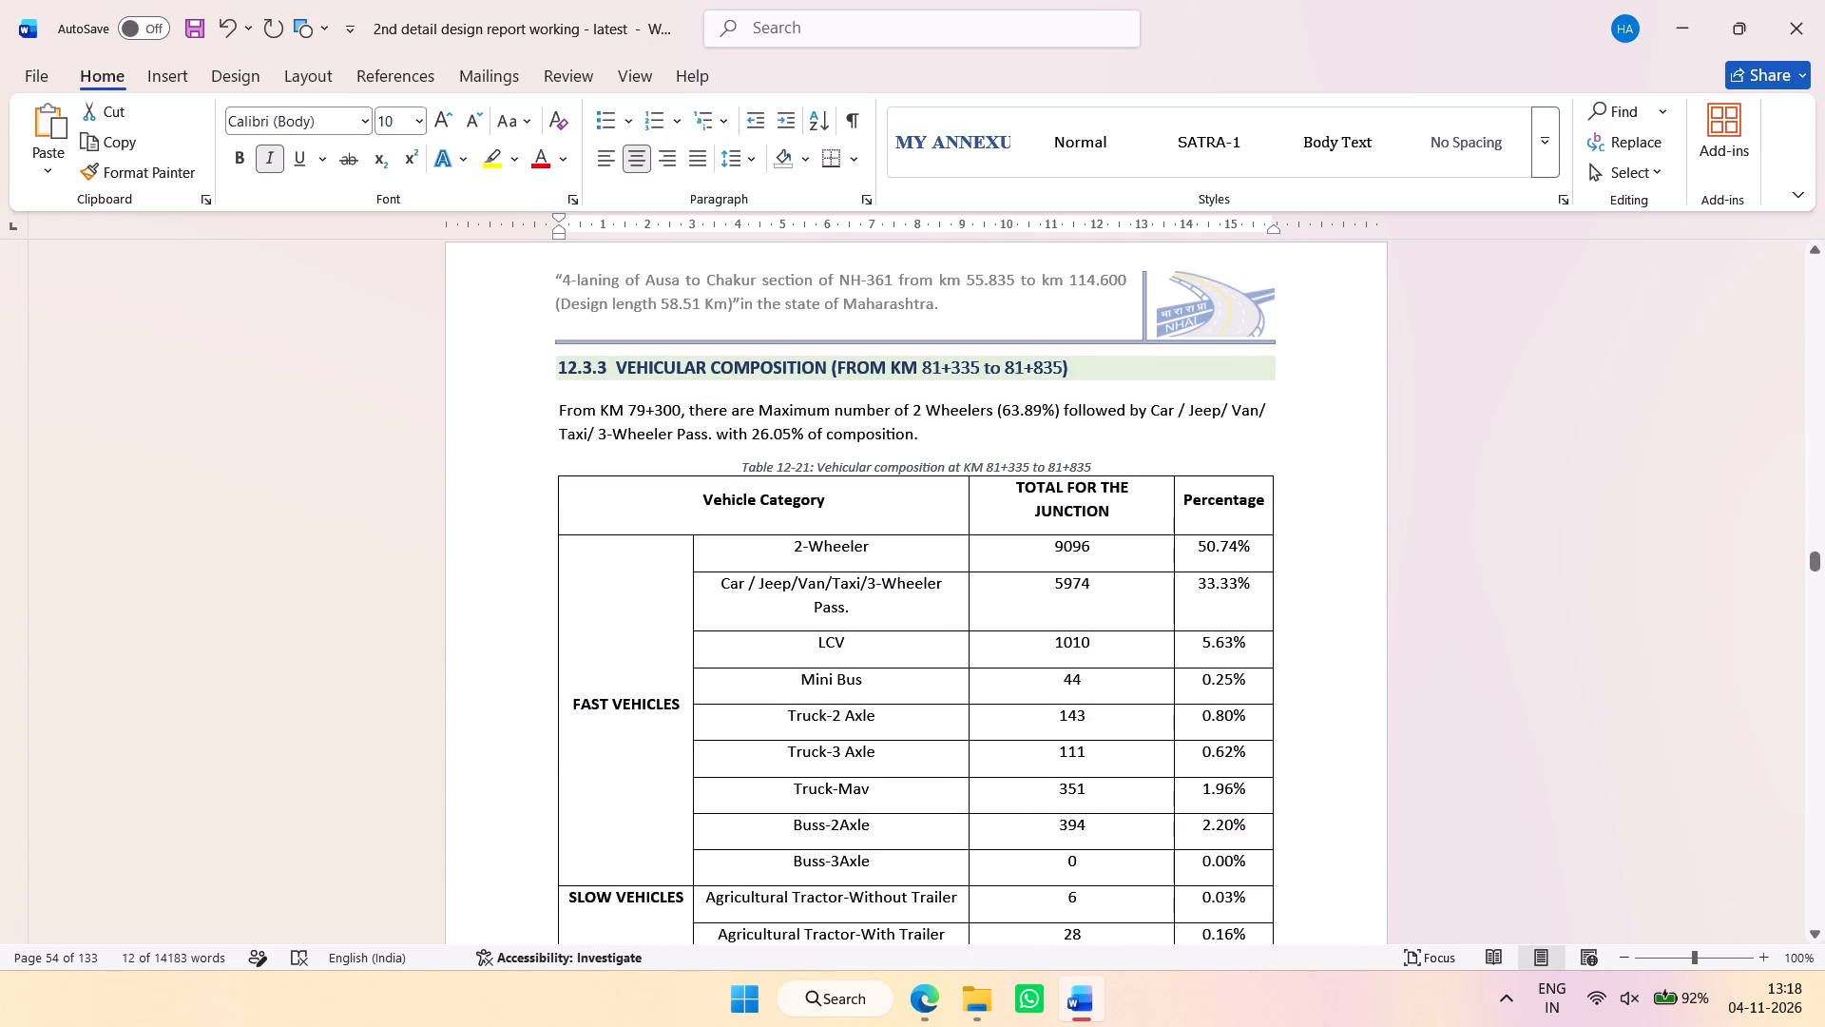
left_click_drag(1064, 470, 755, 473)
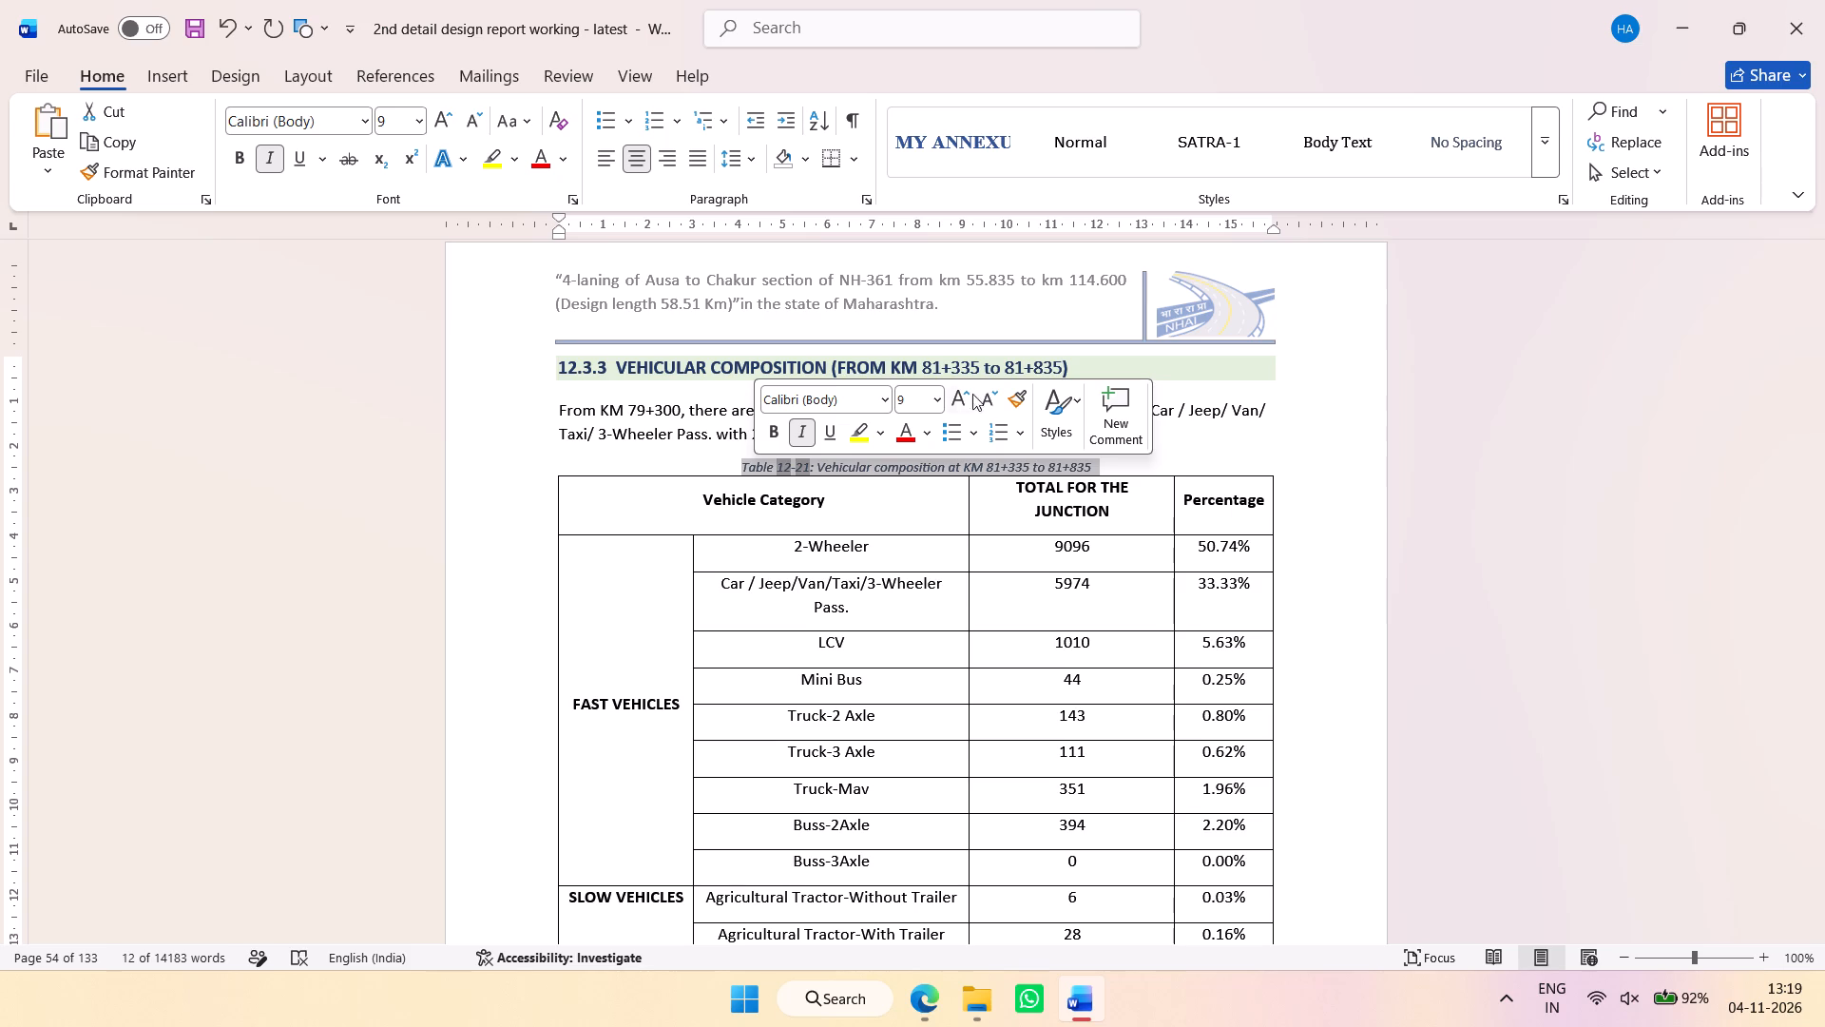
left_click(966, 395)
scroll(1037, 542, "down", 11)
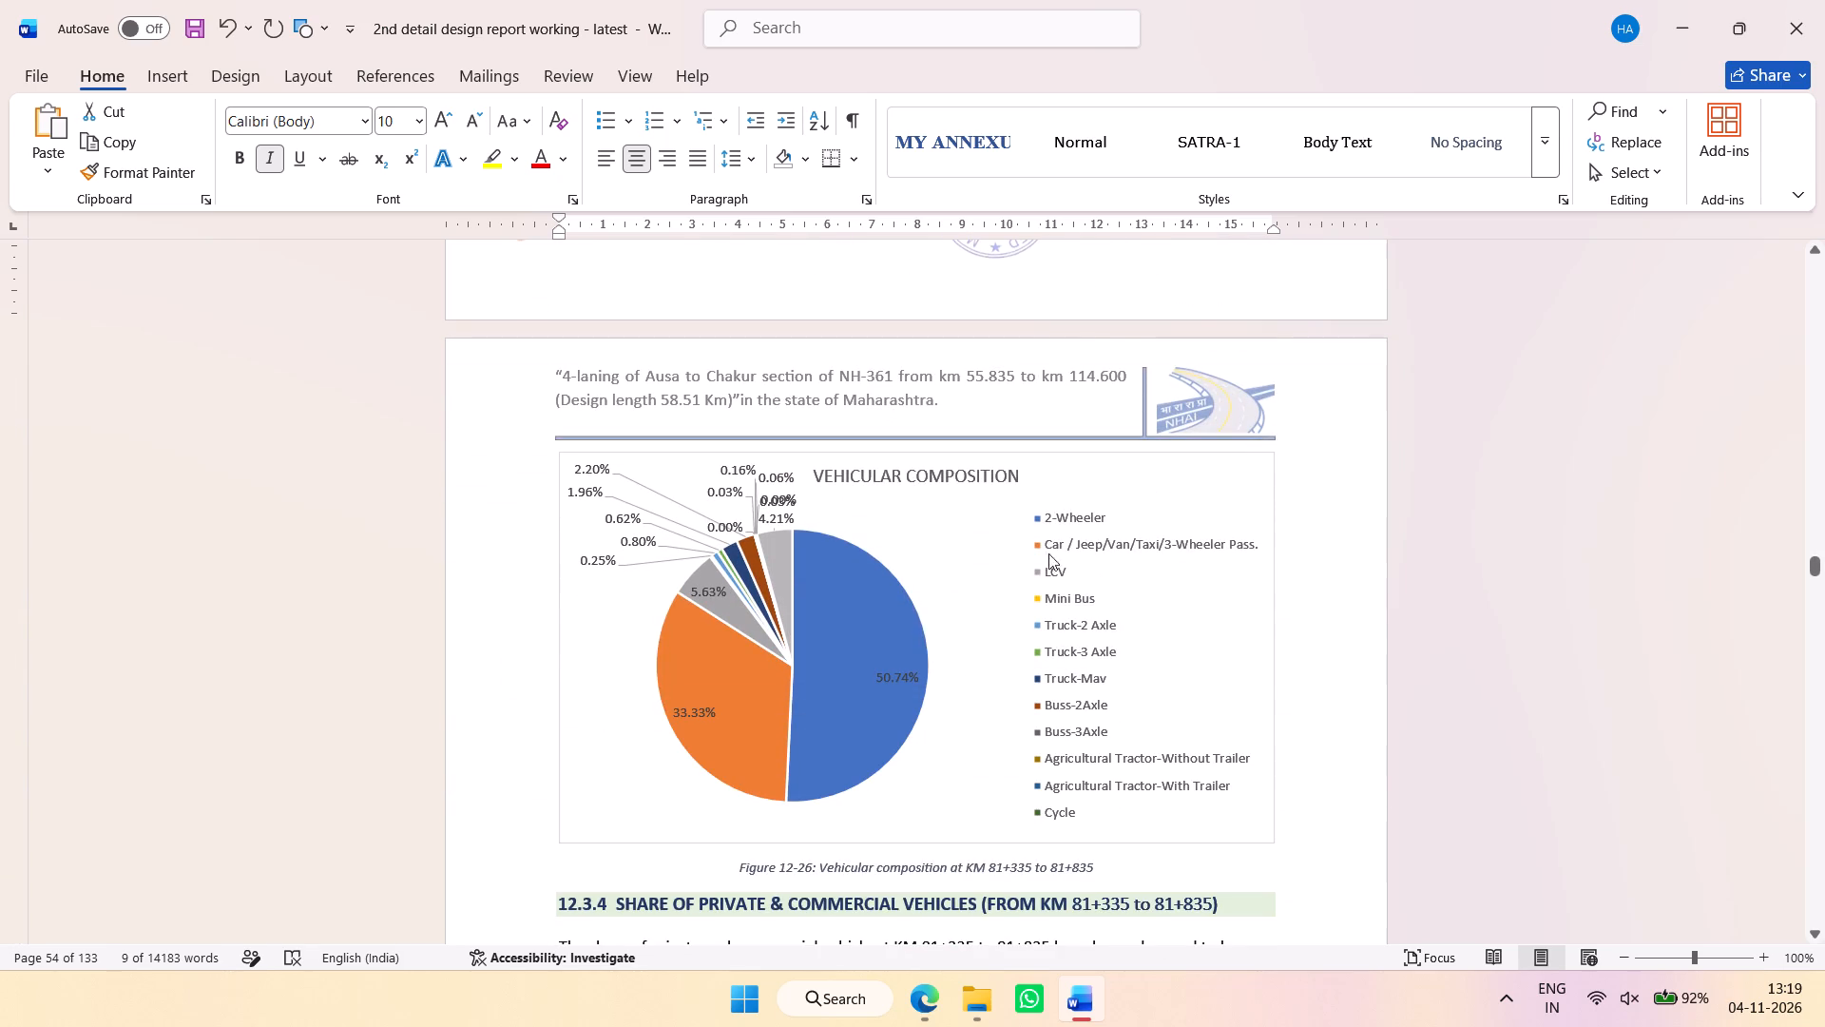
scroll(1051, 691, "down", 1)
left_click_drag(1114, 747, 733, 765)
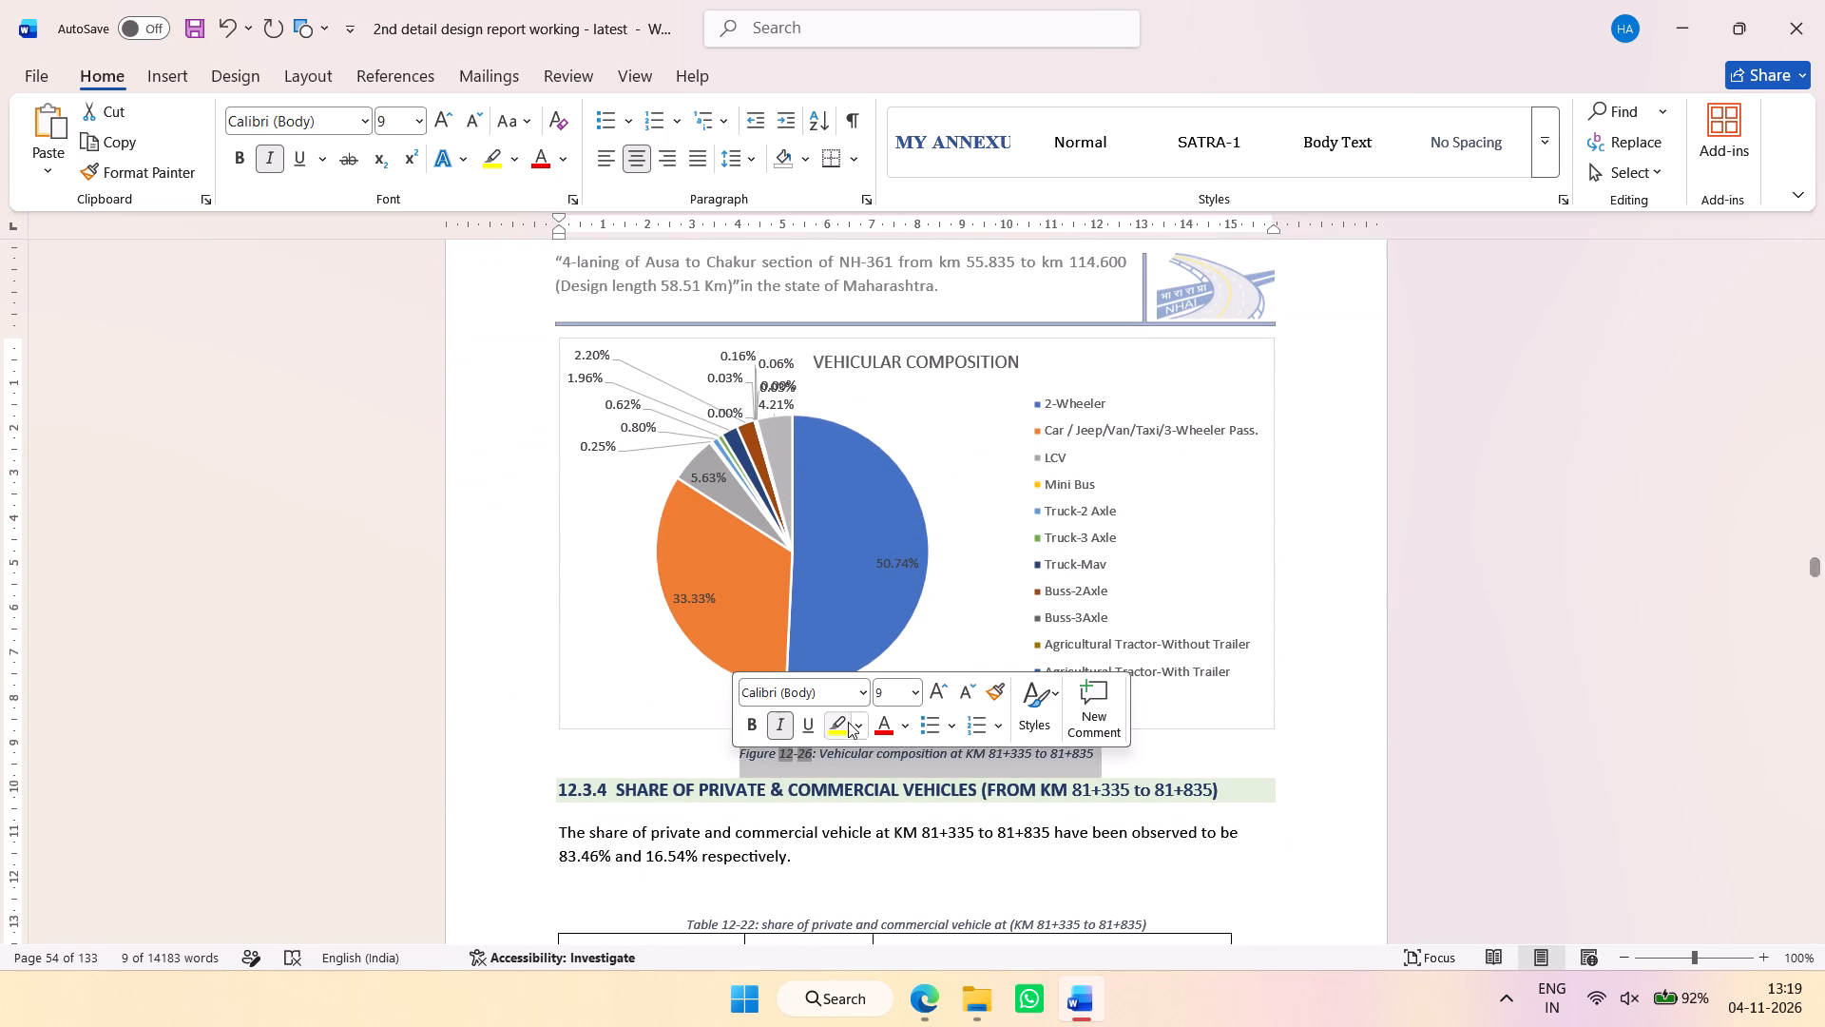
left_click(934, 691)
Increase the font size of the Table 12-22 and Figure 12-27 private and commercial vehicle share captions to 10.
scroll(1108, 608, "down", 3)
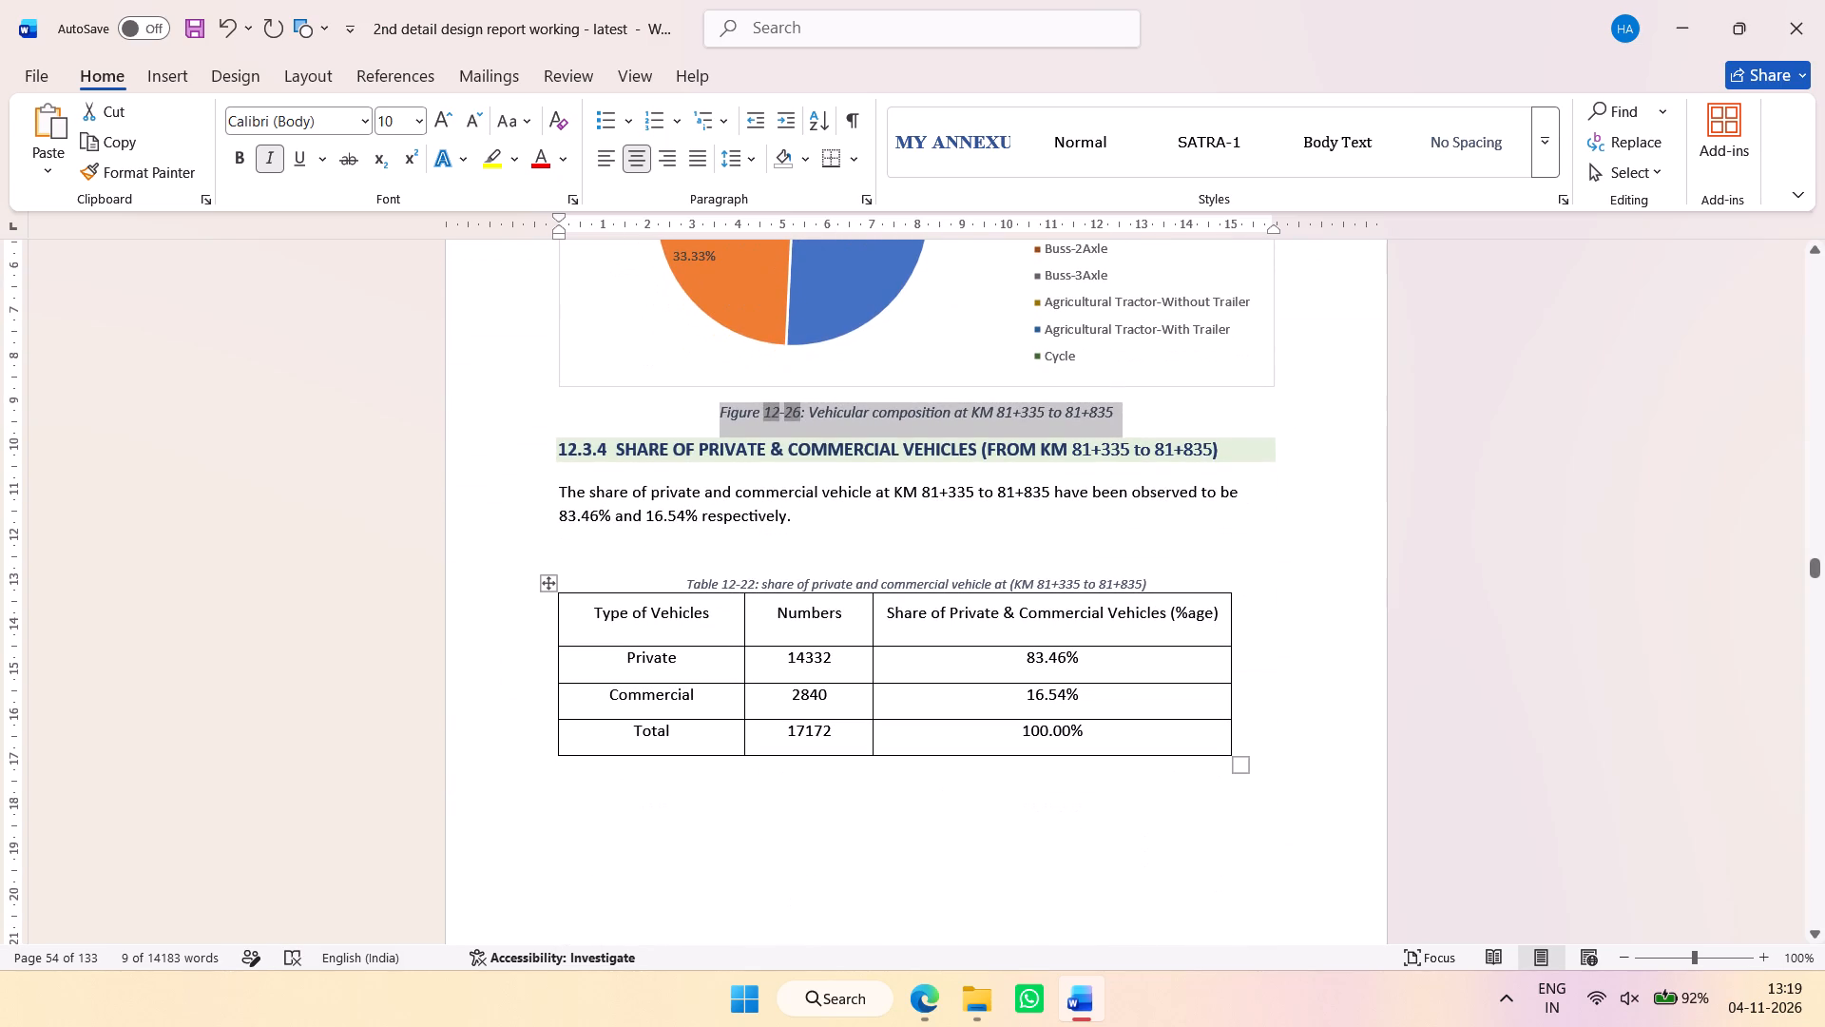
left_click_drag(1163, 584, 692, 587)
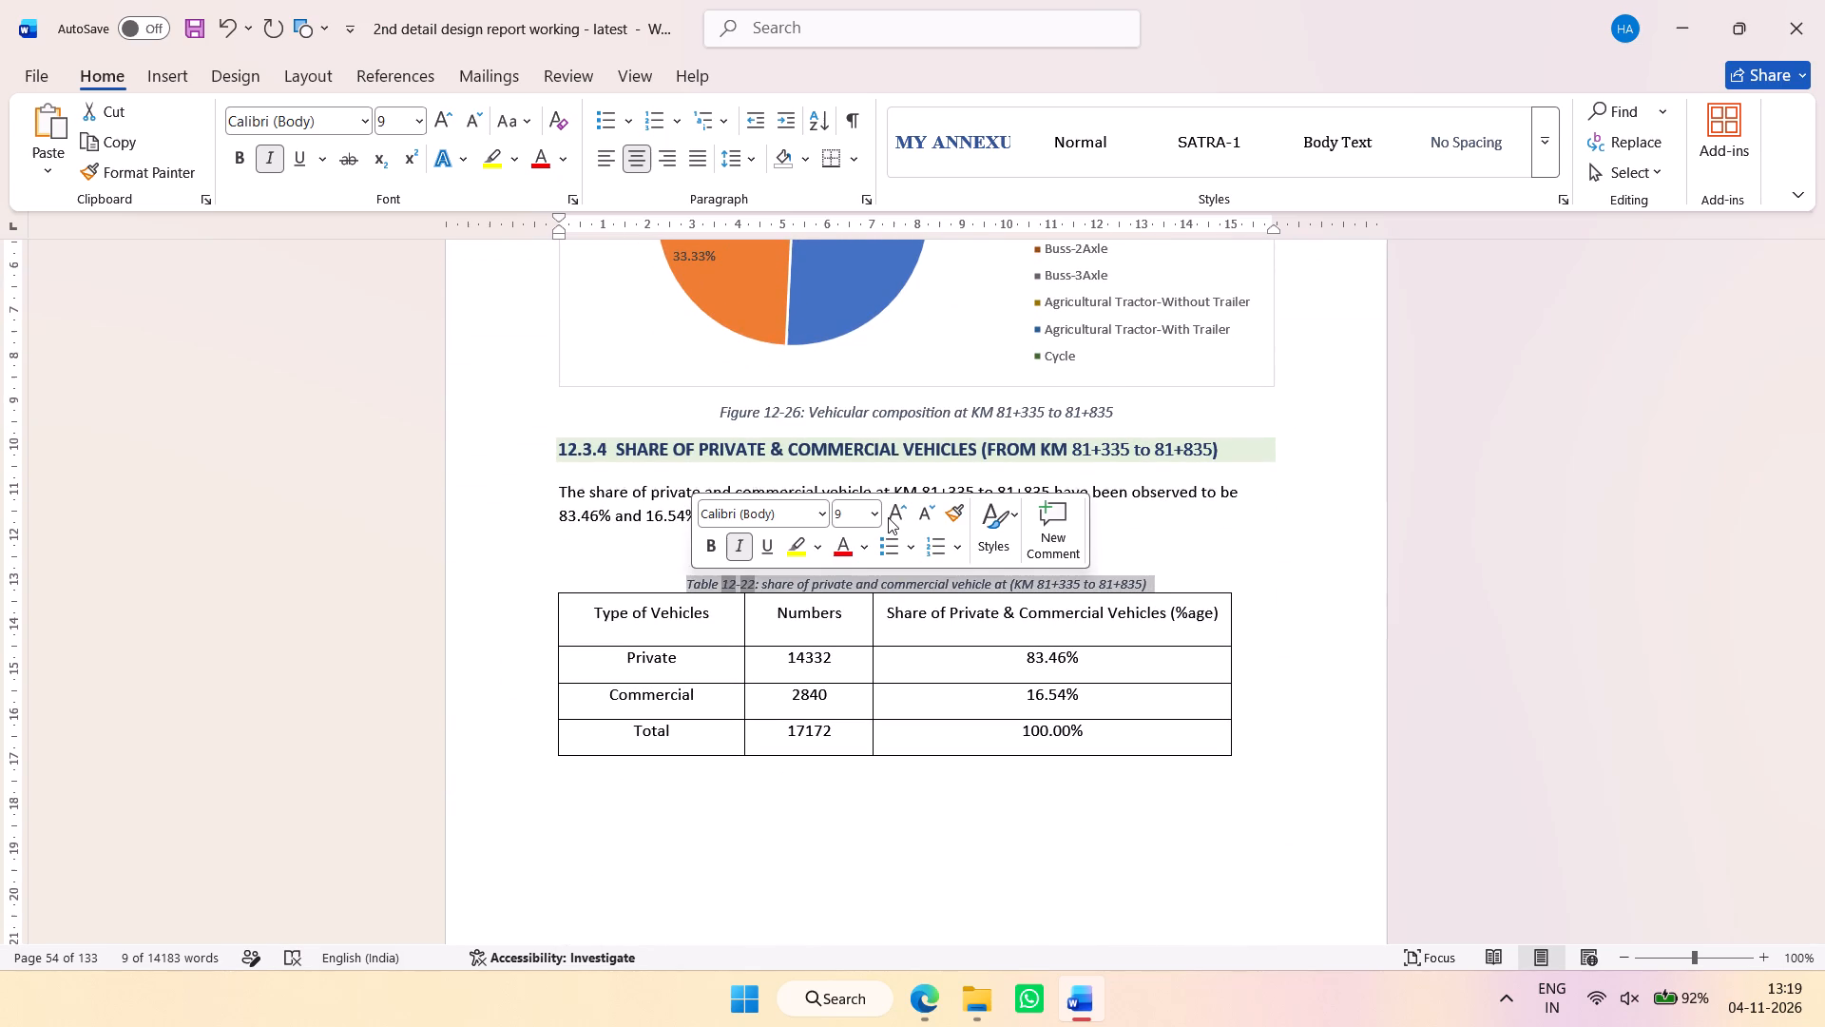
left_click(888, 517)
scroll(1002, 642, "down", 8)
left_click_drag(1172, 793, 684, 788)
left_click(888, 712)
Increase the font size of the Table 12-23 and Figure 12-28 passenger and goods vehicle share captions to 10.
scroll(1048, 592, "down", 2)
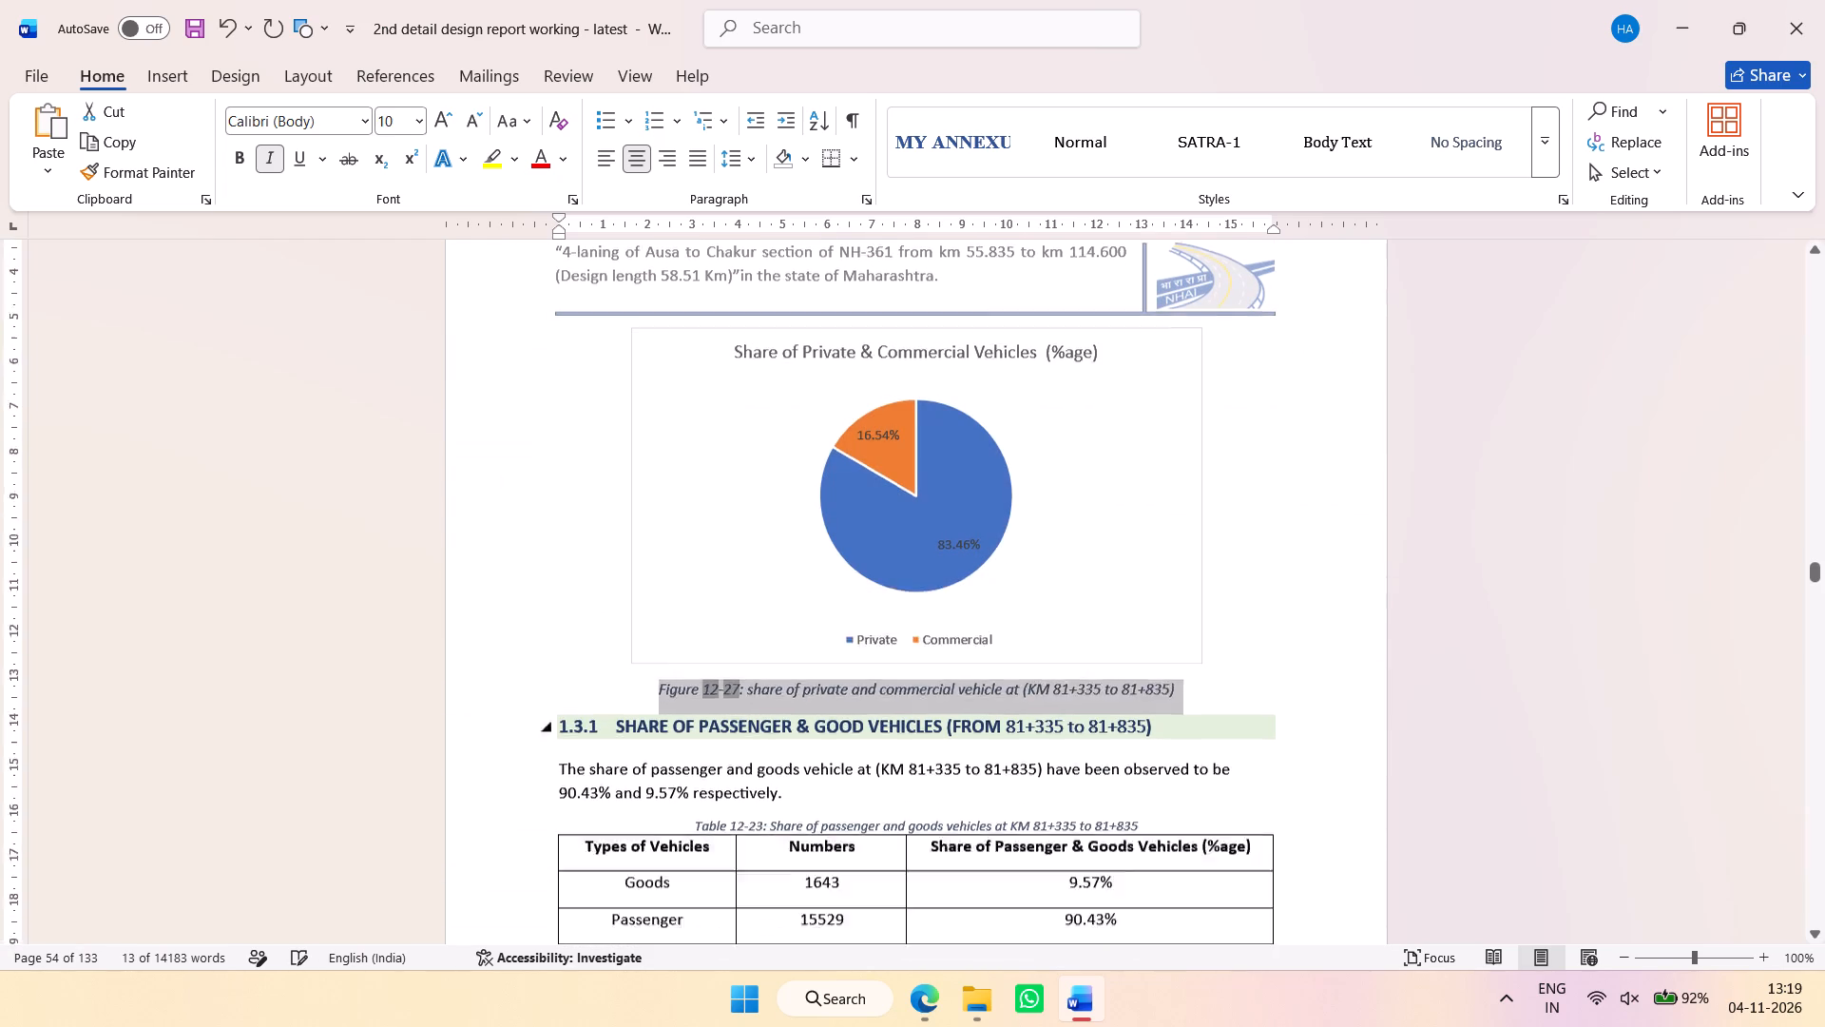
scroll(1048, 592, "down", 3)
left_click_drag(1169, 359, 700, 363)
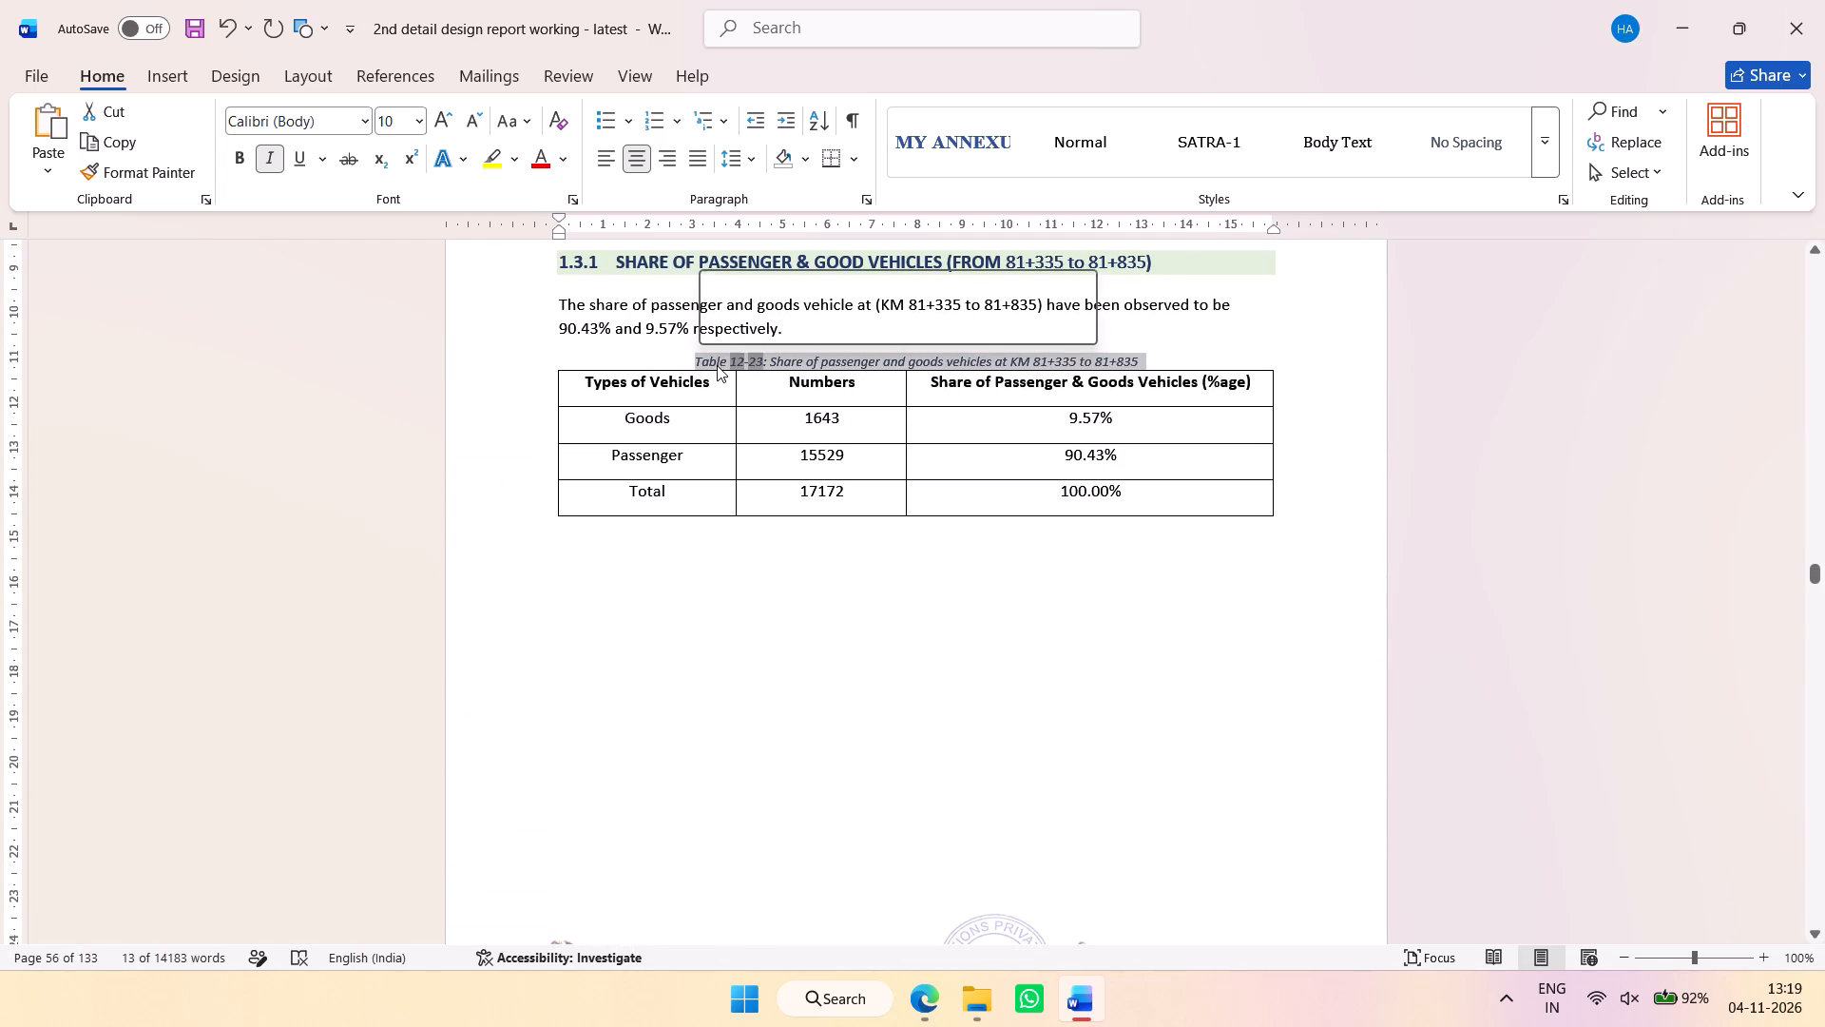
left_click(909, 296)
scroll(970, 573, "down", 9)
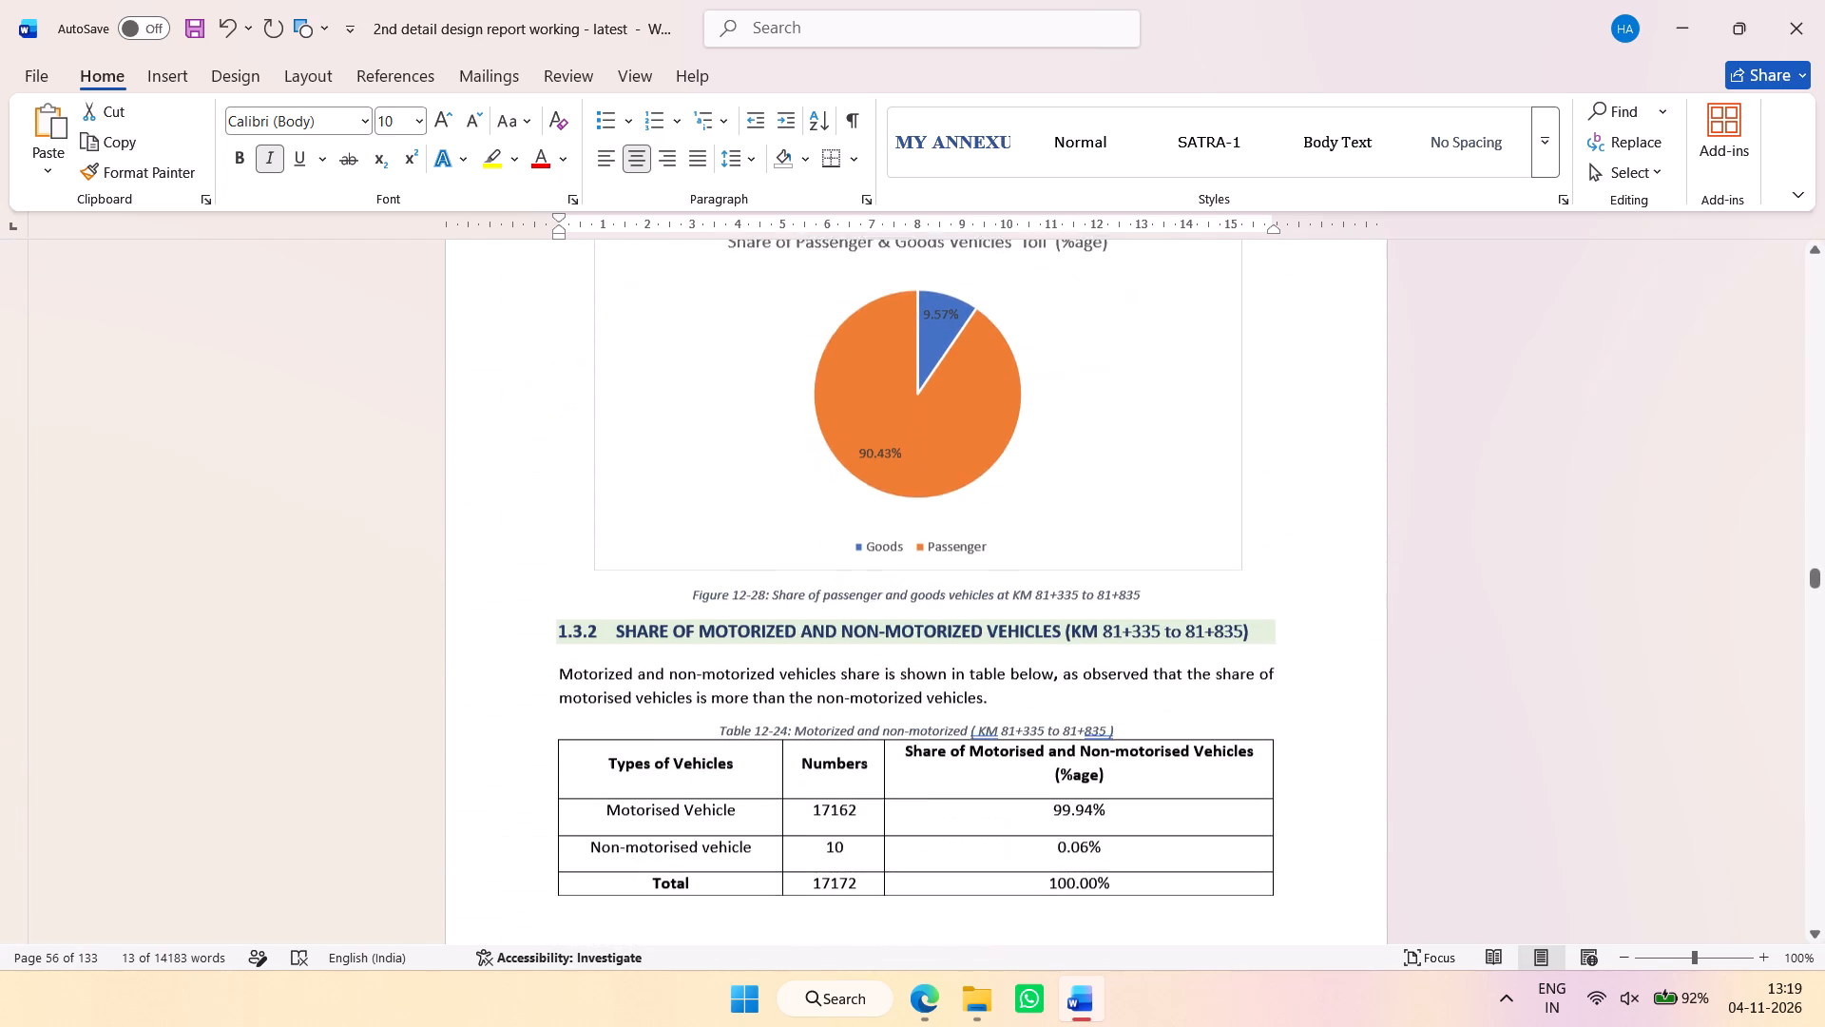
left_click_drag(1152, 555, 765, 567)
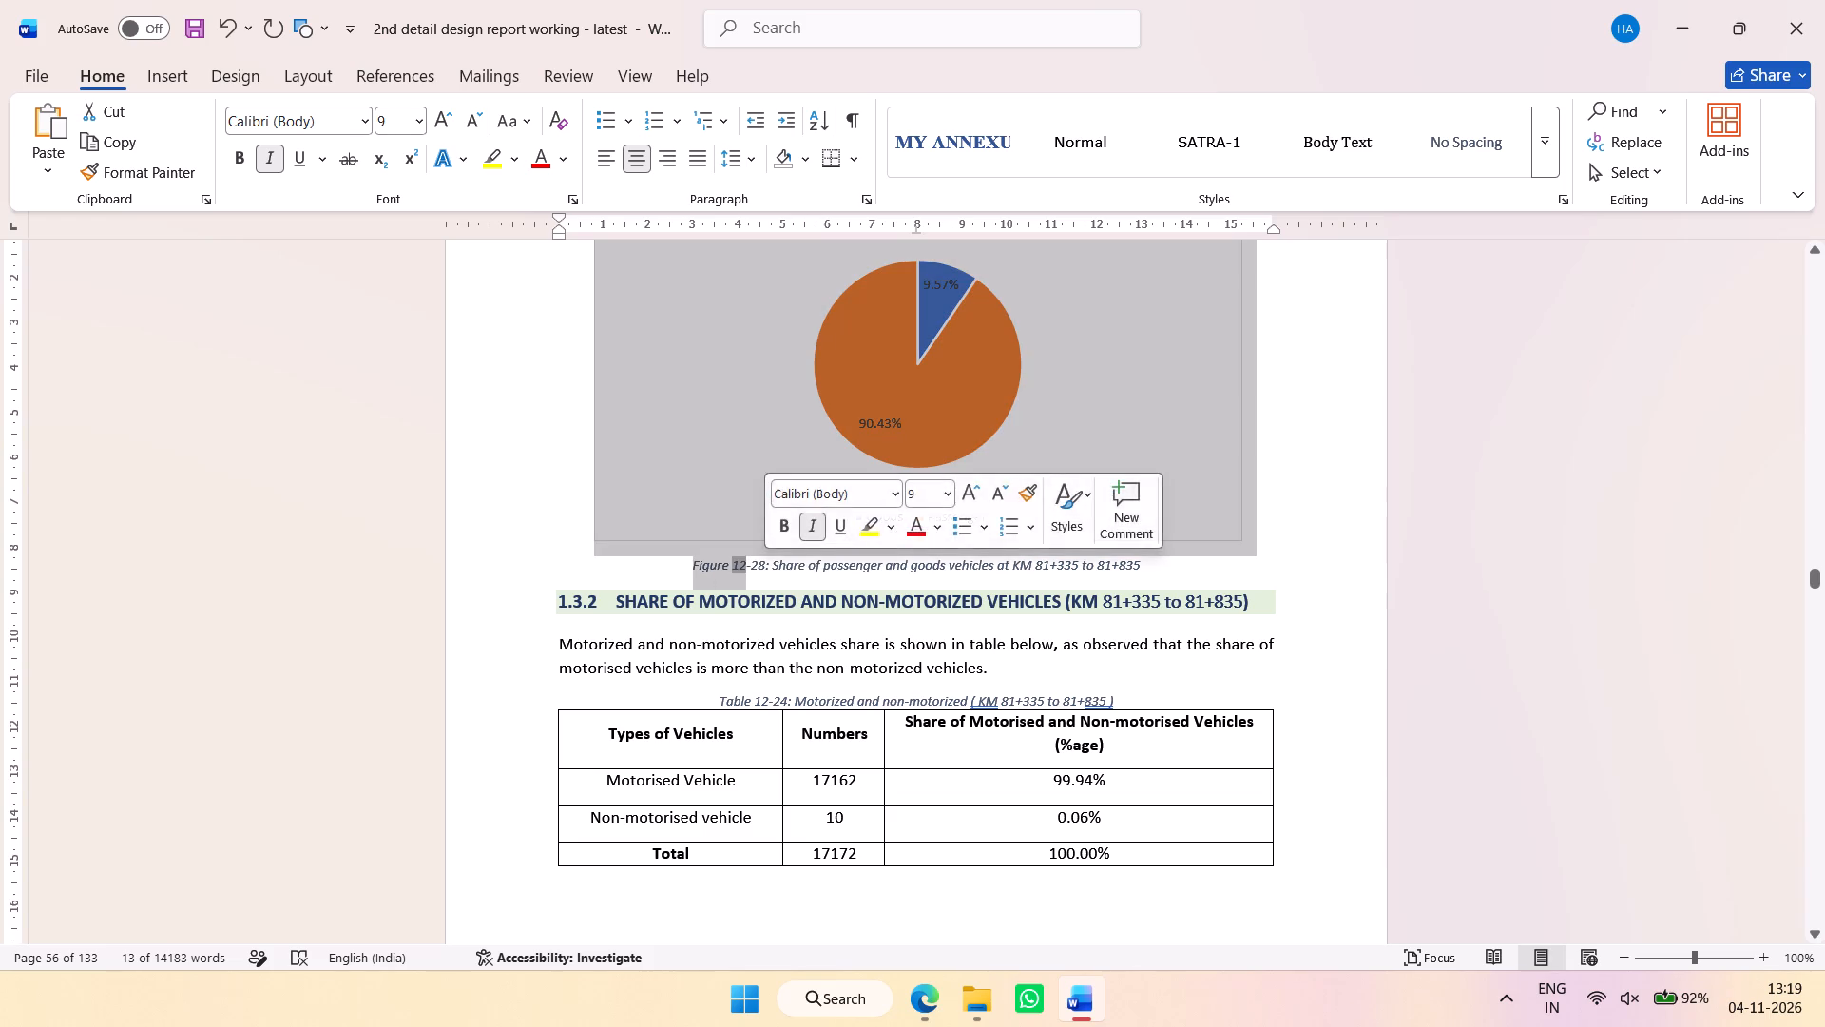
left_click_drag(1157, 569, 714, 569)
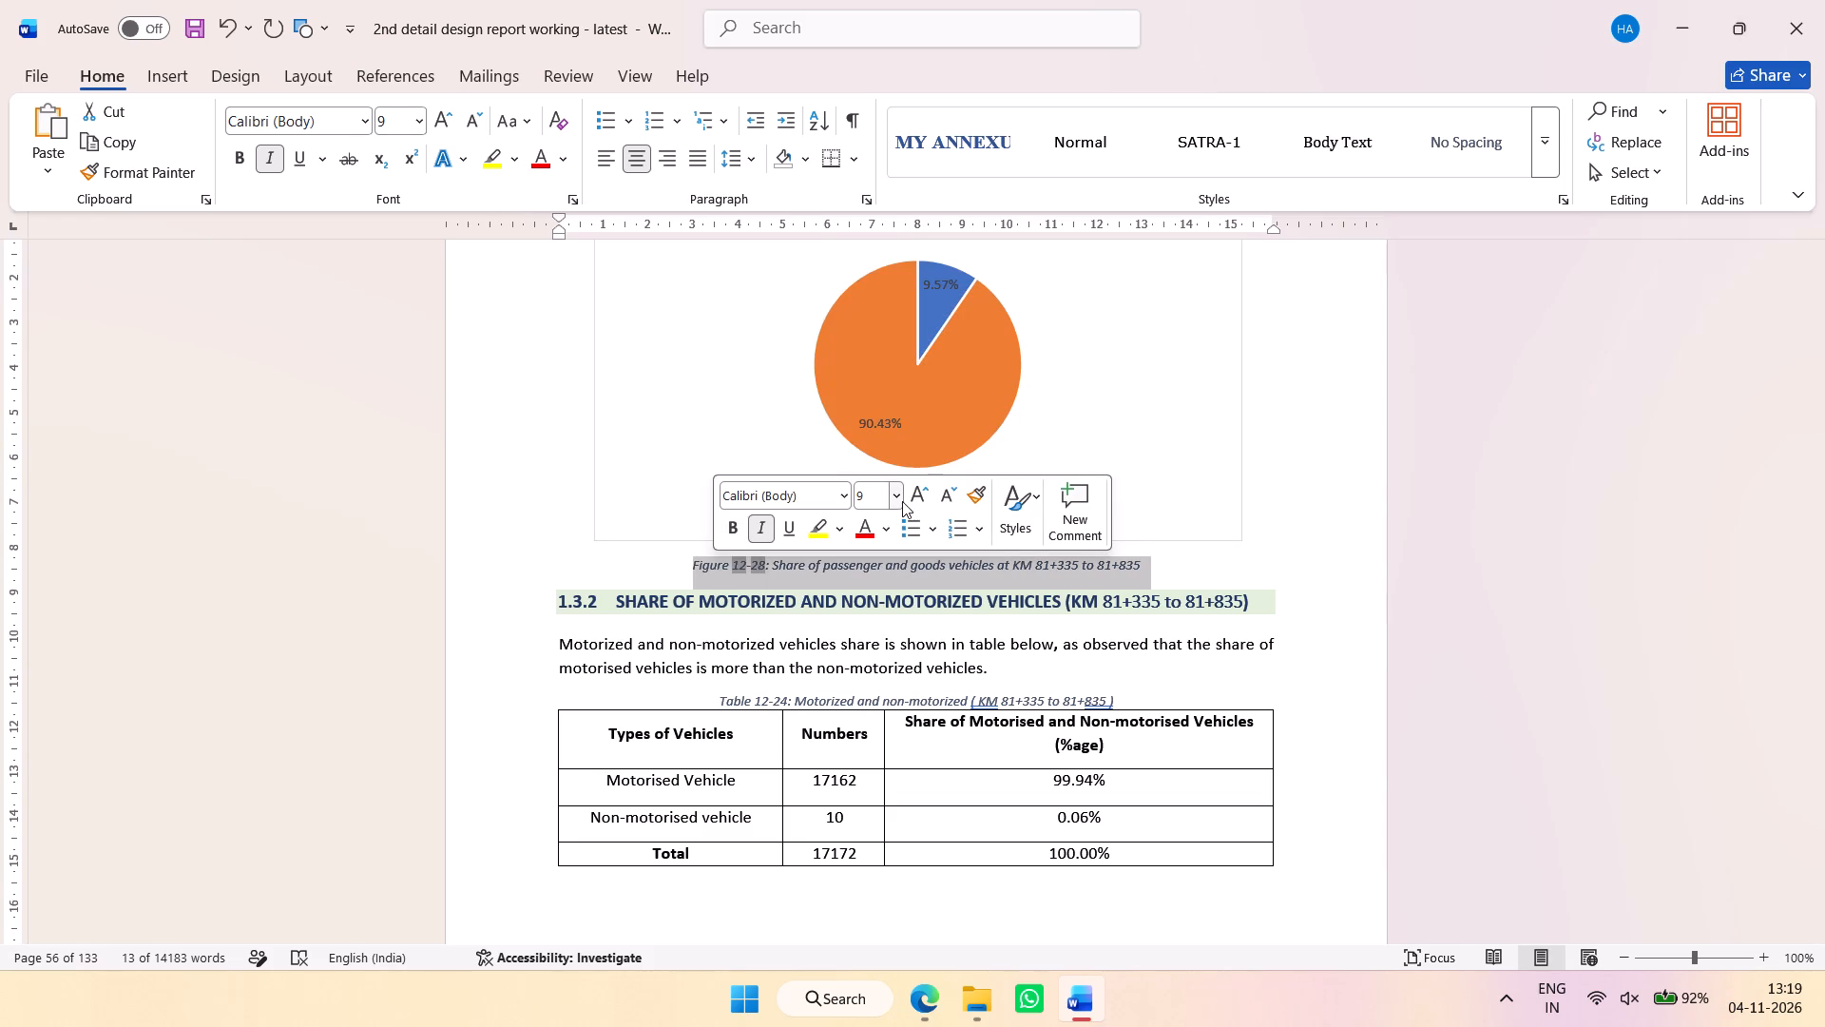
left_click(917, 494)
Increase the font size of the Table 12-24 and Figure 12-29 Motorized and non-motorized captions to 10.
scroll(1005, 585, "down", 2)
left_click_drag(1140, 475, 893, 473)
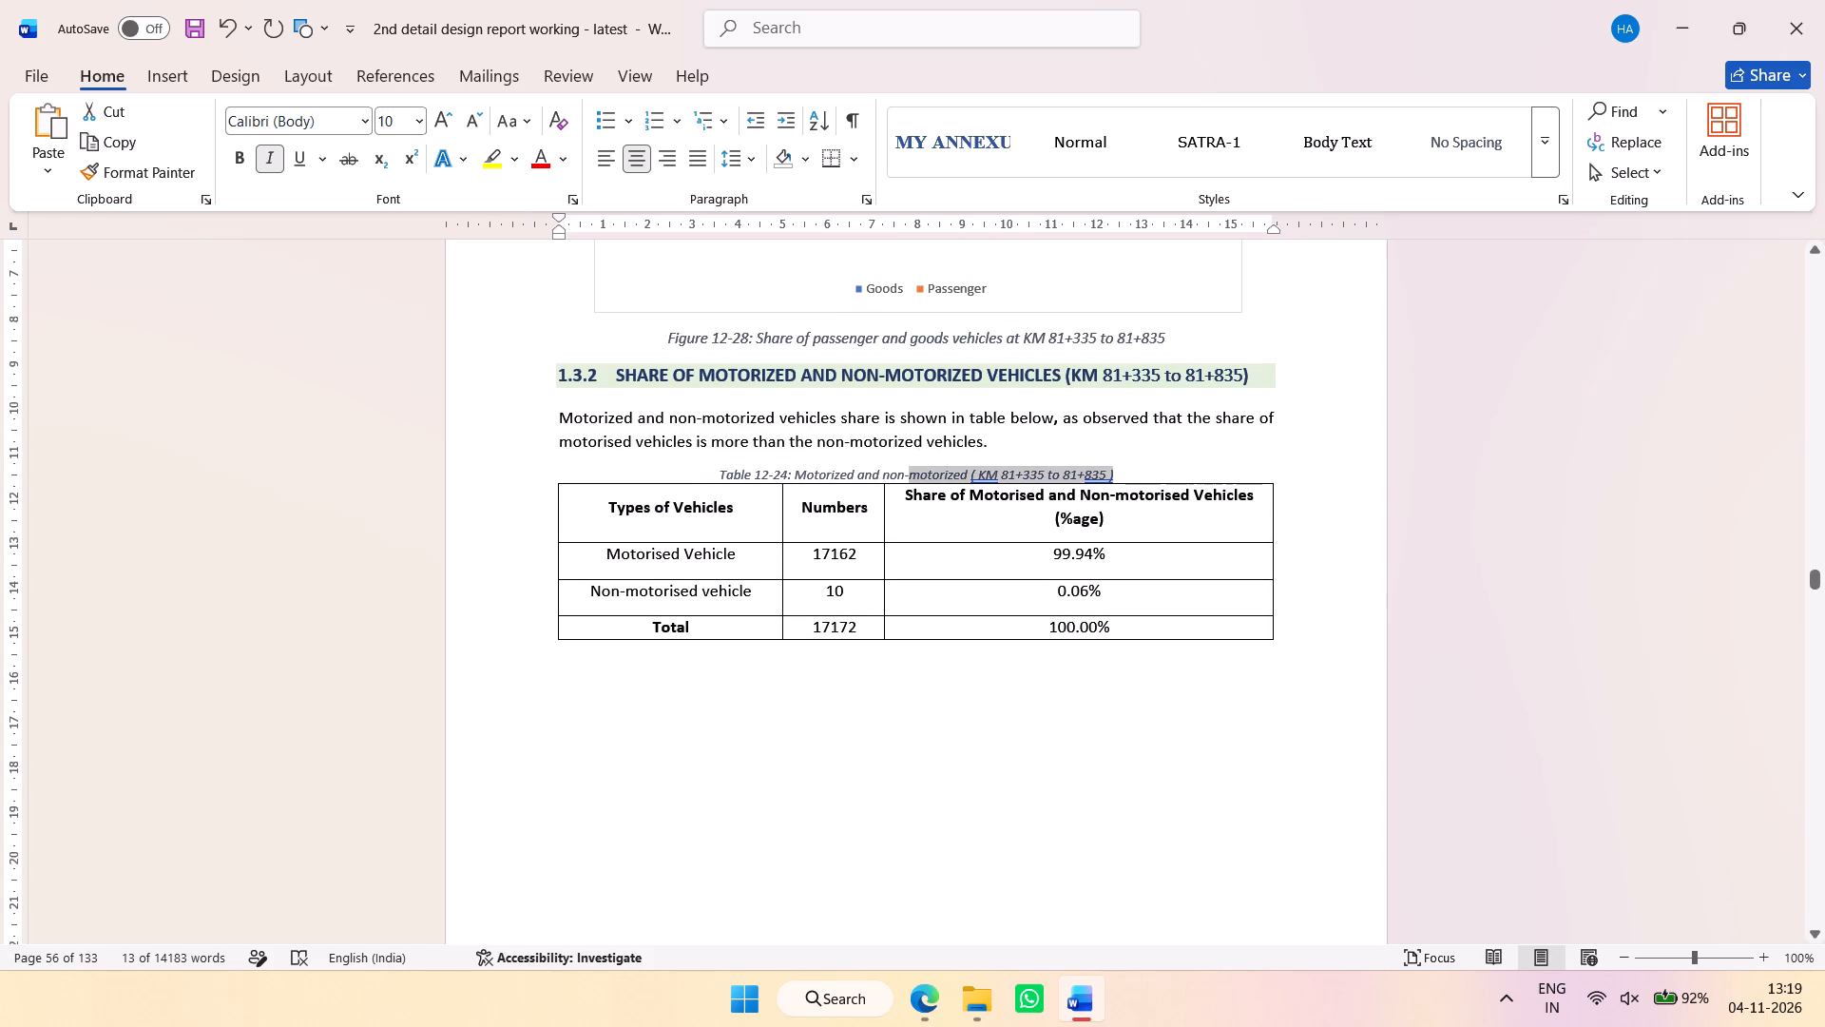
left_click_drag(893, 473, 736, 477)
left_click(934, 405)
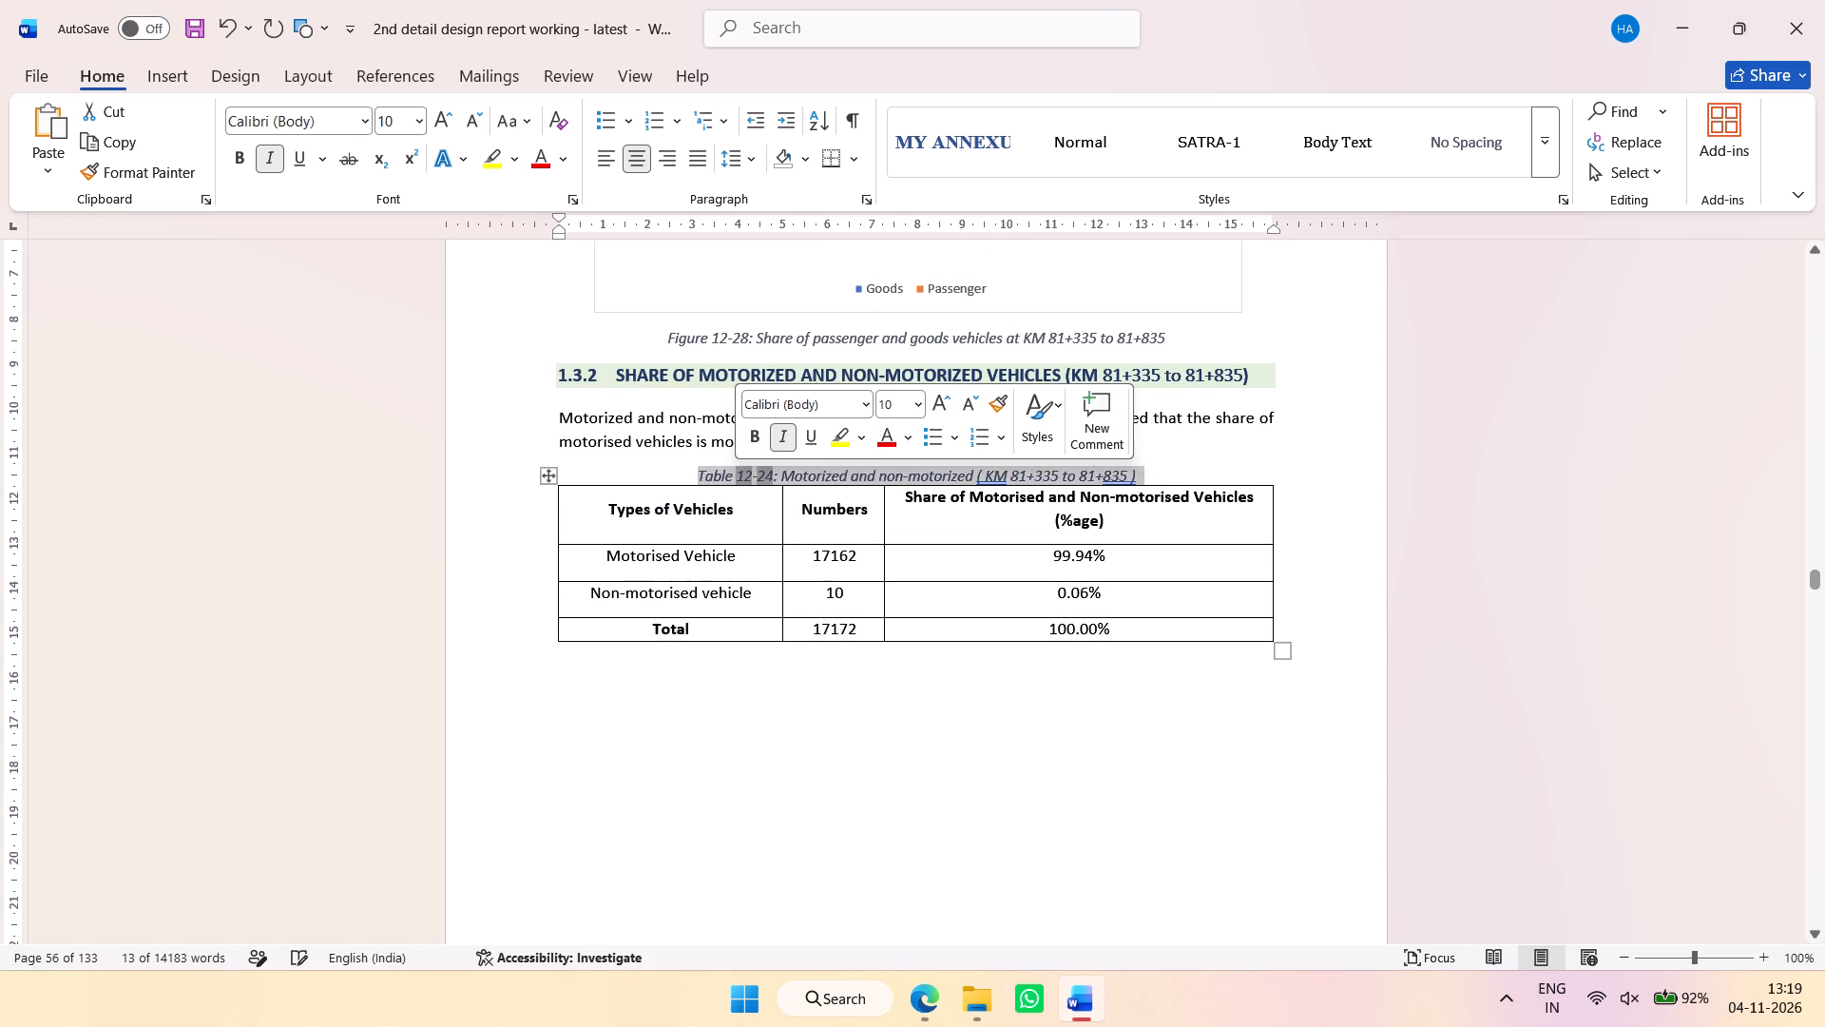
scroll(964, 617, "down", 9)
left_click_drag(1127, 591, 778, 596)
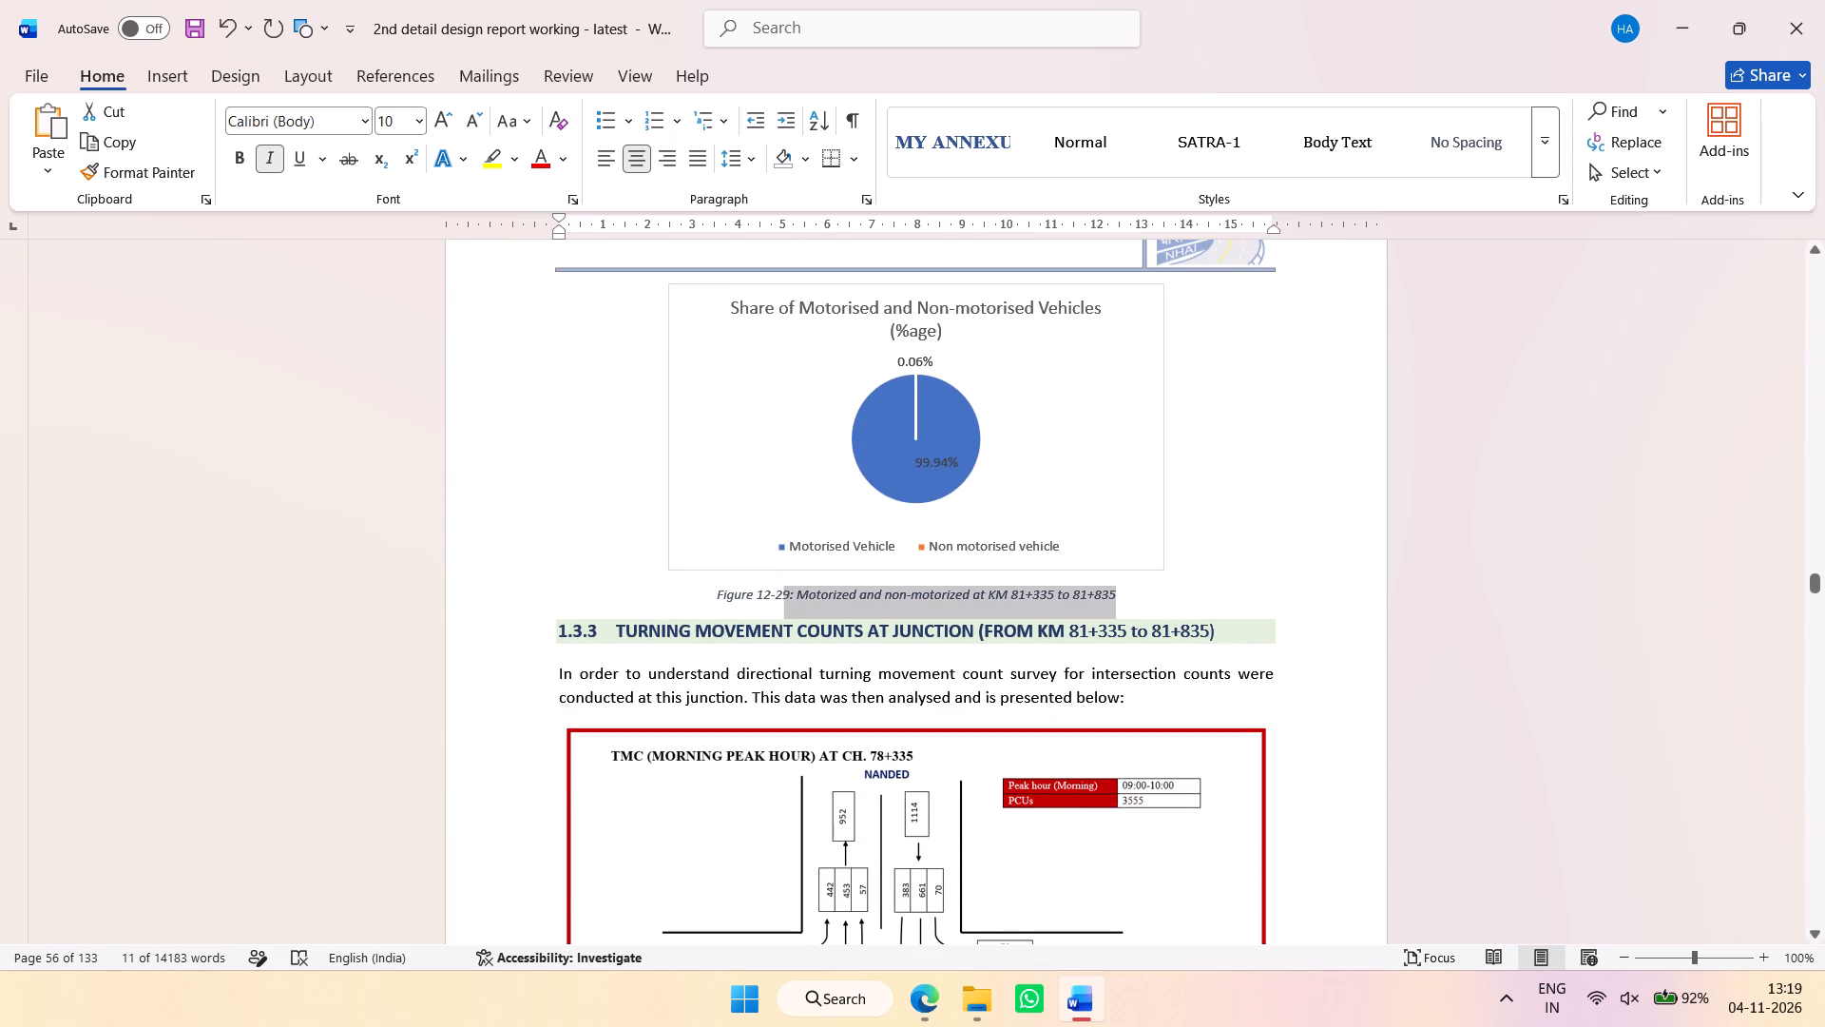
left_click_drag(778, 596, 737, 589)
left_click(948, 515)
Stretch the Share of Motorised and Non-motorised Vehicles pie chart above the Figure 12-29 caption slightly taller.
left_click(1021, 439)
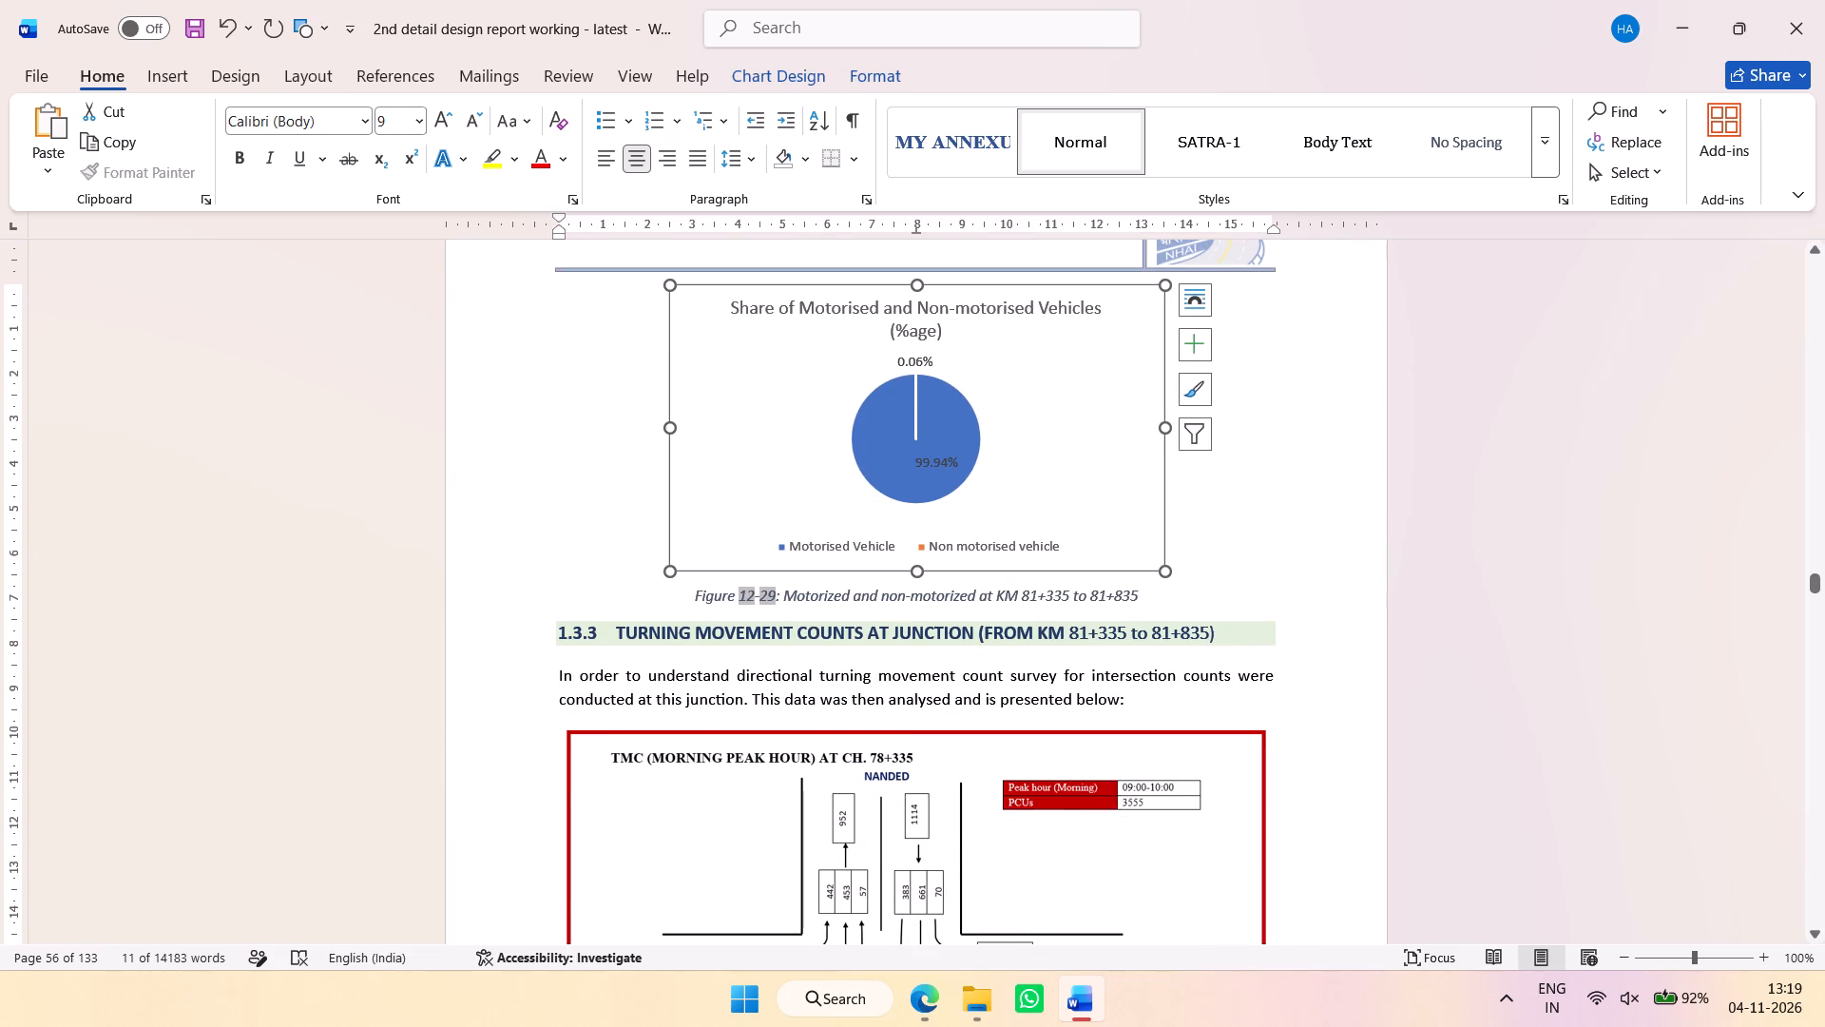
left_click_drag(915, 572, 912, 605)
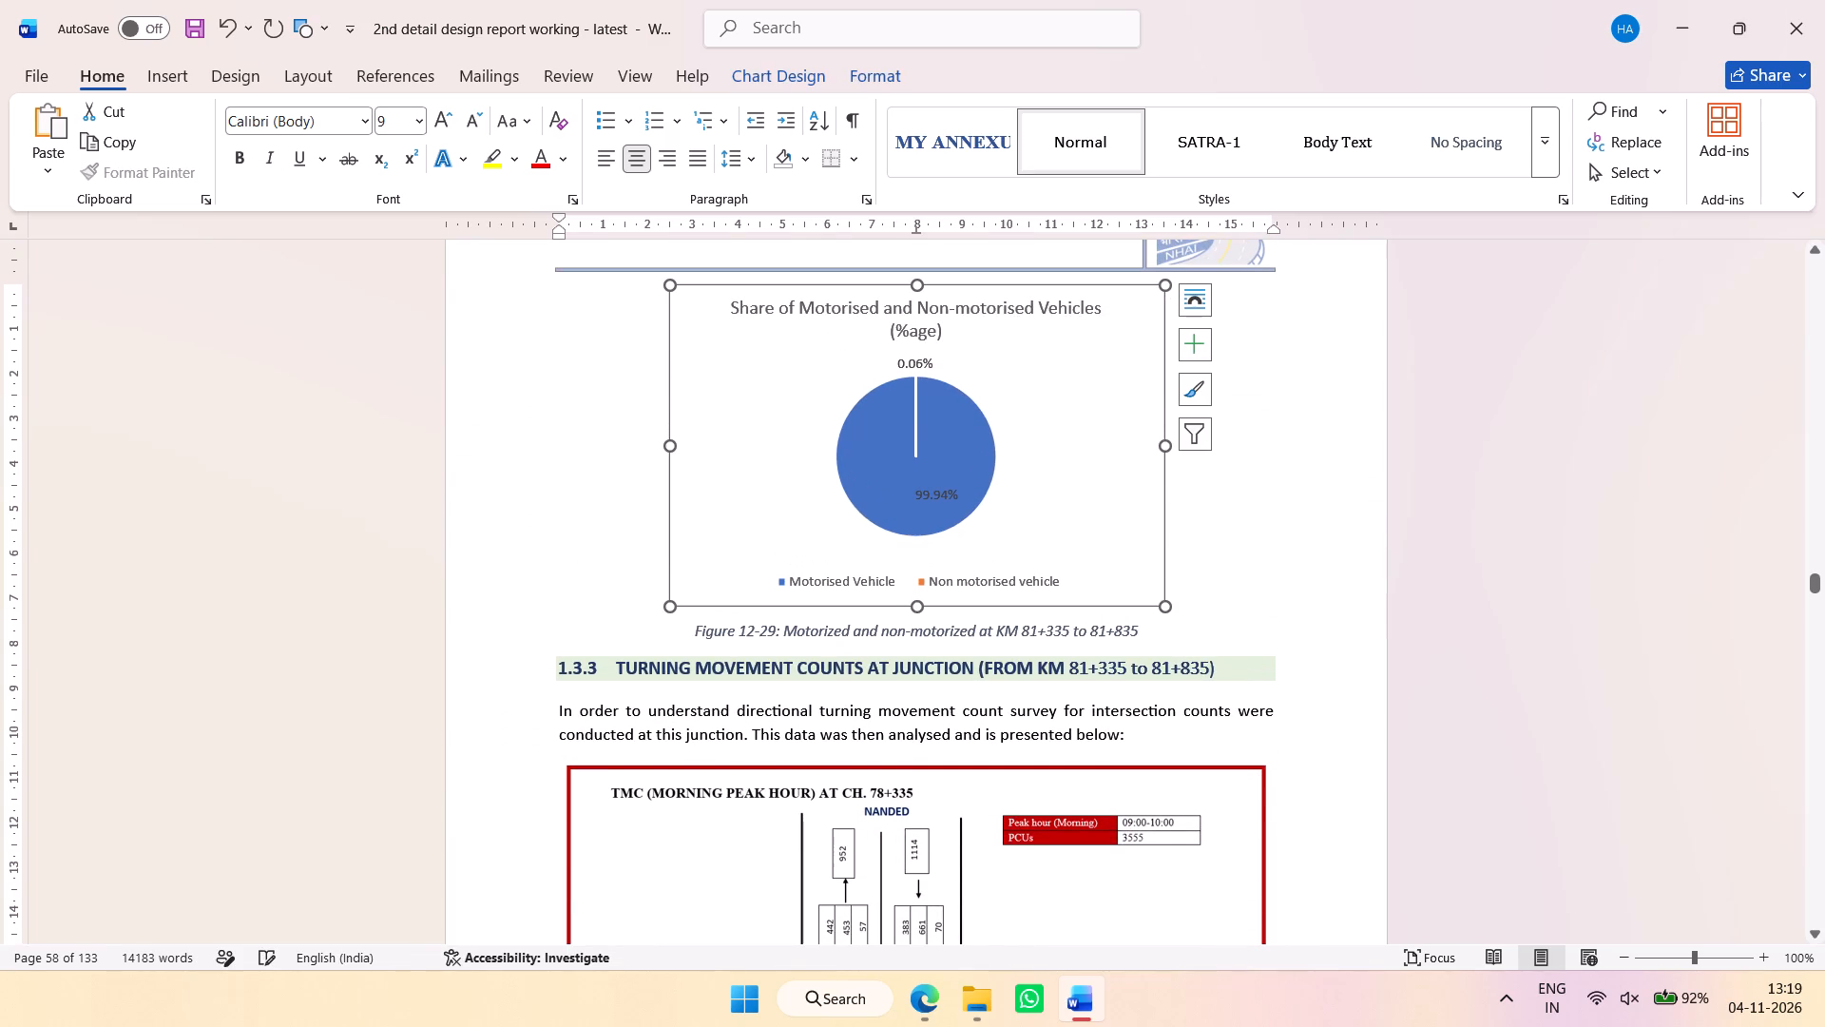
left_click(928, 328)
left_click(941, 331)
left_click_drag(949, 331, 939, 331)
Increase the font size of the Figure 12-30 turning movement count caption to 10.
scroll(968, 497, "down", 5)
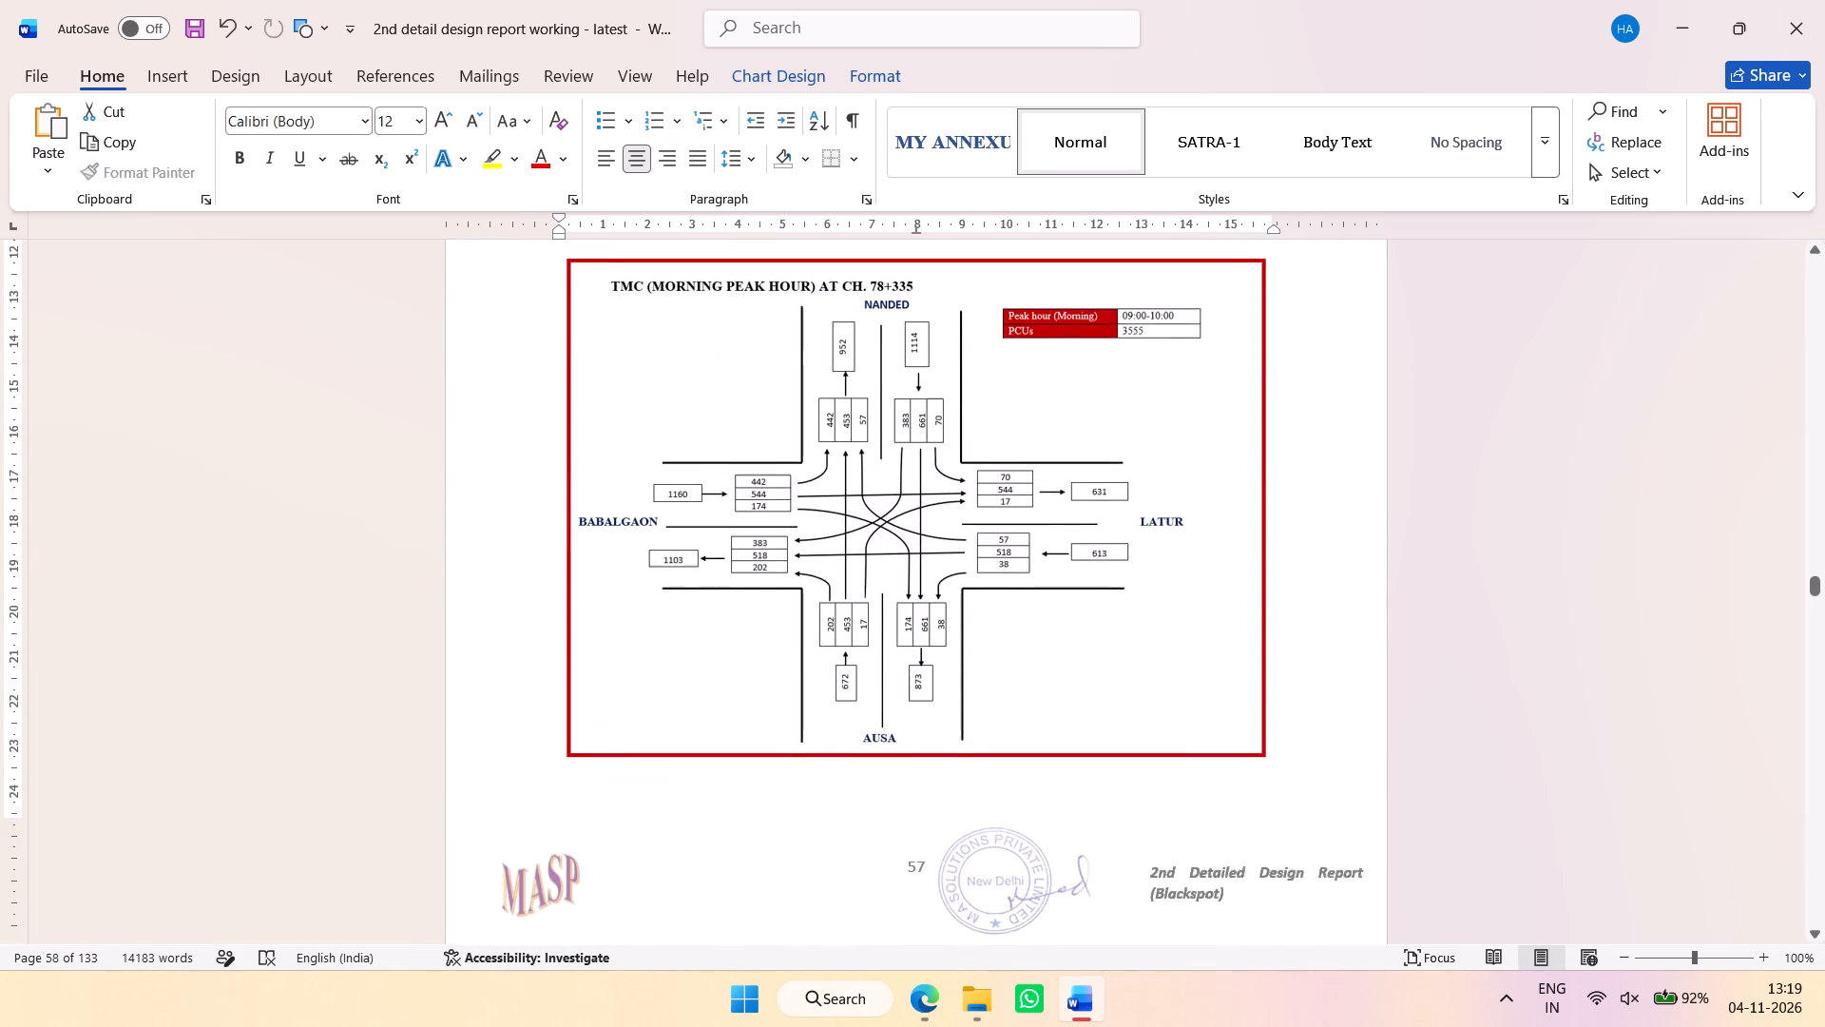
scroll(968, 499, "down", 10)
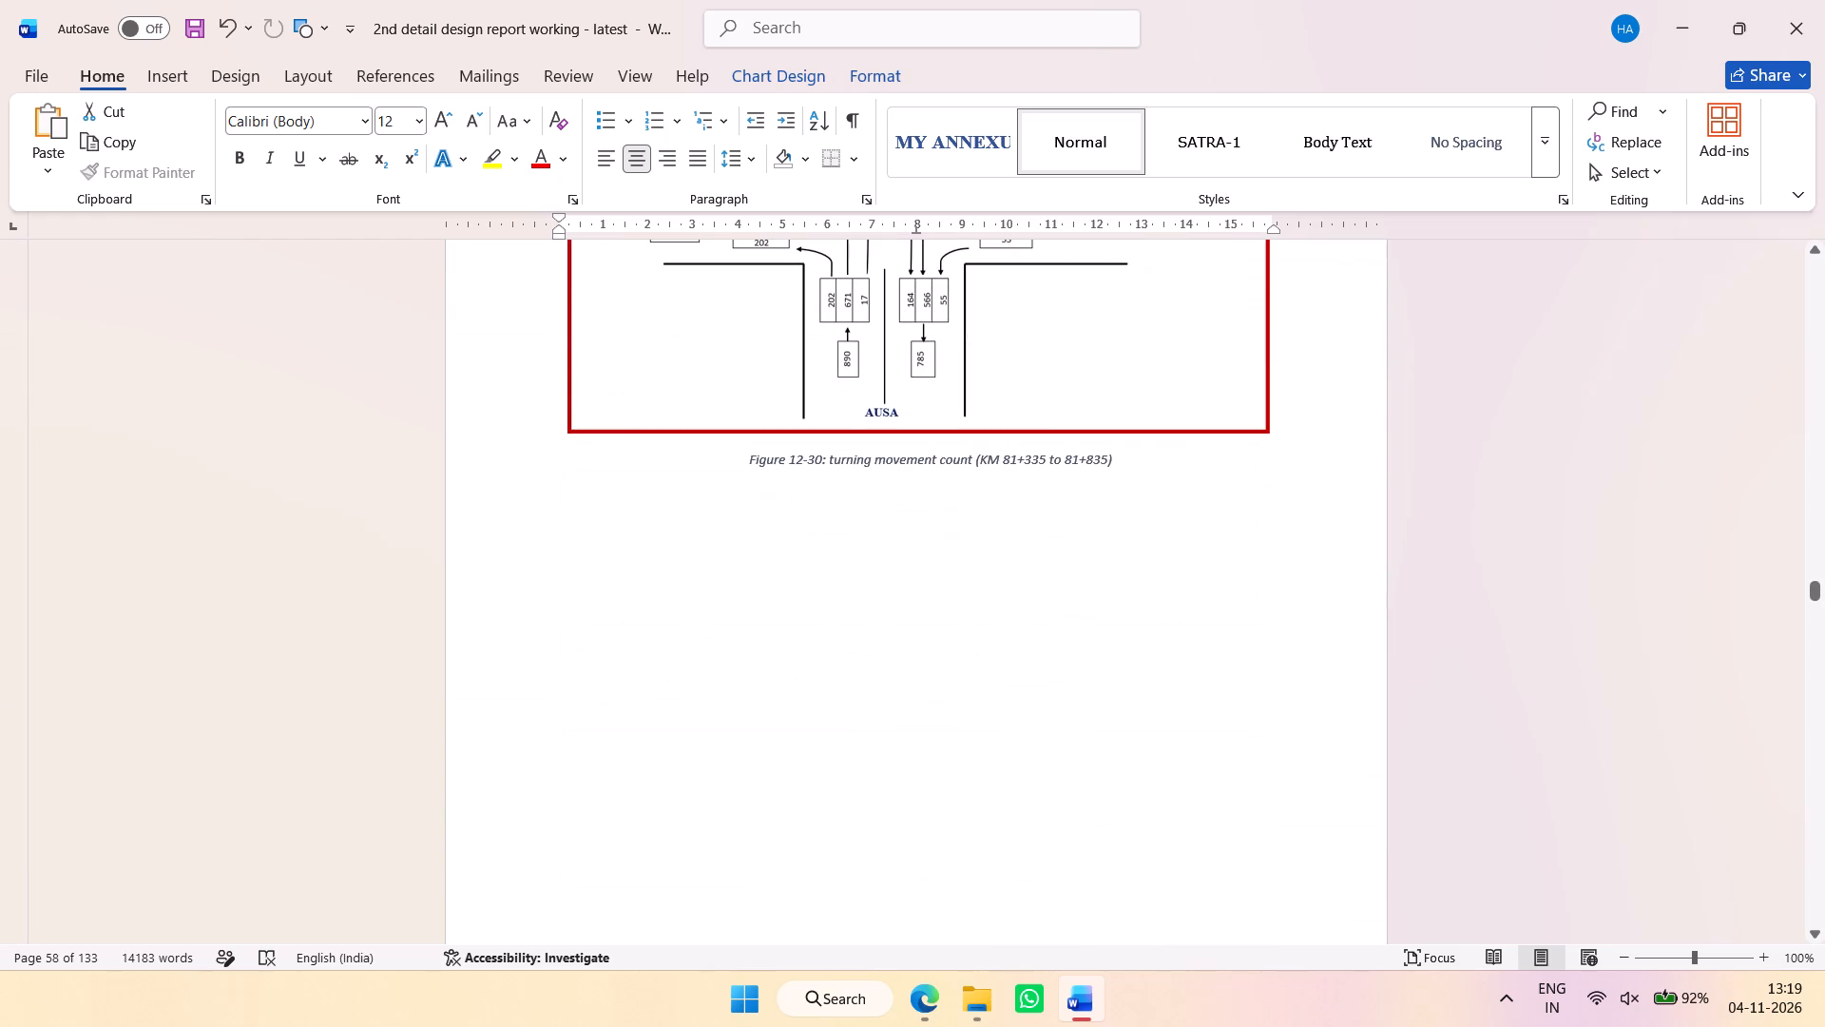
left_click_drag(1124, 468, 767, 464)
left_click(966, 389)
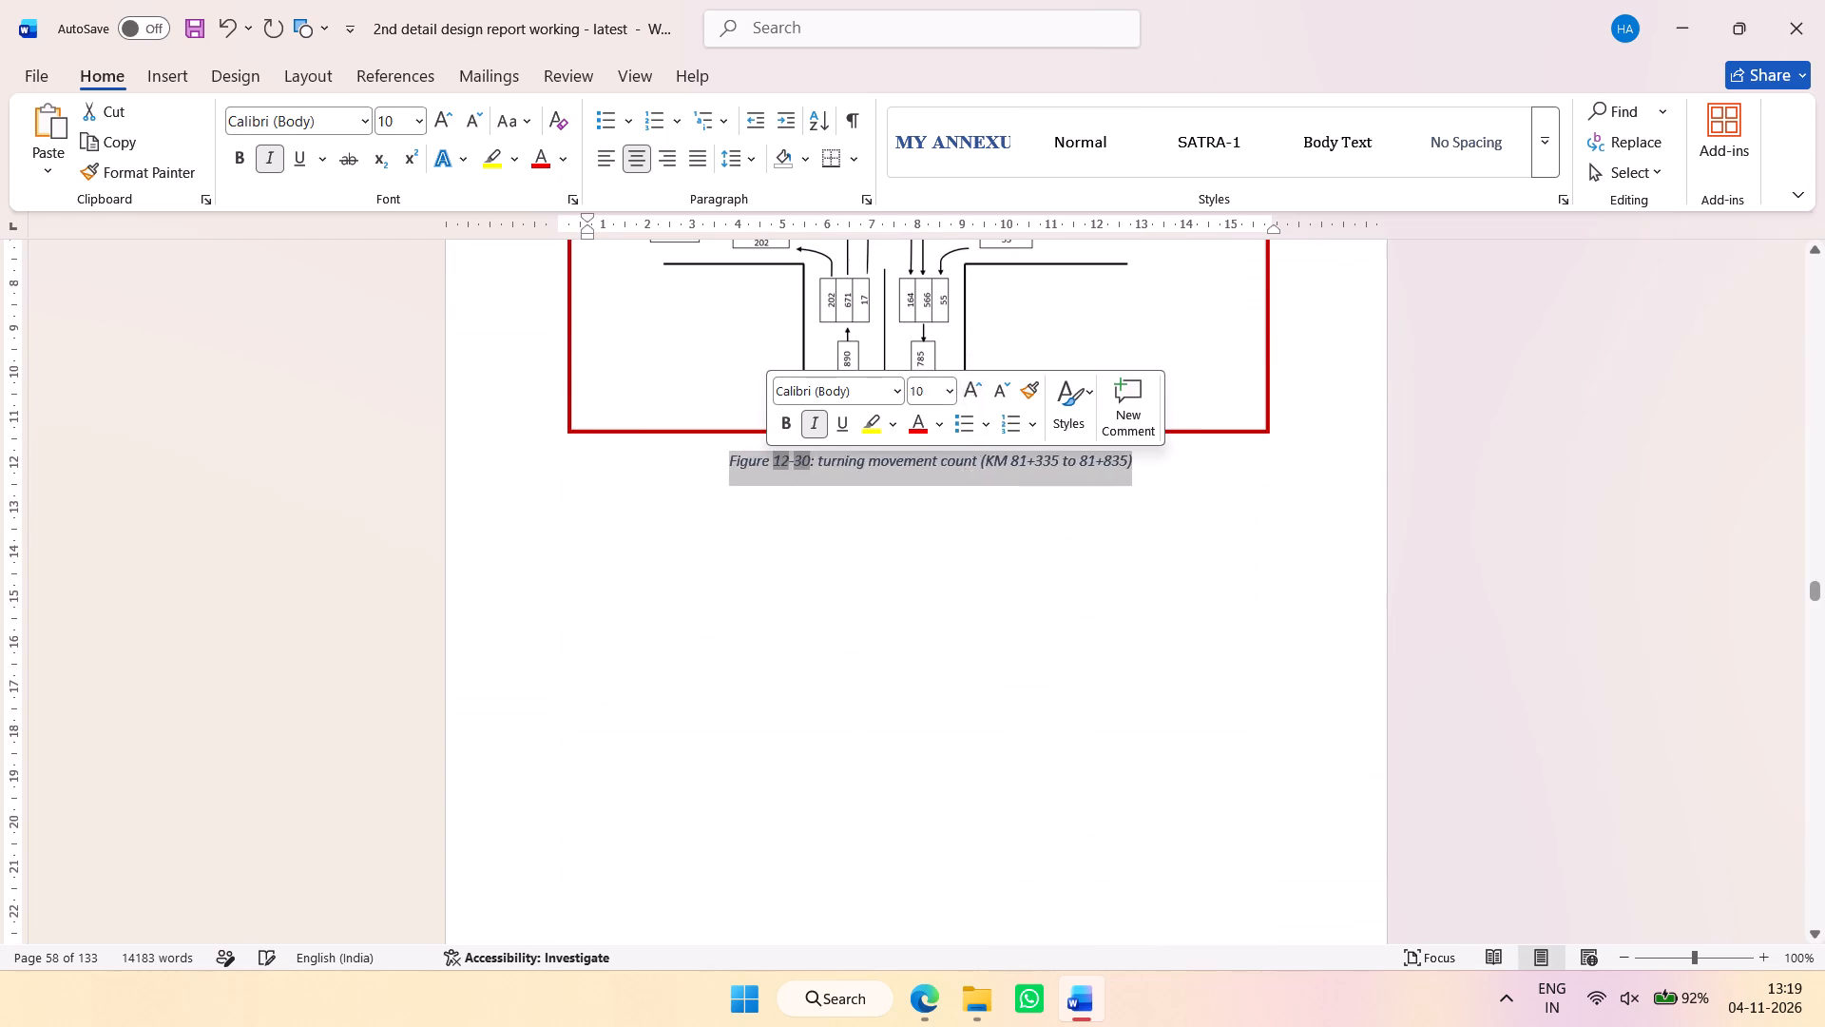
Increase the font size of the Table 12-25 Spot Speed observation caption and the caption of the vehicle frequency chart below it to 10.
scroll(985, 537, "down", 8)
left_click_drag(1065, 405, 821, 418)
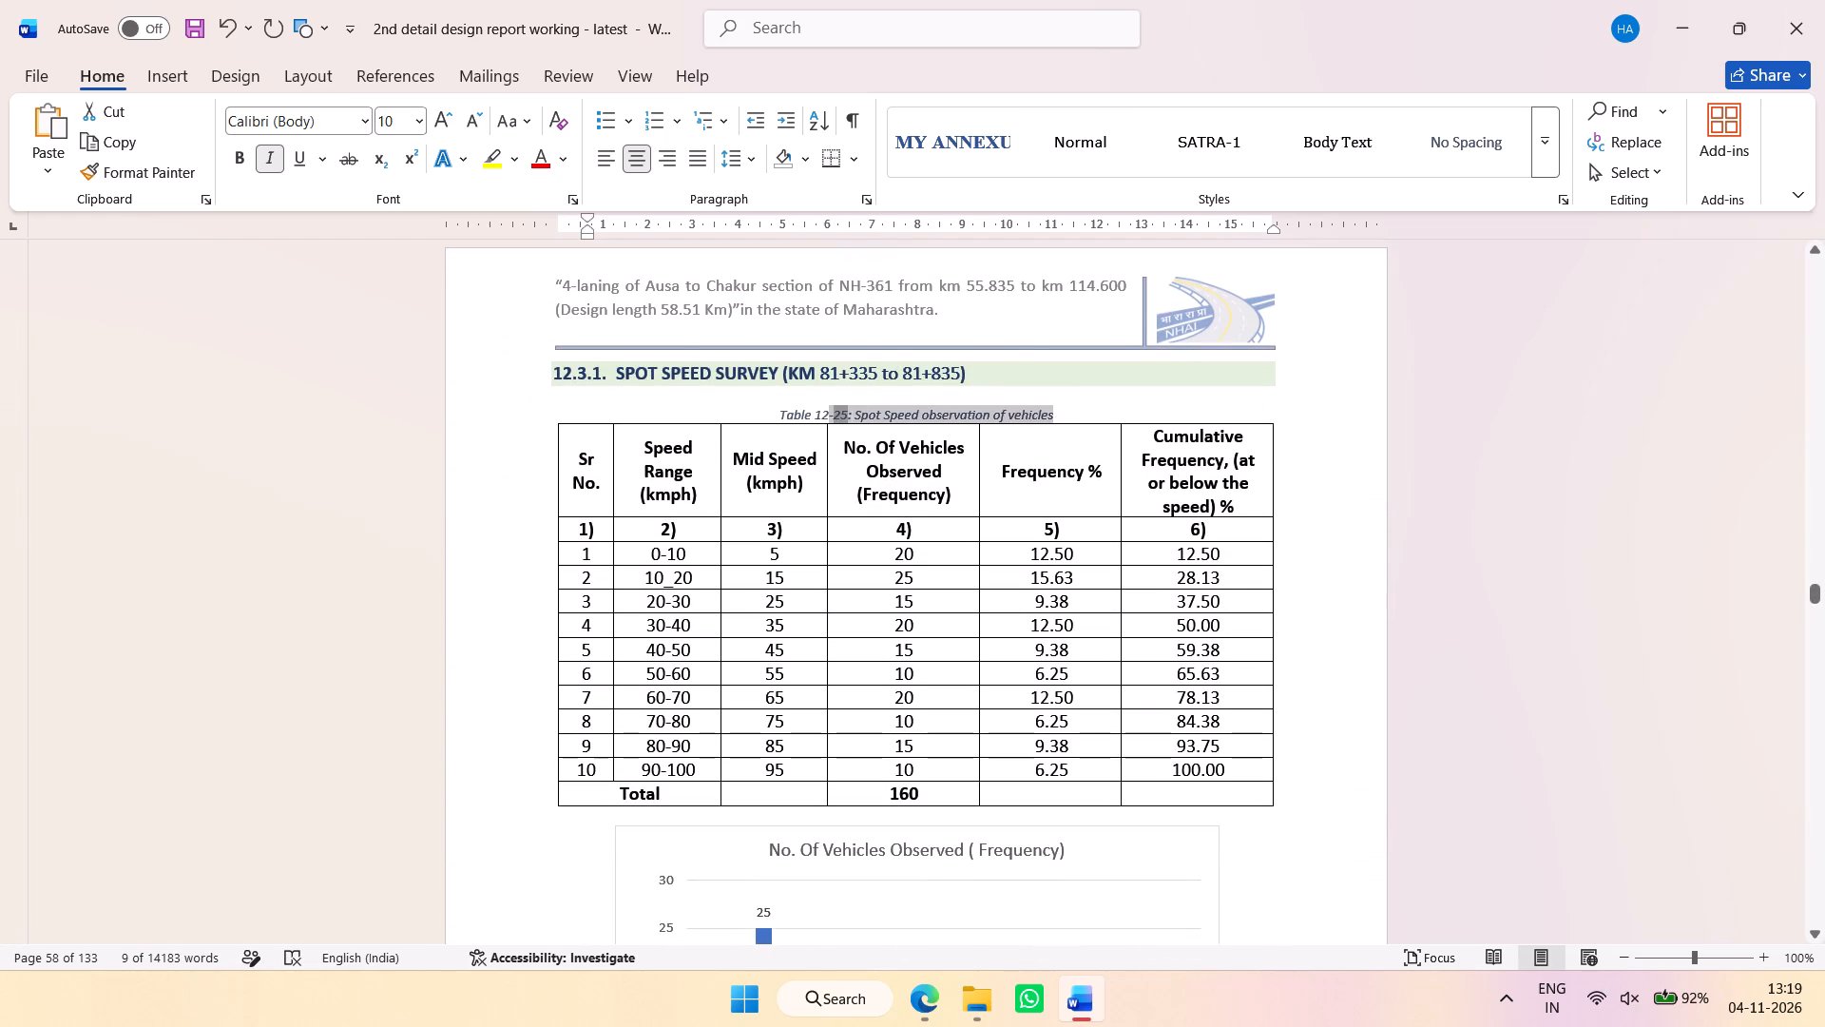
left_click_drag(821, 418, 807, 417)
left_click(1024, 350)
scroll(1019, 483, "down", 3)
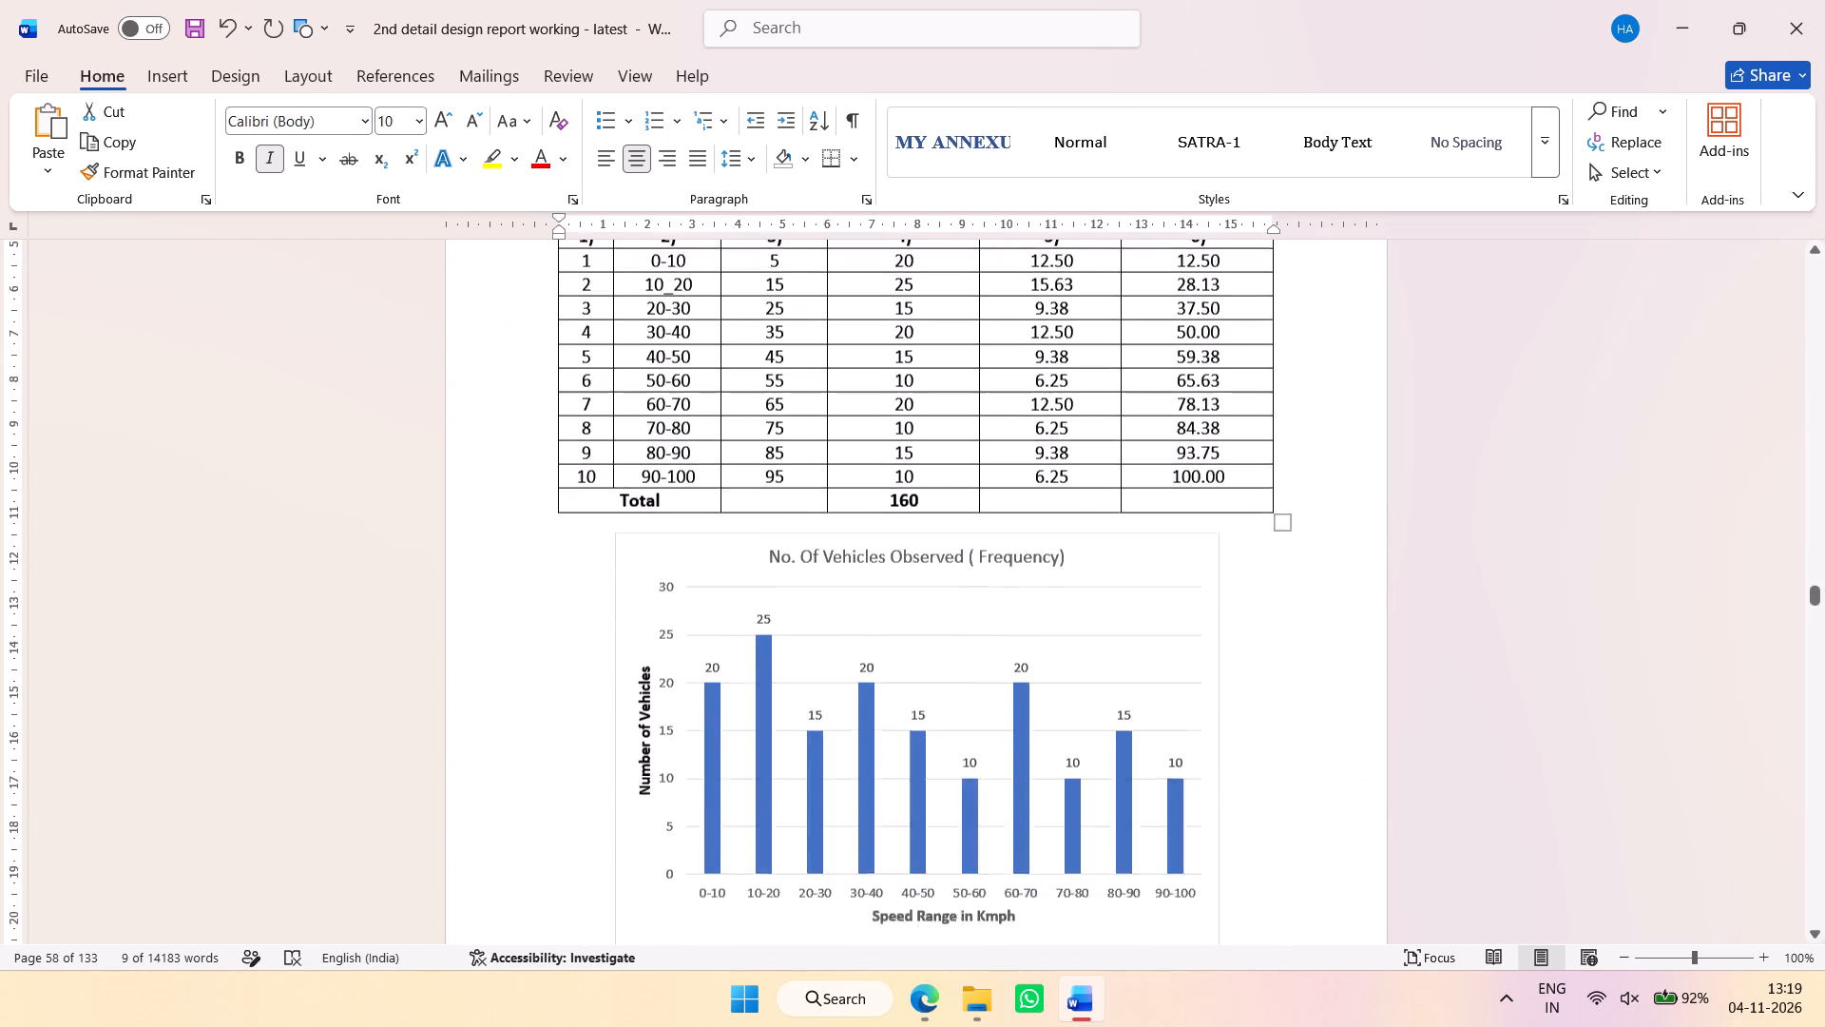
scroll(1034, 505, "down", 3)
left_click_drag(1049, 591, 807, 589)
left_click(1009, 513)
Increase the font size of the Table 12-26 Number of vehicles with different speed ranges caption to 10.
scroll(994, 596, "down", 5)
left_click_drag(1156, 461, 735, 472)
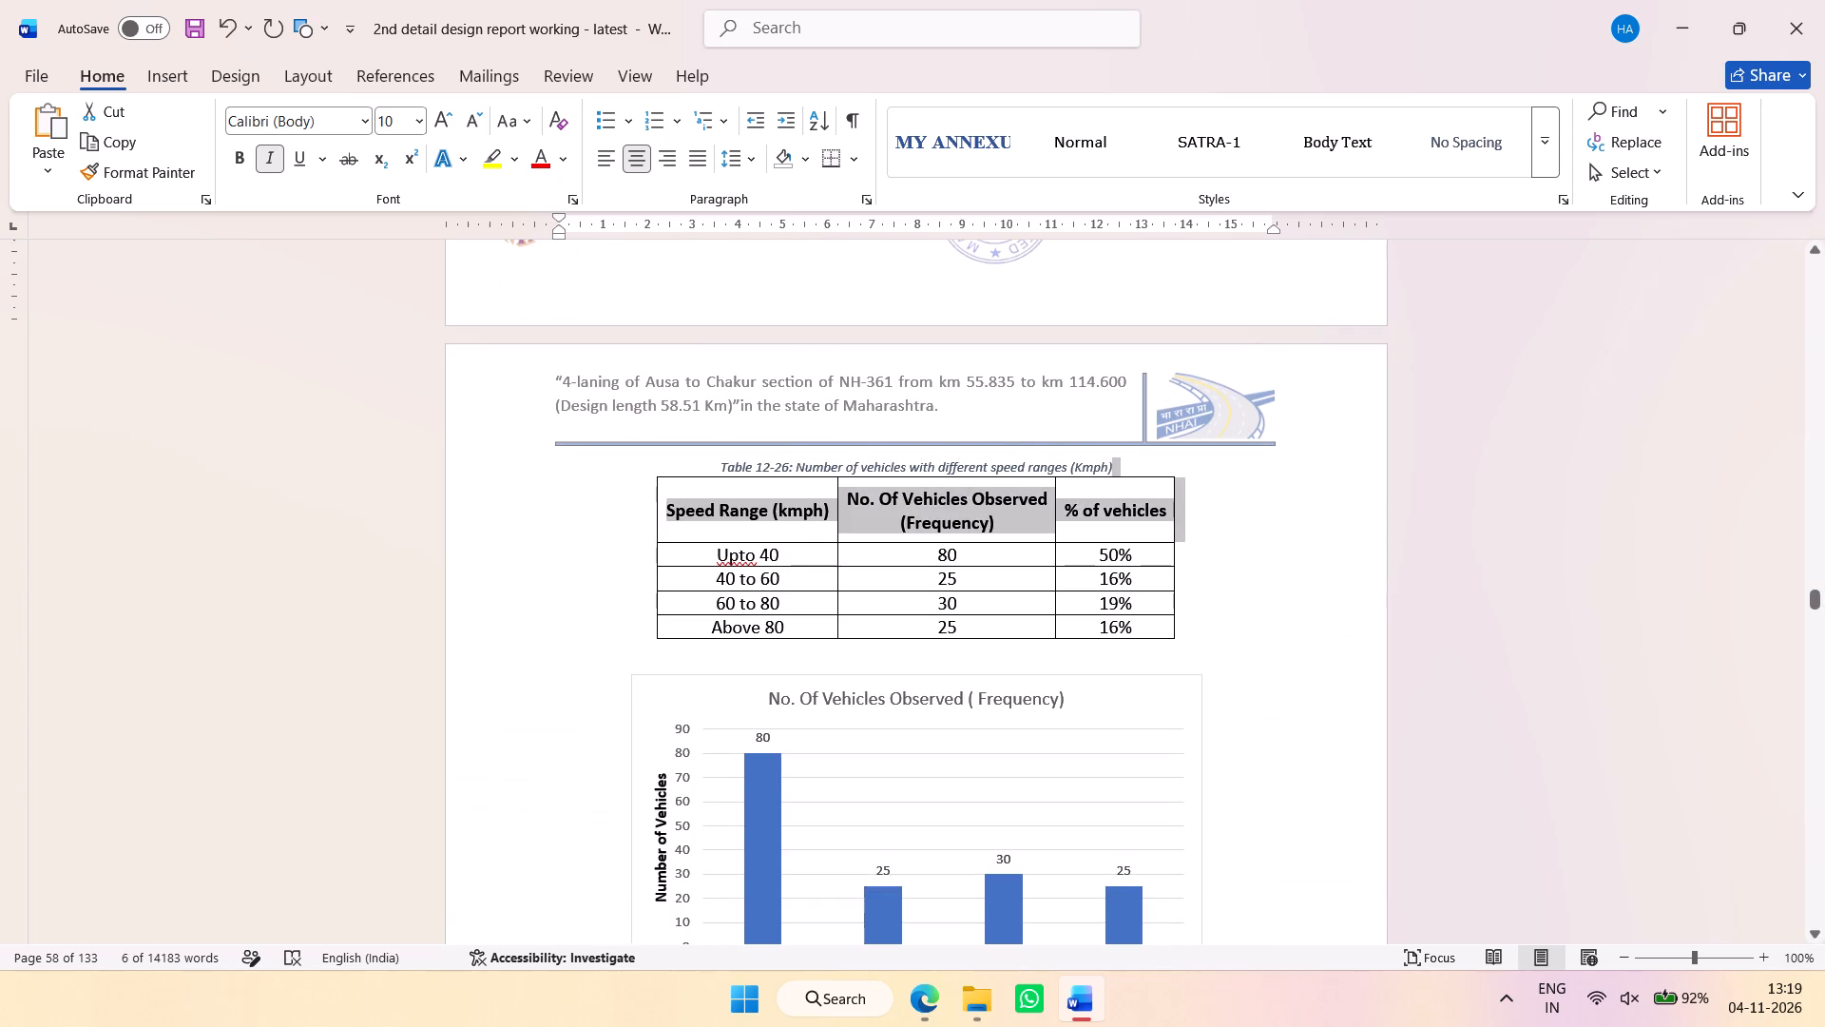
left_click_drag(735, 472, 728, 466)
left_click(941, 399)
Increase the font size of the Figure 12-32 number of vehicles and Figure 12-33 percentage of vehicles captions to 10.
scroll(990, 537, "down", 6)
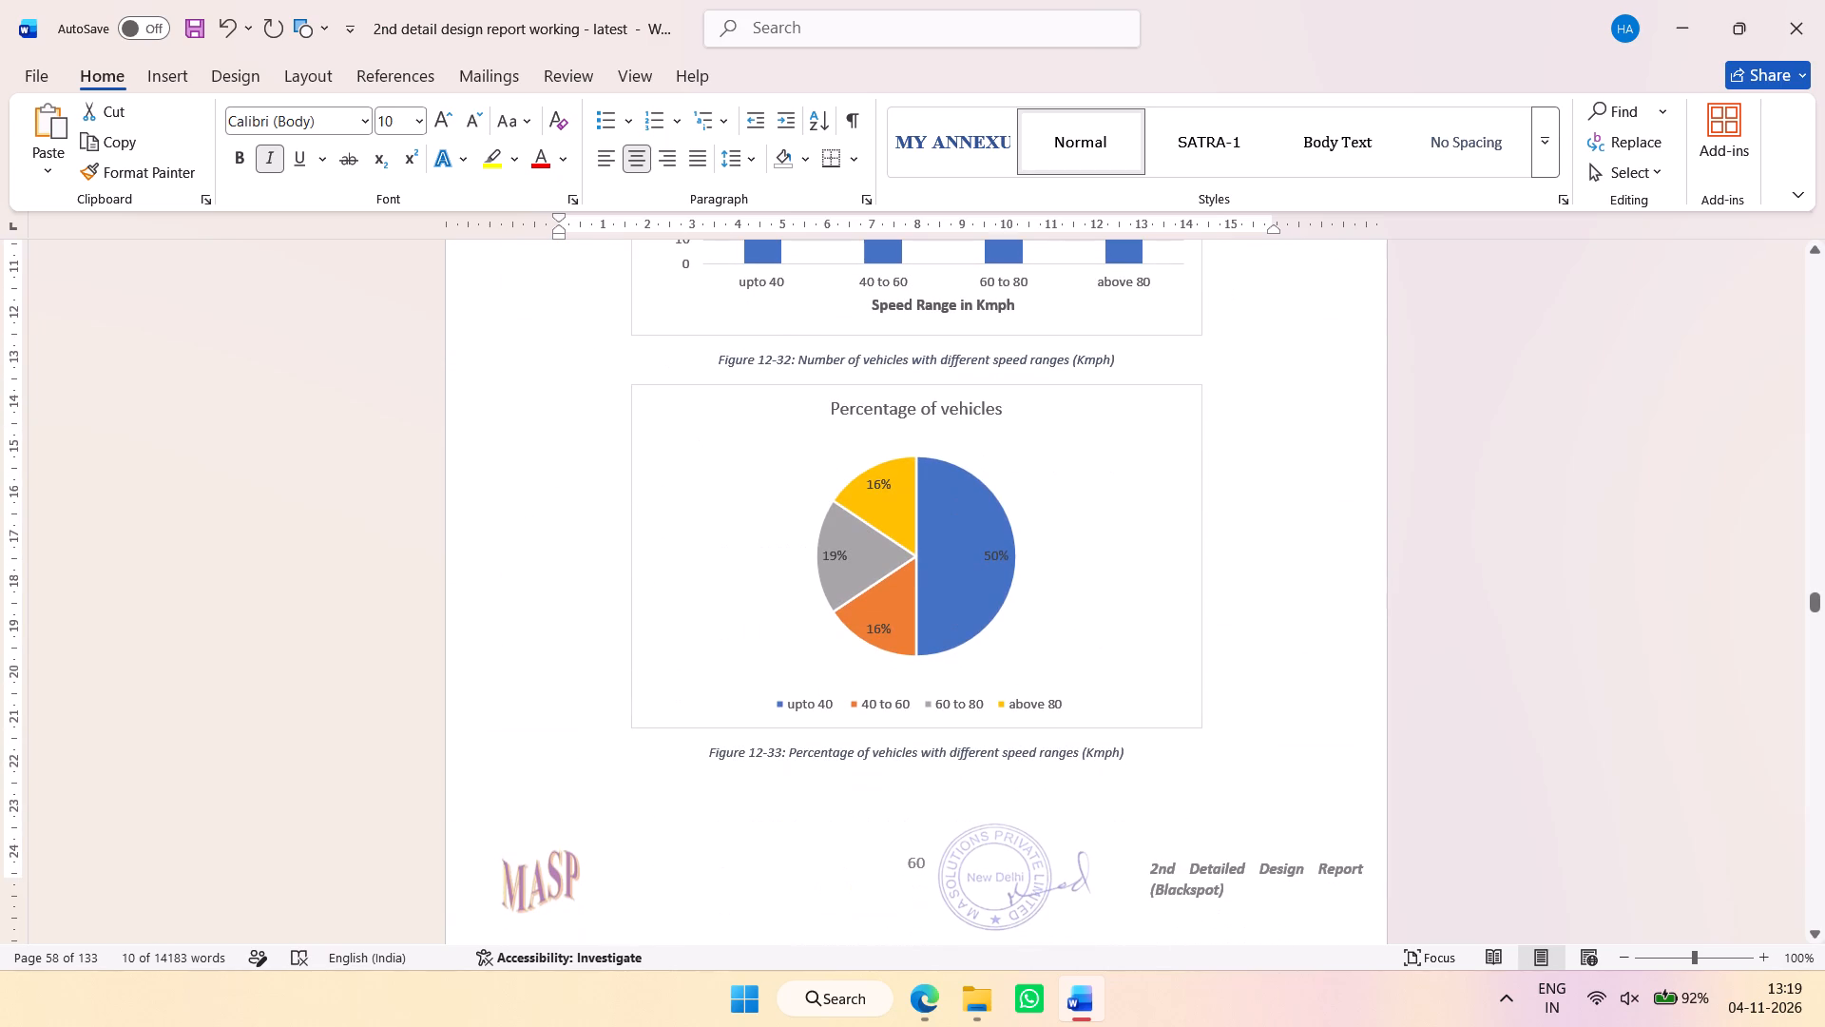
left_click_drag(1128, 358, 724, 372)
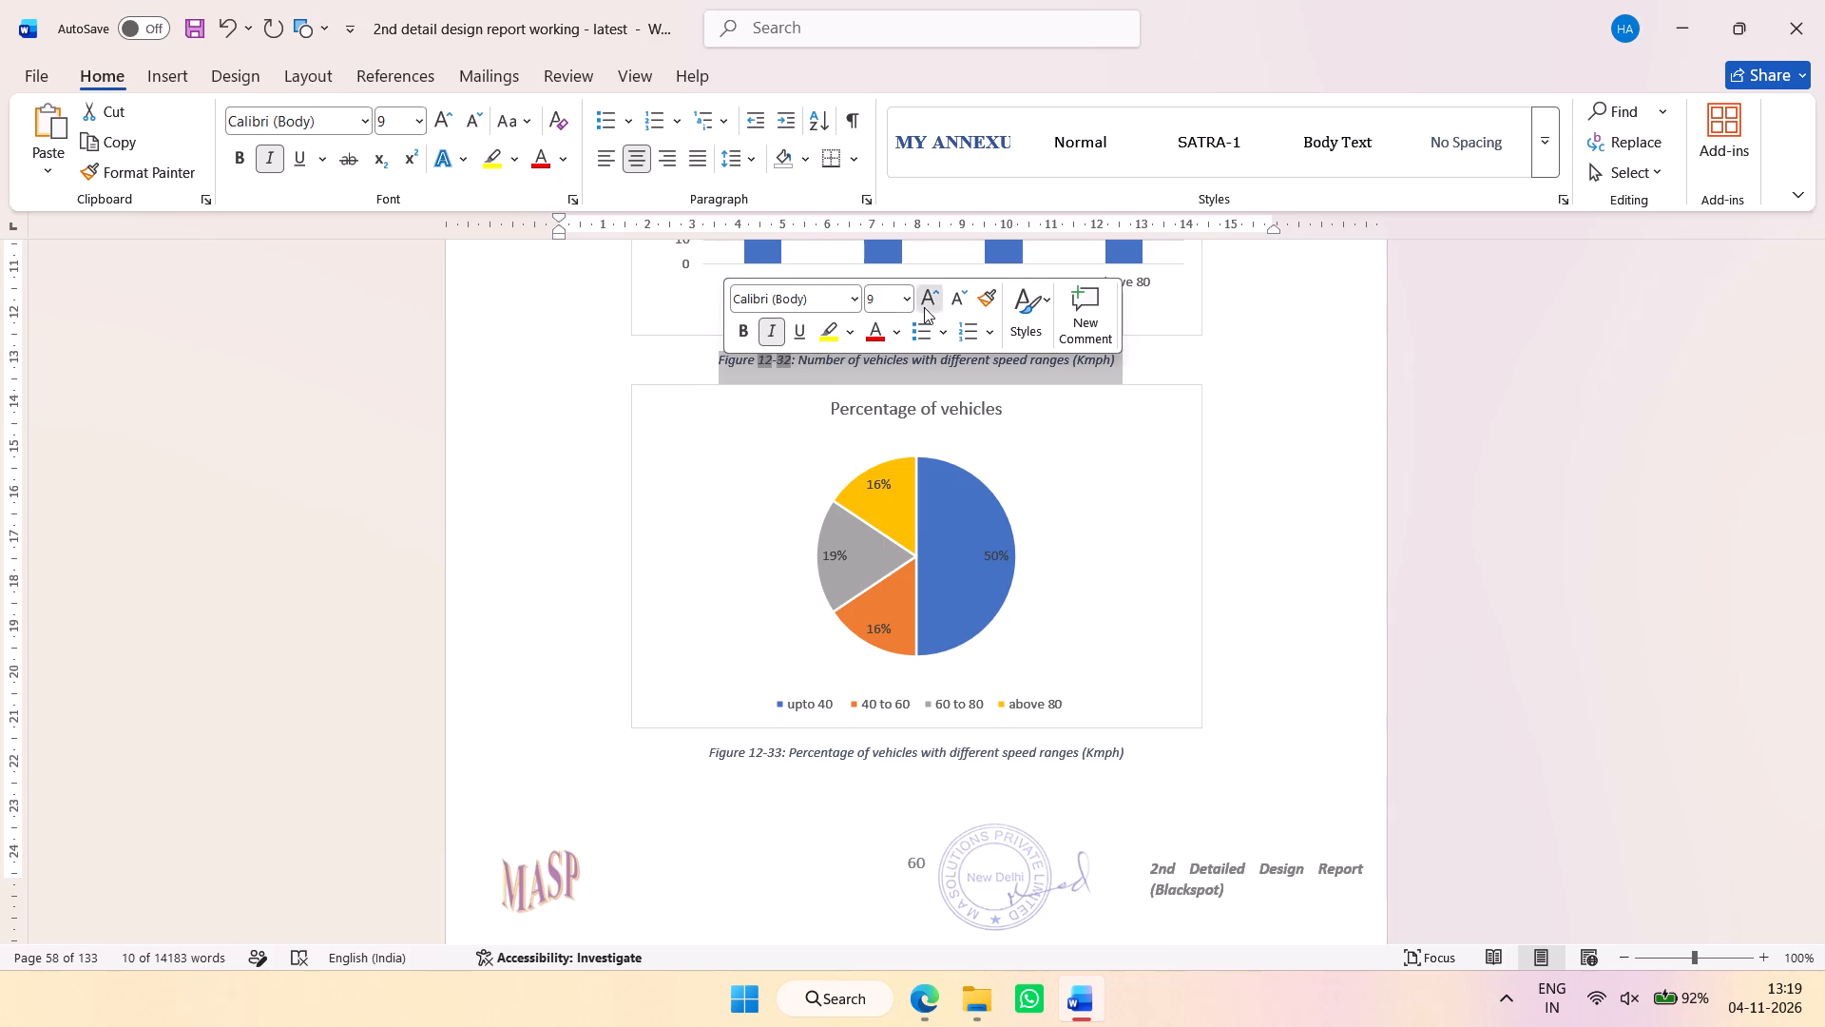
left_click(924, 307)
scroll(1023, 558, "down", 2)
left_click_drag(1143, 533, 732, 528)
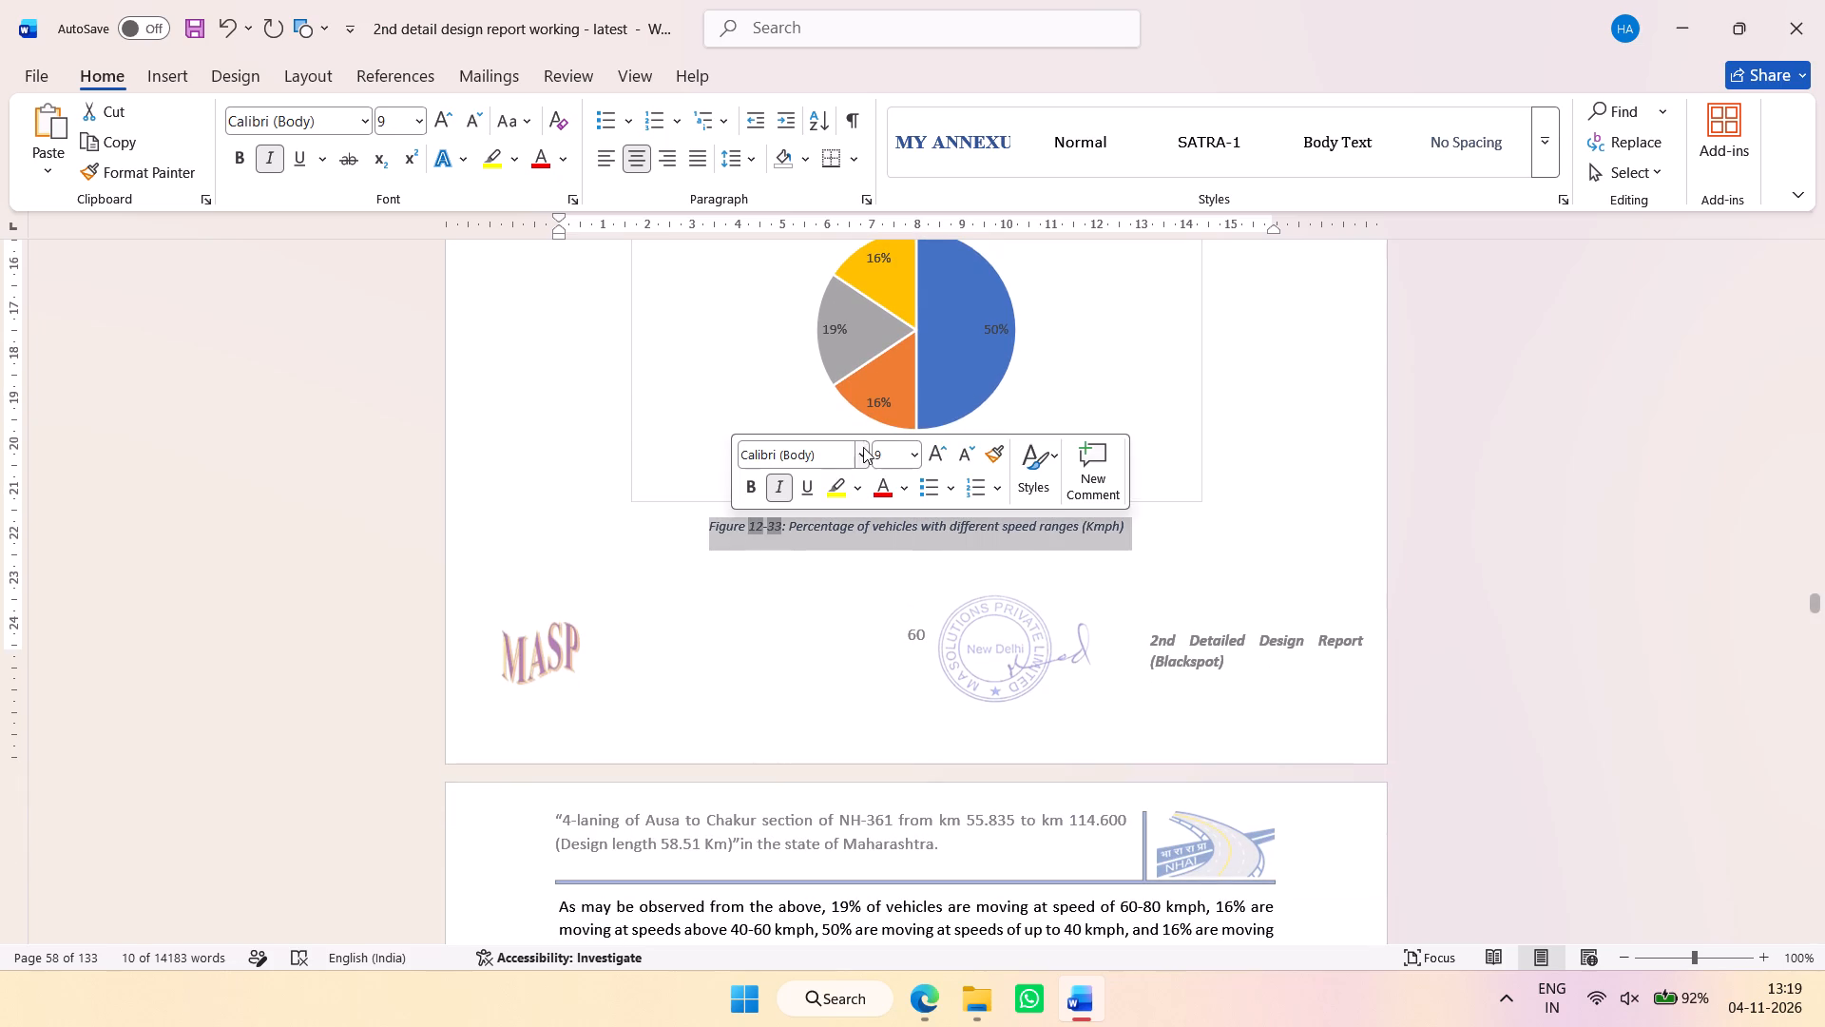
left_click(951, 453)
left_click(947, 453)
Increase the font size of the Table 12-27 Desirable Speed Values caption to 10.
scroll(1038, 544, "down", 6)
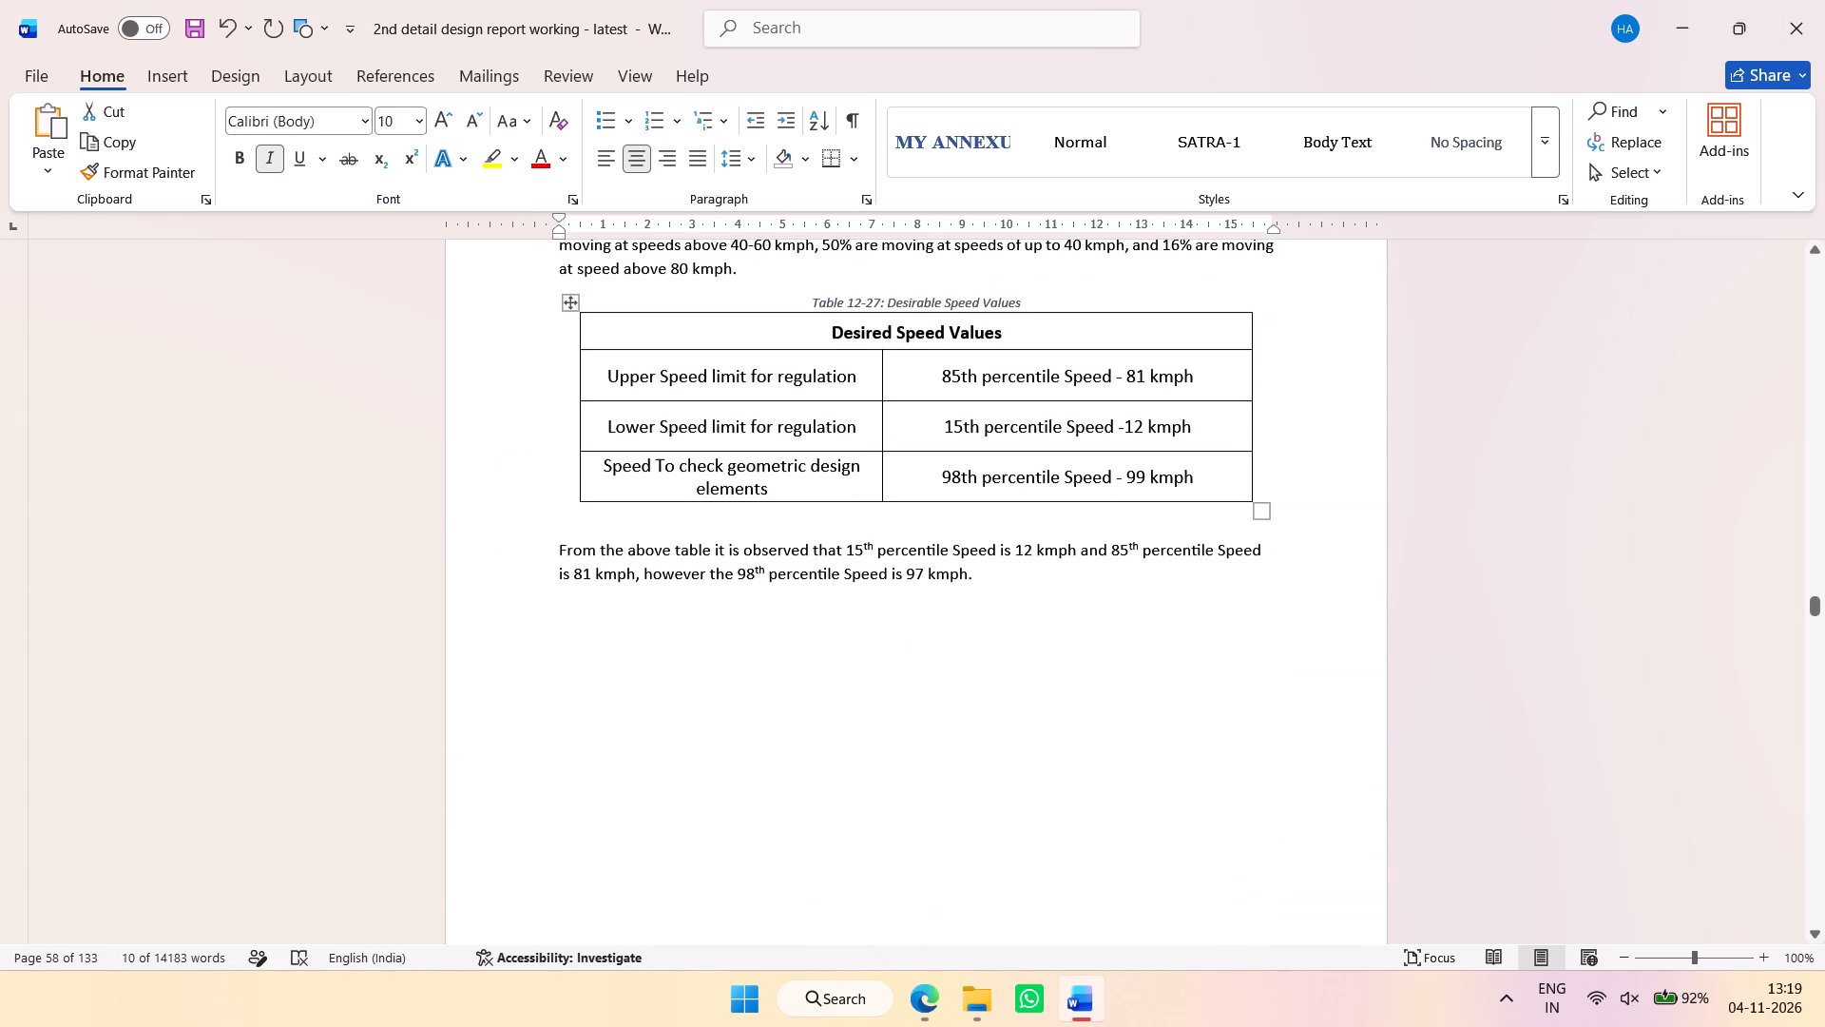
left_click_drag(1045, 307, 823, 305)
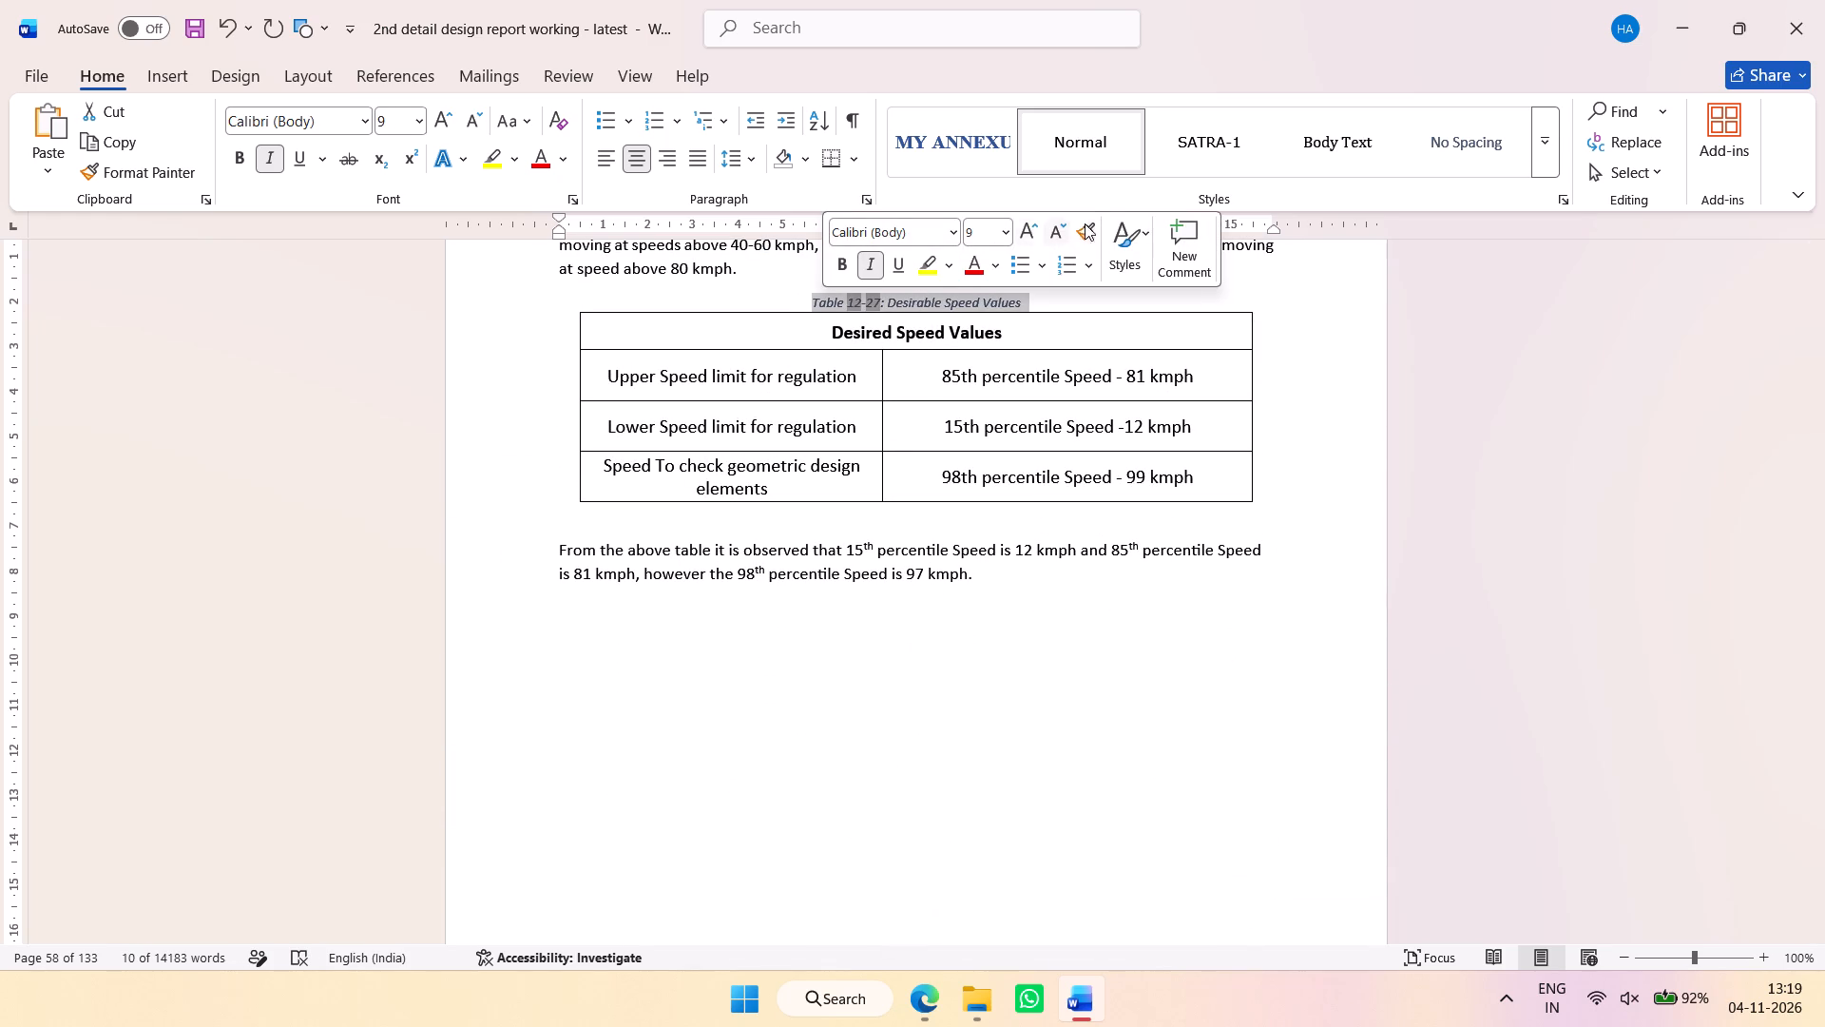
left_click(1020, 227)
Check the font size of the Table 12-28 Total Traffic Volume Count caption in the Blackspot-4 traffic survey section.
scroll(1022, 597, "down", 8)
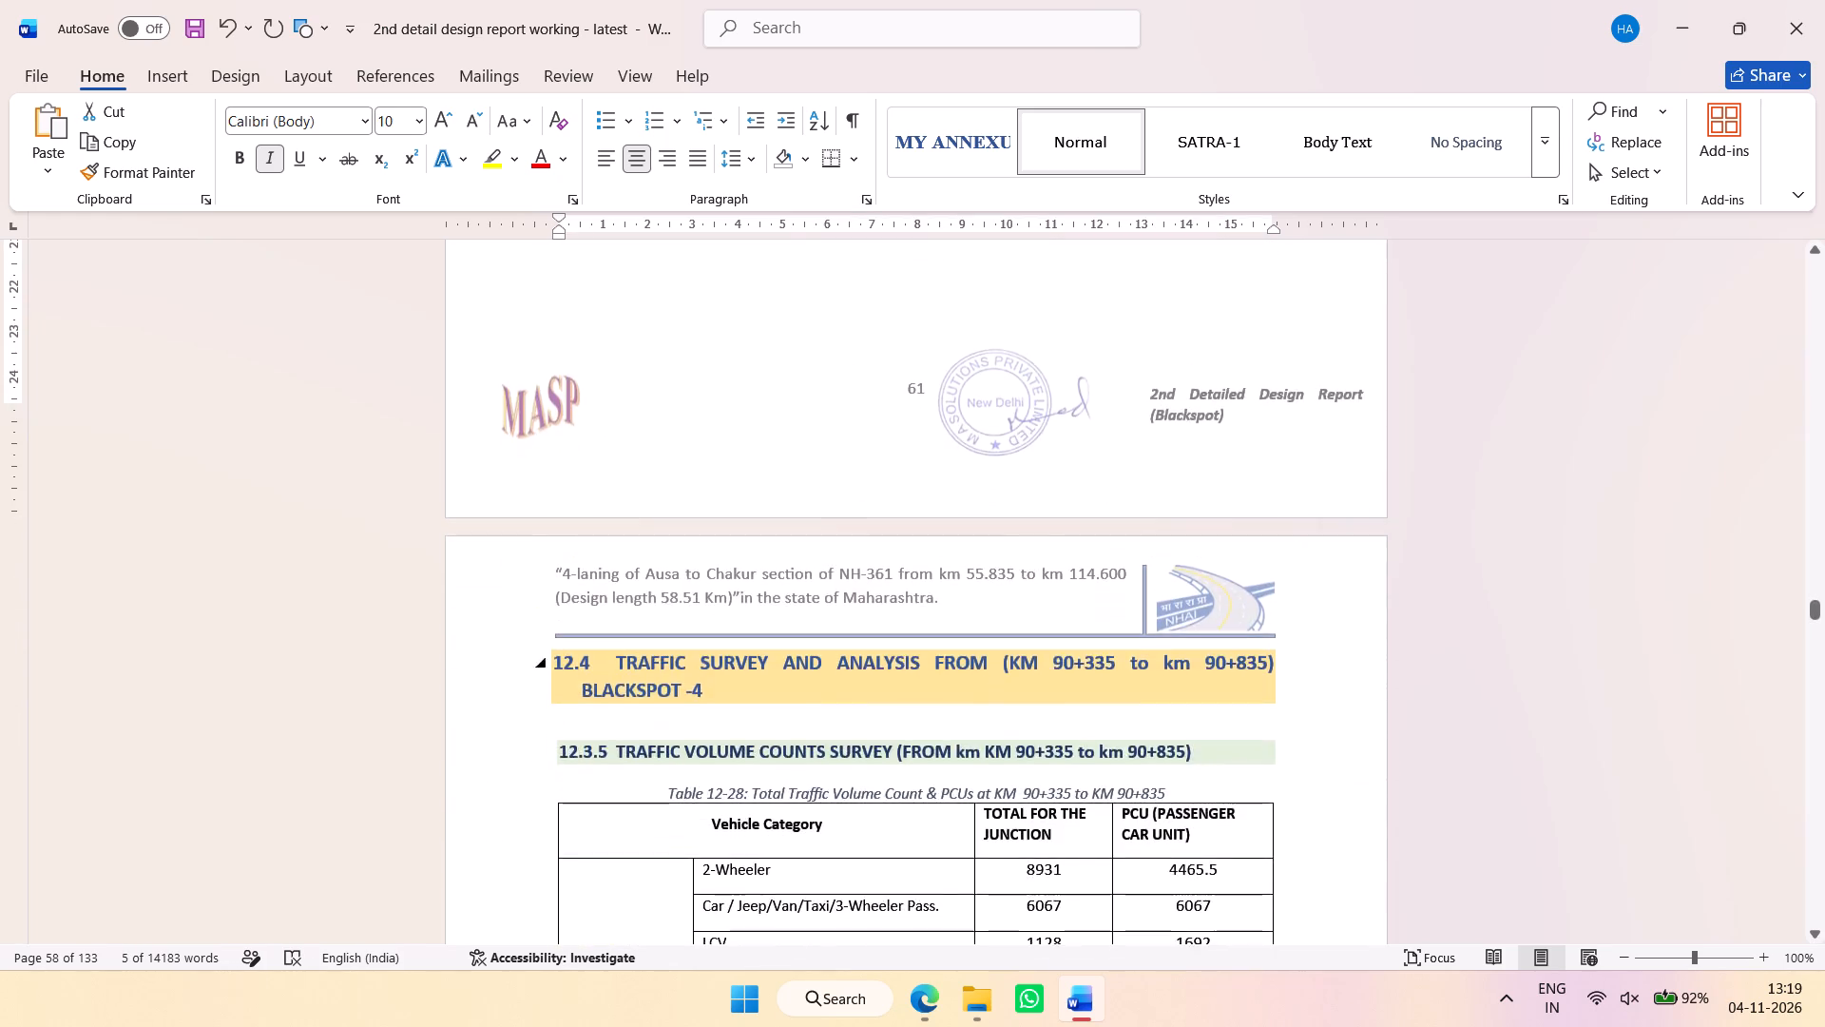
scroll(992, 652, "down", 2)
left_click_drag(1194, 568, 746, 568)
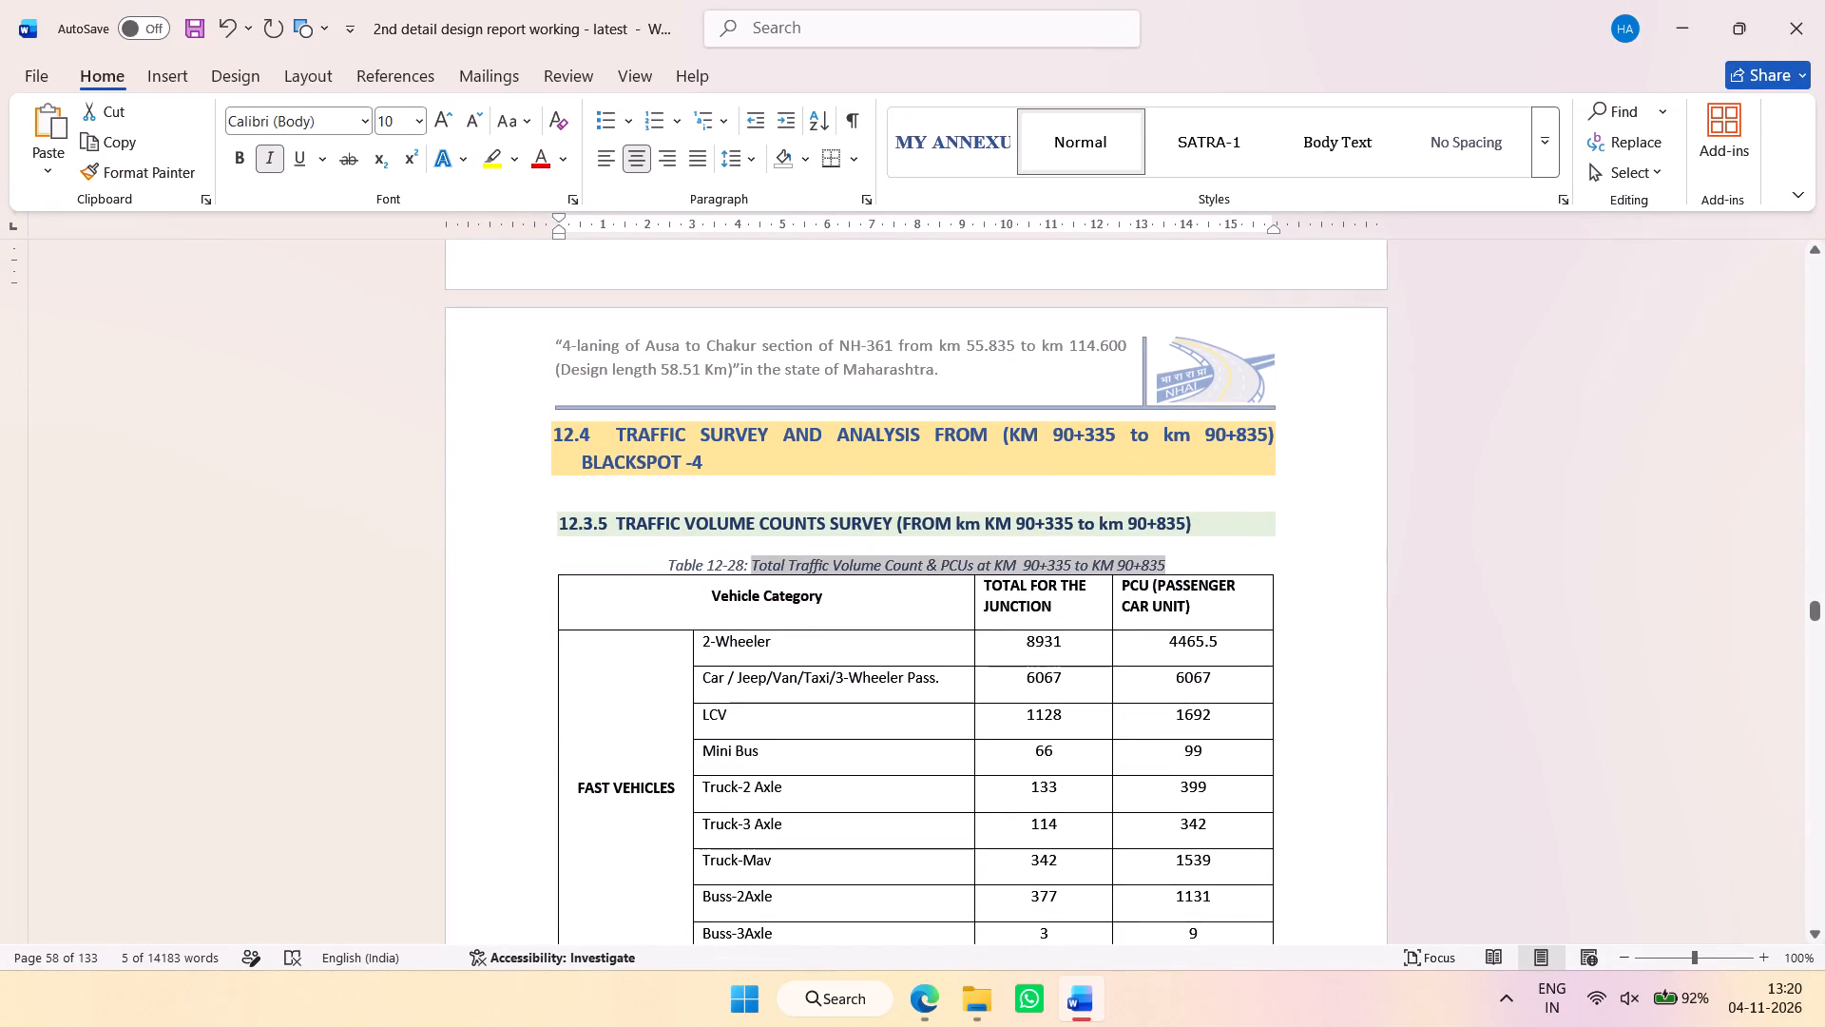
left_click_drag(746, 568, 701, 566)
scroll(1000, 580, "down", 6)
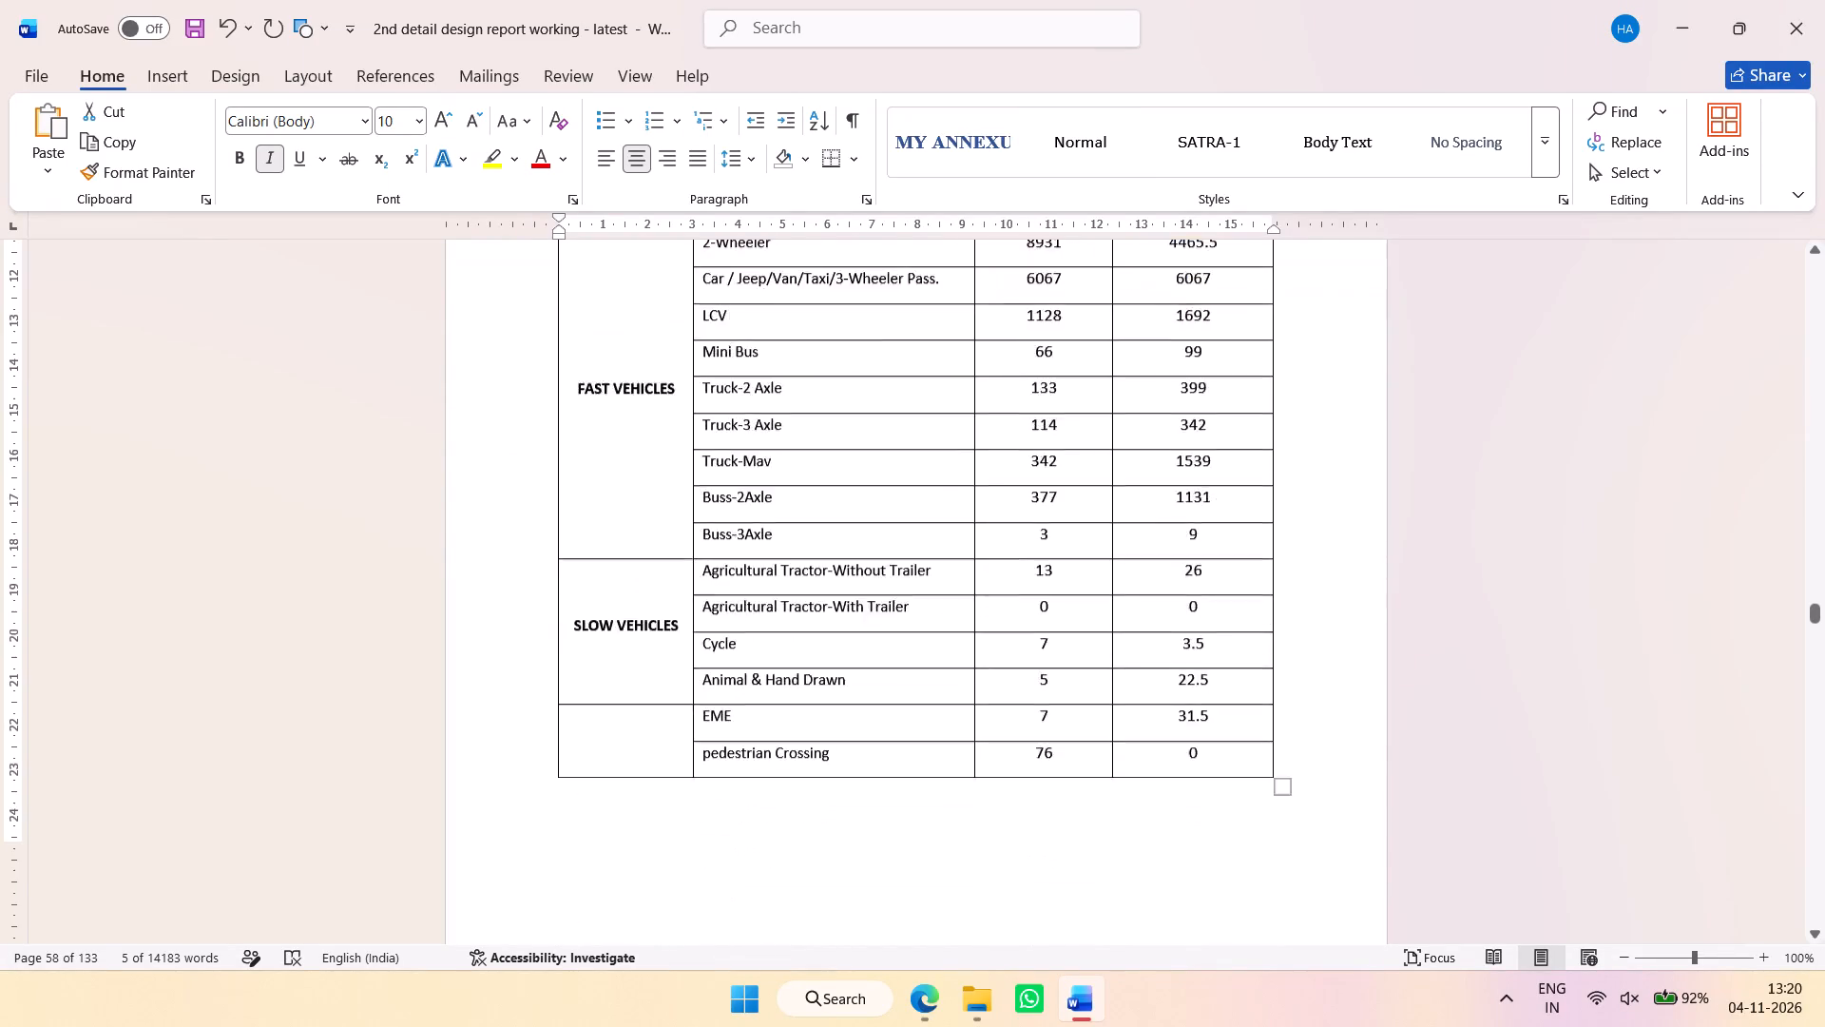
Increase the height of the Total Traffic Volume Count & PCUs chart above the Figure 12-34 caption.
scroll(997, 579, "down", 8)
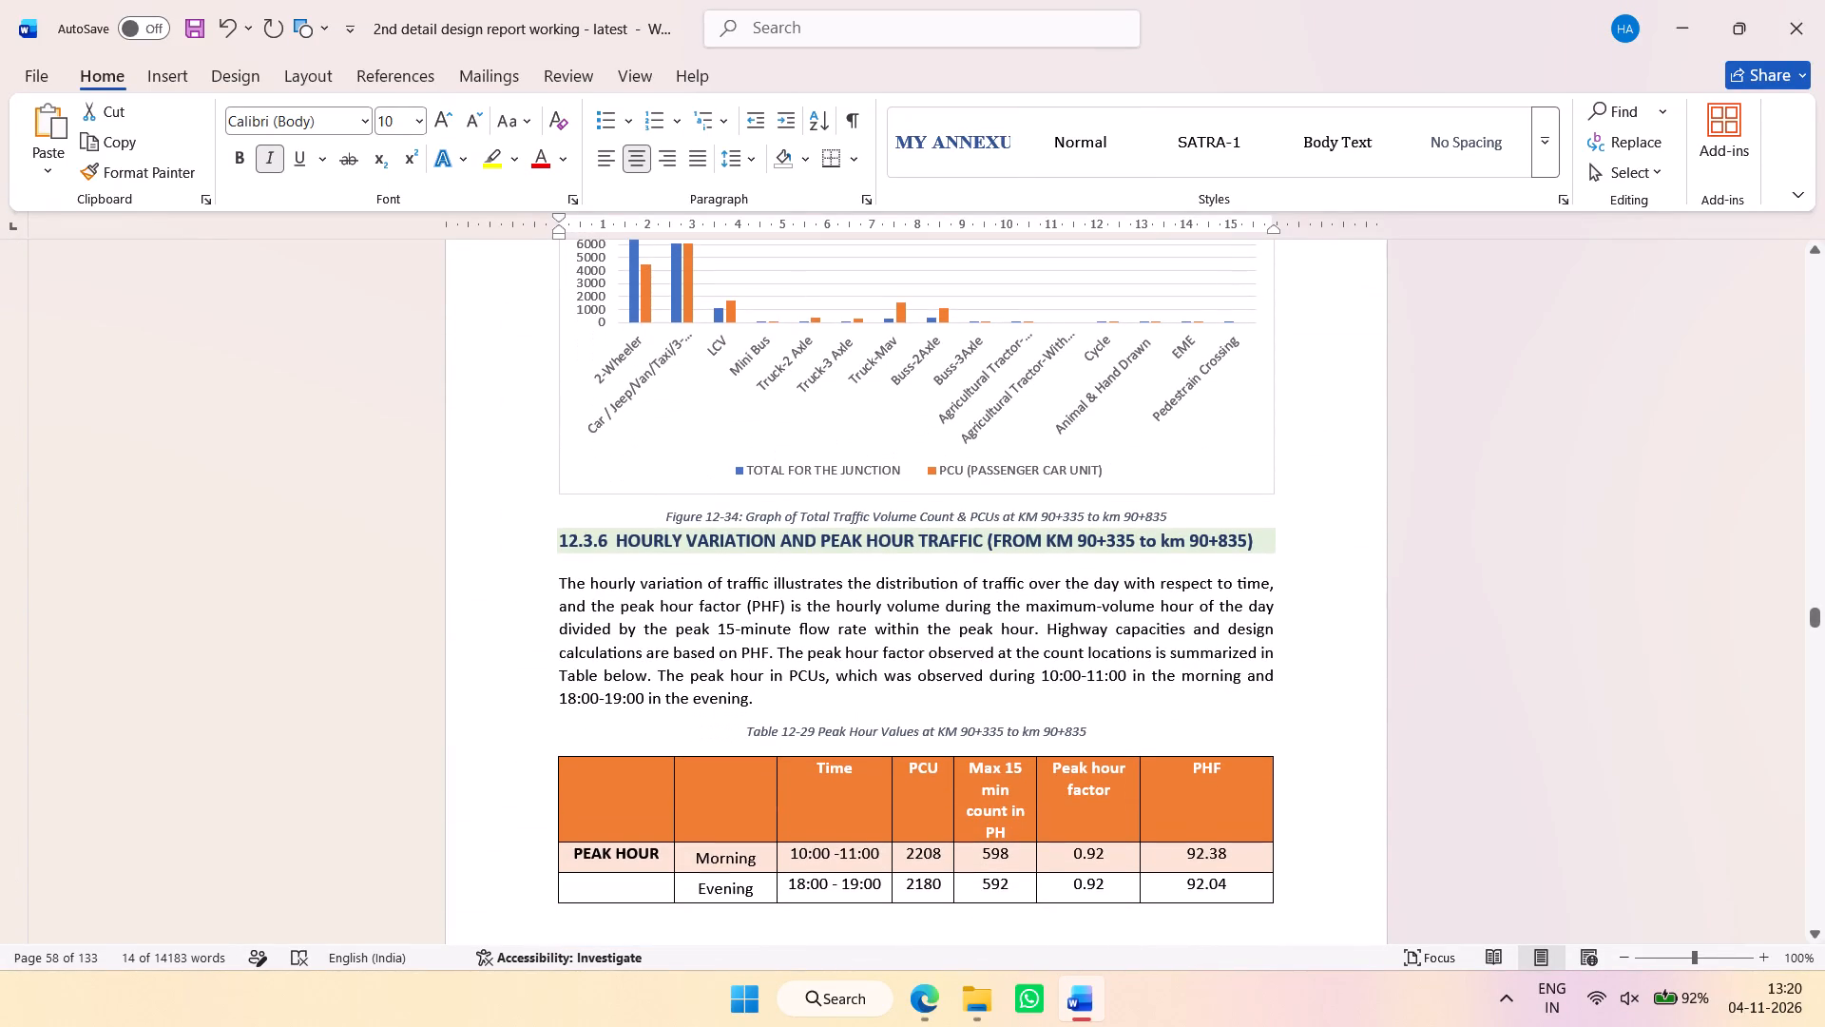
left_click(1152, 475)
scroll(1169, 527, "down", 2)
left_click_drag(921, 267, 915, 306)
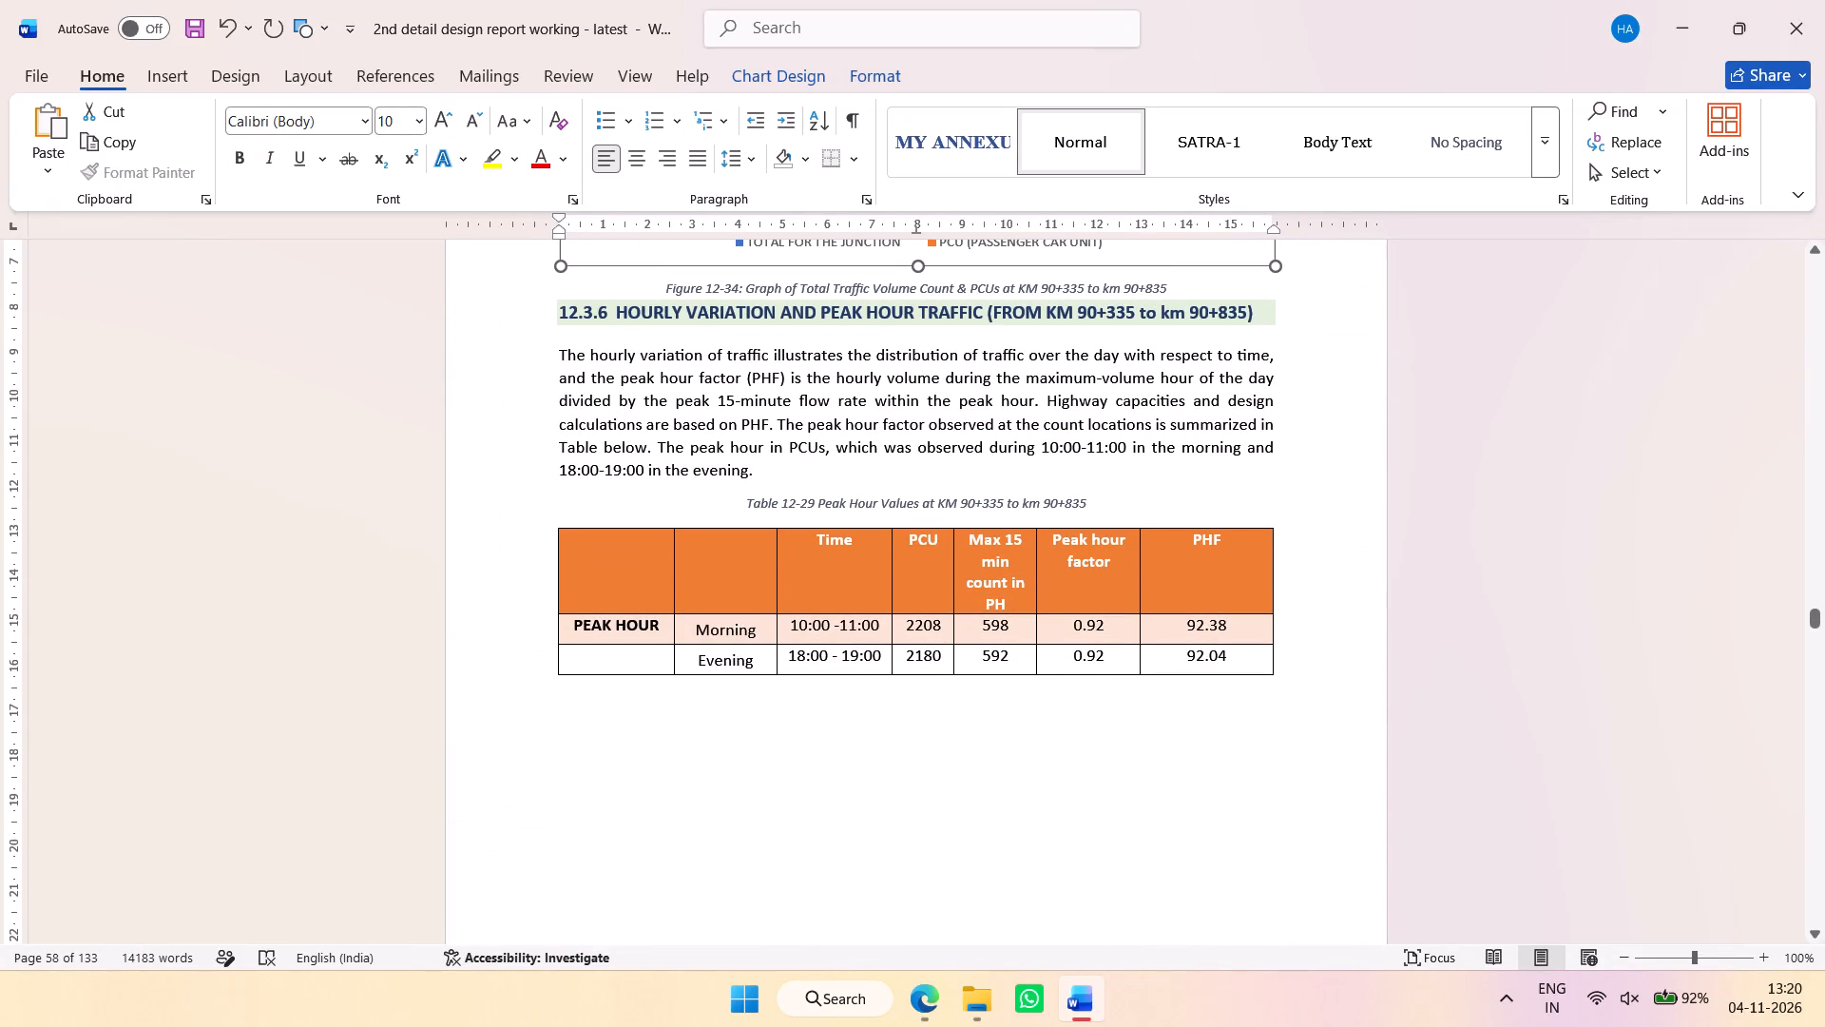
left_click_drag(915, 306, 913, 381)
Increase the font size of the Figure 12-34 Graph of Total Traffic Volume Count & PCUs caption to 10.
scroll(1187, 664, "down", 1)
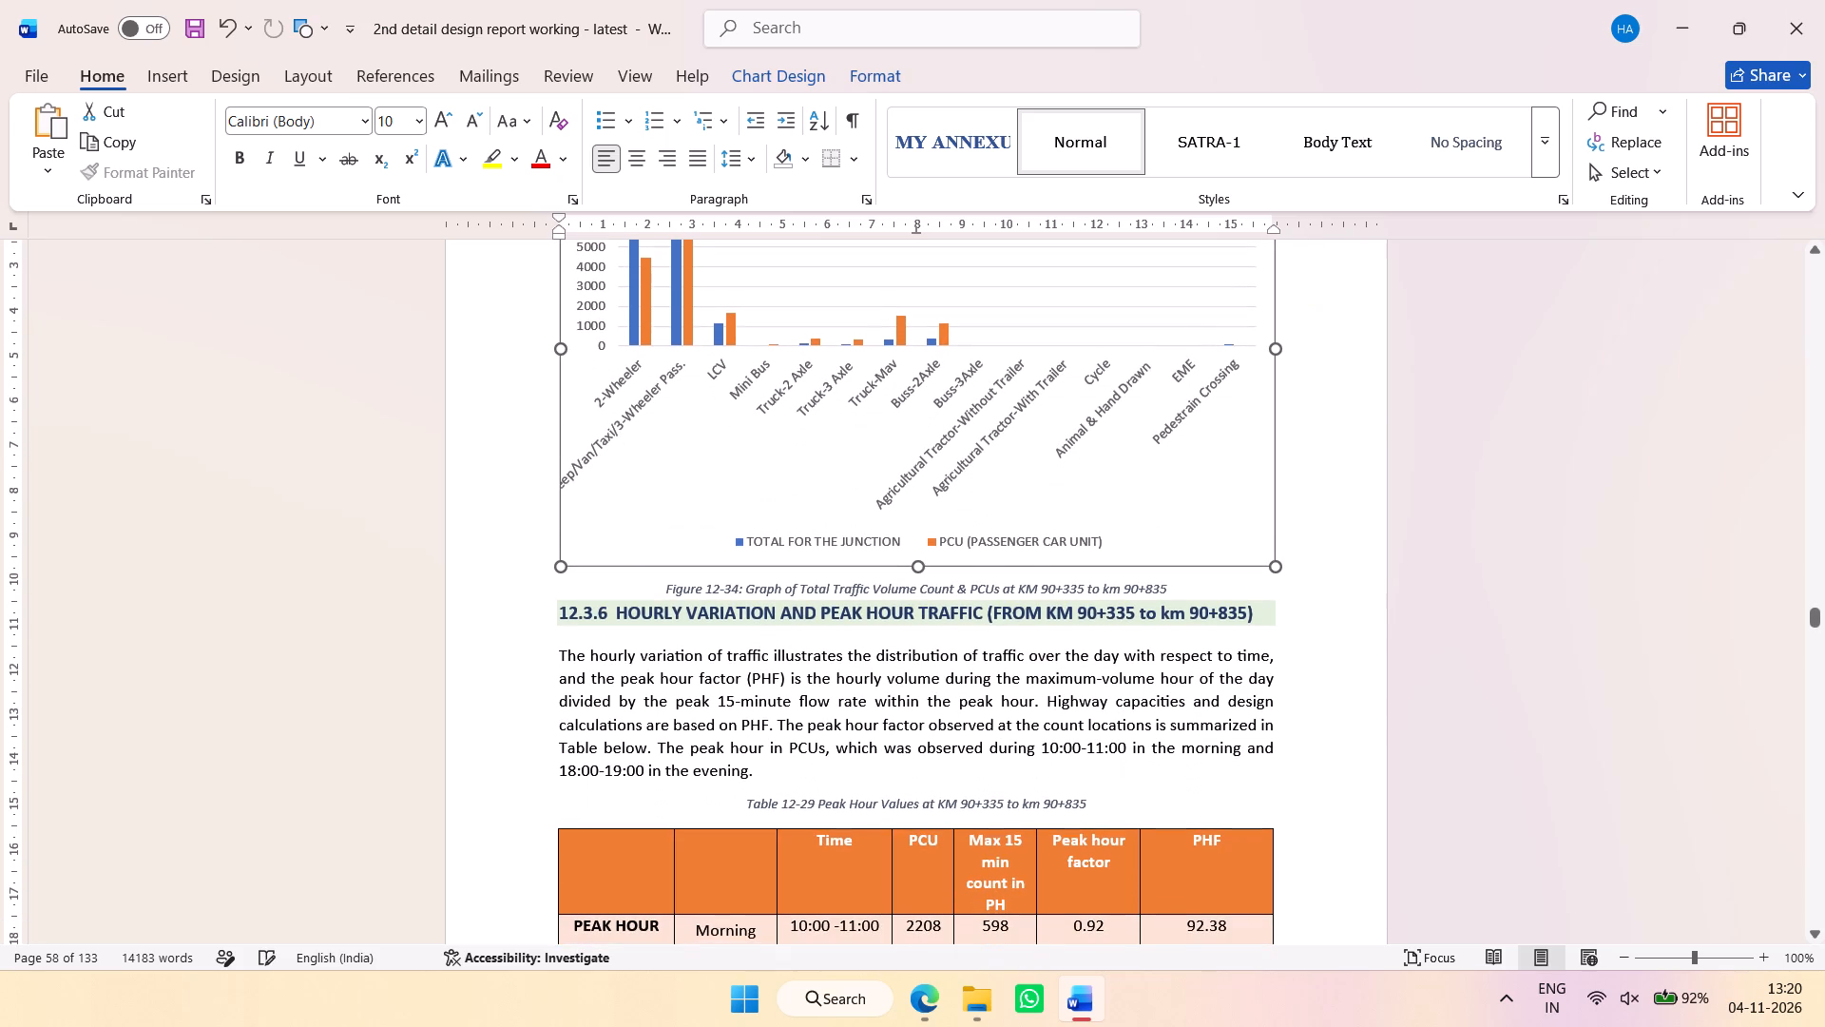
left_click_drag(1204, 581, 701, 586)
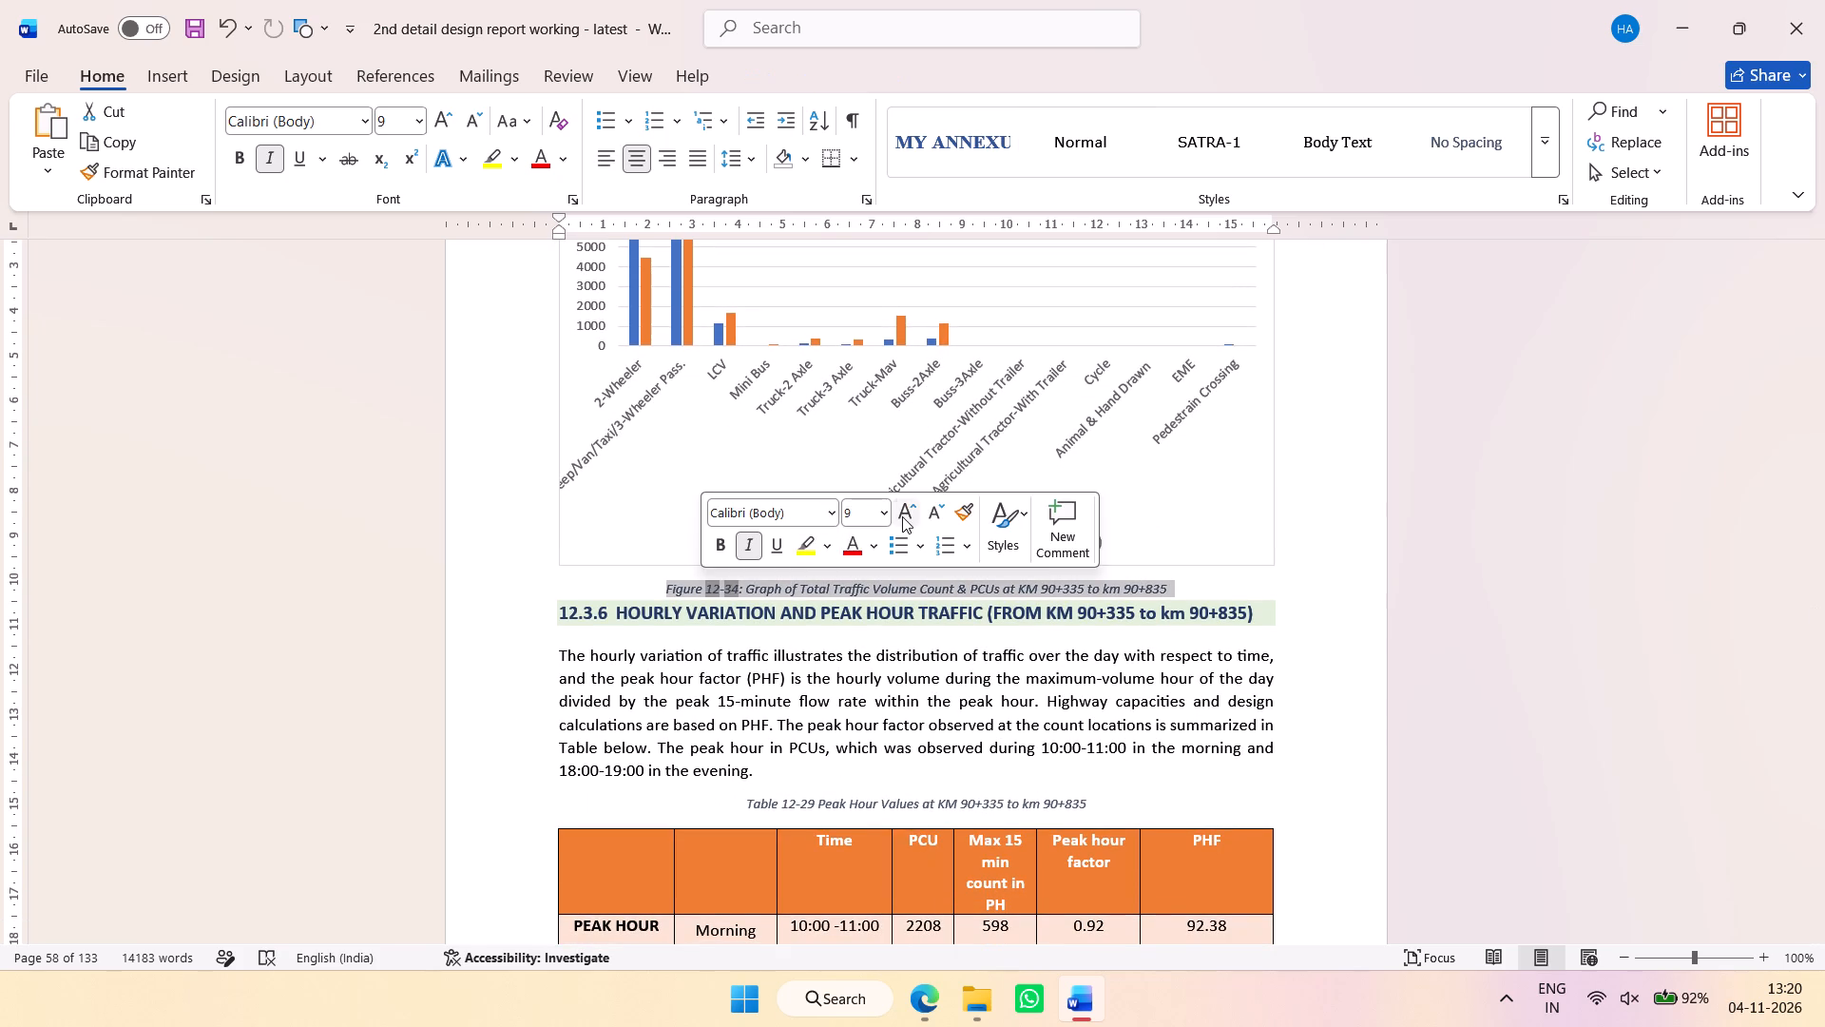
left_click(902, 516)
Increase the font size of the Table 12-29 Peak Hour Values caption to 10.
scroll(991, 546, "down", 3)
left_click_drag(1122, 471, 759, 468)
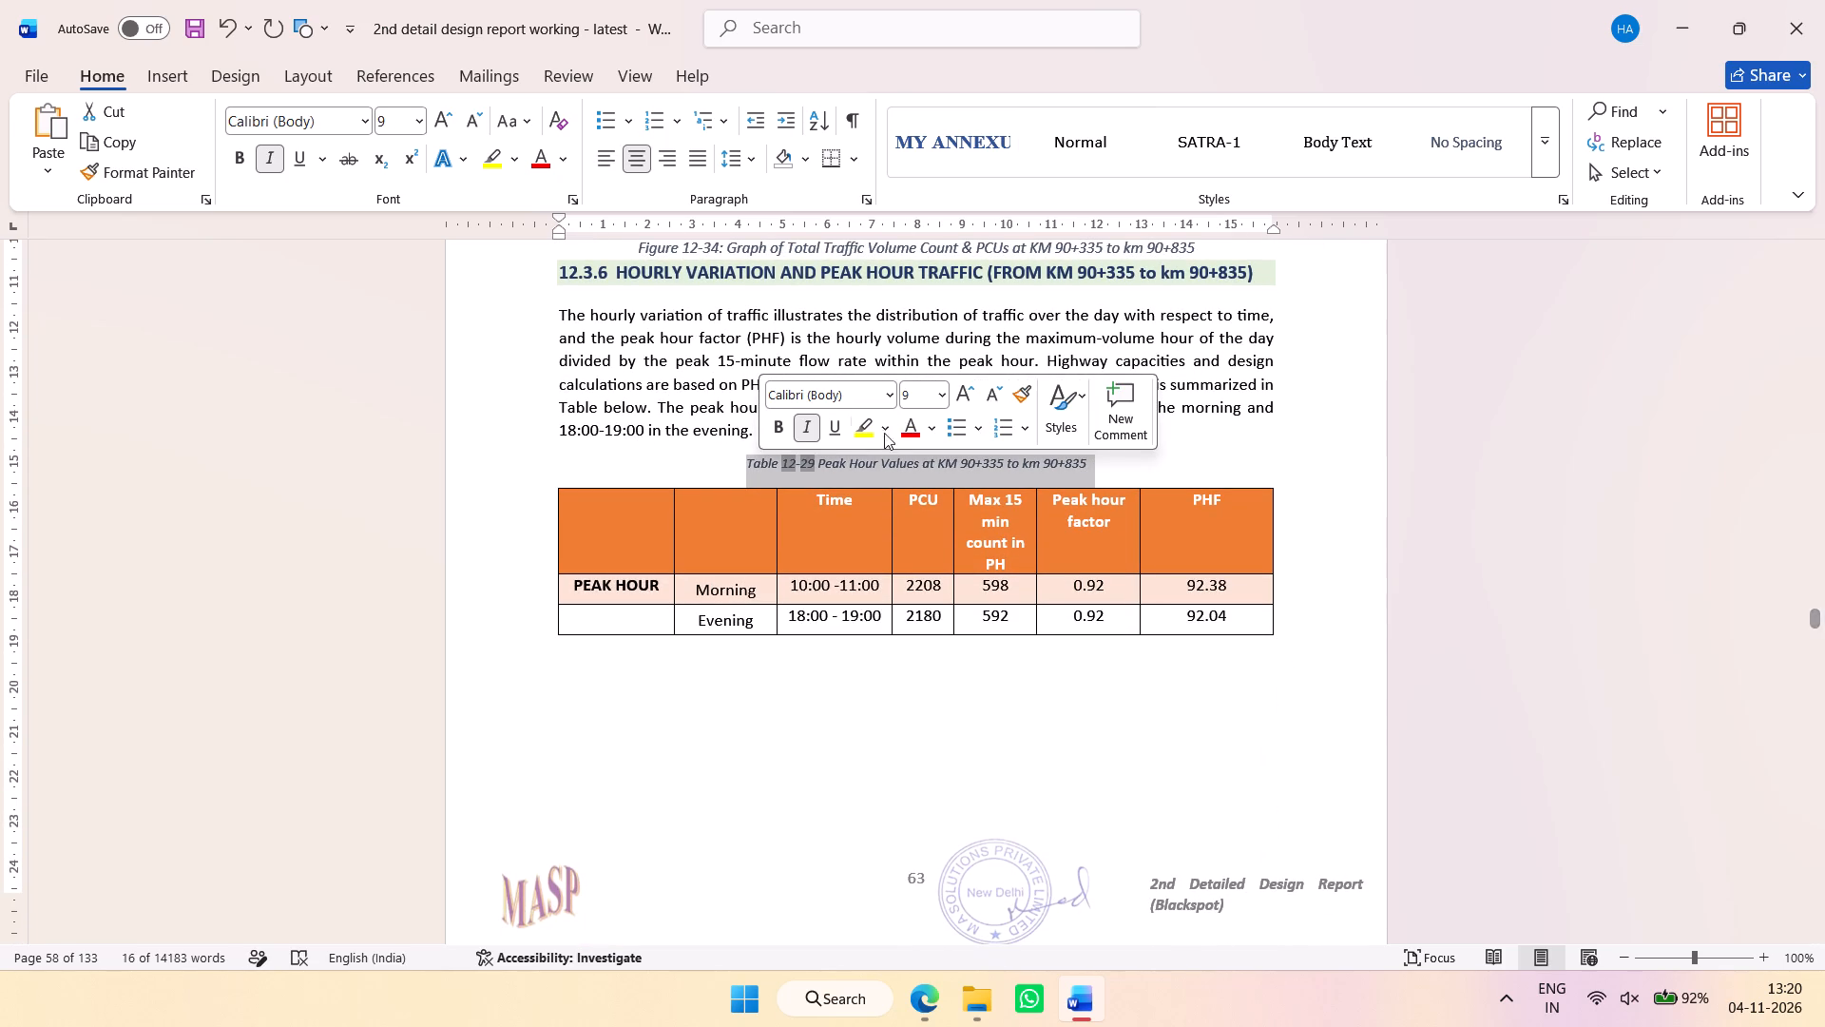
left_click(973, 397)
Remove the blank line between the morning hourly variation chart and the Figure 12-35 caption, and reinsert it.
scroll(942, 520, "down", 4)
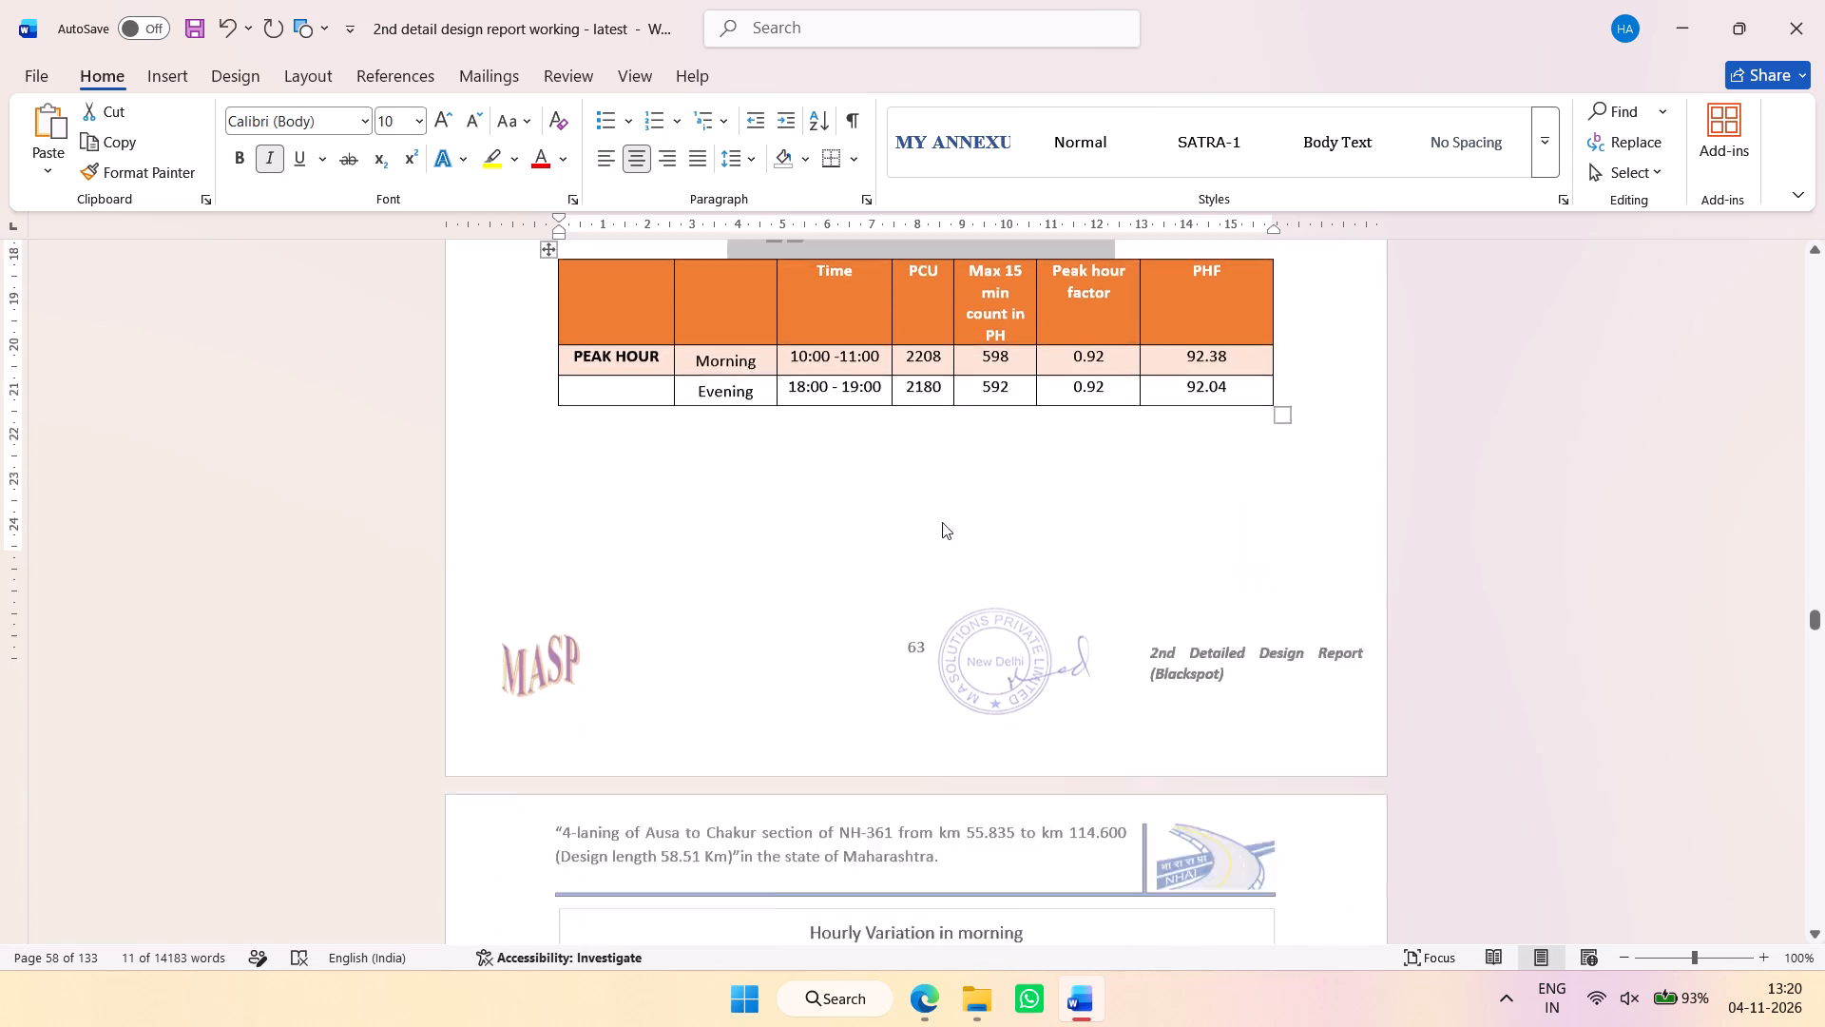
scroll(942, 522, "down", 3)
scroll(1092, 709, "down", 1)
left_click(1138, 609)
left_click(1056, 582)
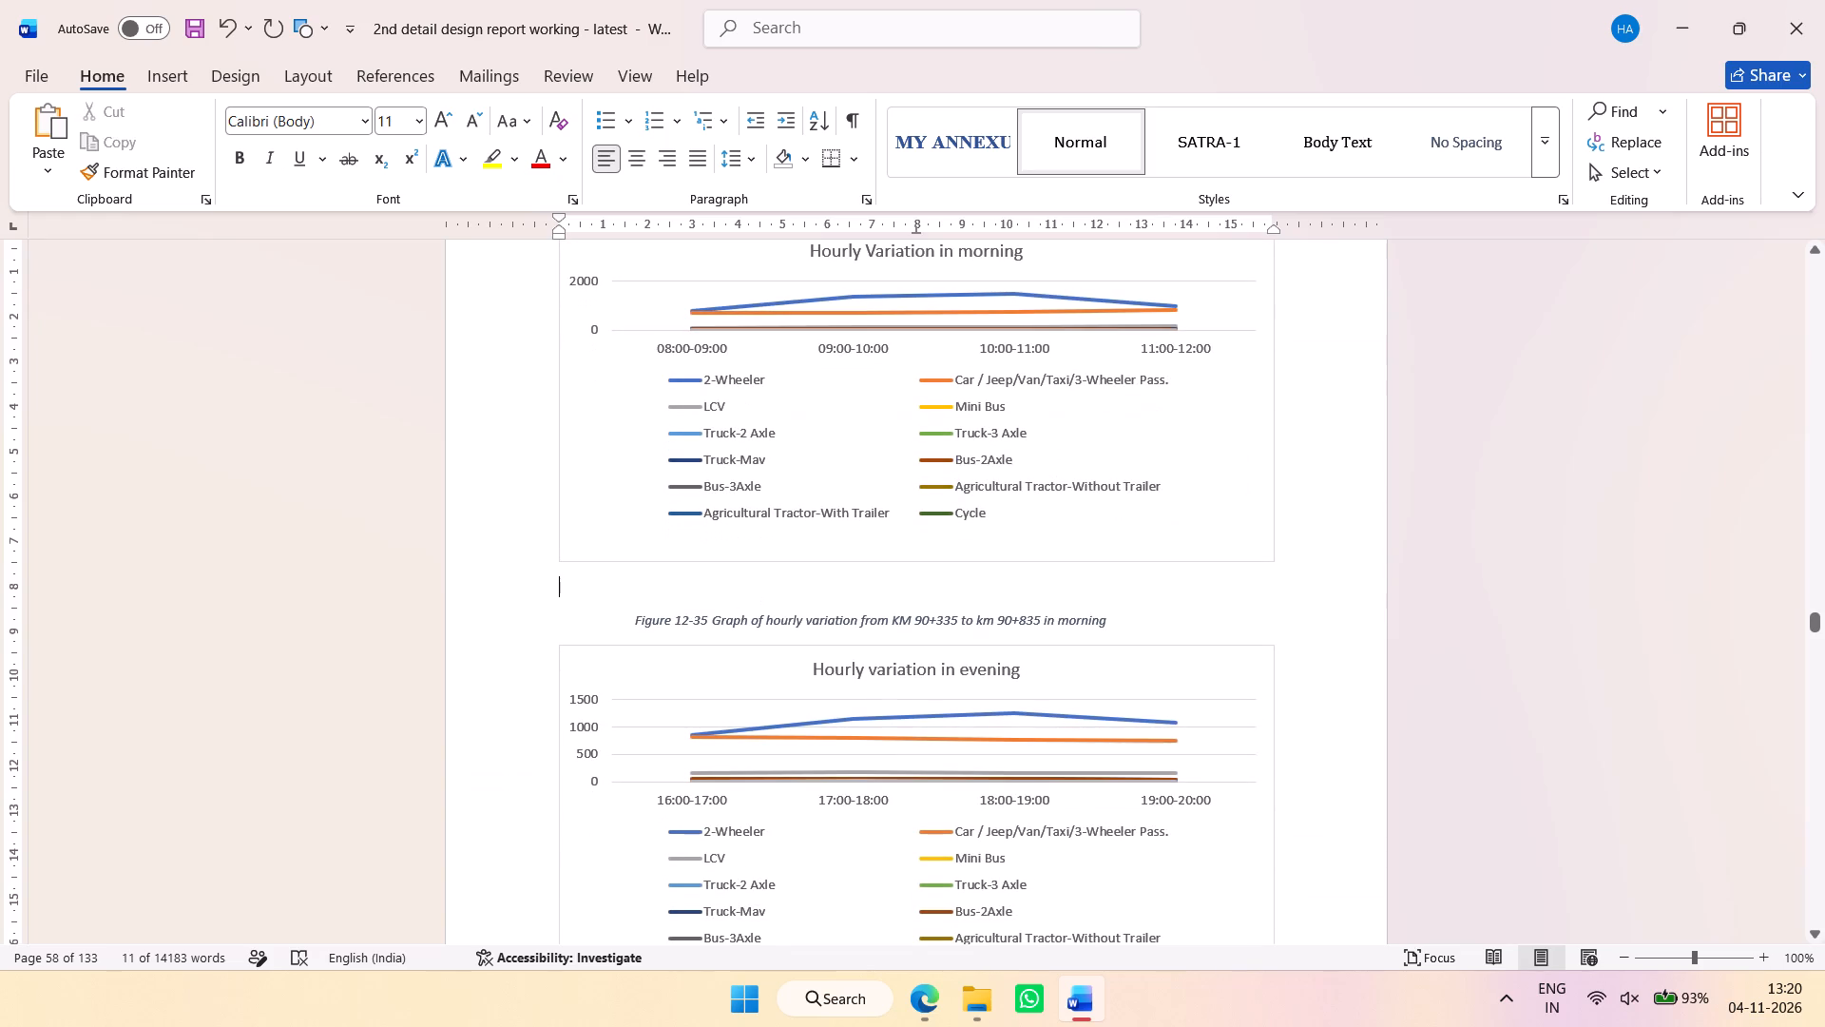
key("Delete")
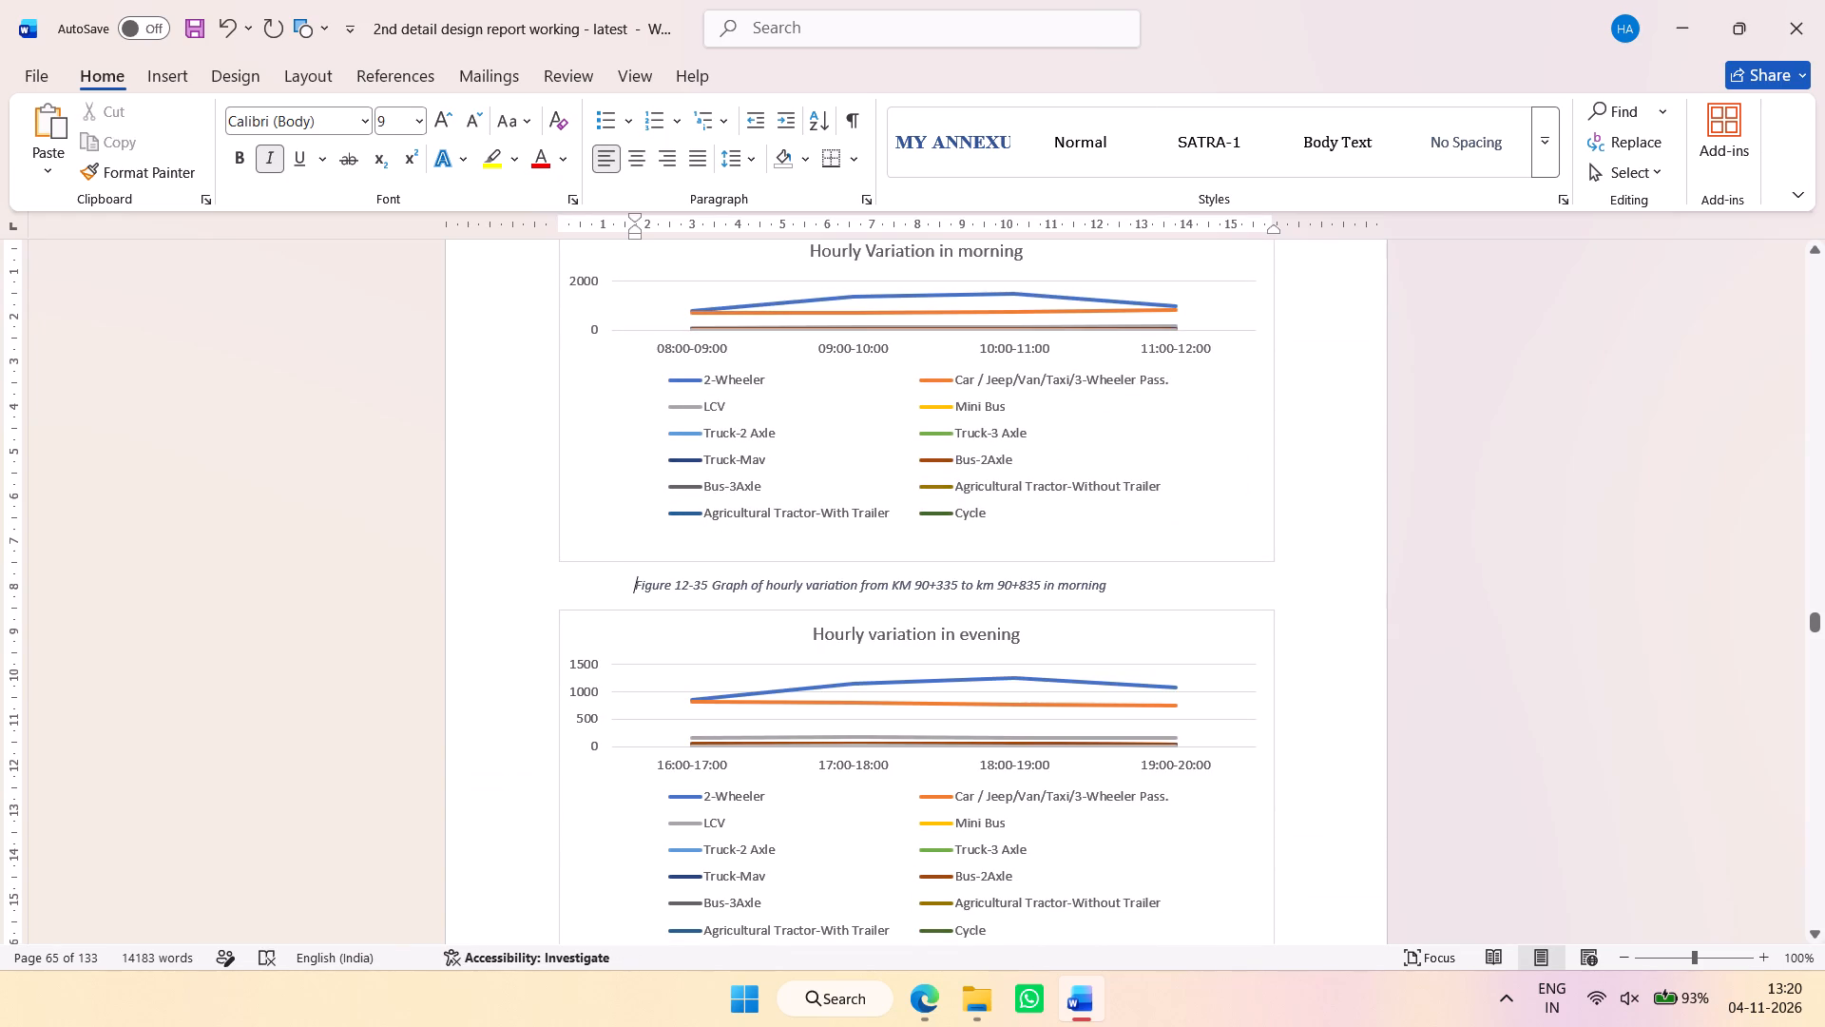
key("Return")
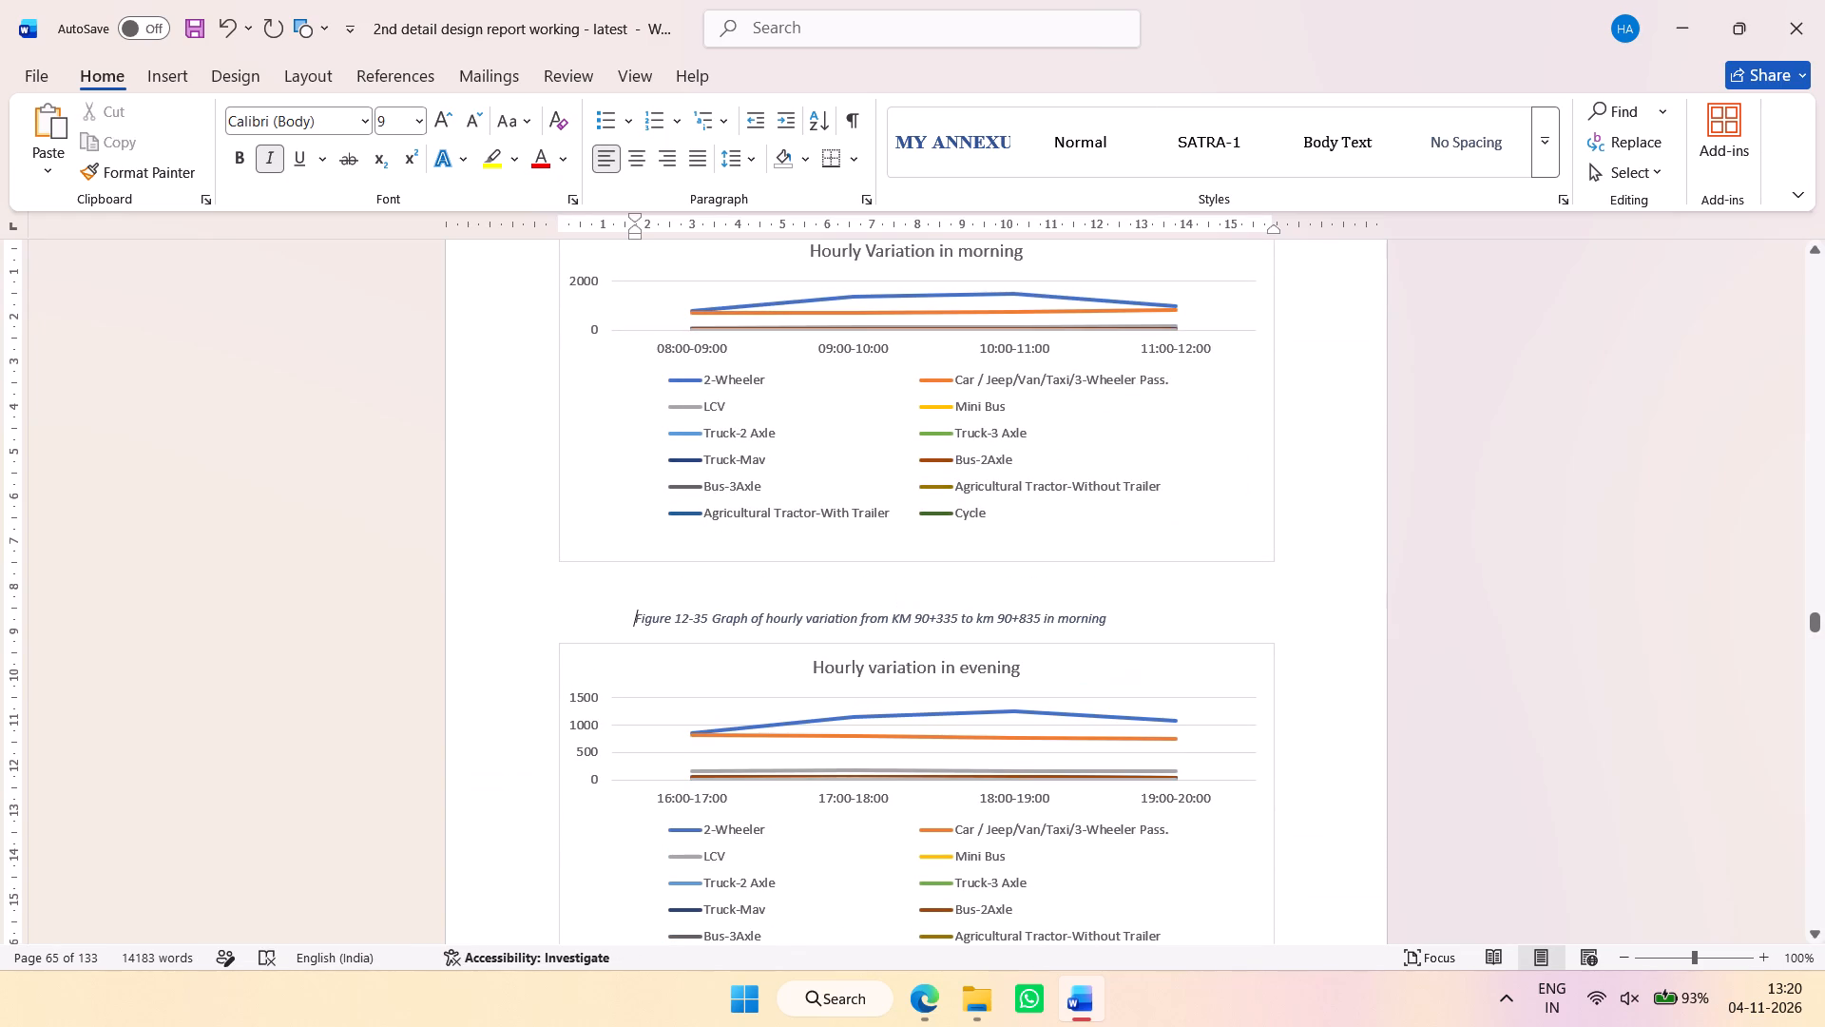
Center the Figure 12-35 Graph of hourly variation in morning caption.
left_click(1126, 622)
key("ctrl+e")
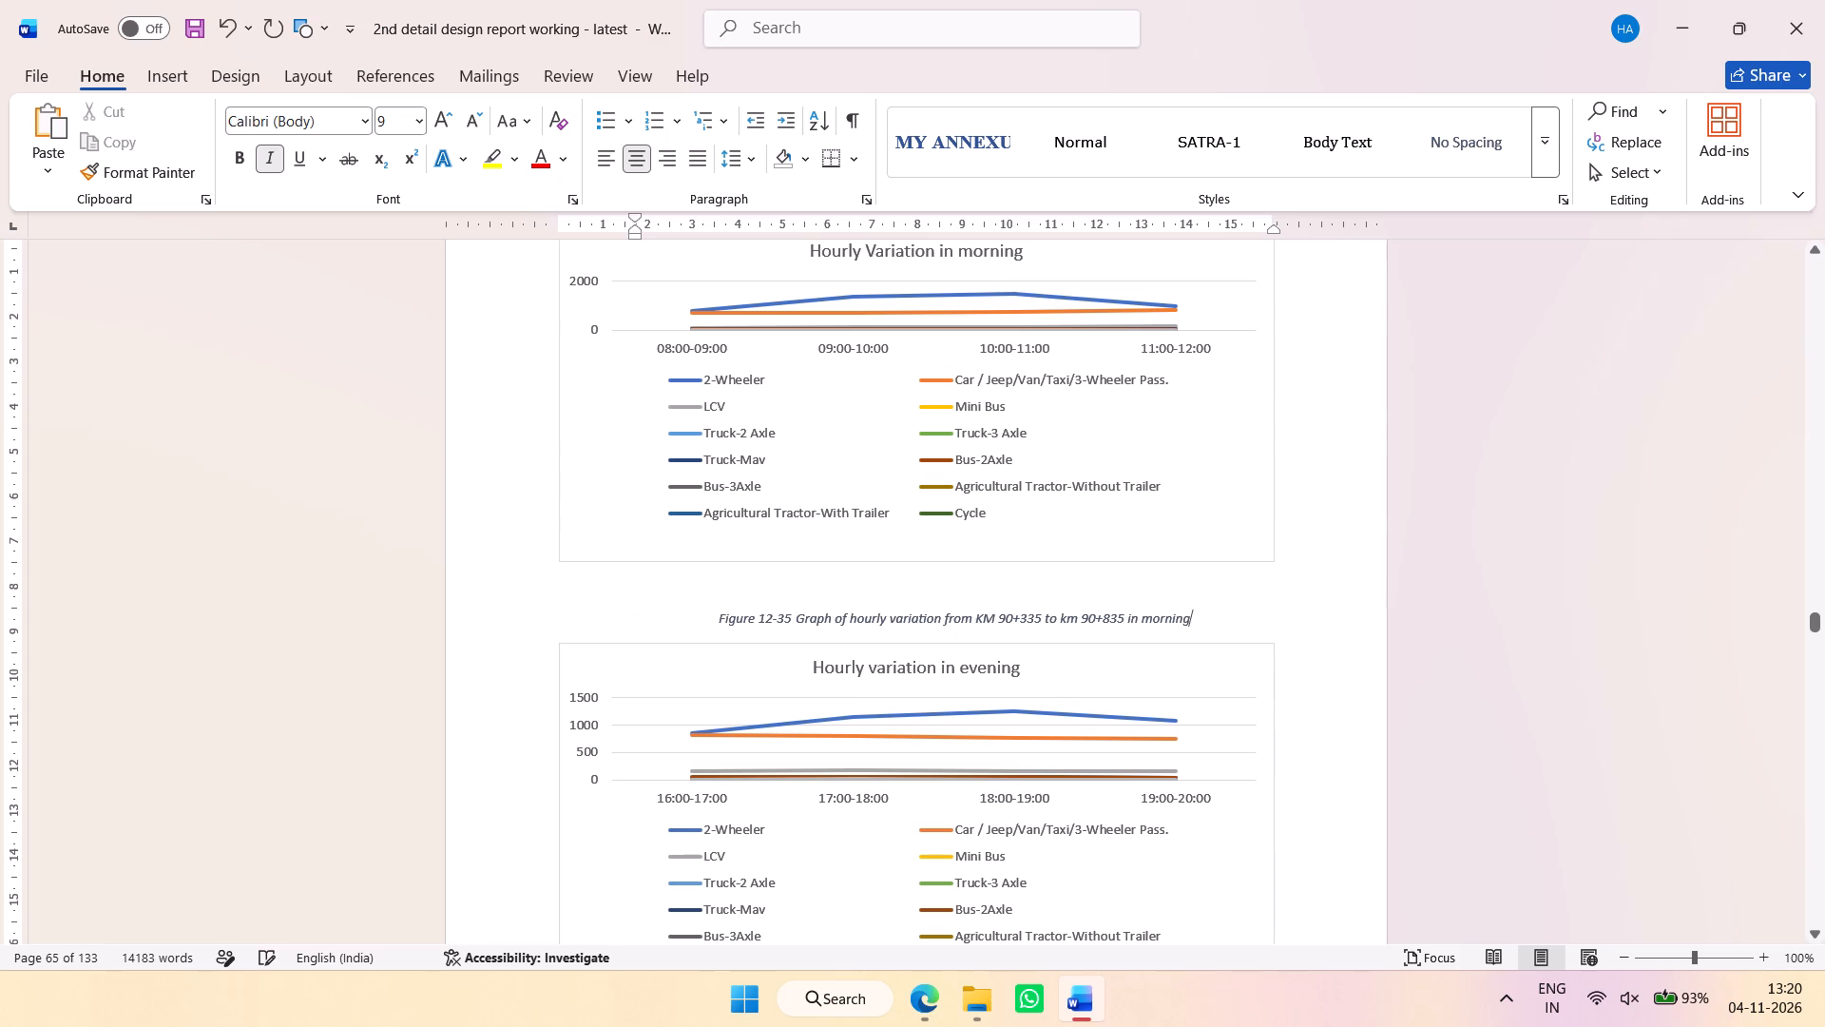
Delete the blank line between the morning hourly variation chart and the Figure 12-35 caption.
scroll(1034, 621, "up", 5)
scroll(1010, 585, "down", 7)
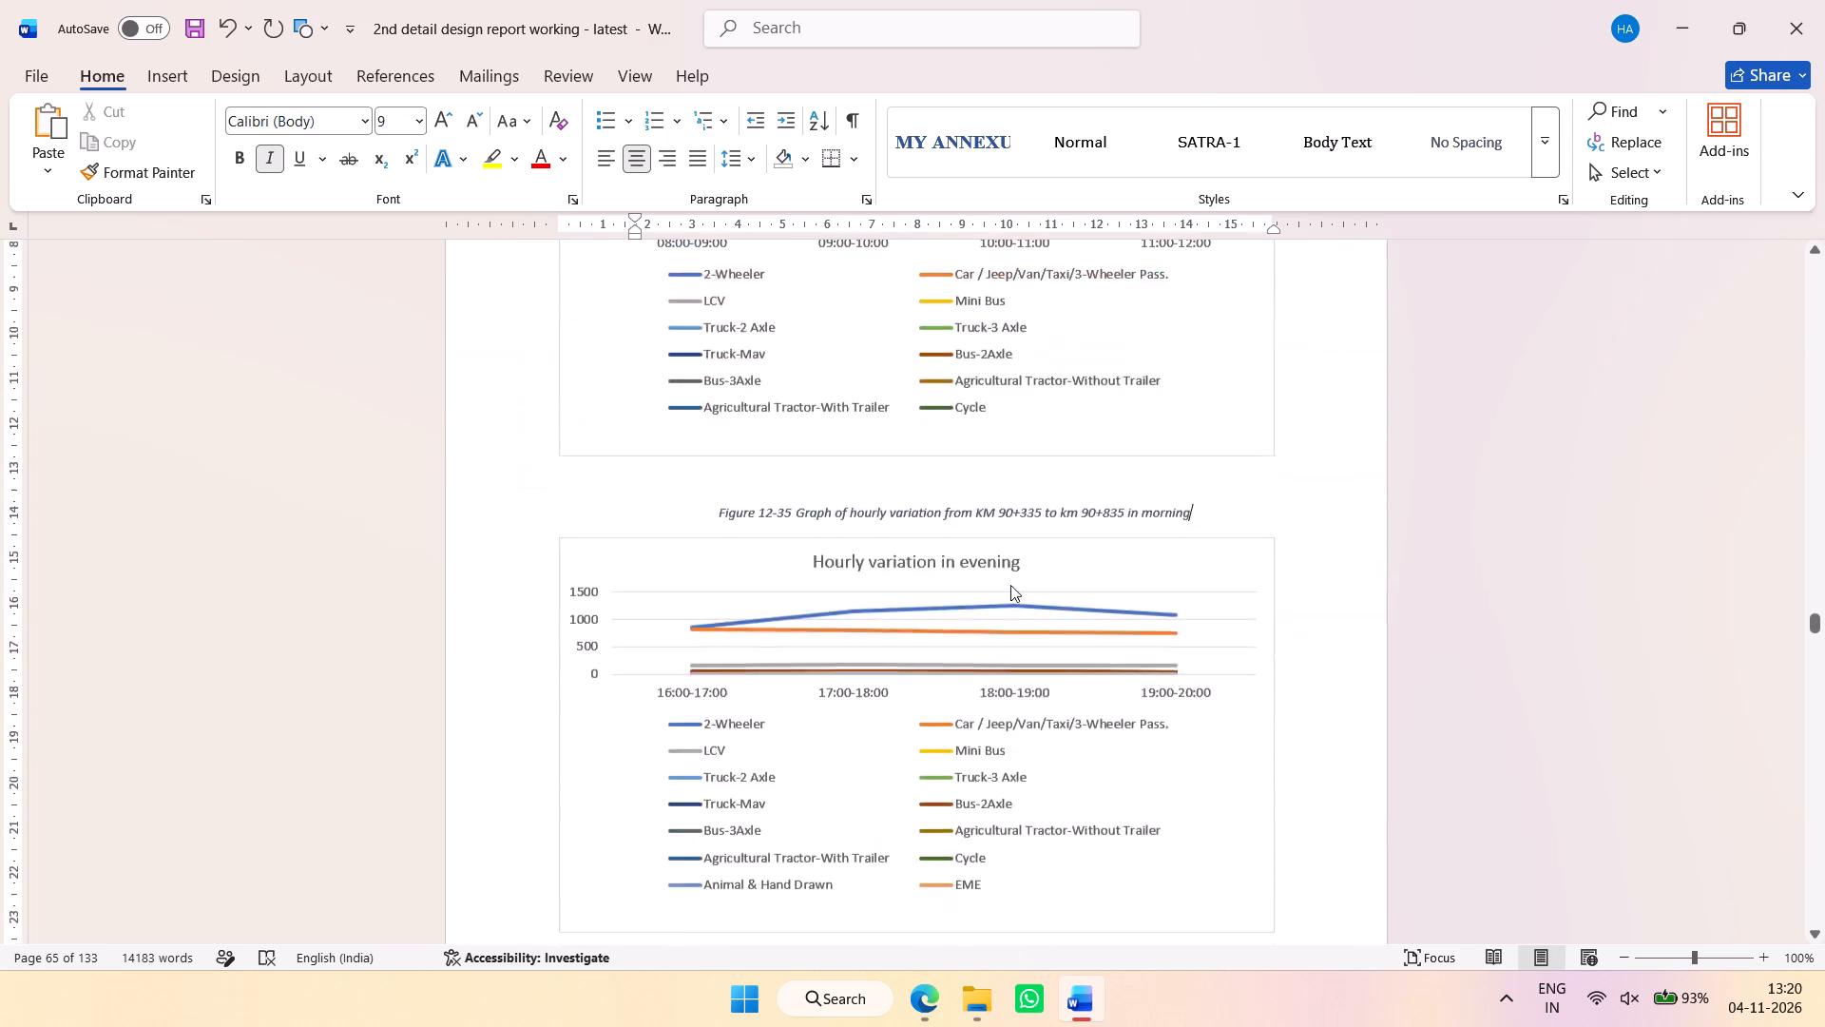
scroll(1010, 585, "down", 2)
scroll(1005, 606, "up", 4)
left_click_drag(1215, 618, 1201, 618)
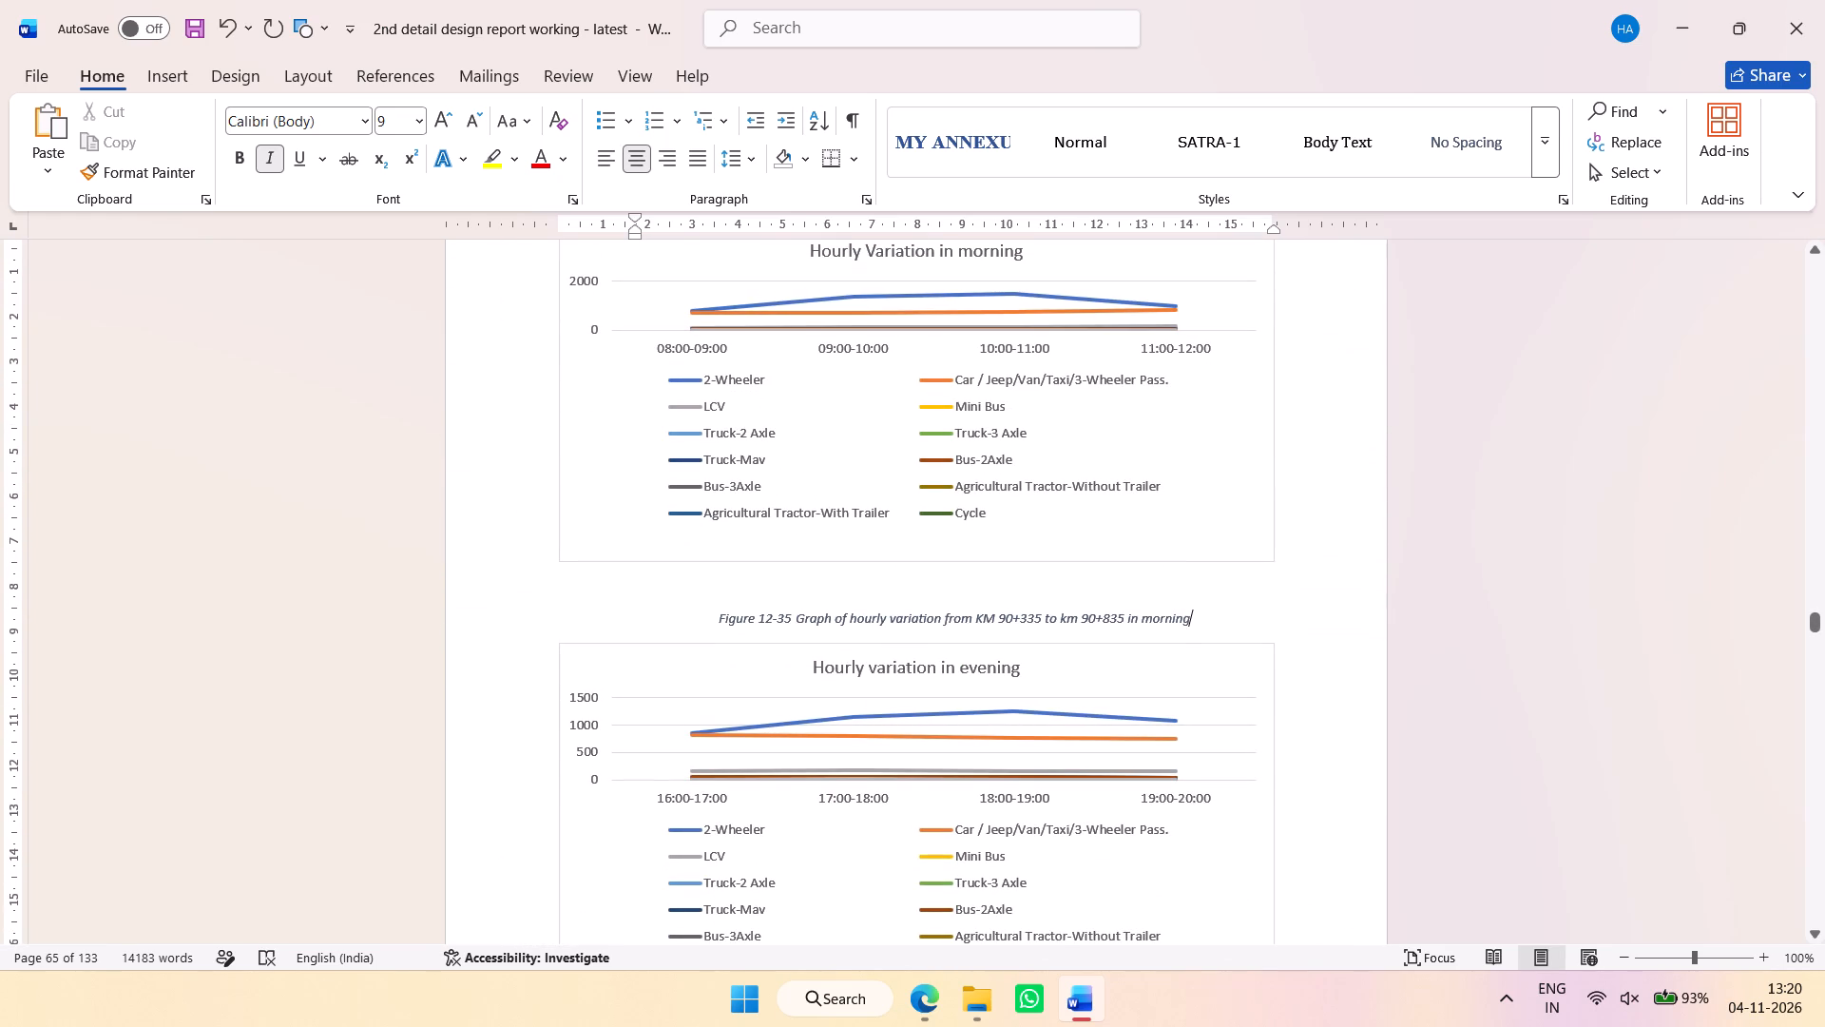
left_click_drag(1201, 618, 701, 632)
left_click(852, 627)
left_click(897, 582)
key("Delete")
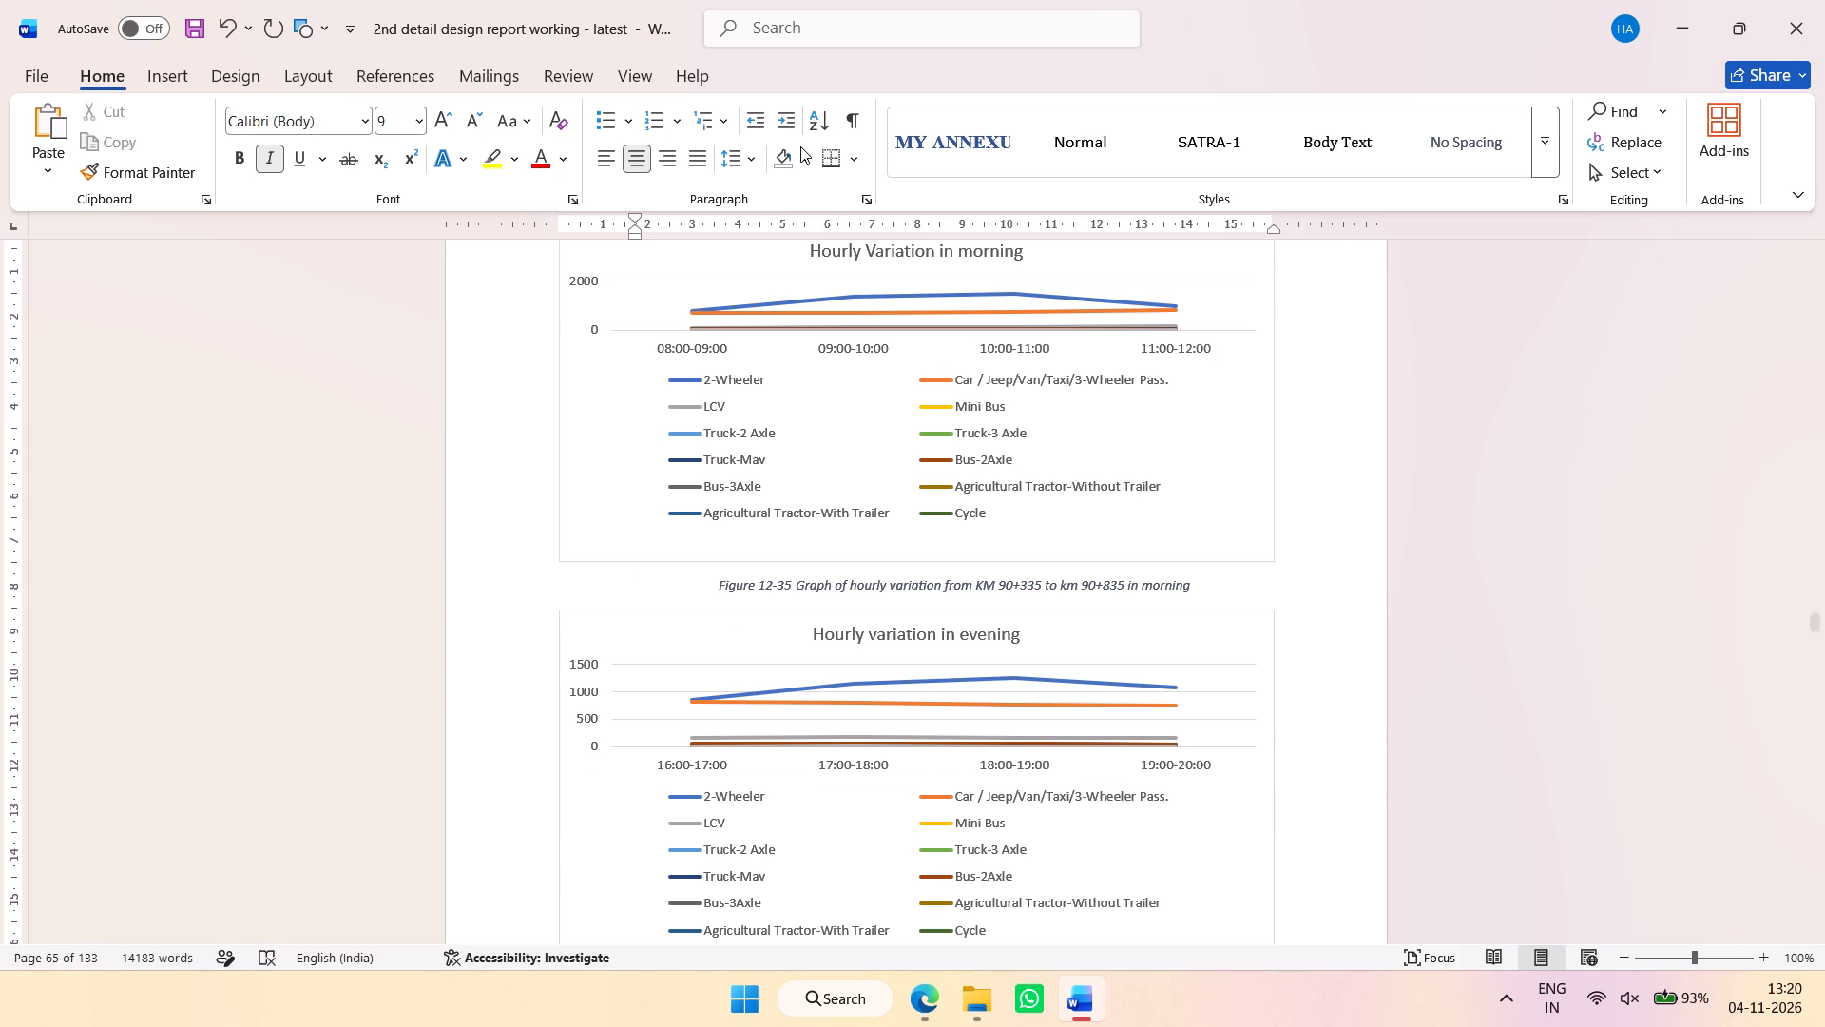
Increase the font size of the Figure 12-35 Graph of hourly variation in morning caption to 10.
left_click_drag(1224, 577, 698, 591)
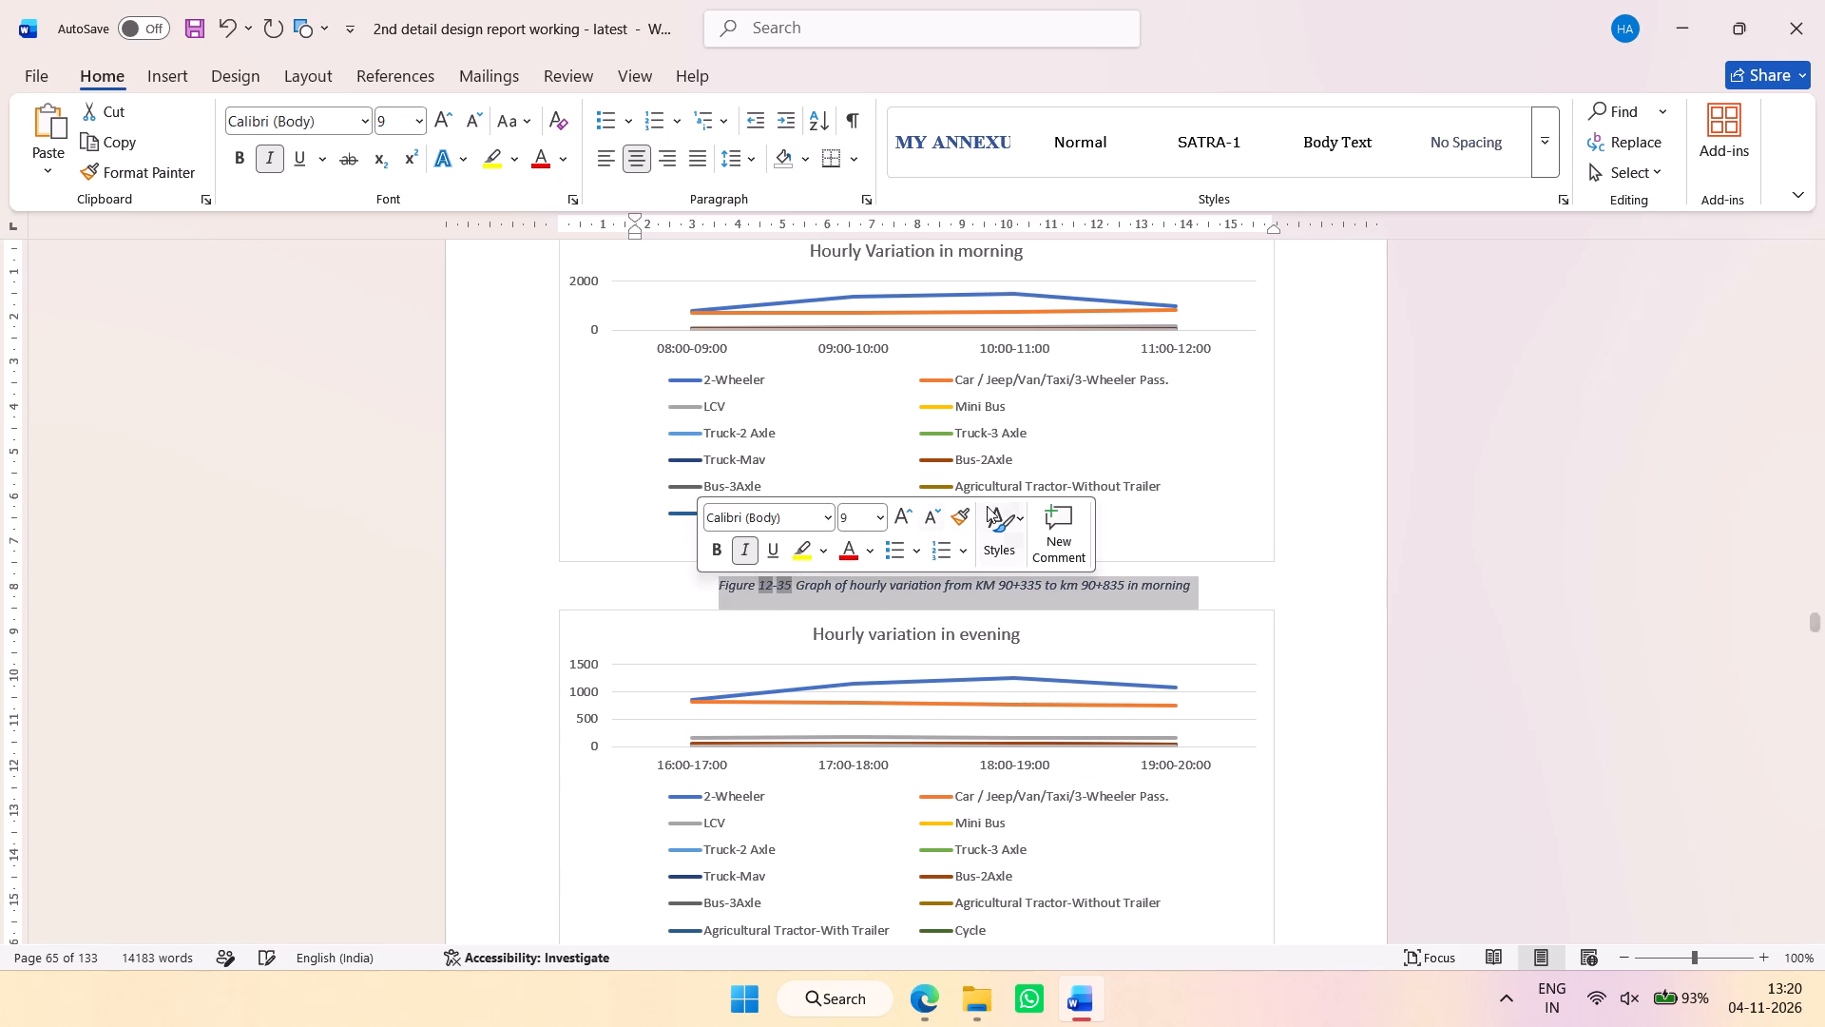
left_click(899, 516)
Set the whole Figure 12-36 Graph of hourly variation in evening caption uniformly to font size 10.
scroll(981, 528, "down", 4)
left_click_drag(1174, 572, 1163, 572)
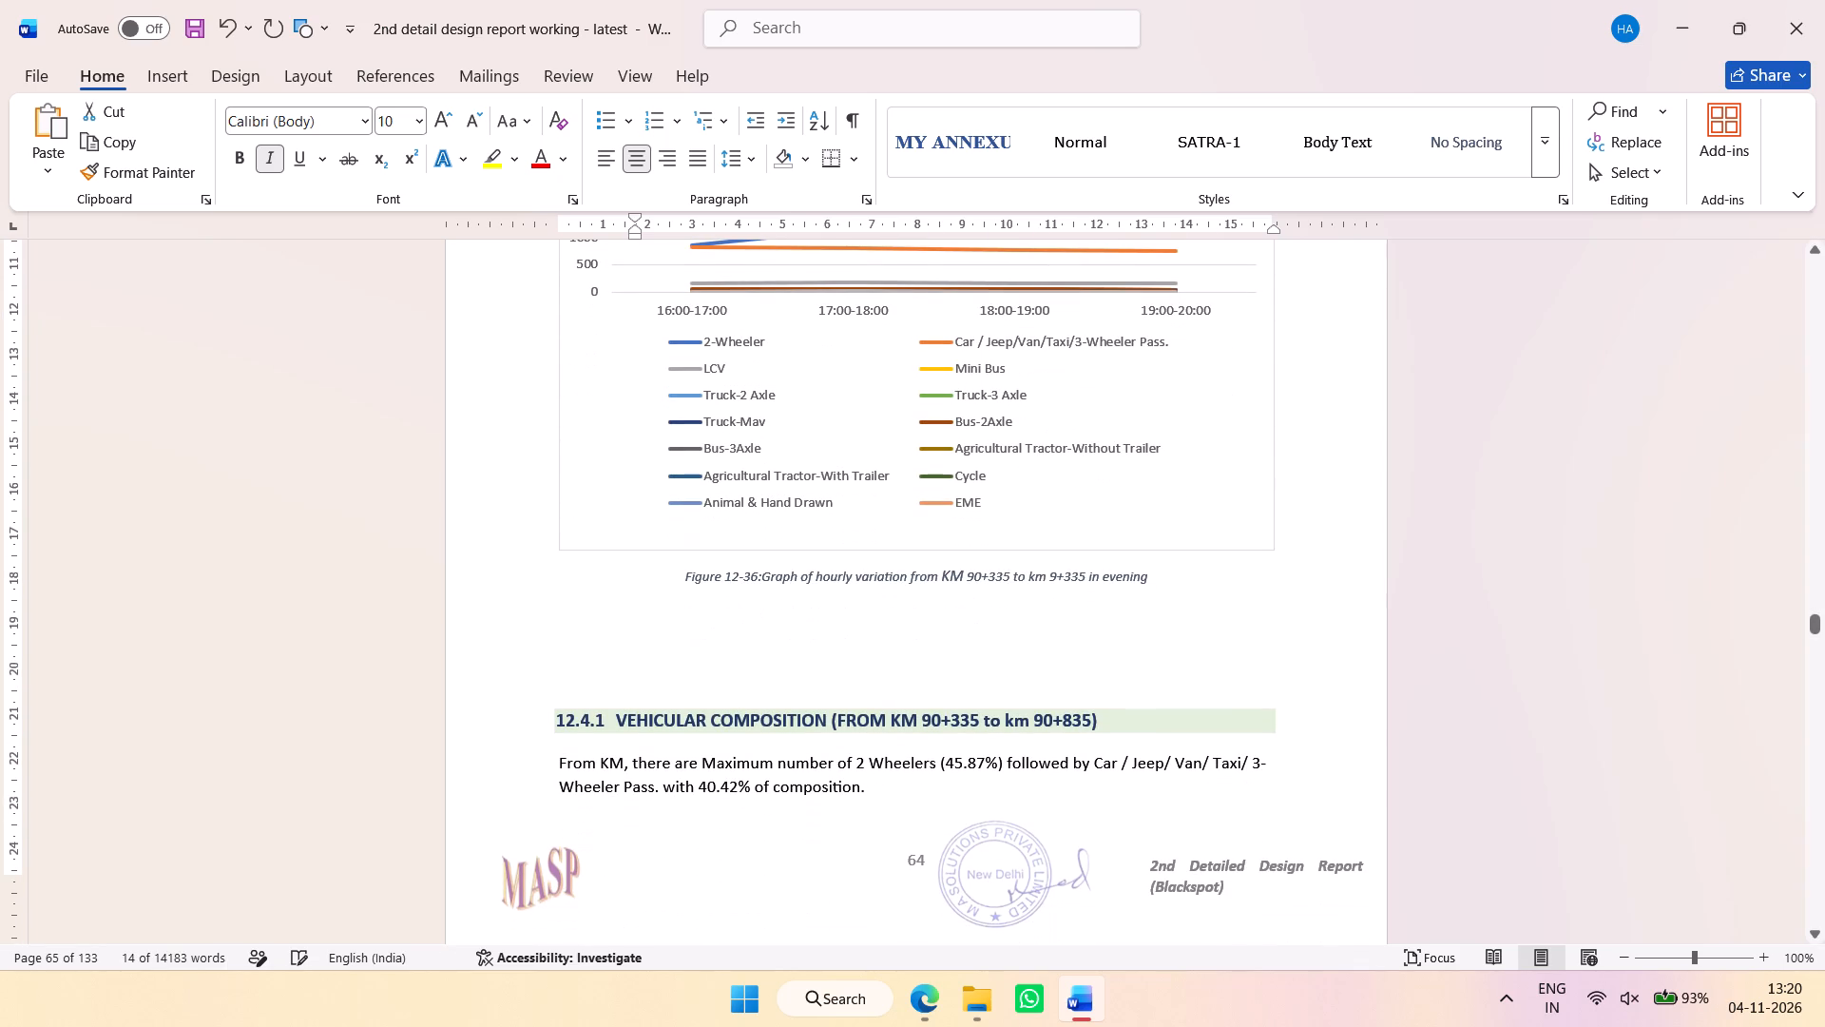
left_click_drag(1163, 572, 672, 583)
left_click(874, 512)
scroll(908, 521, "down", 1)
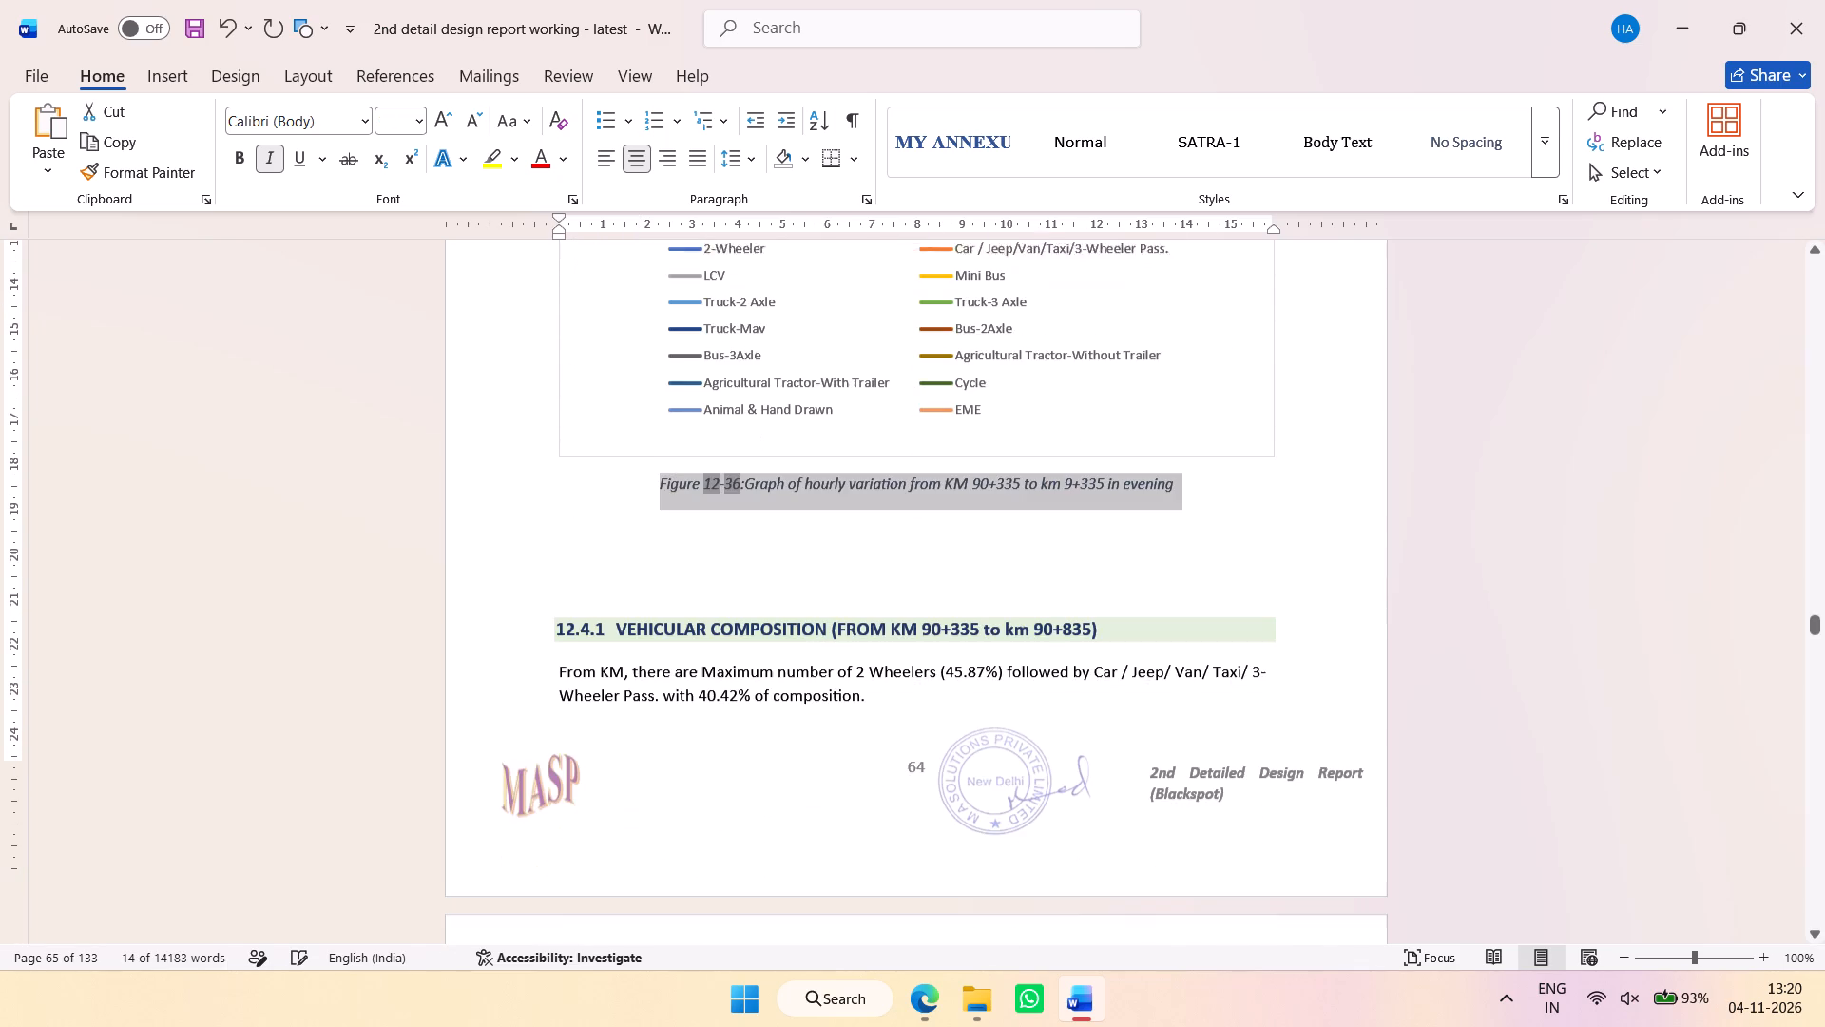
left_click(821, 467)
left_click_drag(637, 474, 994, 468)
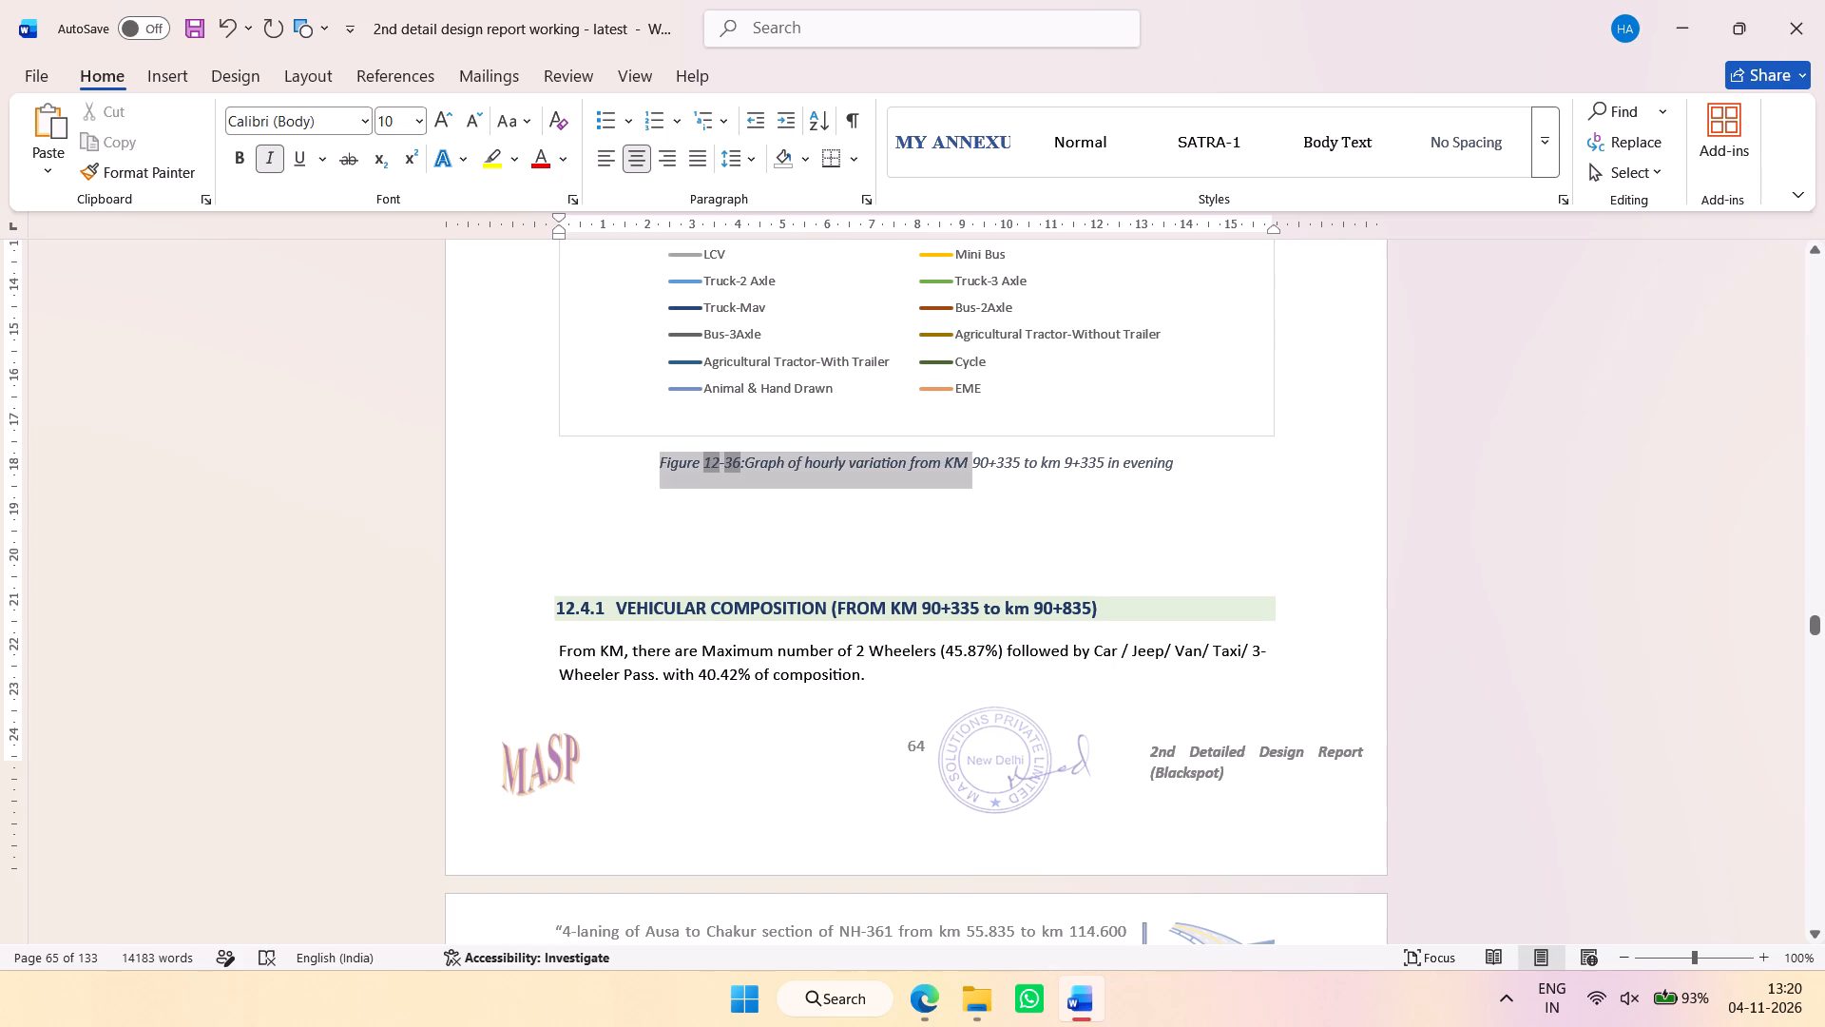
left_click_drag(994, 468, 1187, 464)
left_click(1364, 392)
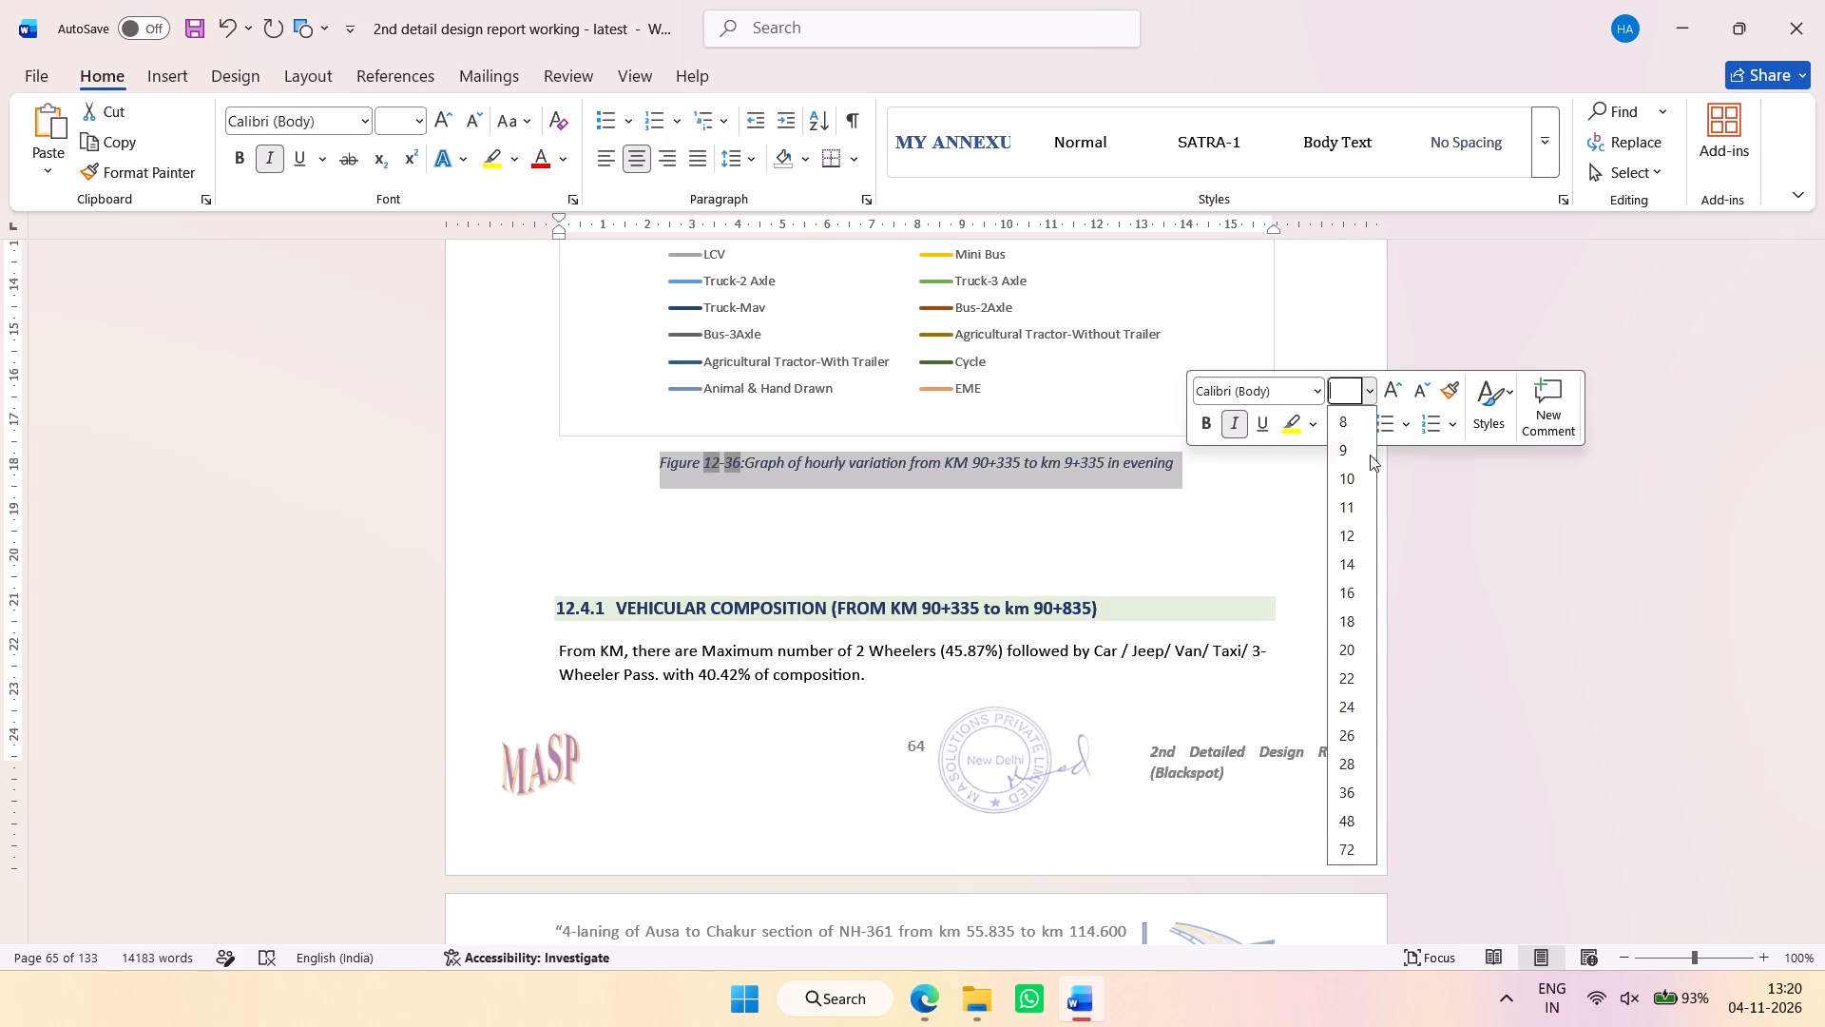
left_click(1358, 530)
left_click(1372, 391)
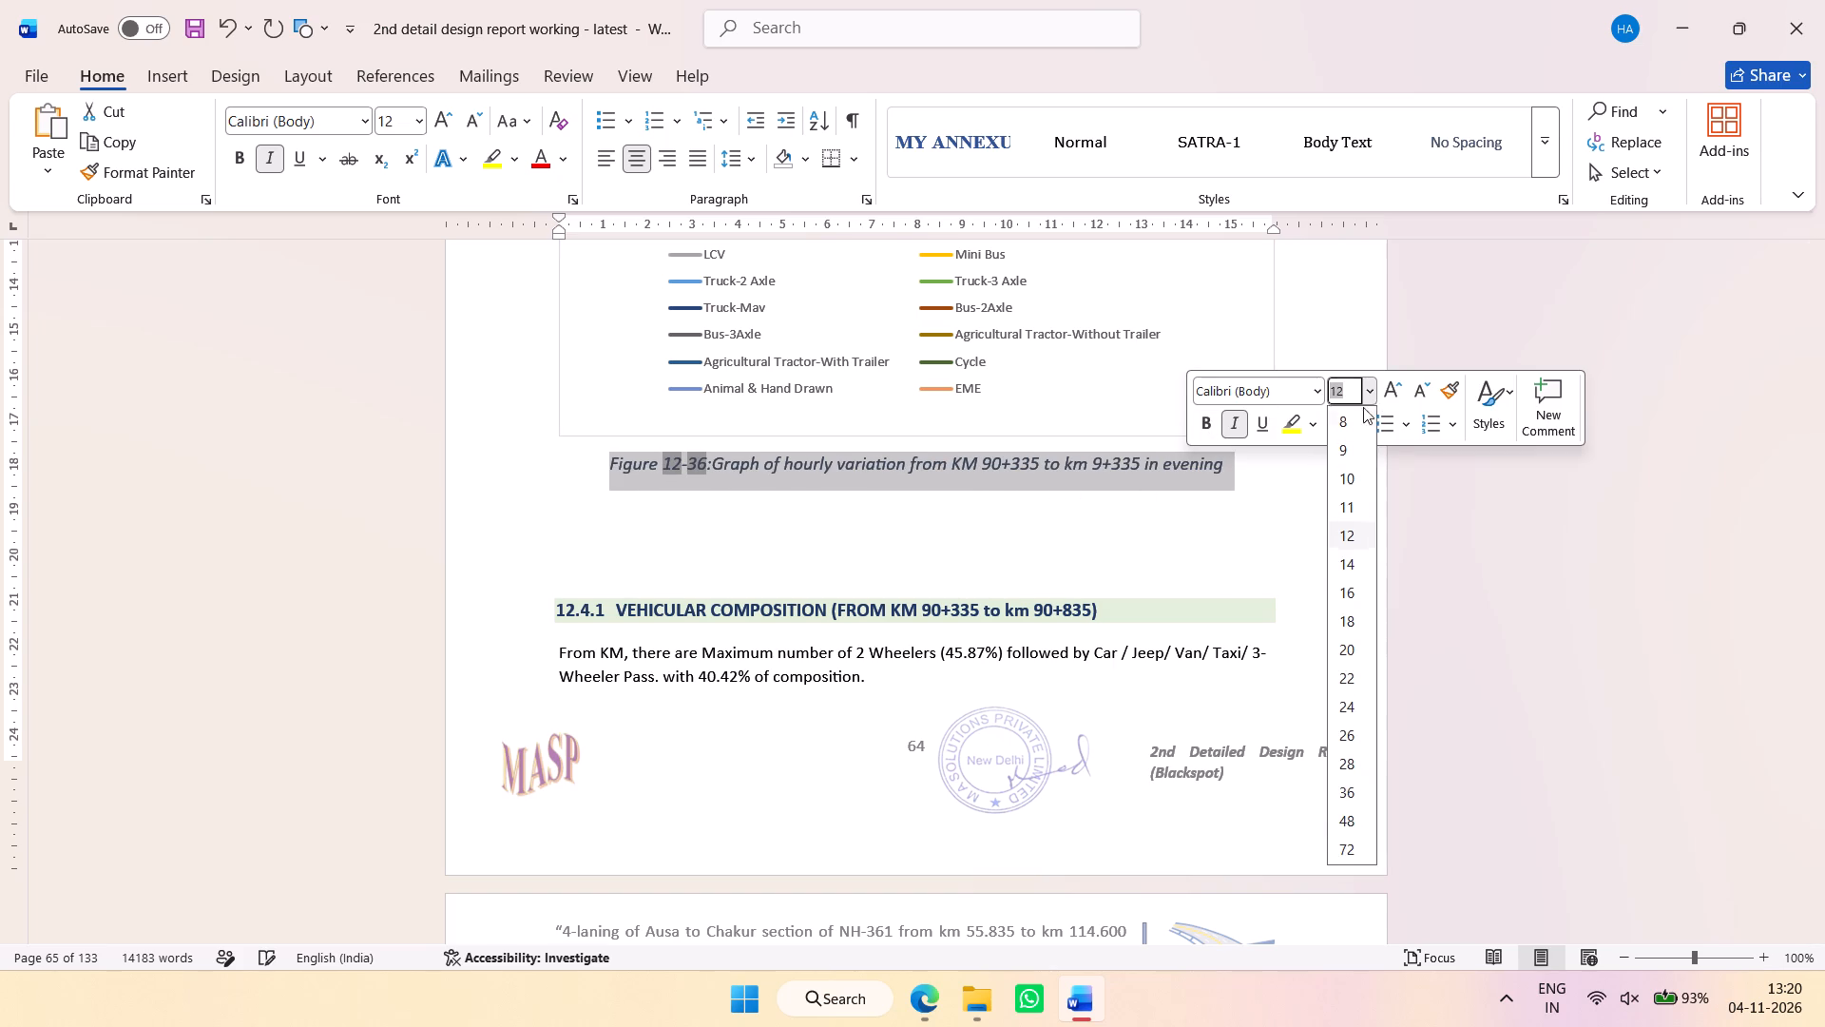
left_click(1350, 473)
Insert a blank line below the Figure 12-36 caption to push the 12.4.1 Vehicular Composition heading onto the next page.
left_click(1013, 586)
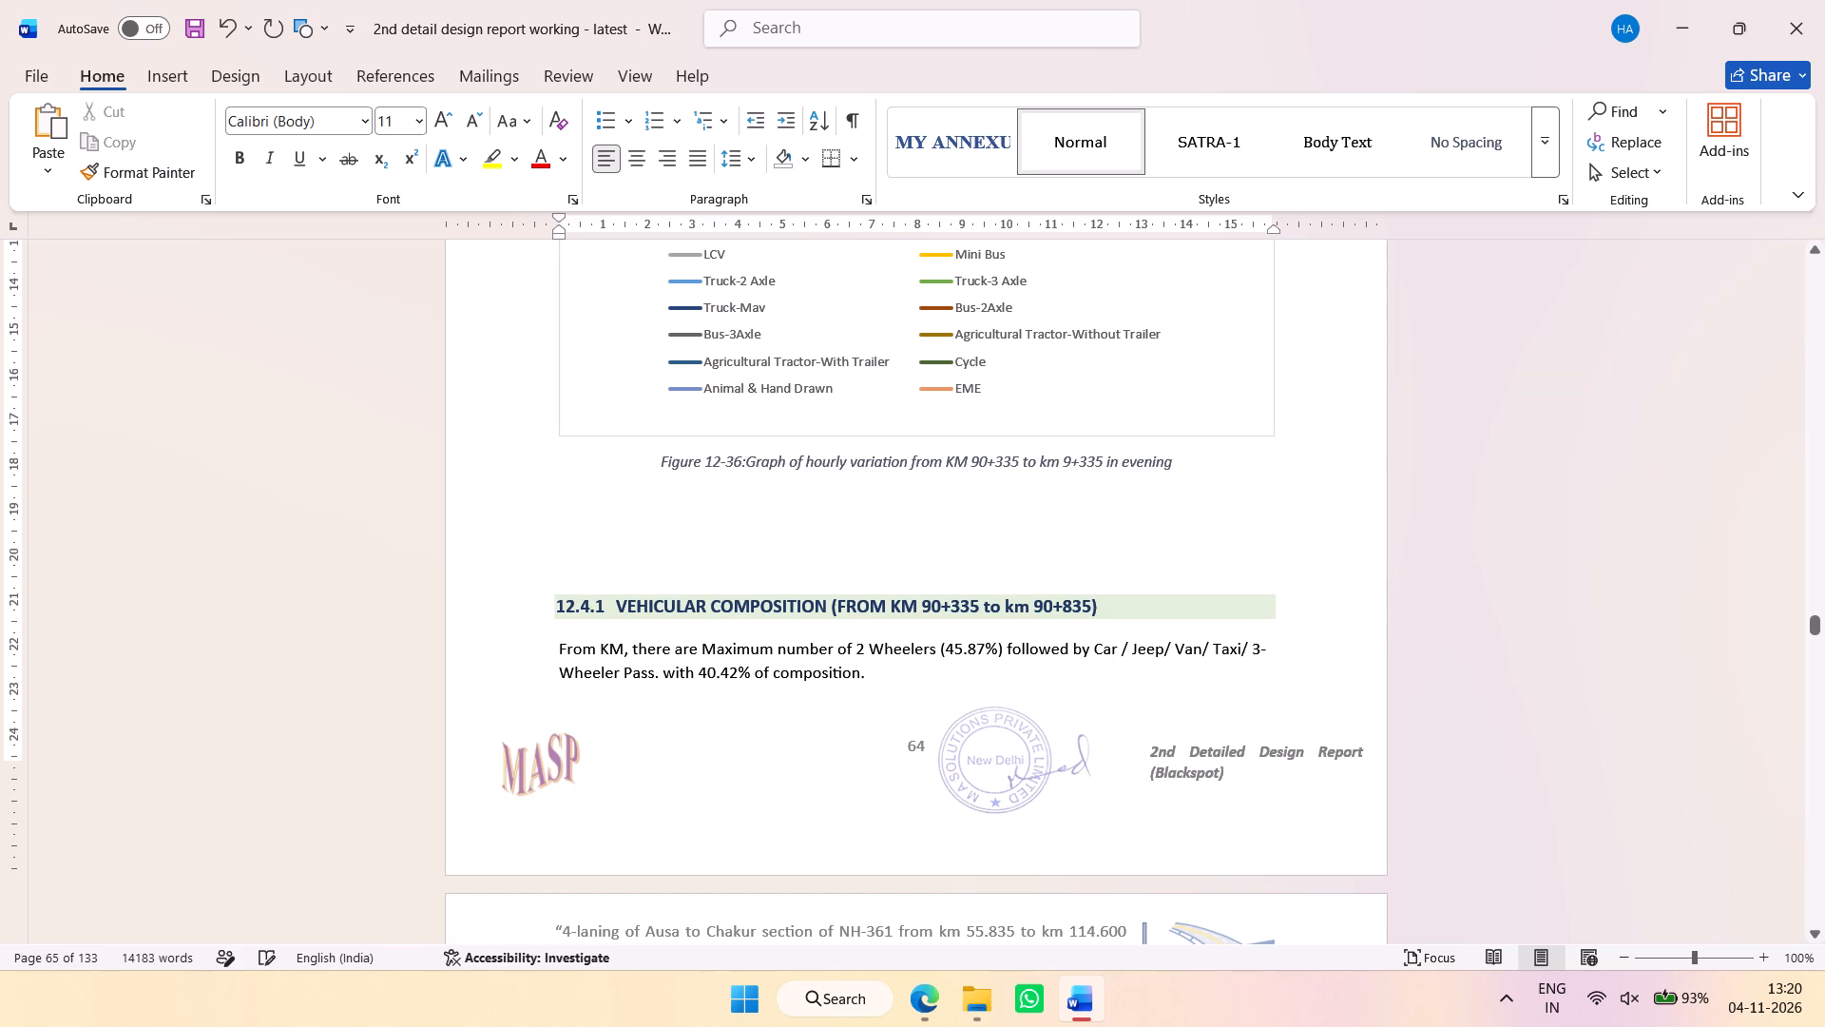
key("Return")
Increase the font size of the Table 12-30 Vehicular composition caption to 10.
scroll(938, 565, "down", 5)
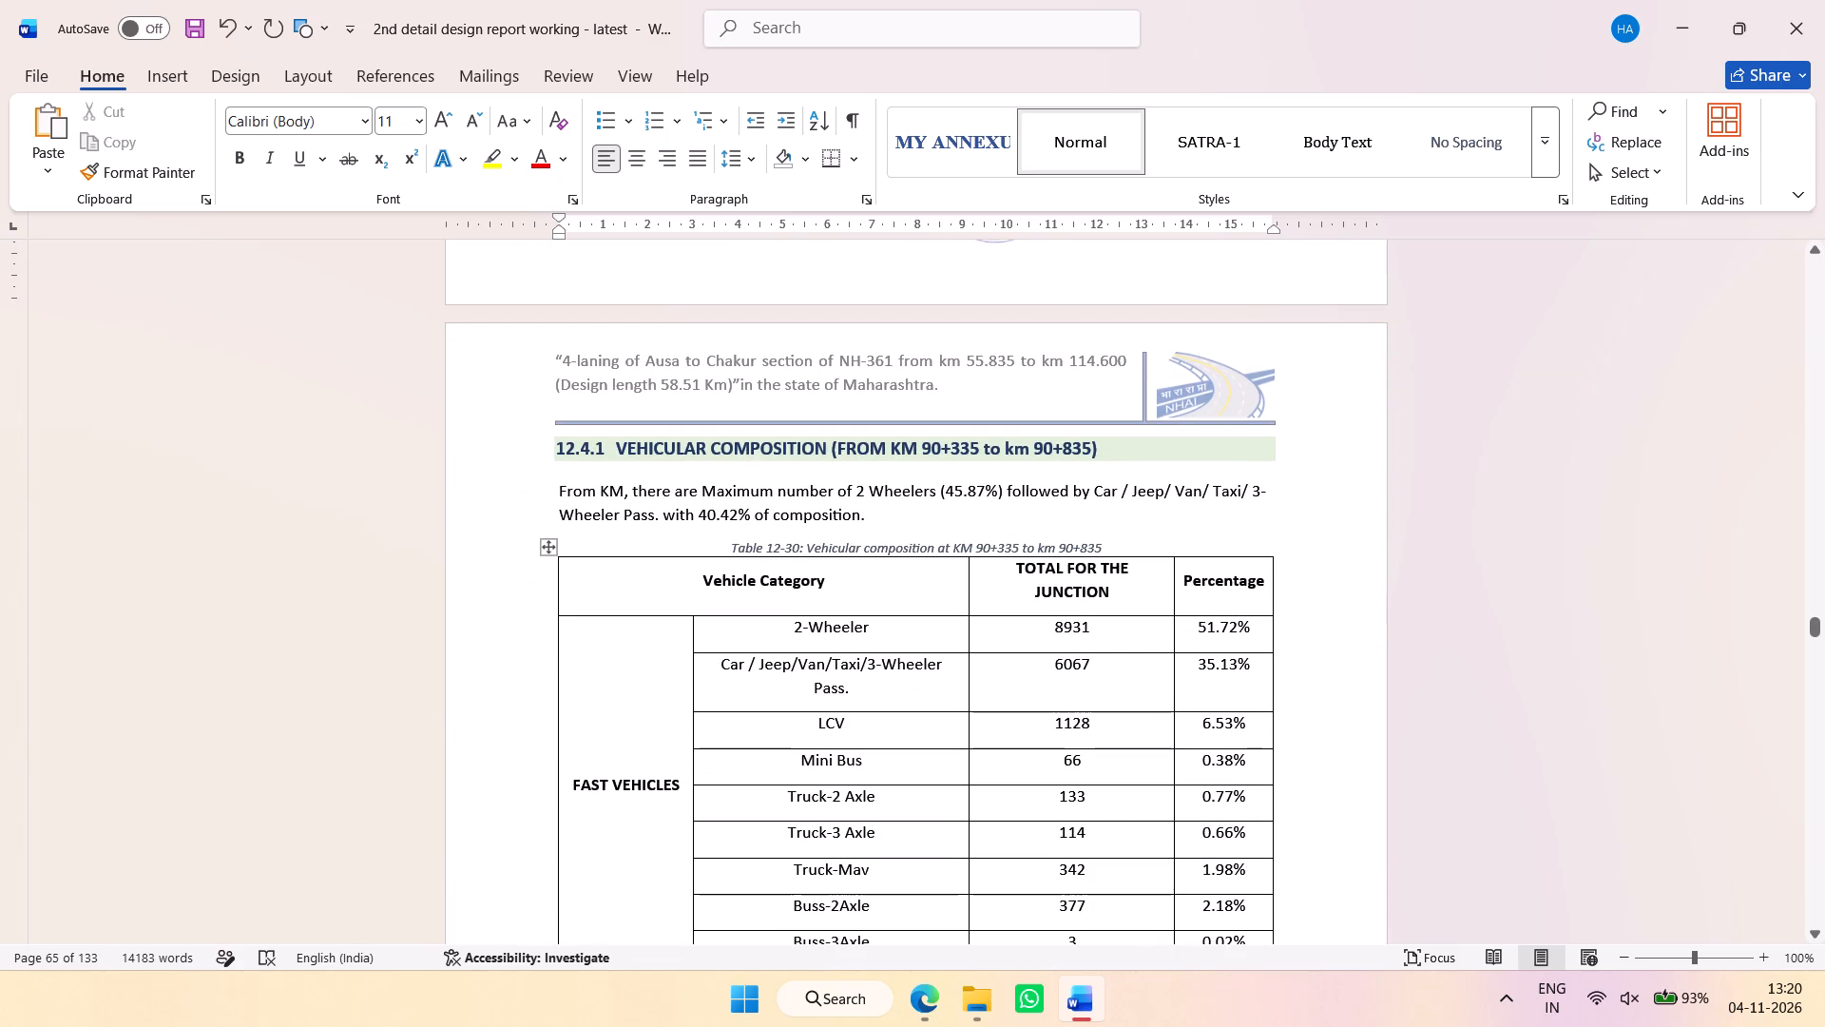
left_click_drag(1110, 551, 756, 550)
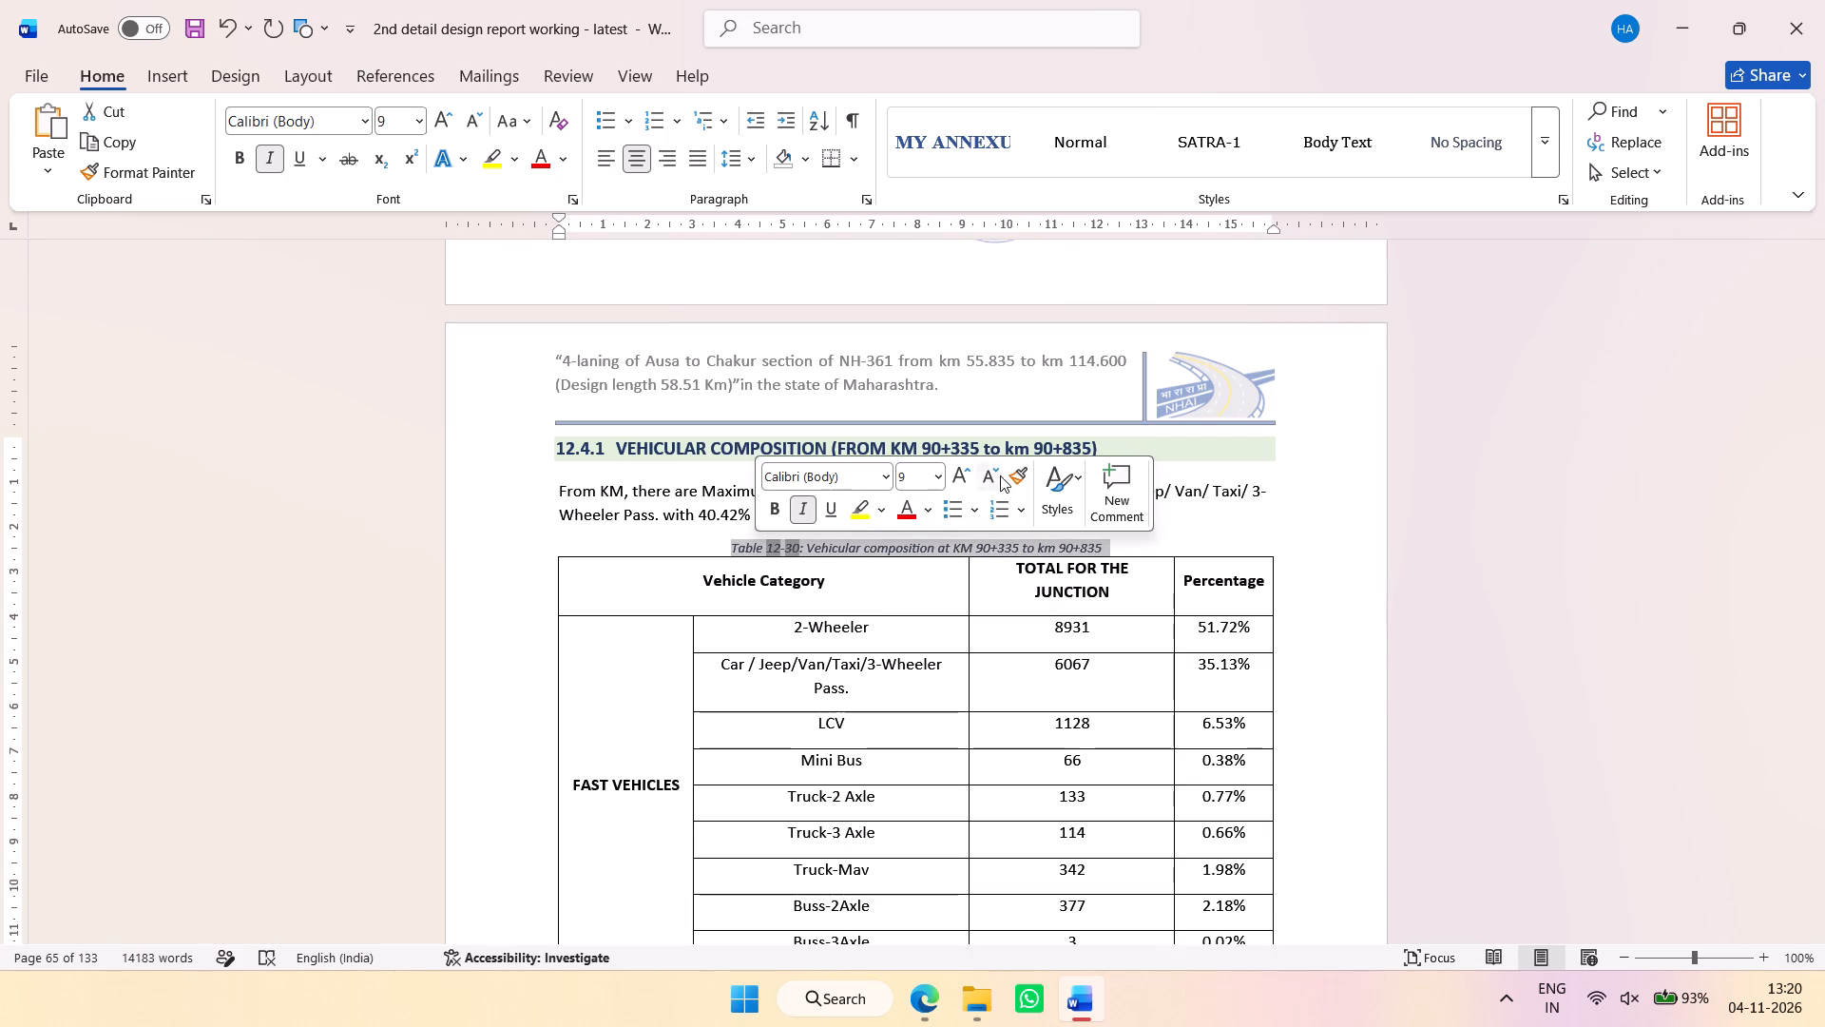
left_click(968, 479)
left_click(1236, 521)
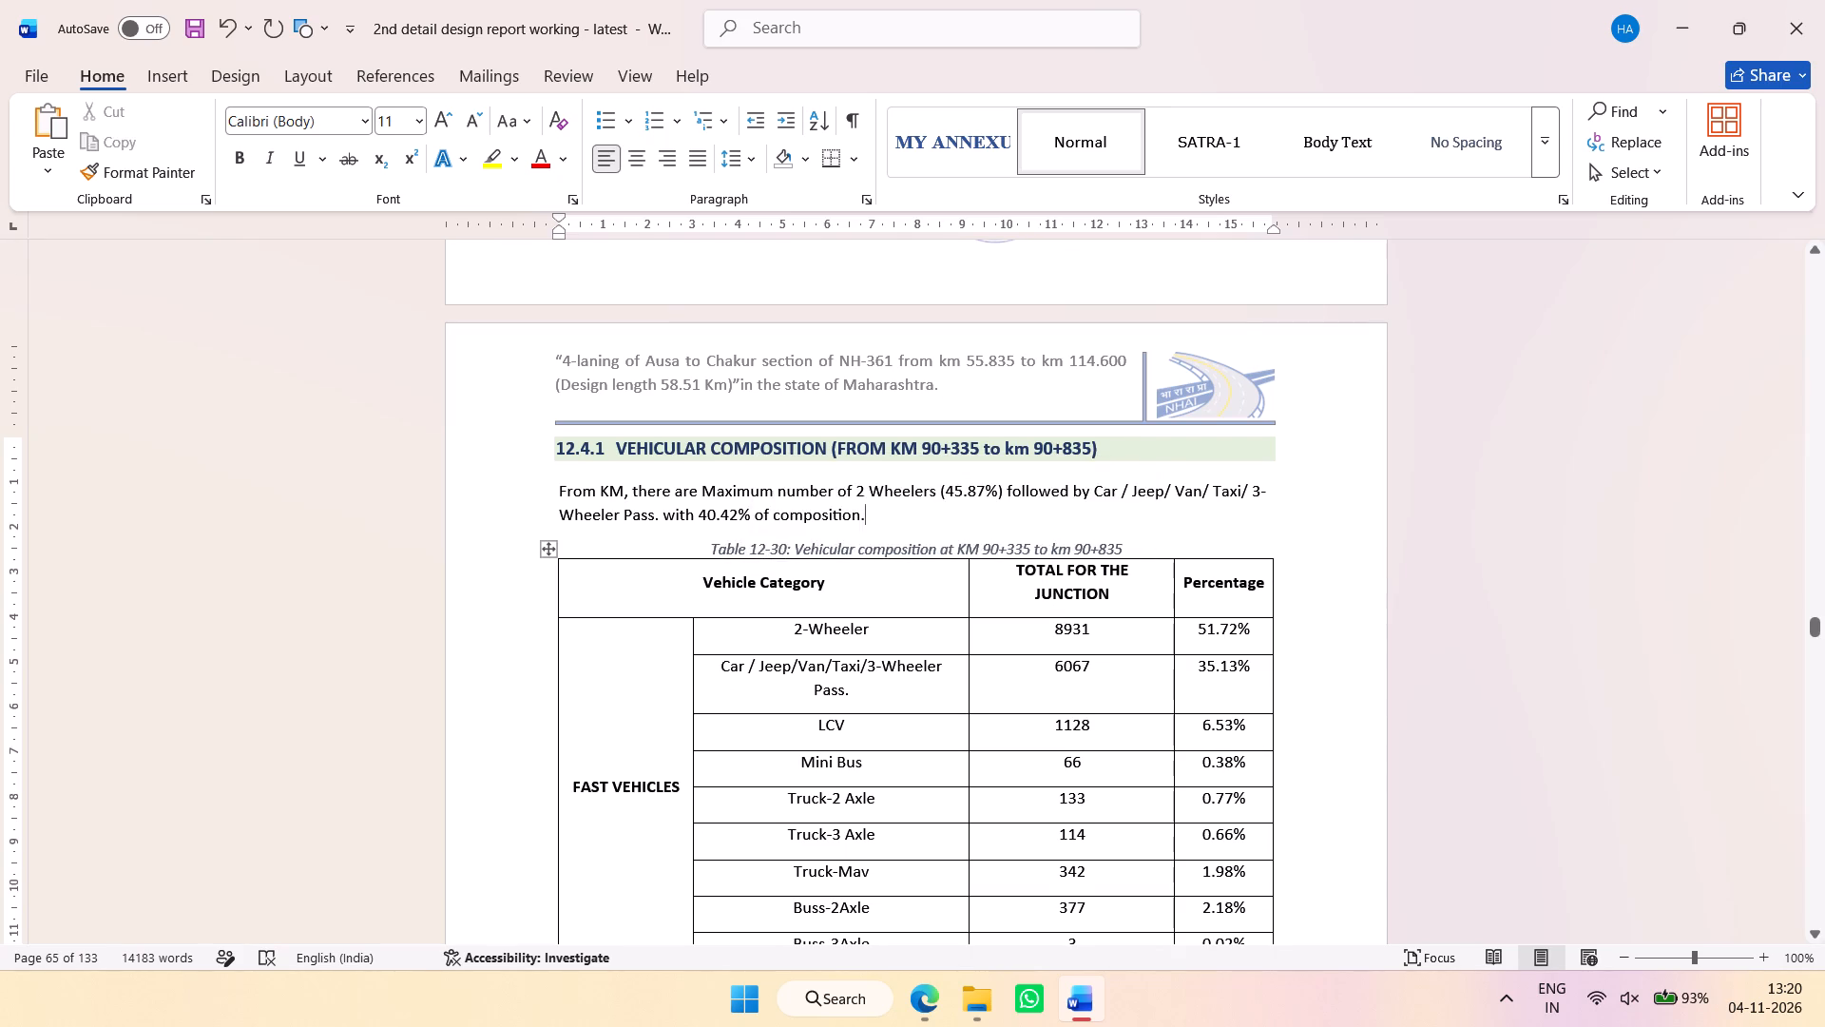
Clear the old document search and browse the headings back to section 12.4 Traffic Survey and Analysis for Blackspot-4.
scroll(1232, 524, "down", 5)
scroll(1037, 551, "down", 6)
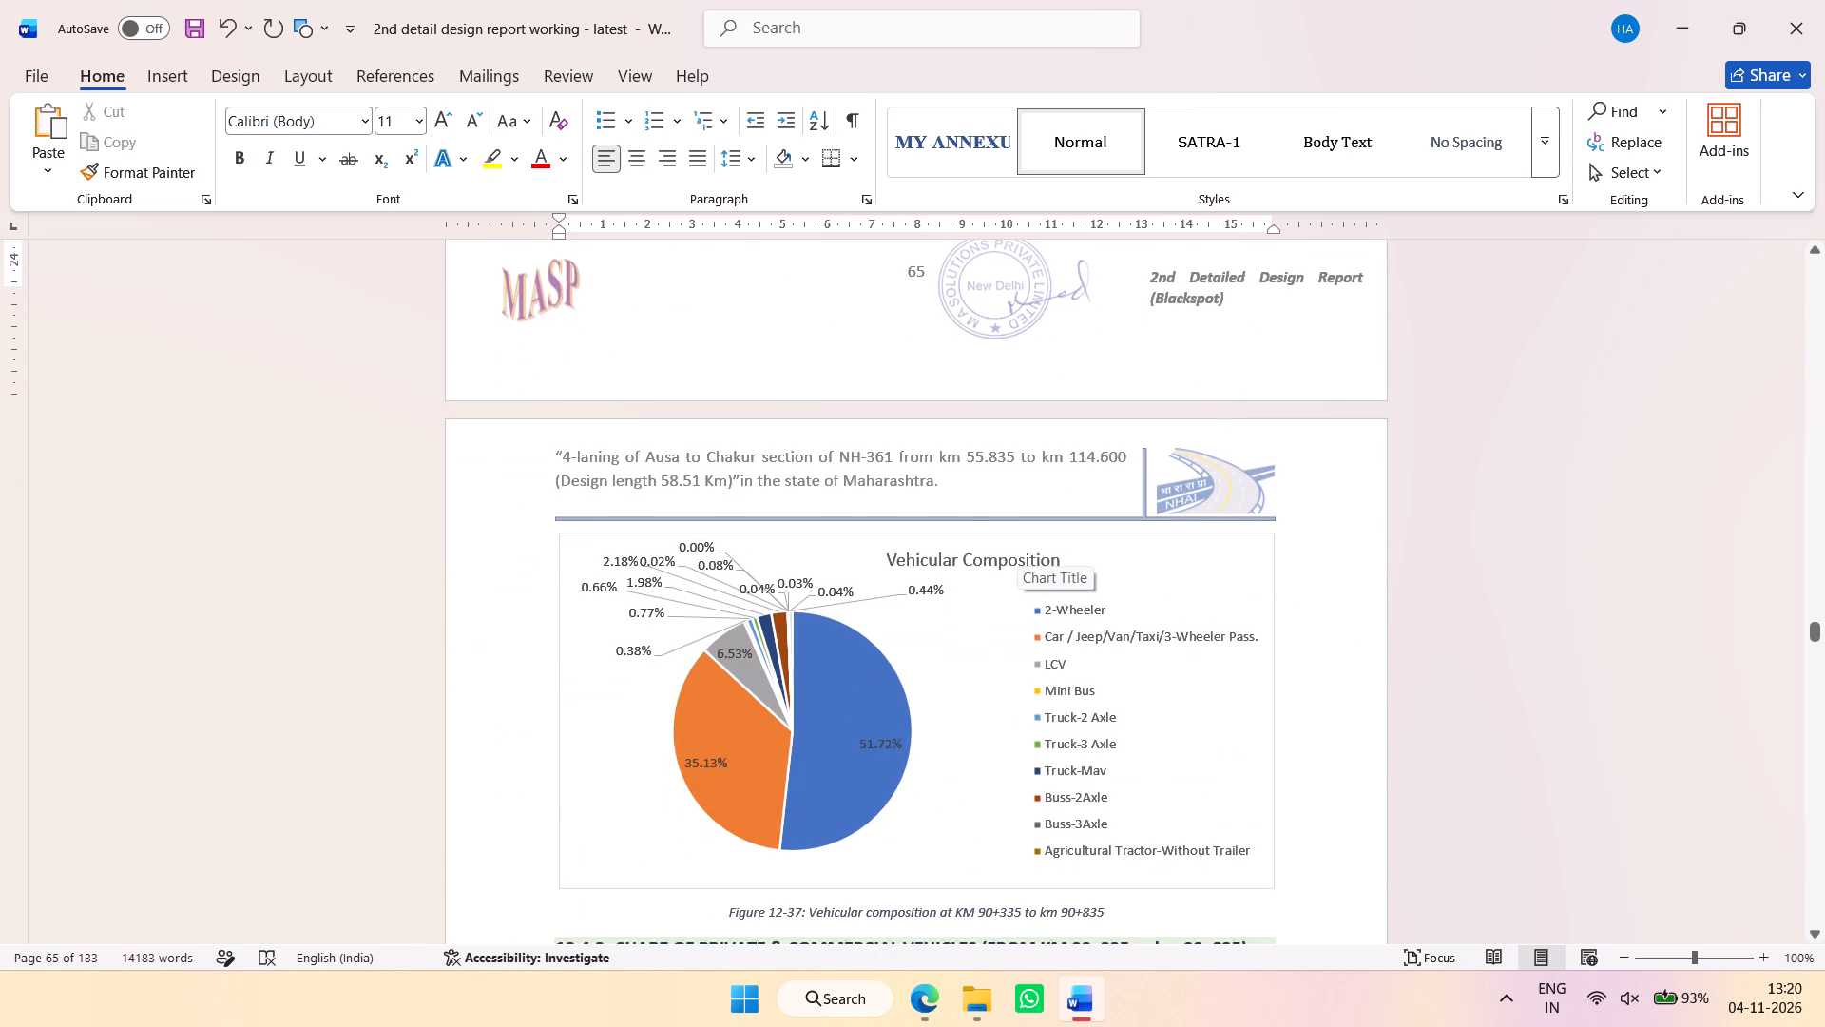
key("ctrl+f")
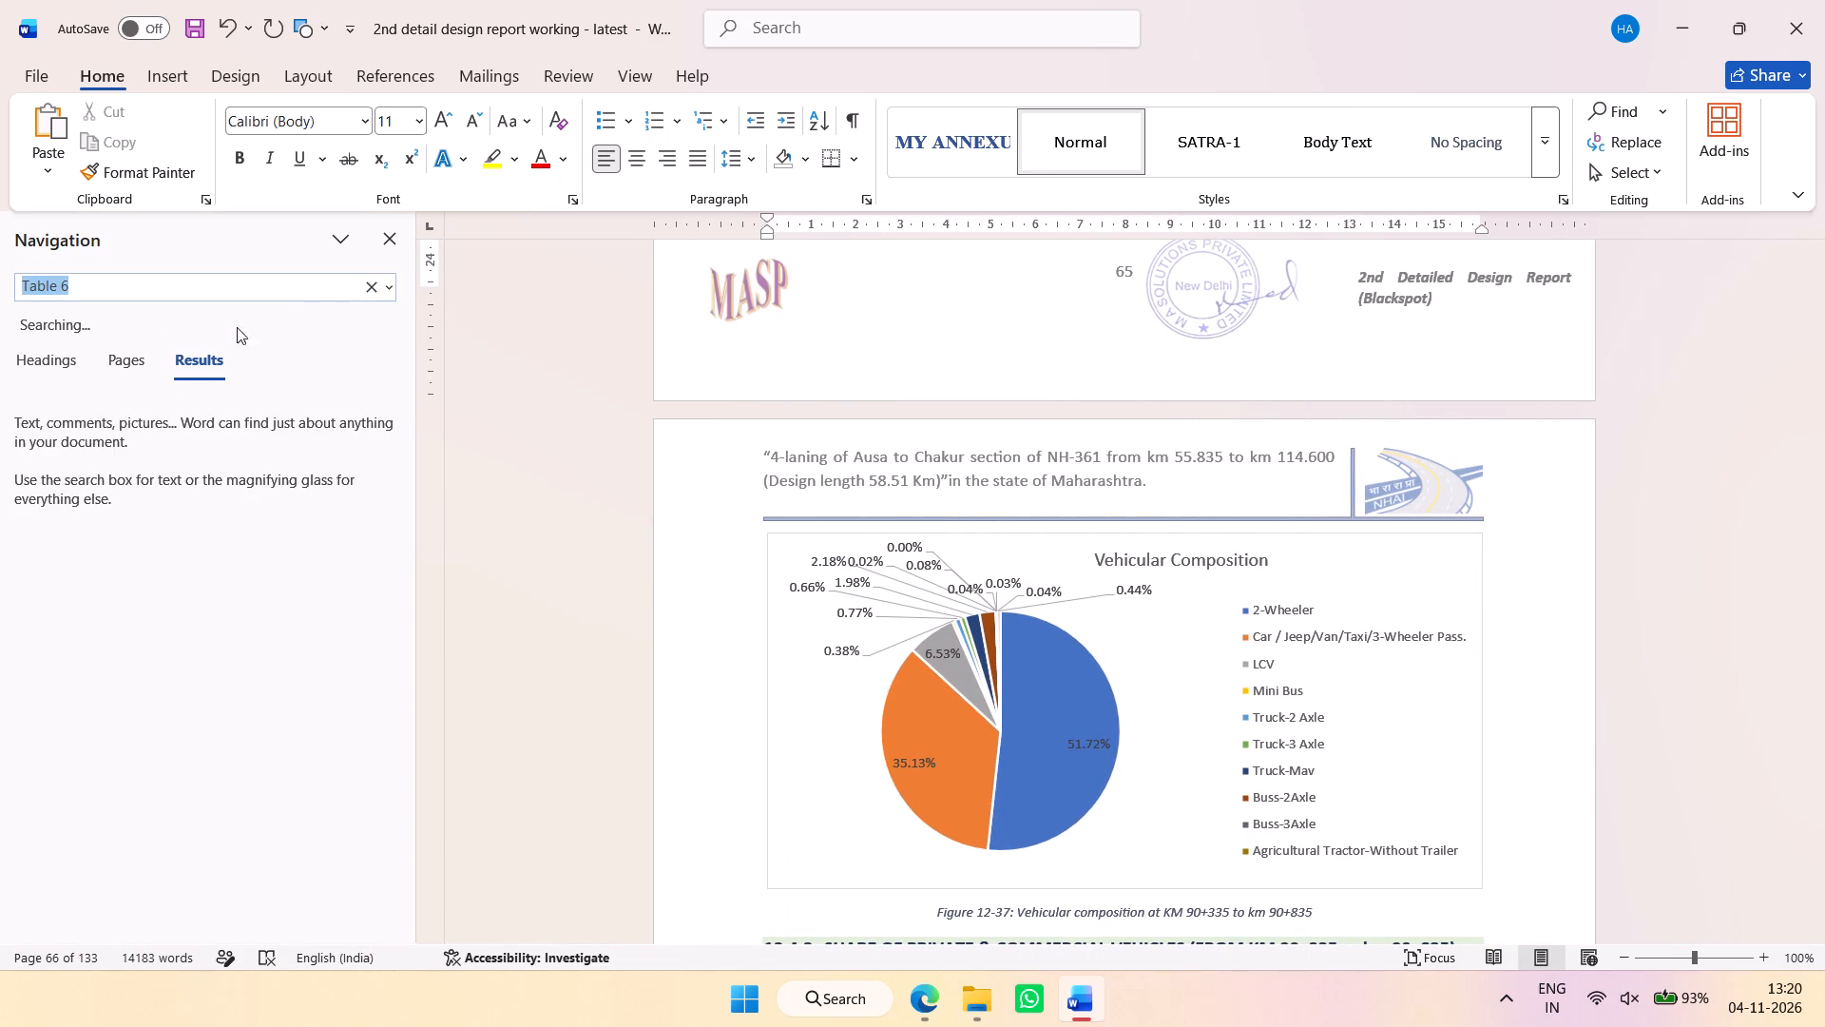
left_click(375, 288)
left_click(67, 348)
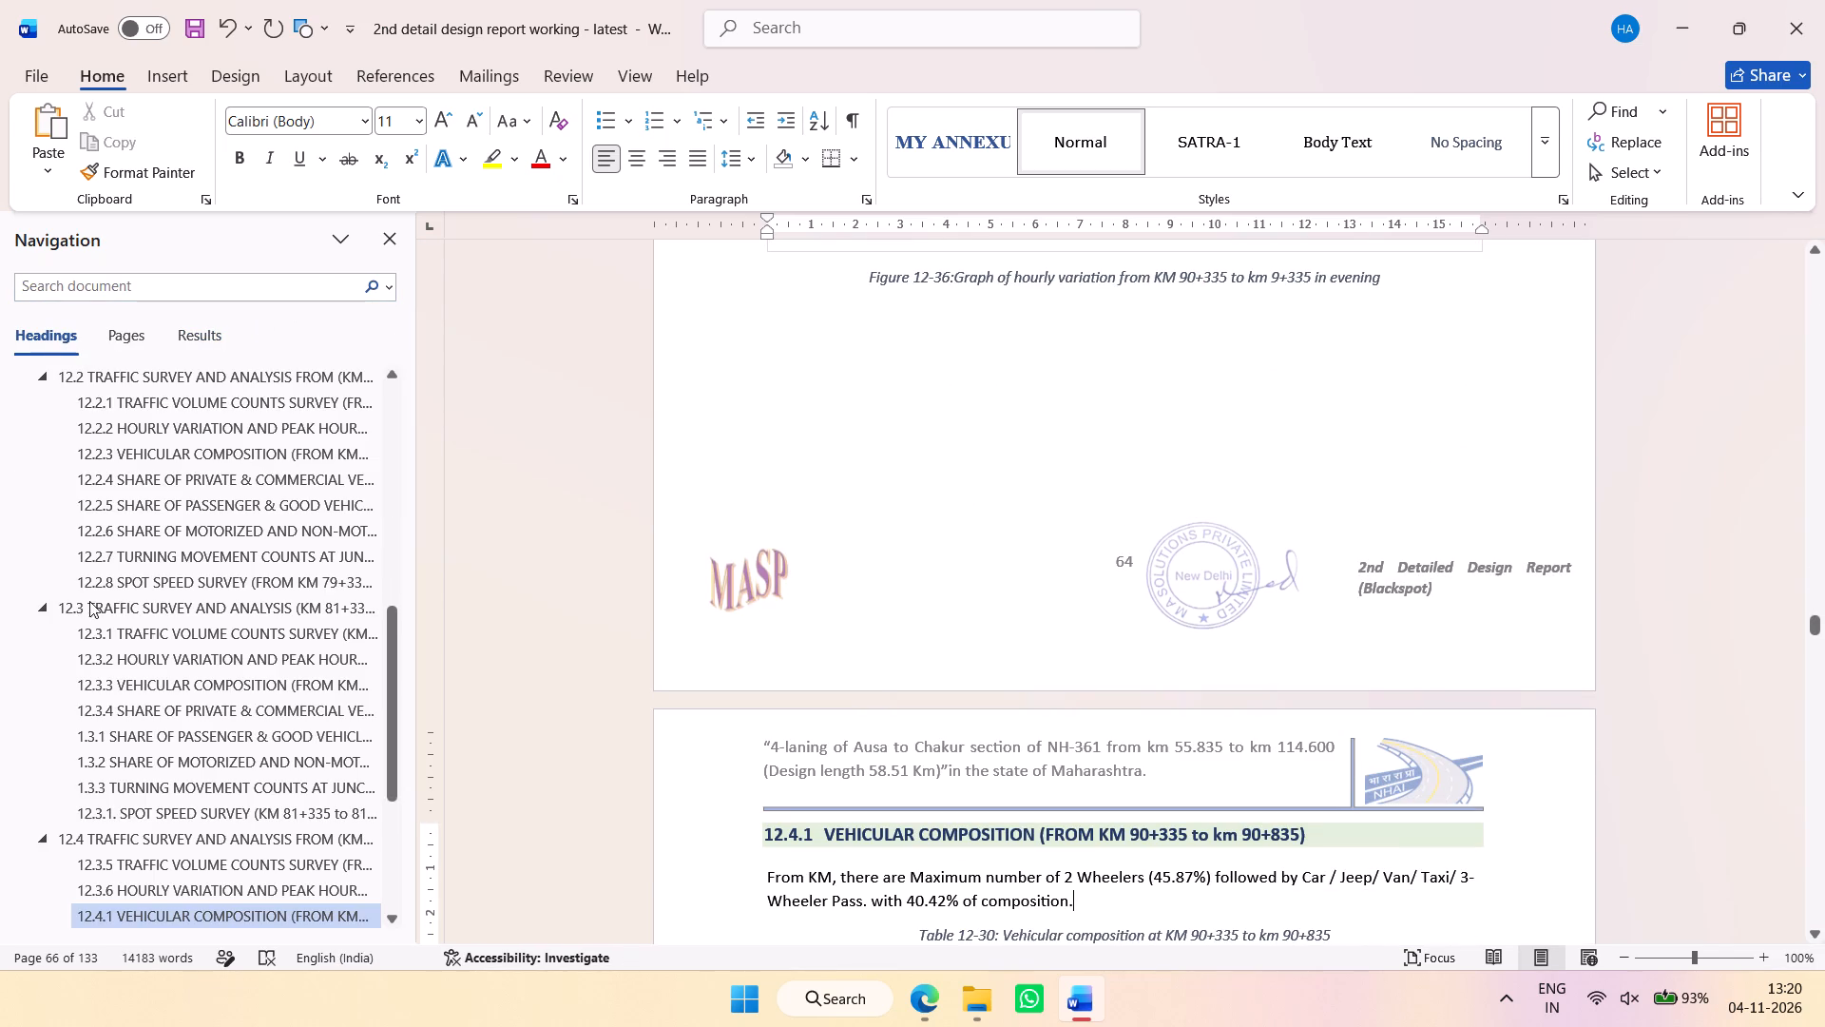
scroll(222, 717, "down", 1)
left_click(233, 628)
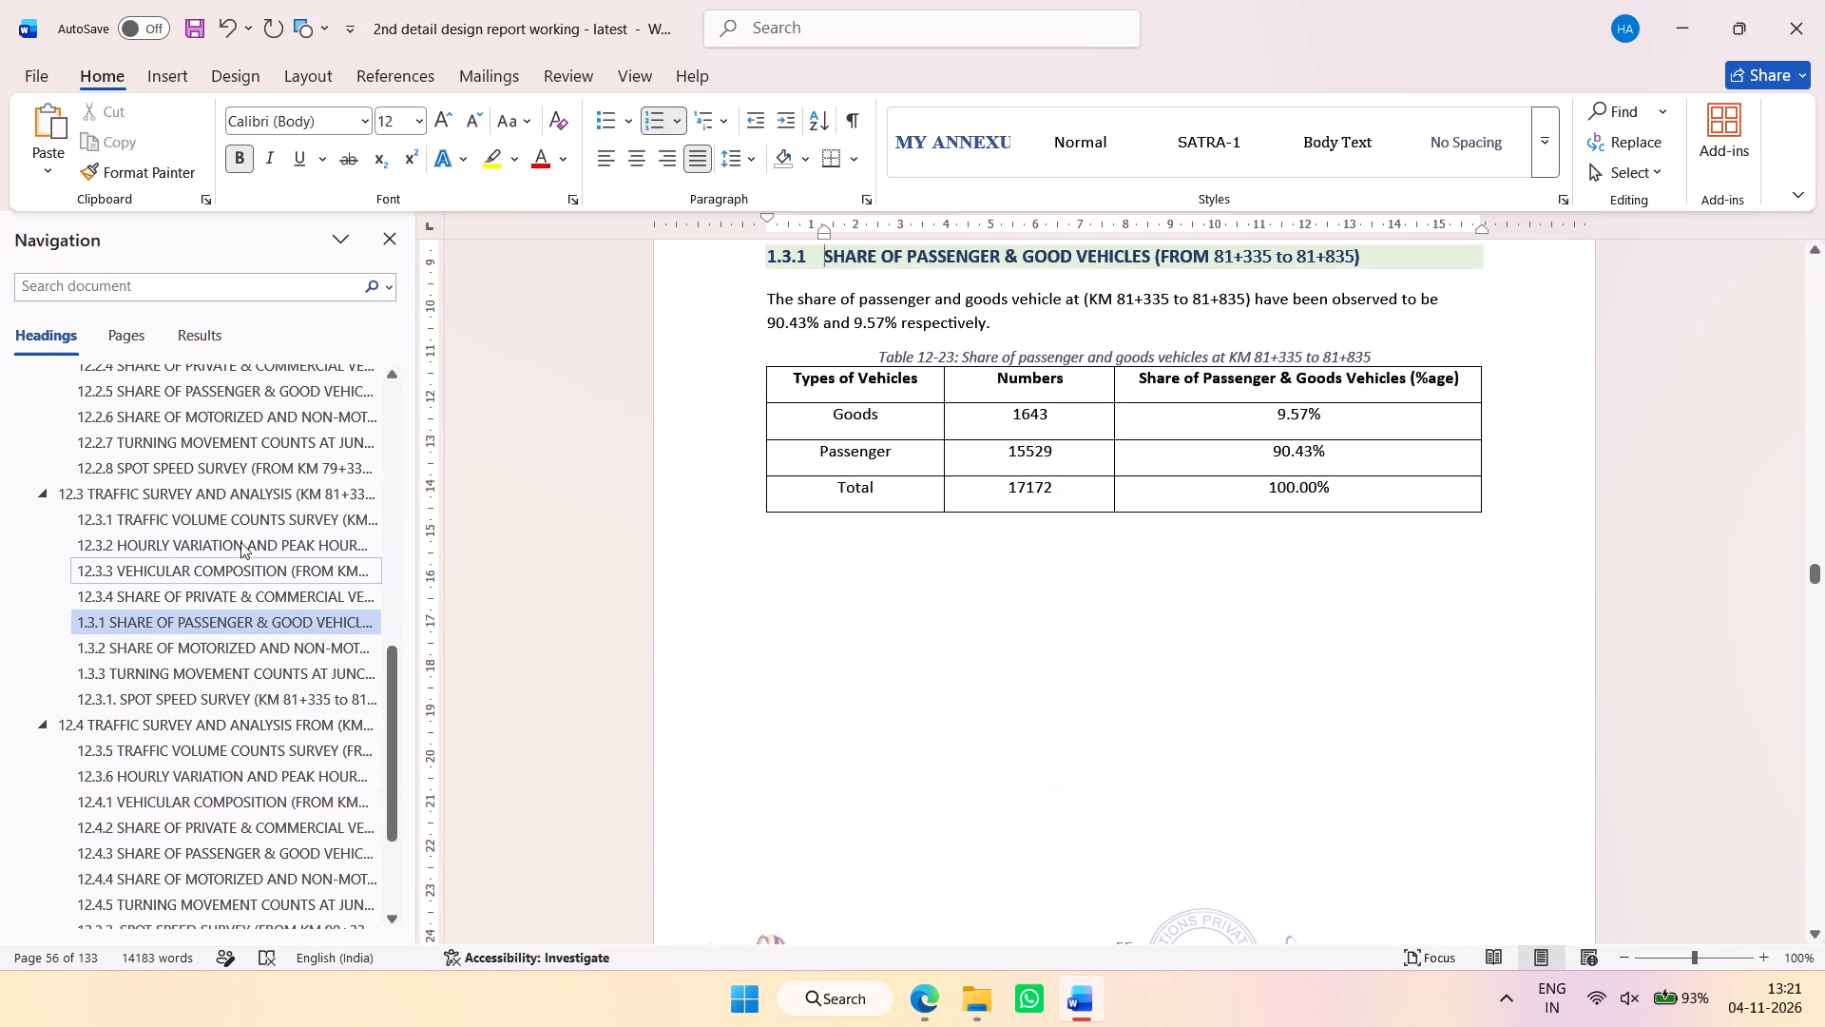
left_click(217, 423)
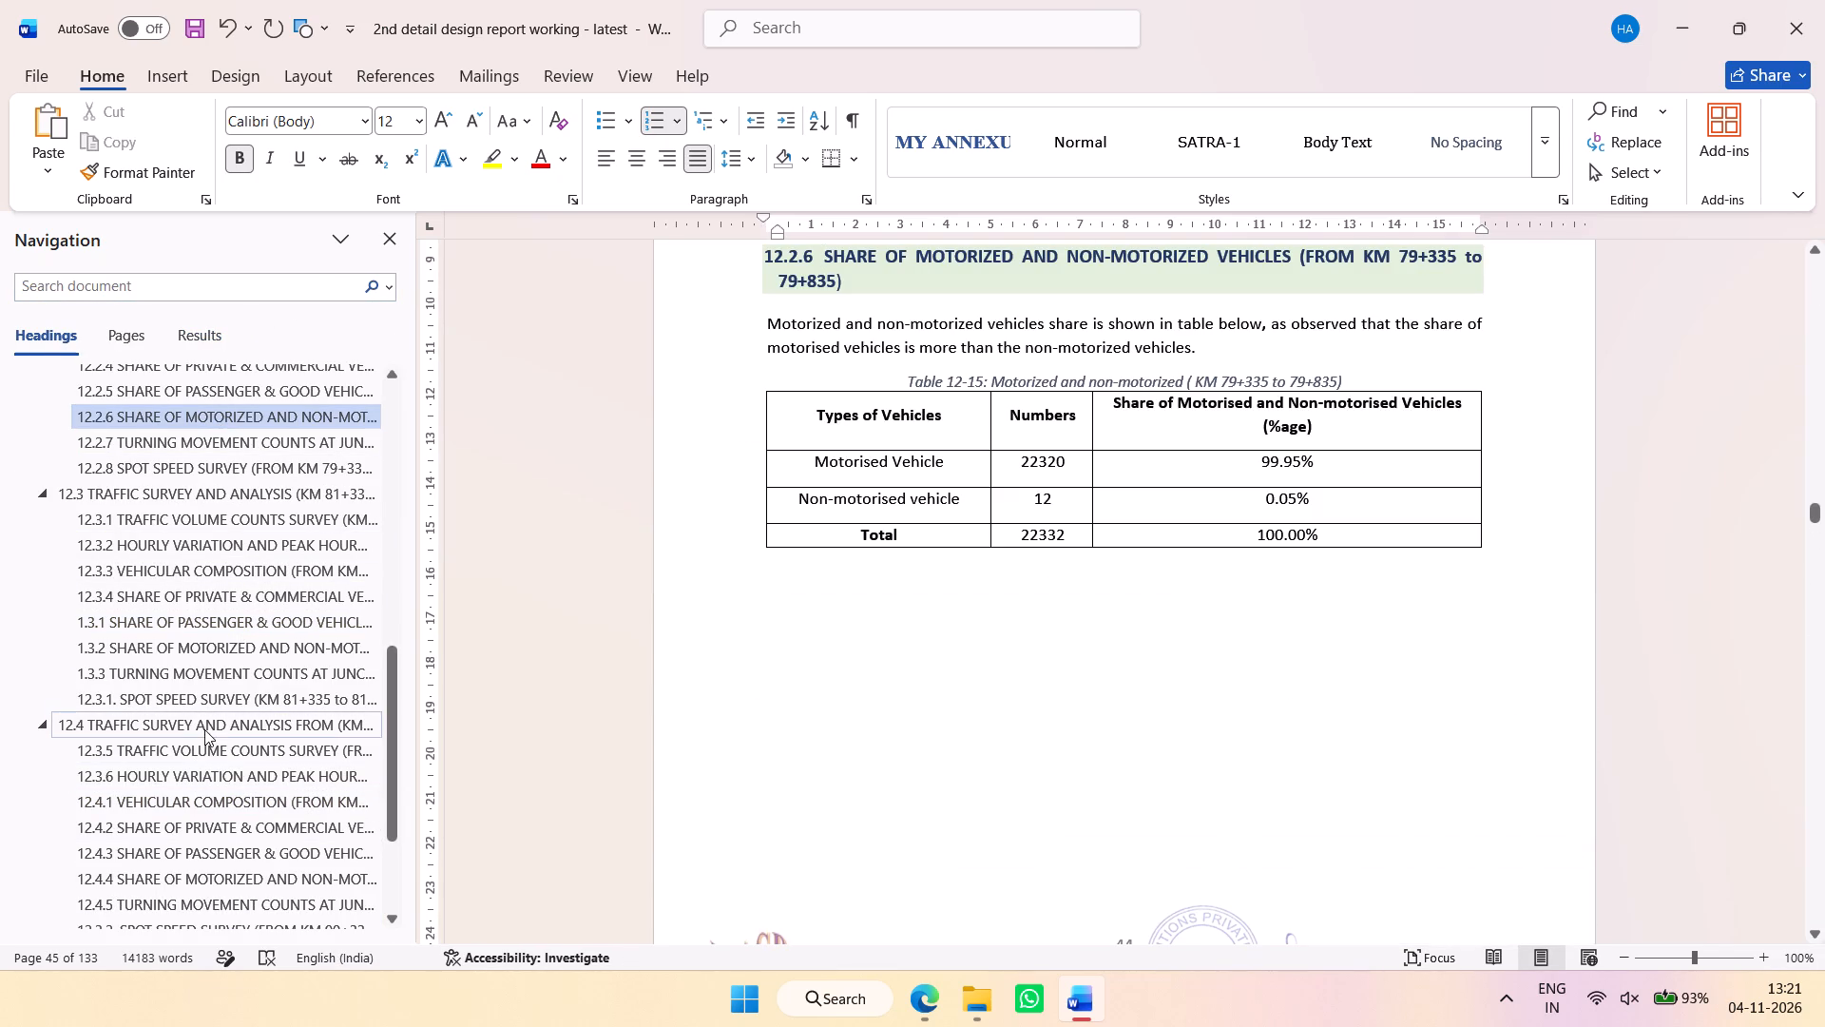
left_click(204, 719)
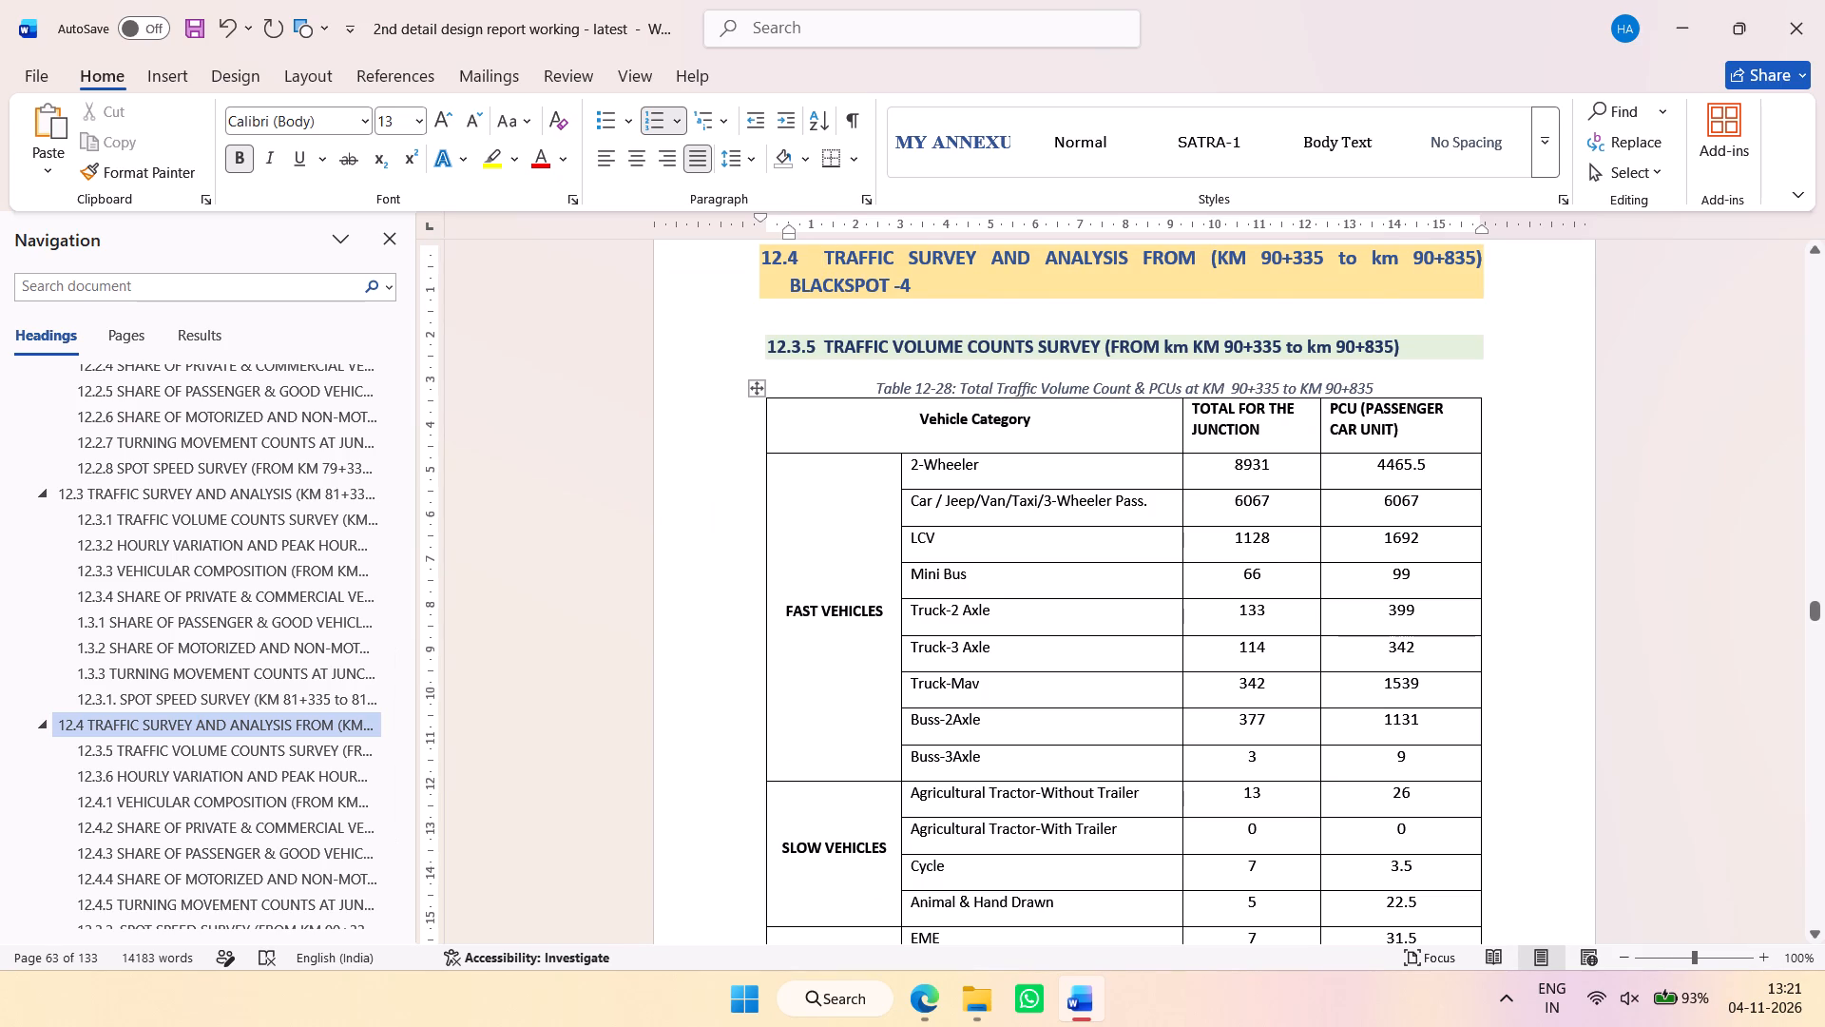
Check the font sizes of the Figure 12-35 and Figure 12-36 hourly variation captions in the Blackspot-4 section.
scroll(1295, 459, "down", 11)
scroll(1191, 520, "down", 7)
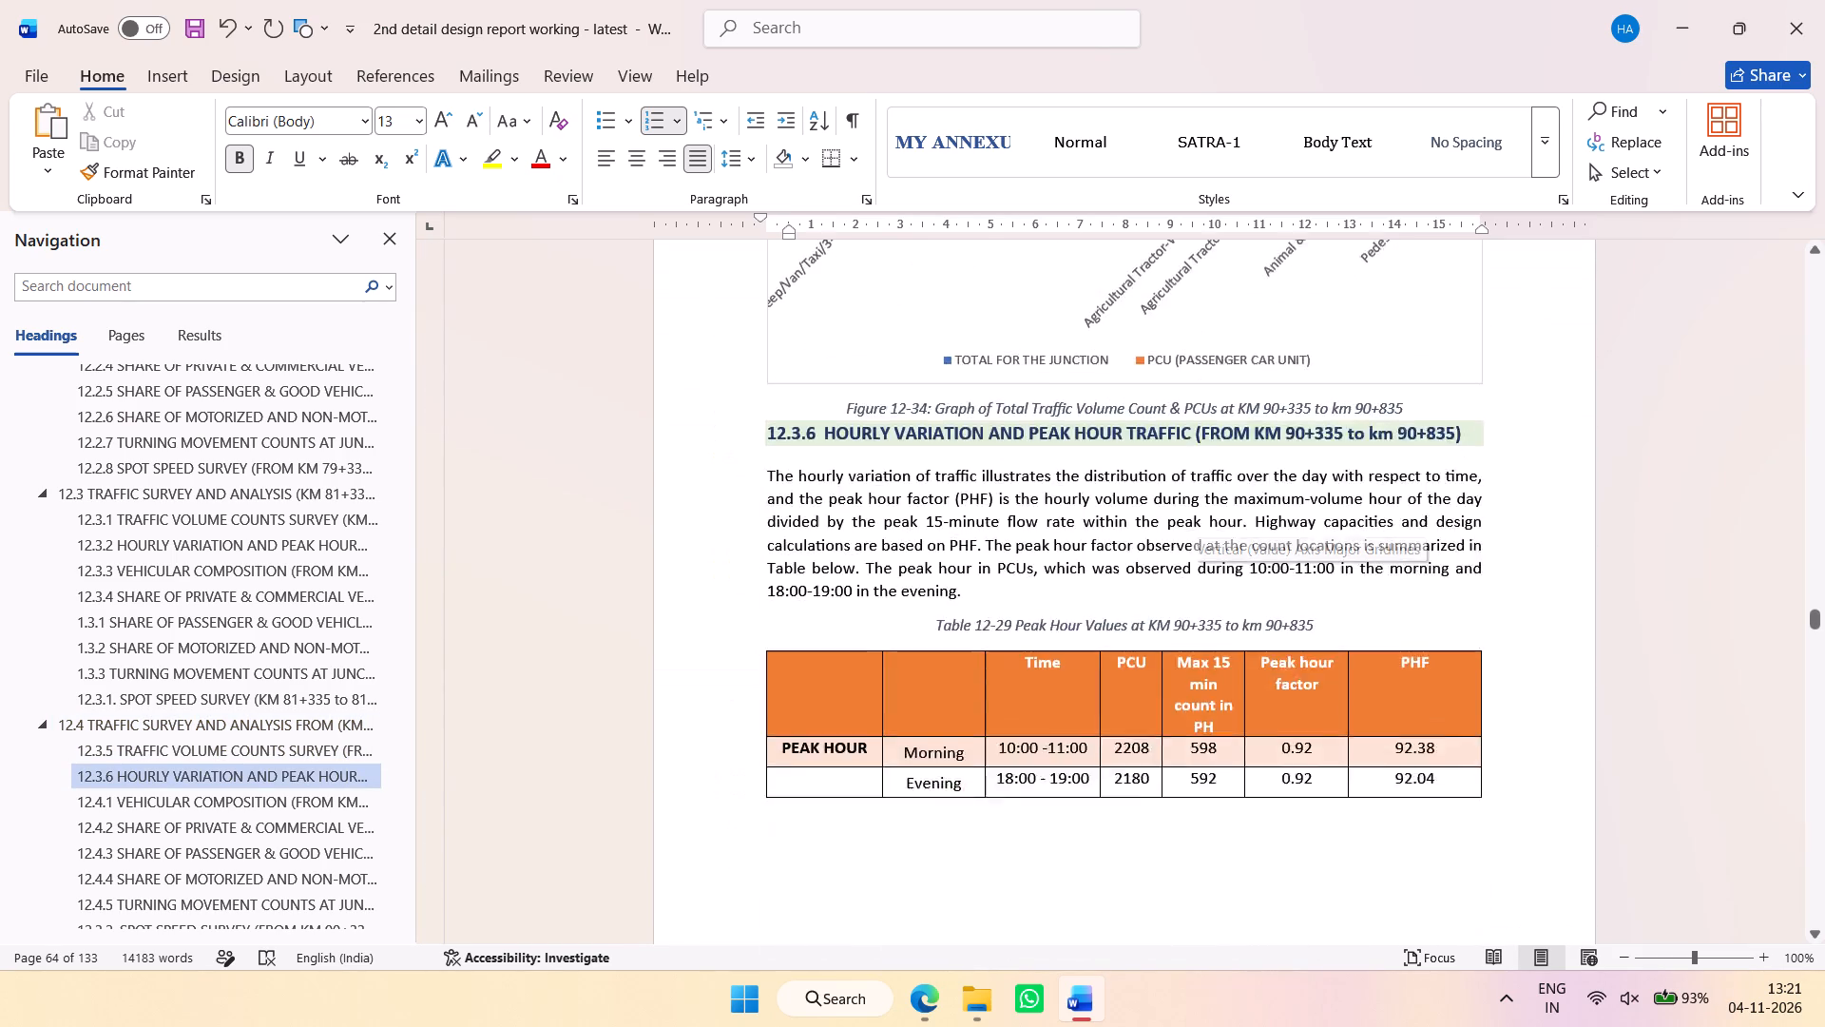
scroll(1191, 520, "down", 5)
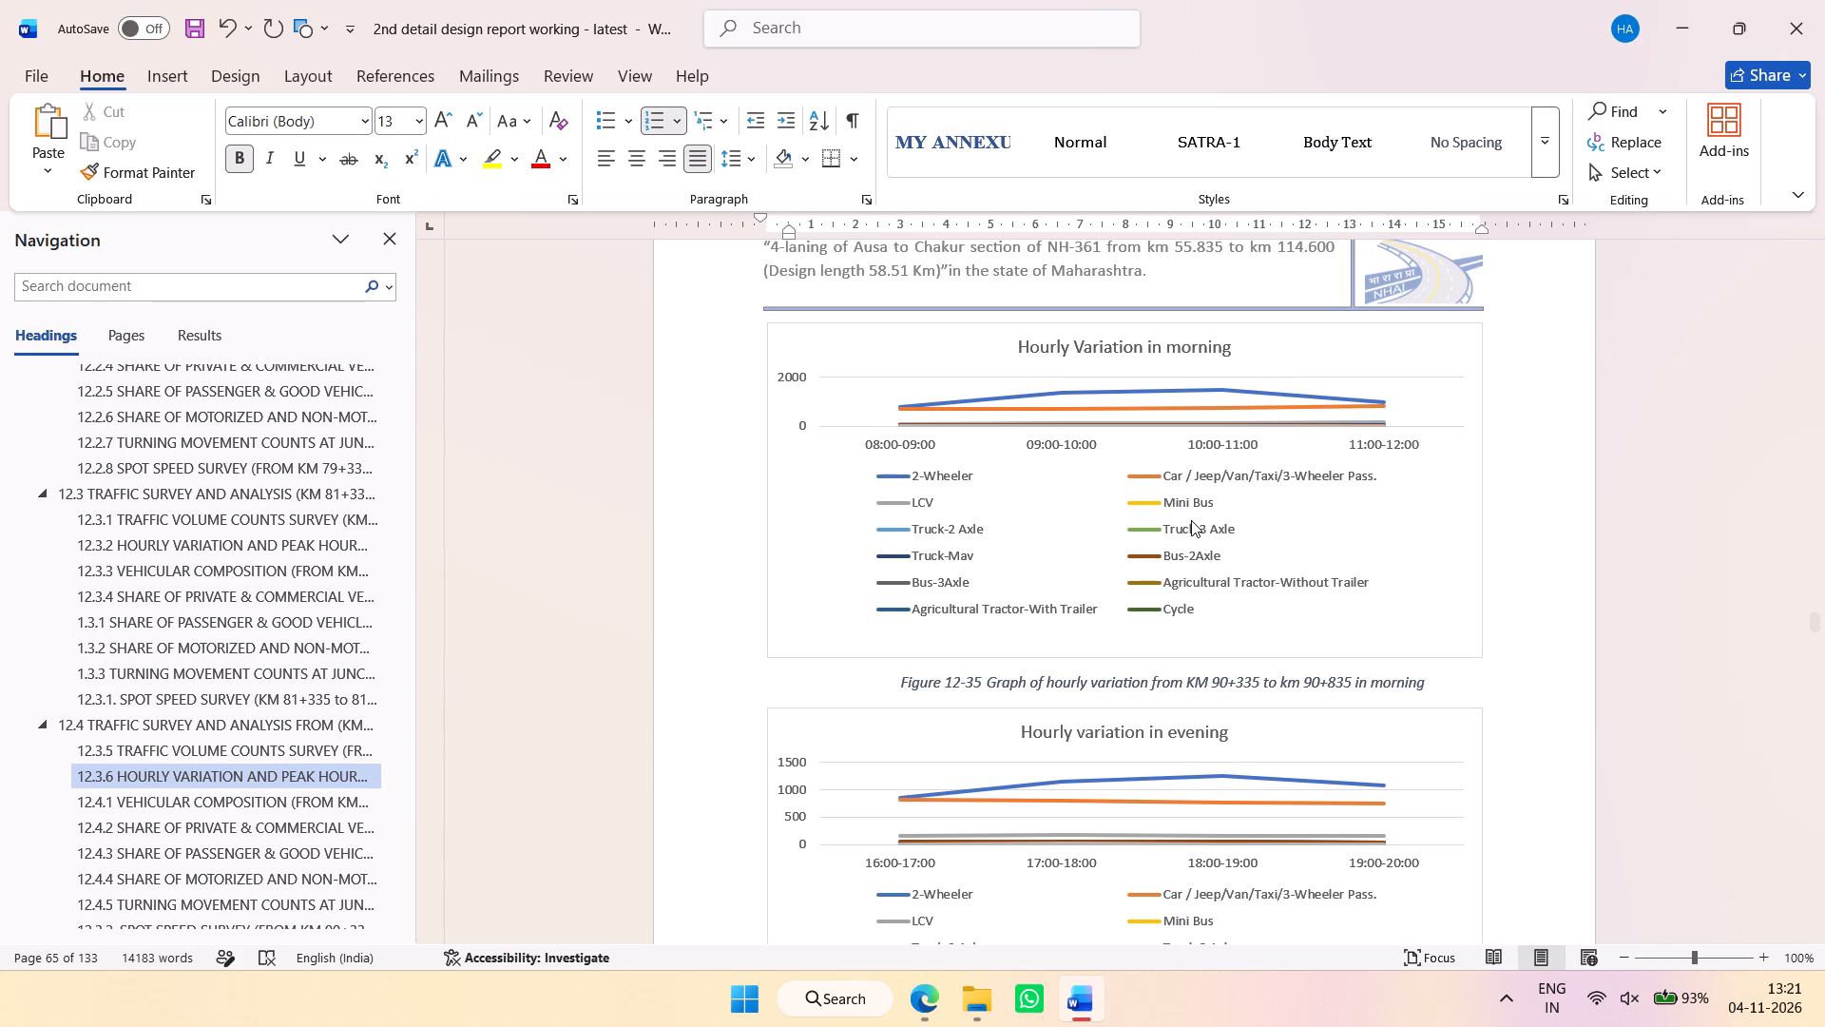
left_click(1215, 688)
left_click_drag(1432, 687, 921, 681)
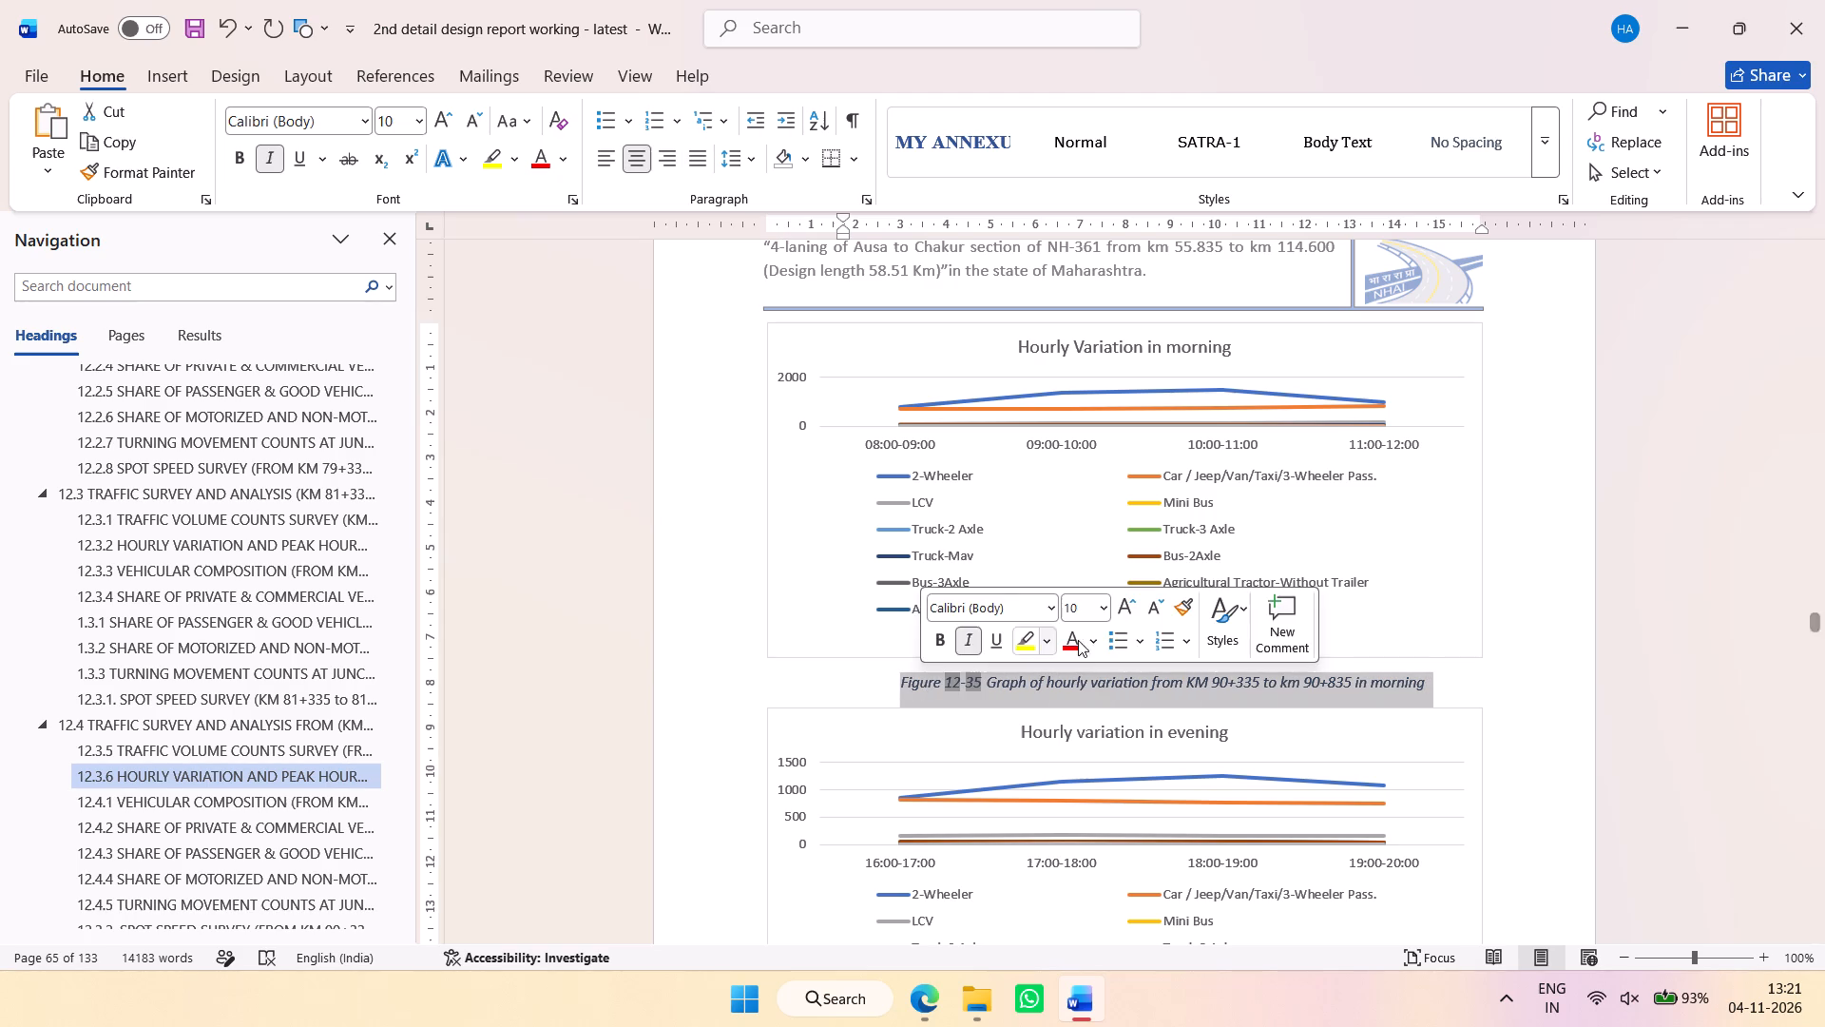
scroll(1248, 688, "down", 4)
left_click_drag(1391, 675, 913, 672)
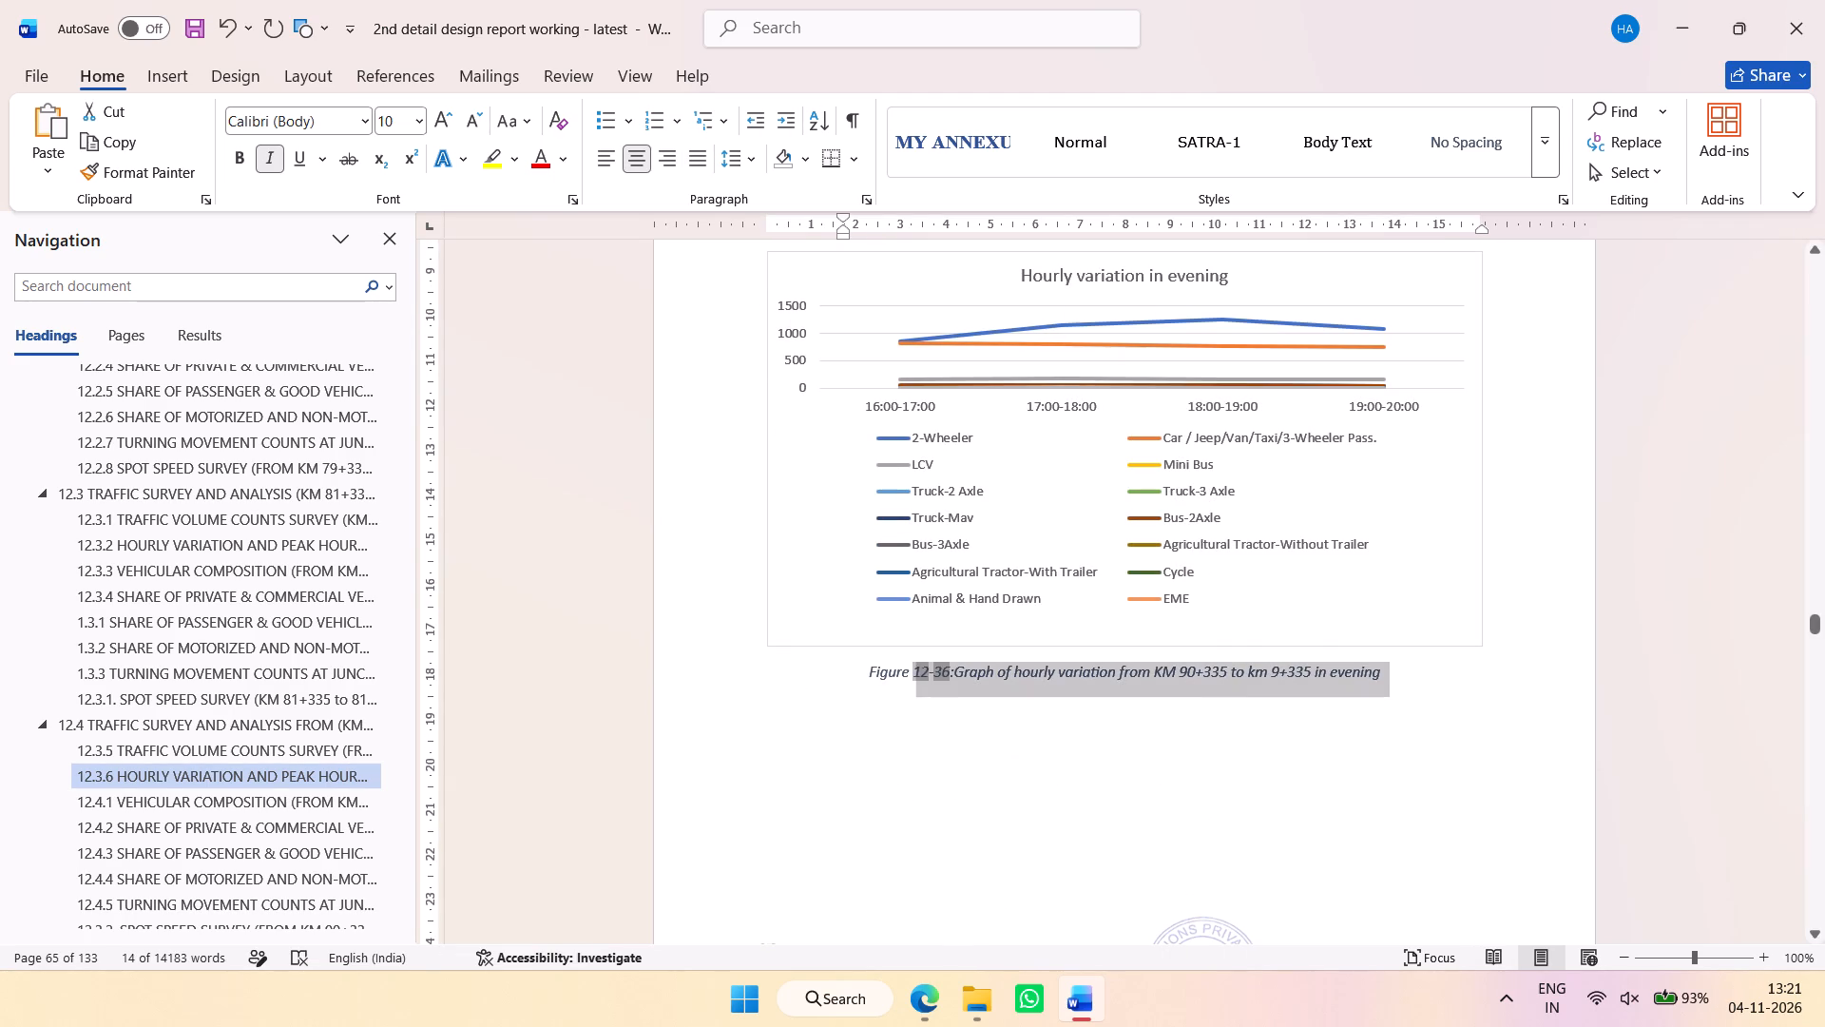
left_click_drag(913, 672, 873, 677)
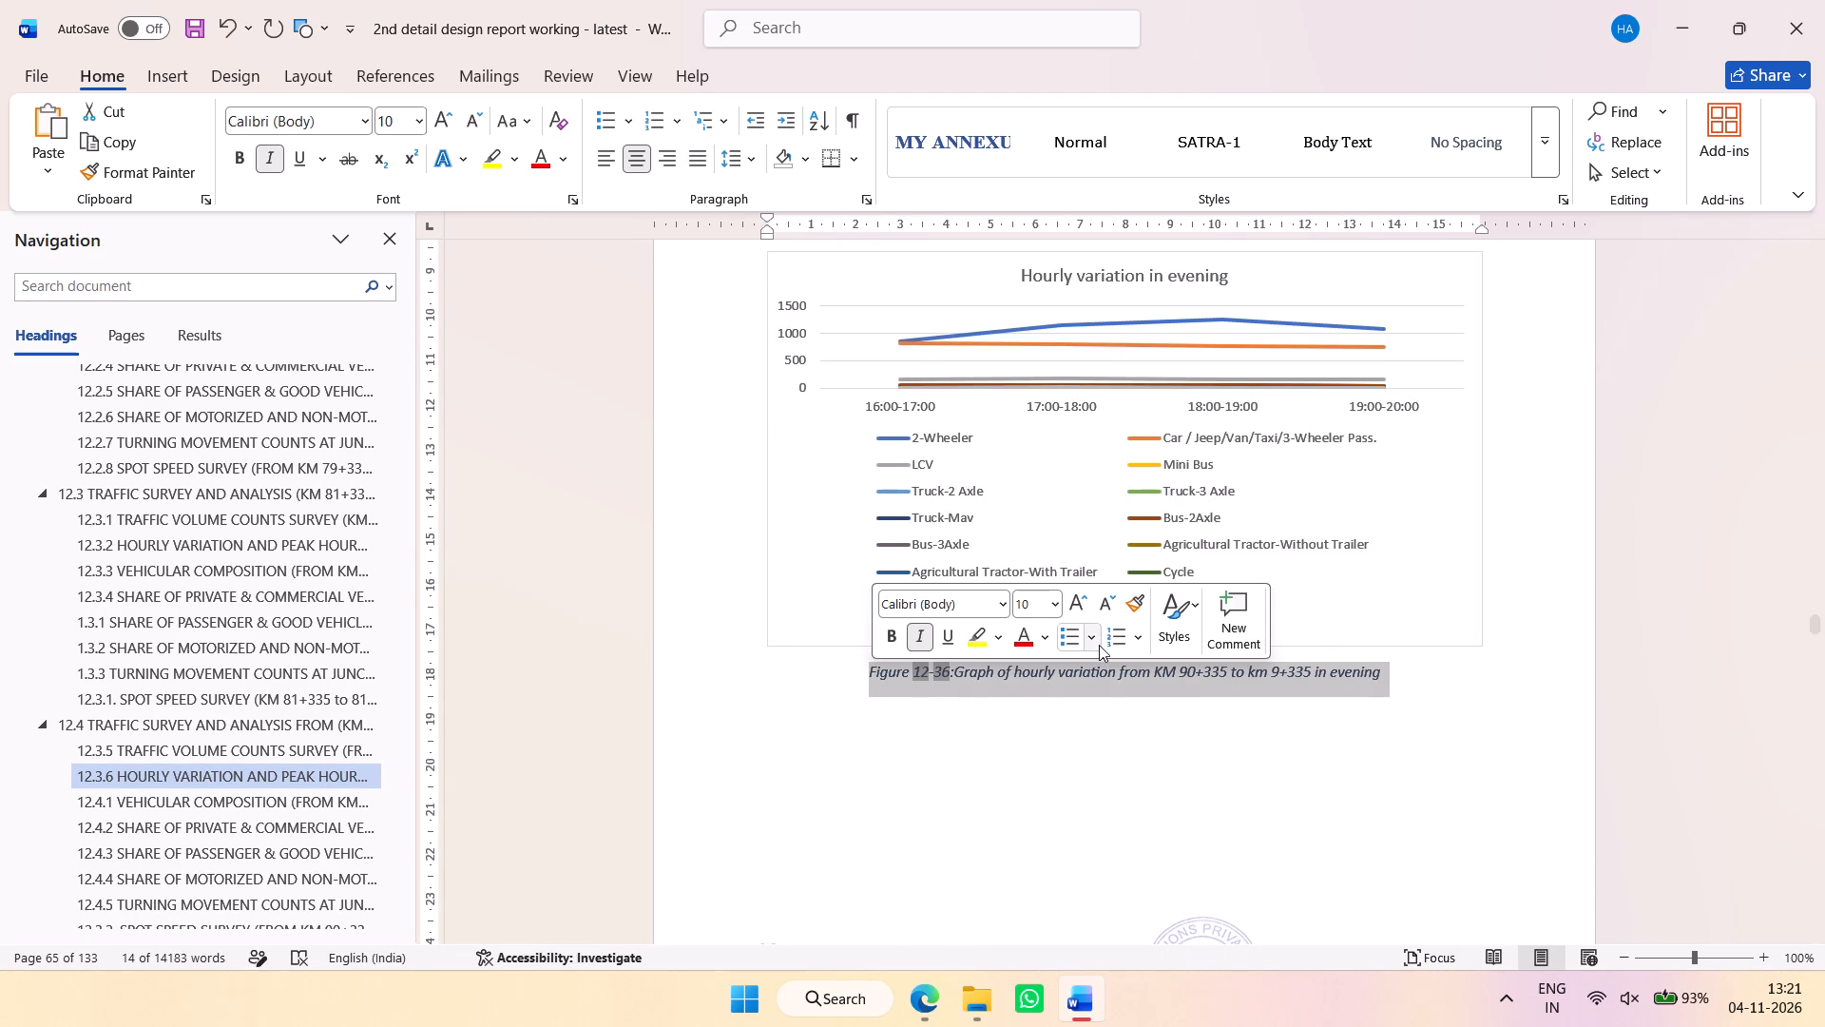
Increase the Figure 12-37 Vehicular composition and Table 12-31 private and commercial vehicle captions to font size 10.
scroll(1099, 652, "down", 7)
left_click_drag(1340, 522, 950, 529)
scroll(1176, 568, "down", 5)
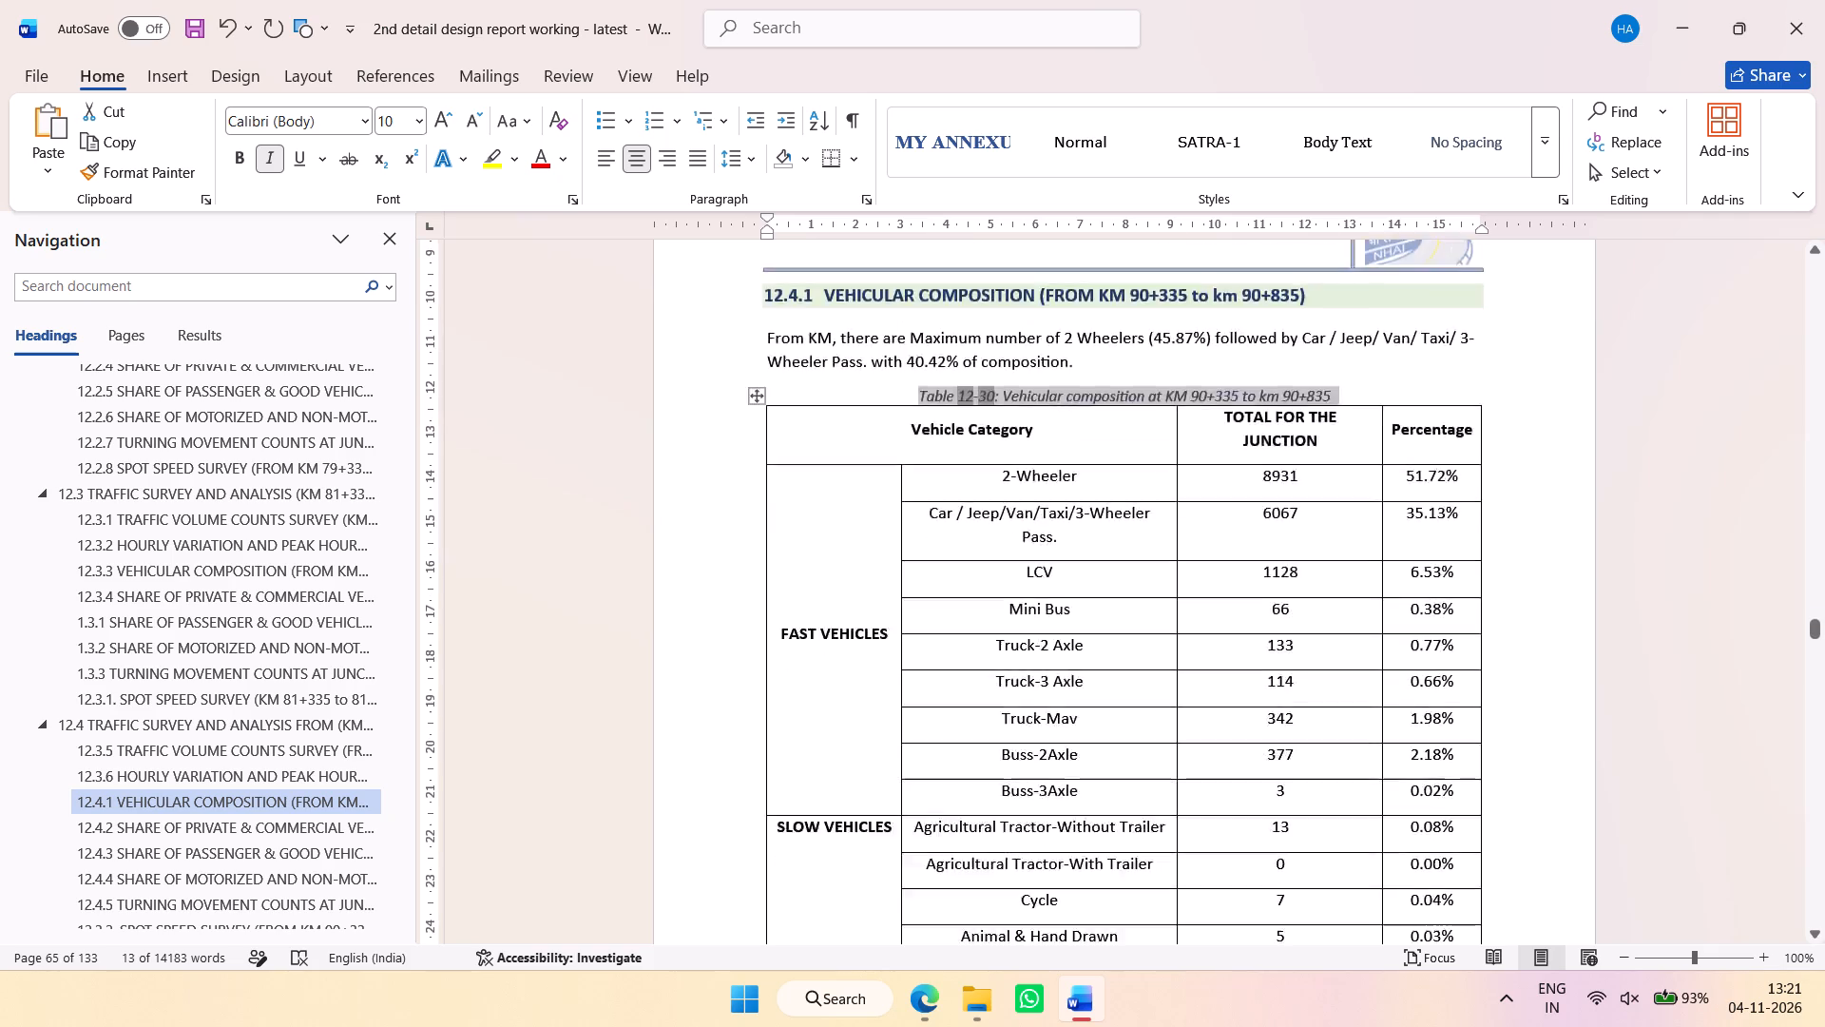
scroll(1177, 570, "down", 8)
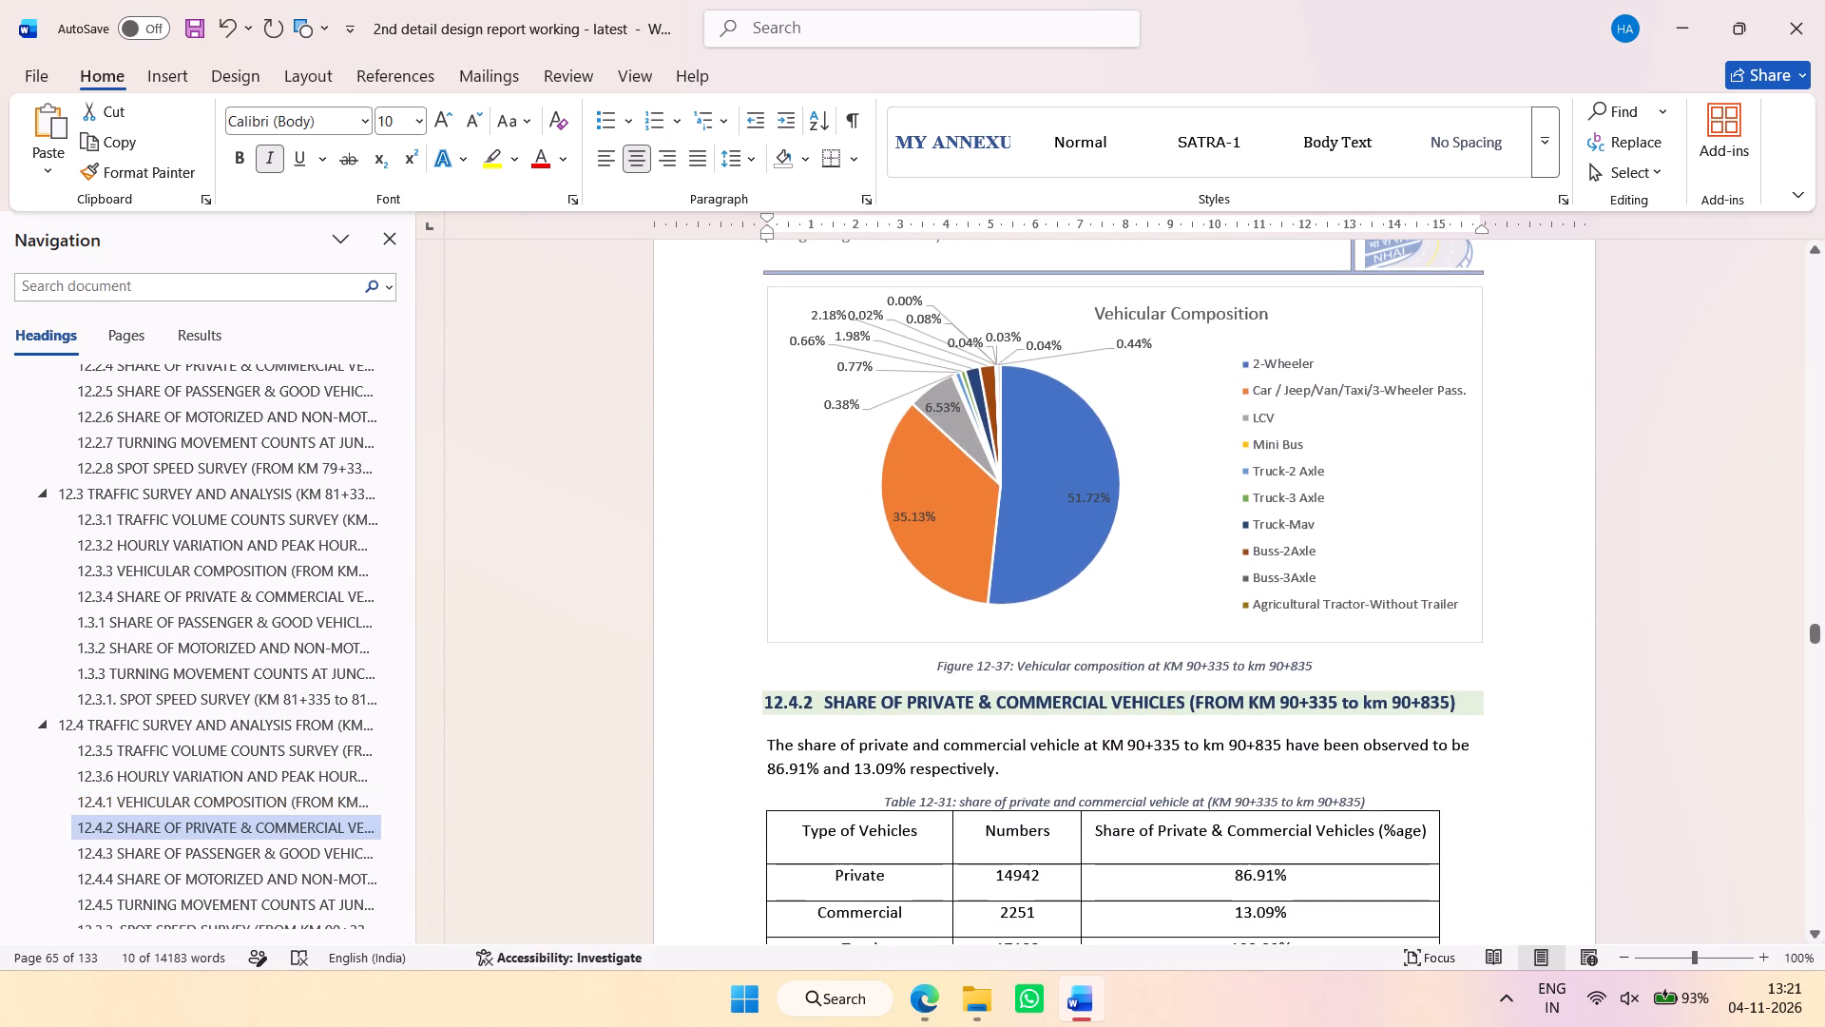
left_click_drag(1319, 664, 963, 663)
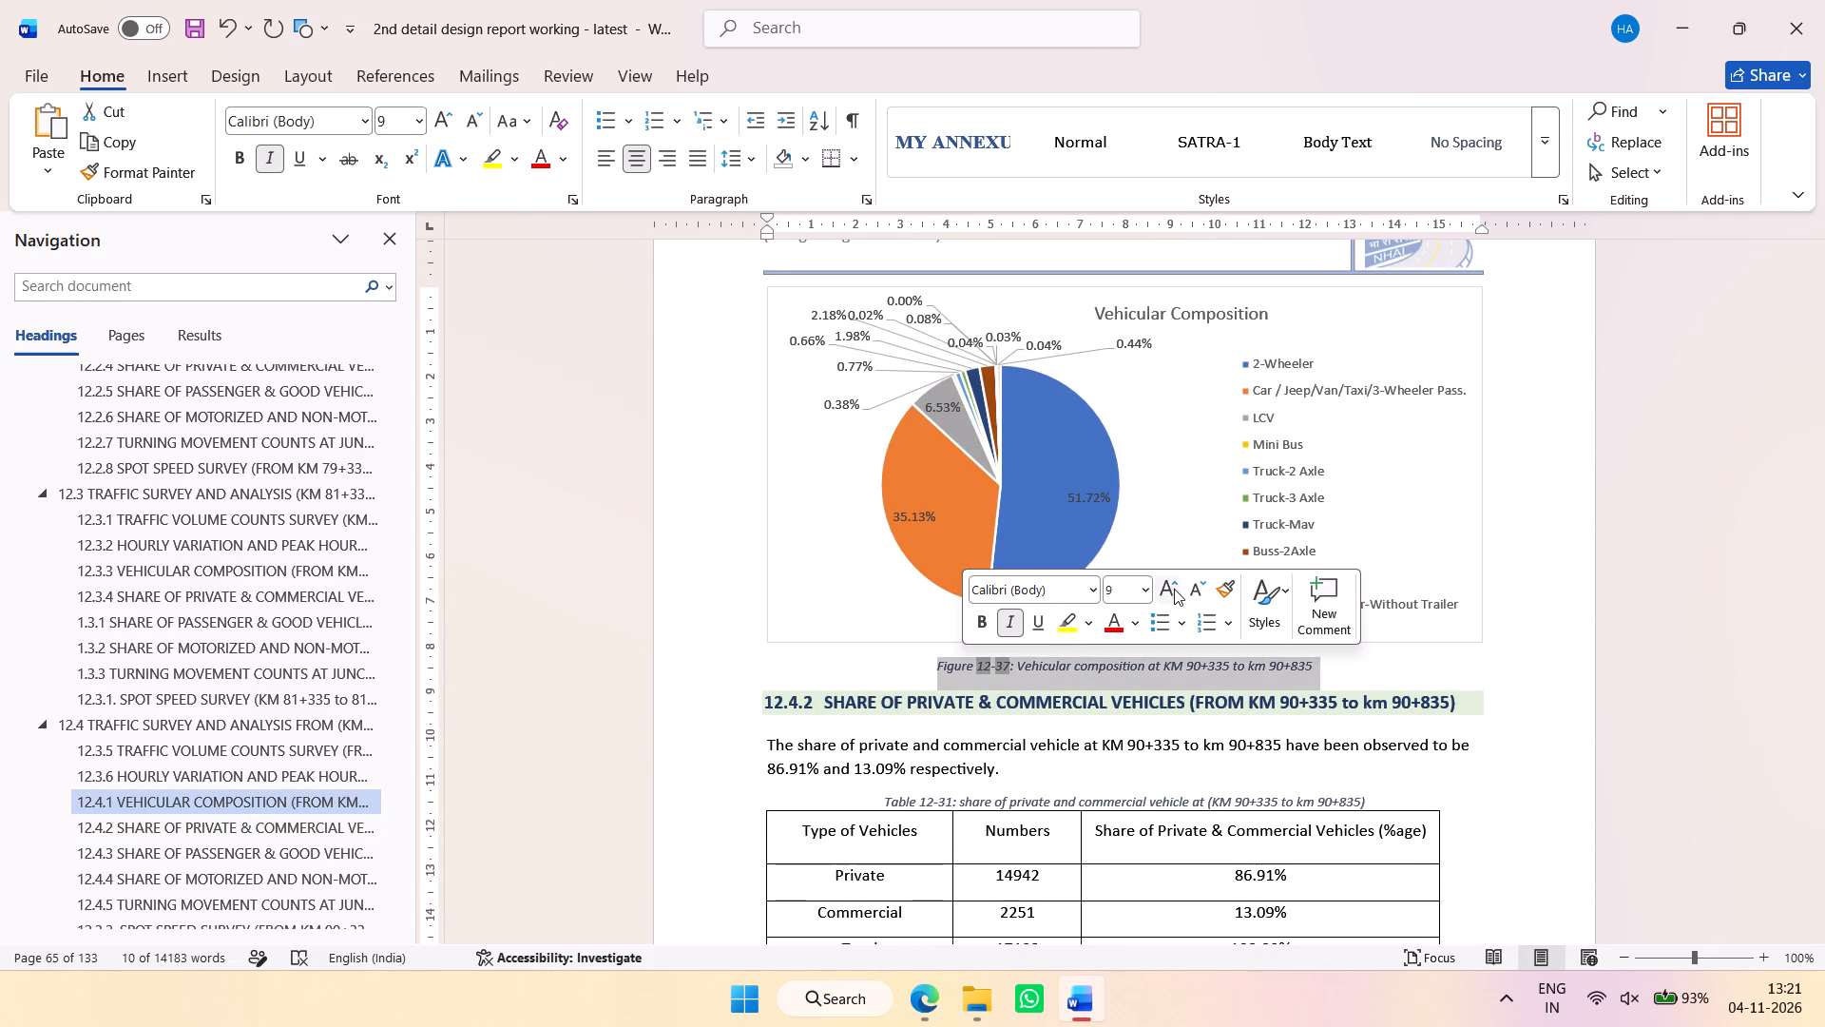
left_click(1174, 589)
scroll(1211, 567, "down", 2)
left_click_drag(1391, 567, 1042, 576)
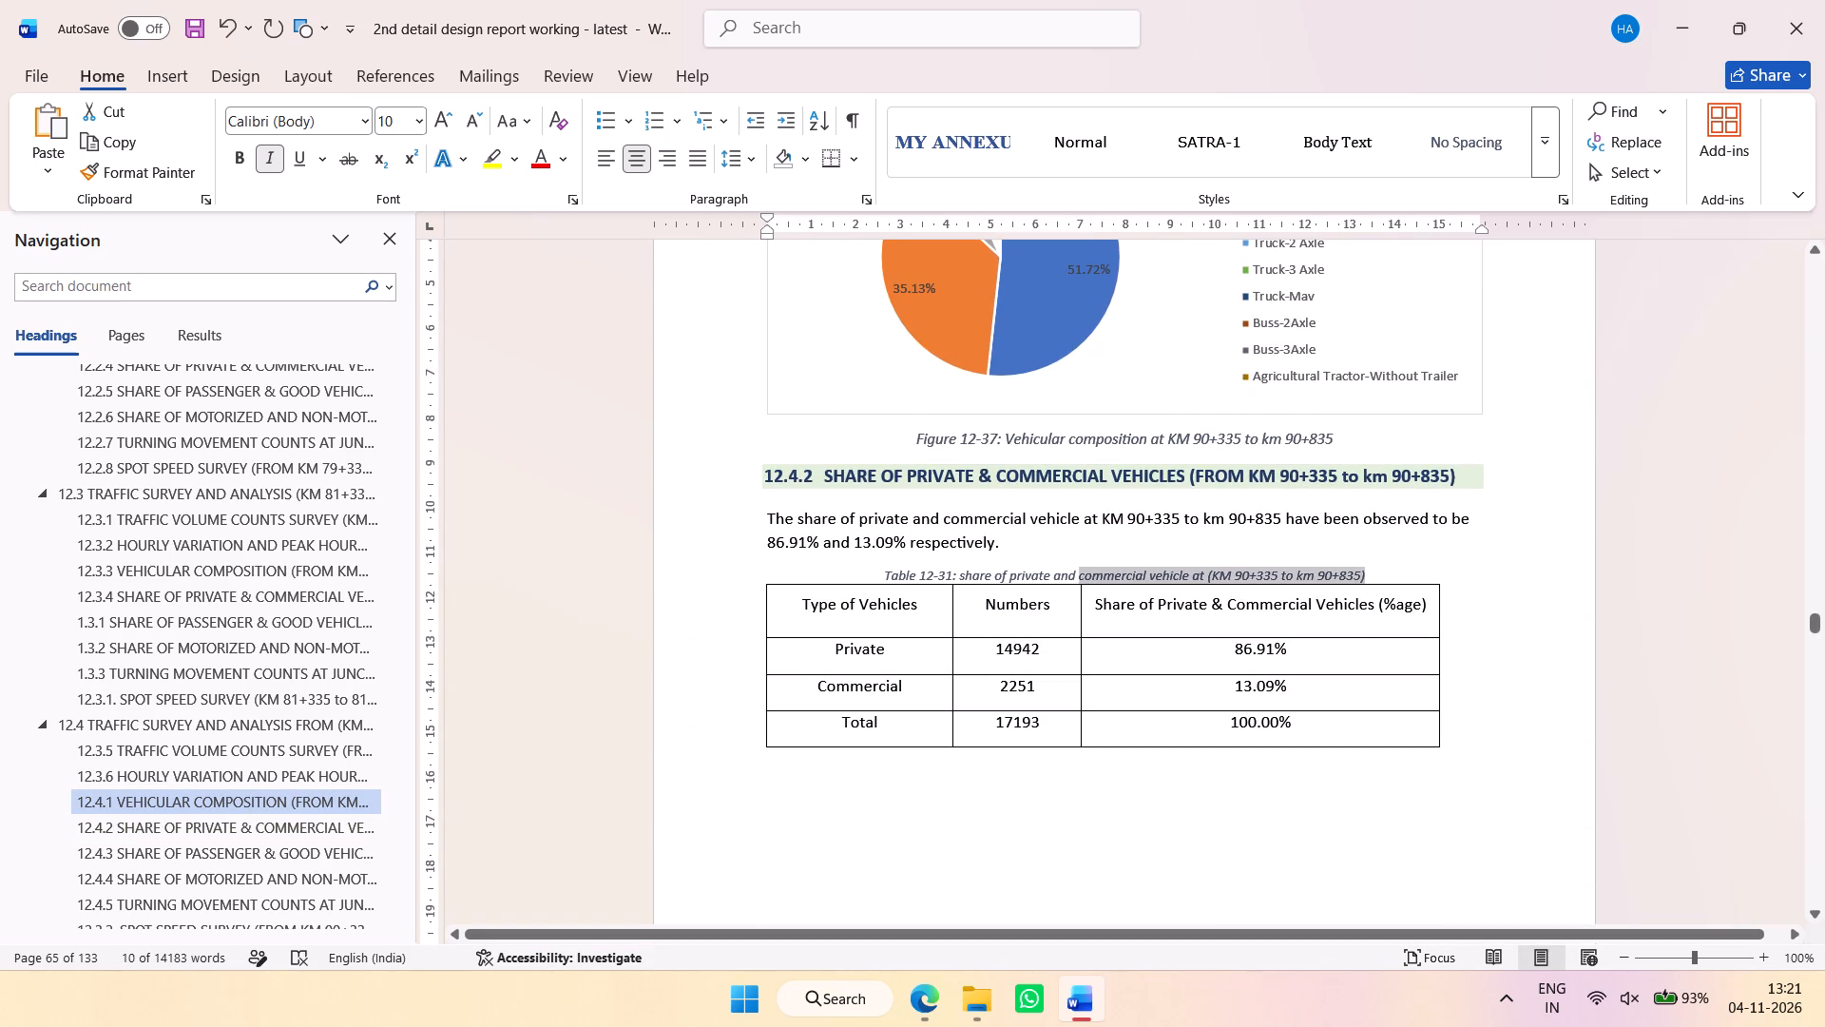
left_click_drag(1042, 576, 906, 576)
left_click(1111, 508)
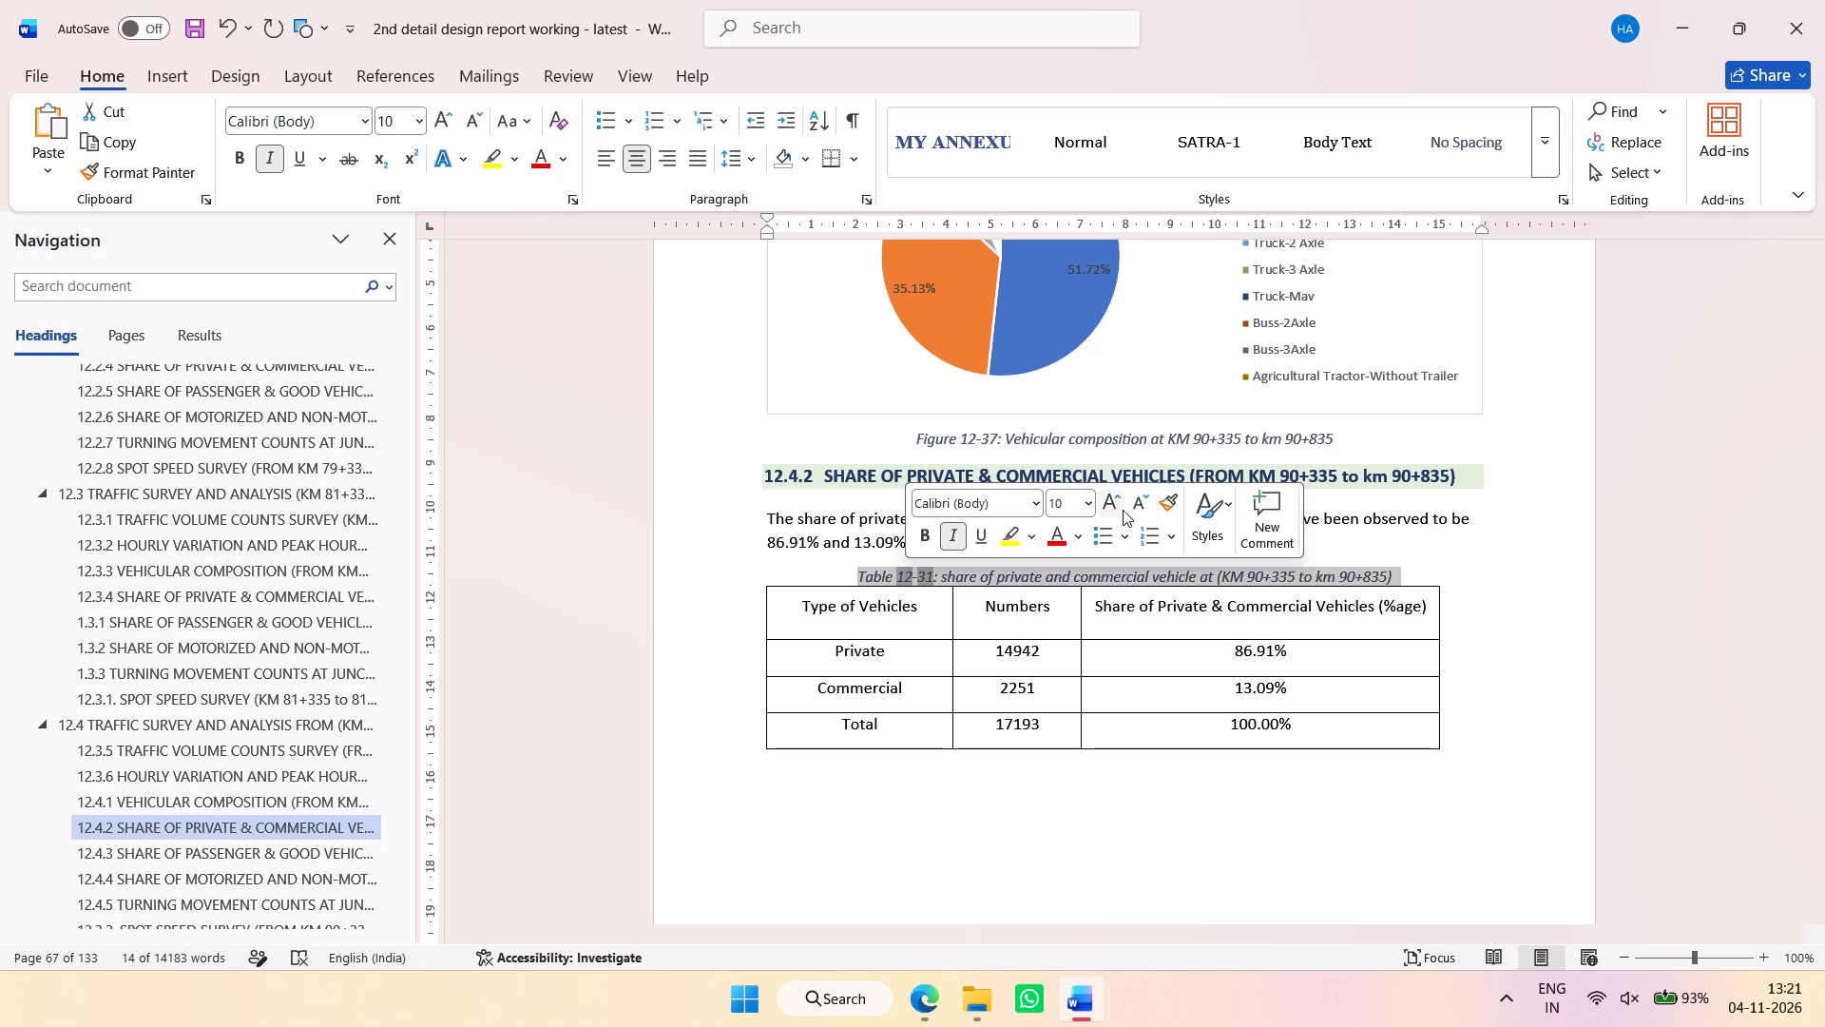
Increase the Figure 12-38 private and commercial vehicle and Table 12-32 passenger and goods vehicles captions to font size 10.
scroll(1249, 560, "down", 11)
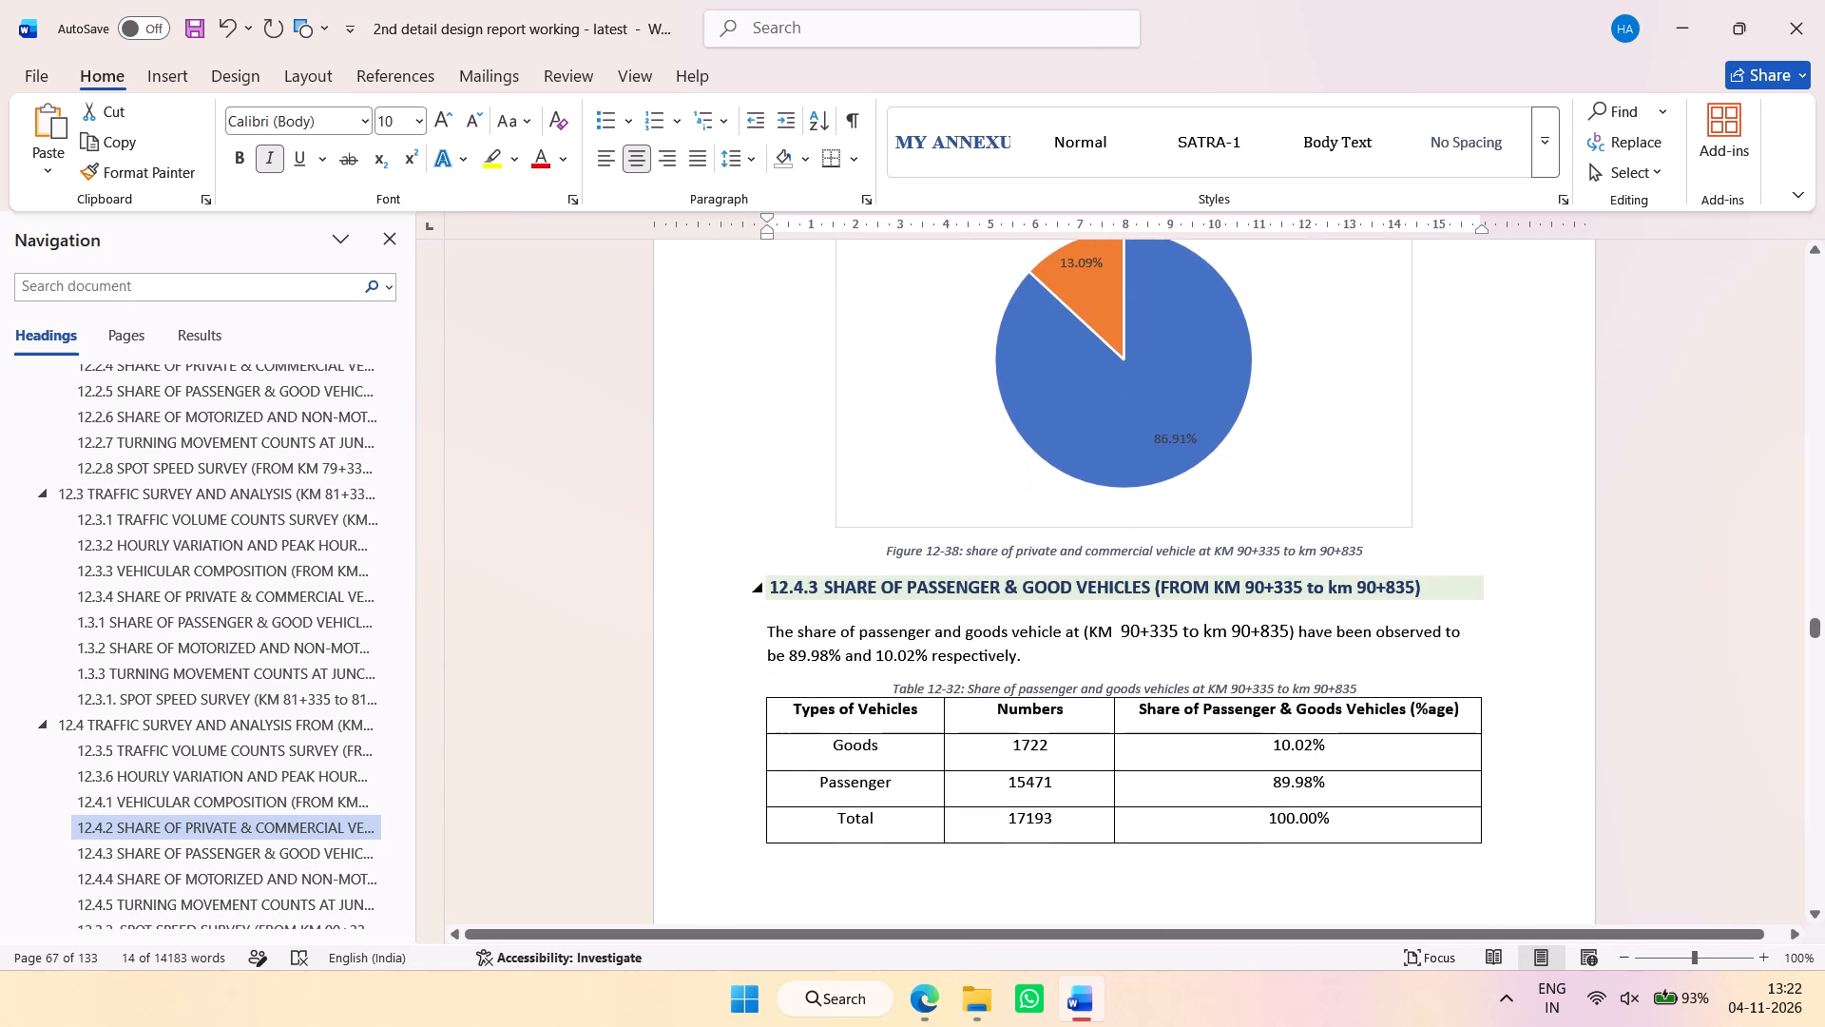
left_click_drag(1383, 545, 902, 551)
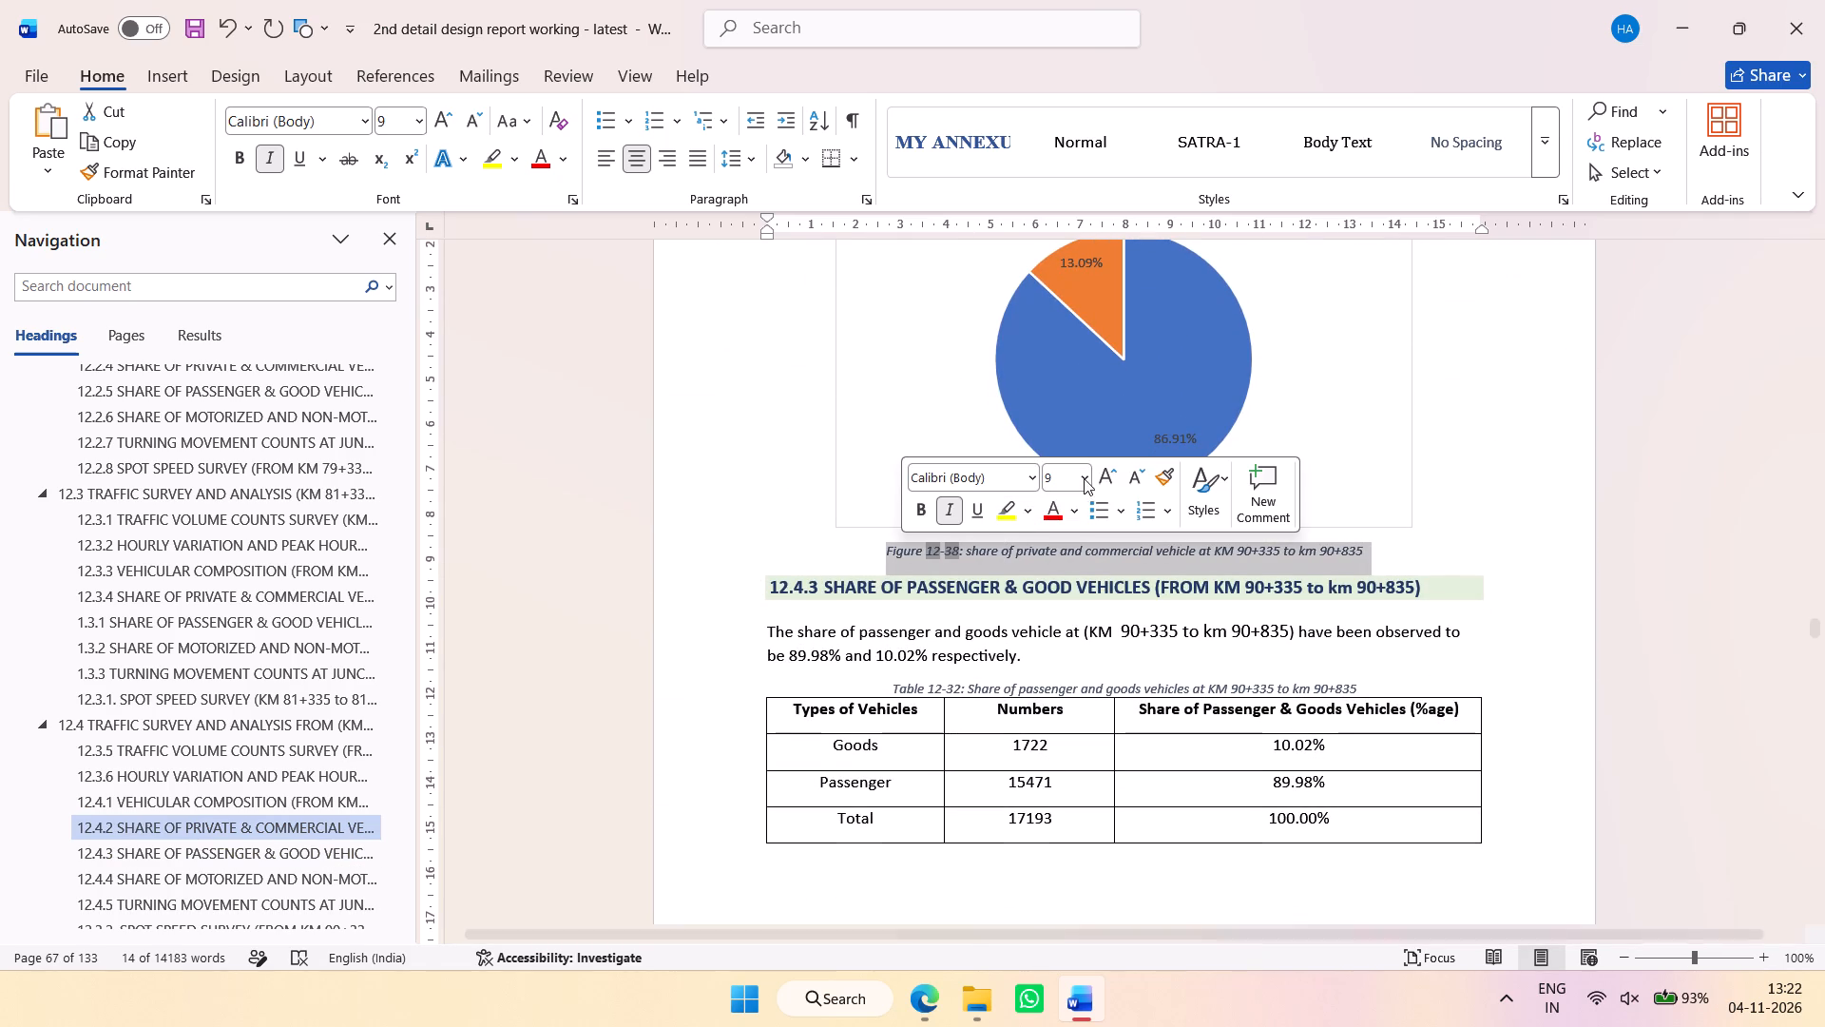
left_click(1105, 474)
left_click_drag(1393, 688, 1239, 688)
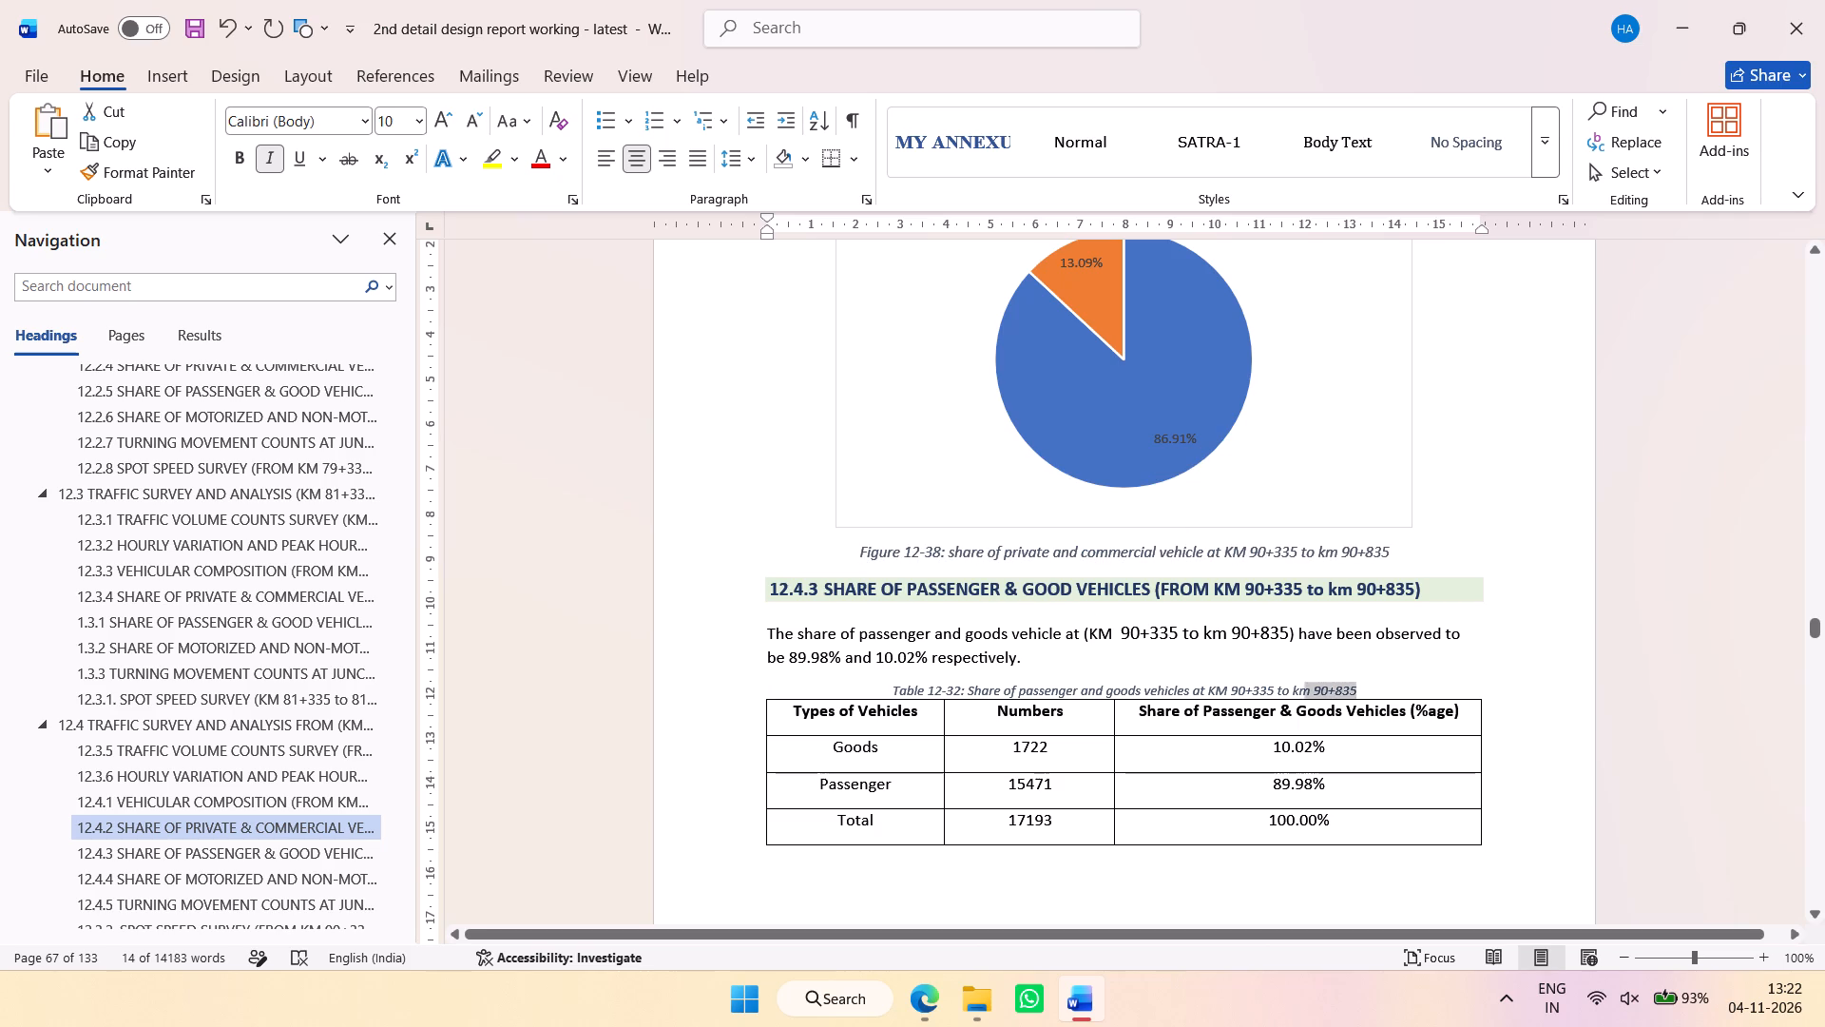
left_click_drag(1239, 688, 924, 688)
left_click(1127, 604)
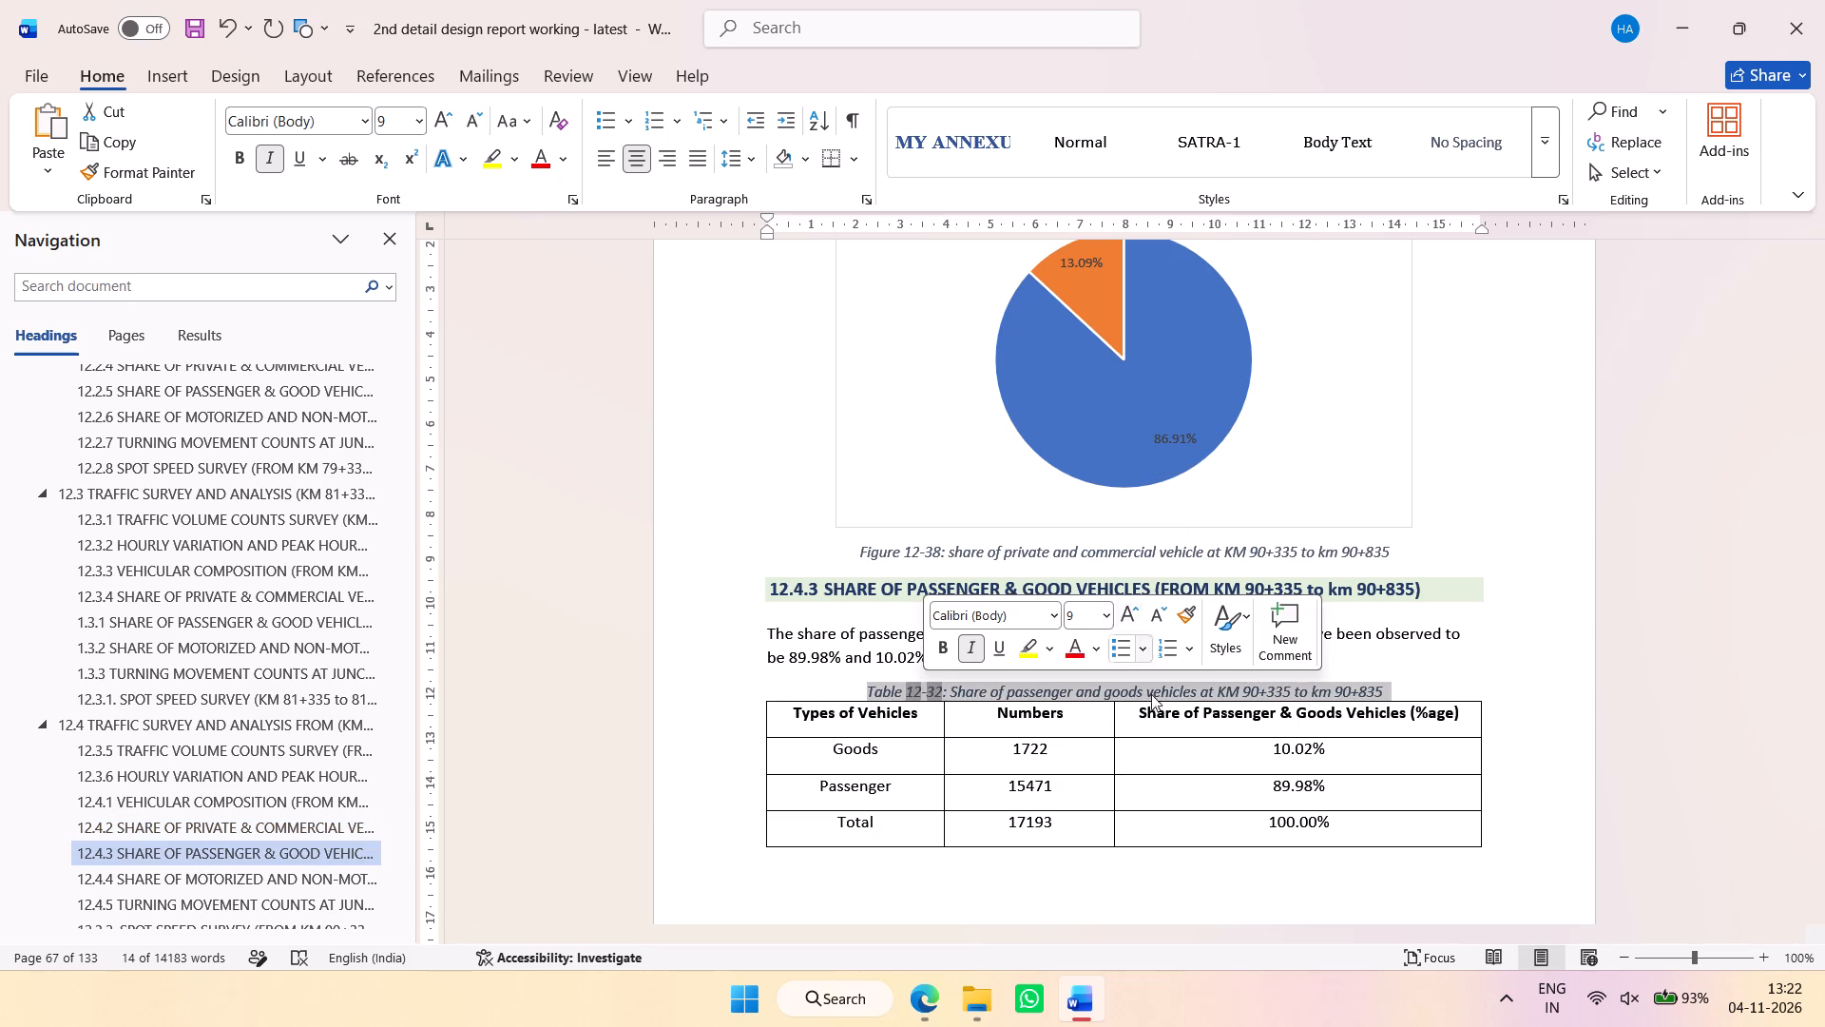
Increase the Figure 12-39 passenger and goods vehicles and Table 12-33 motorized and non-motorized captions to font size 10.
scroll(1158, 698, "down", 6)
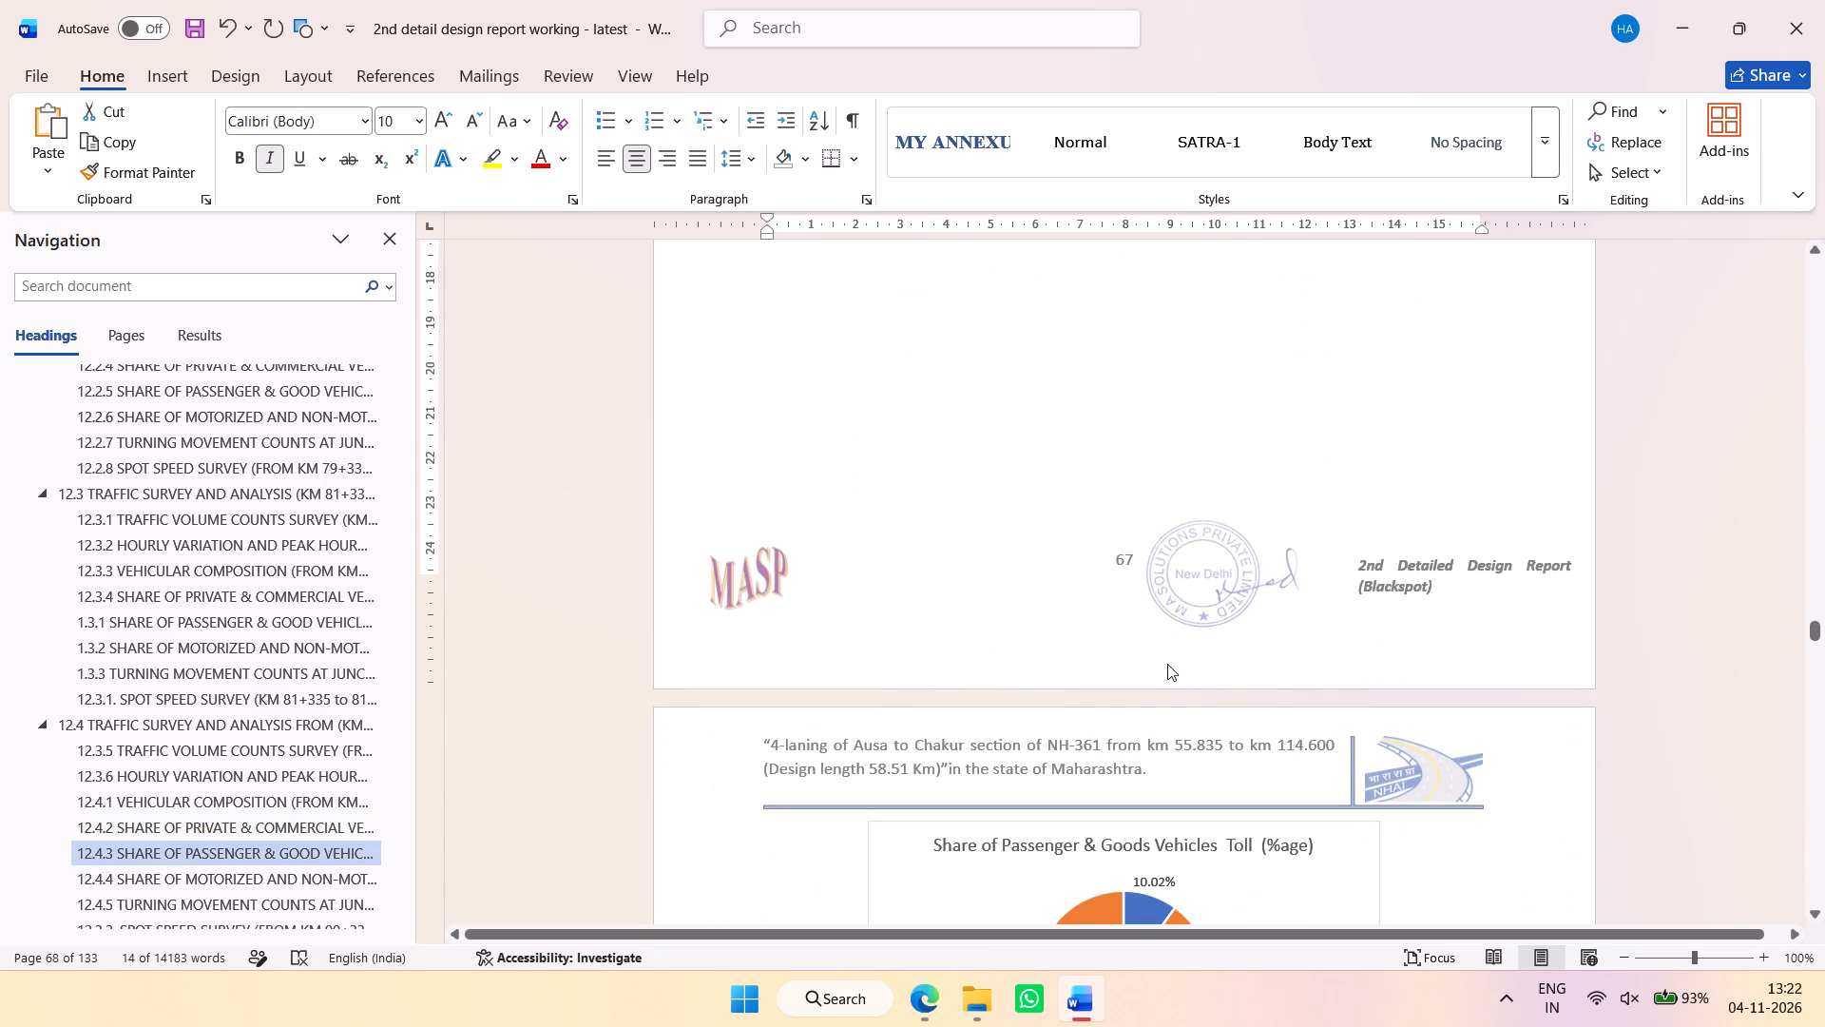
scroll(1223, 716, "down", 5)
left_click_drag(1381, 586, 906, 602)
left_click(1114, 527)
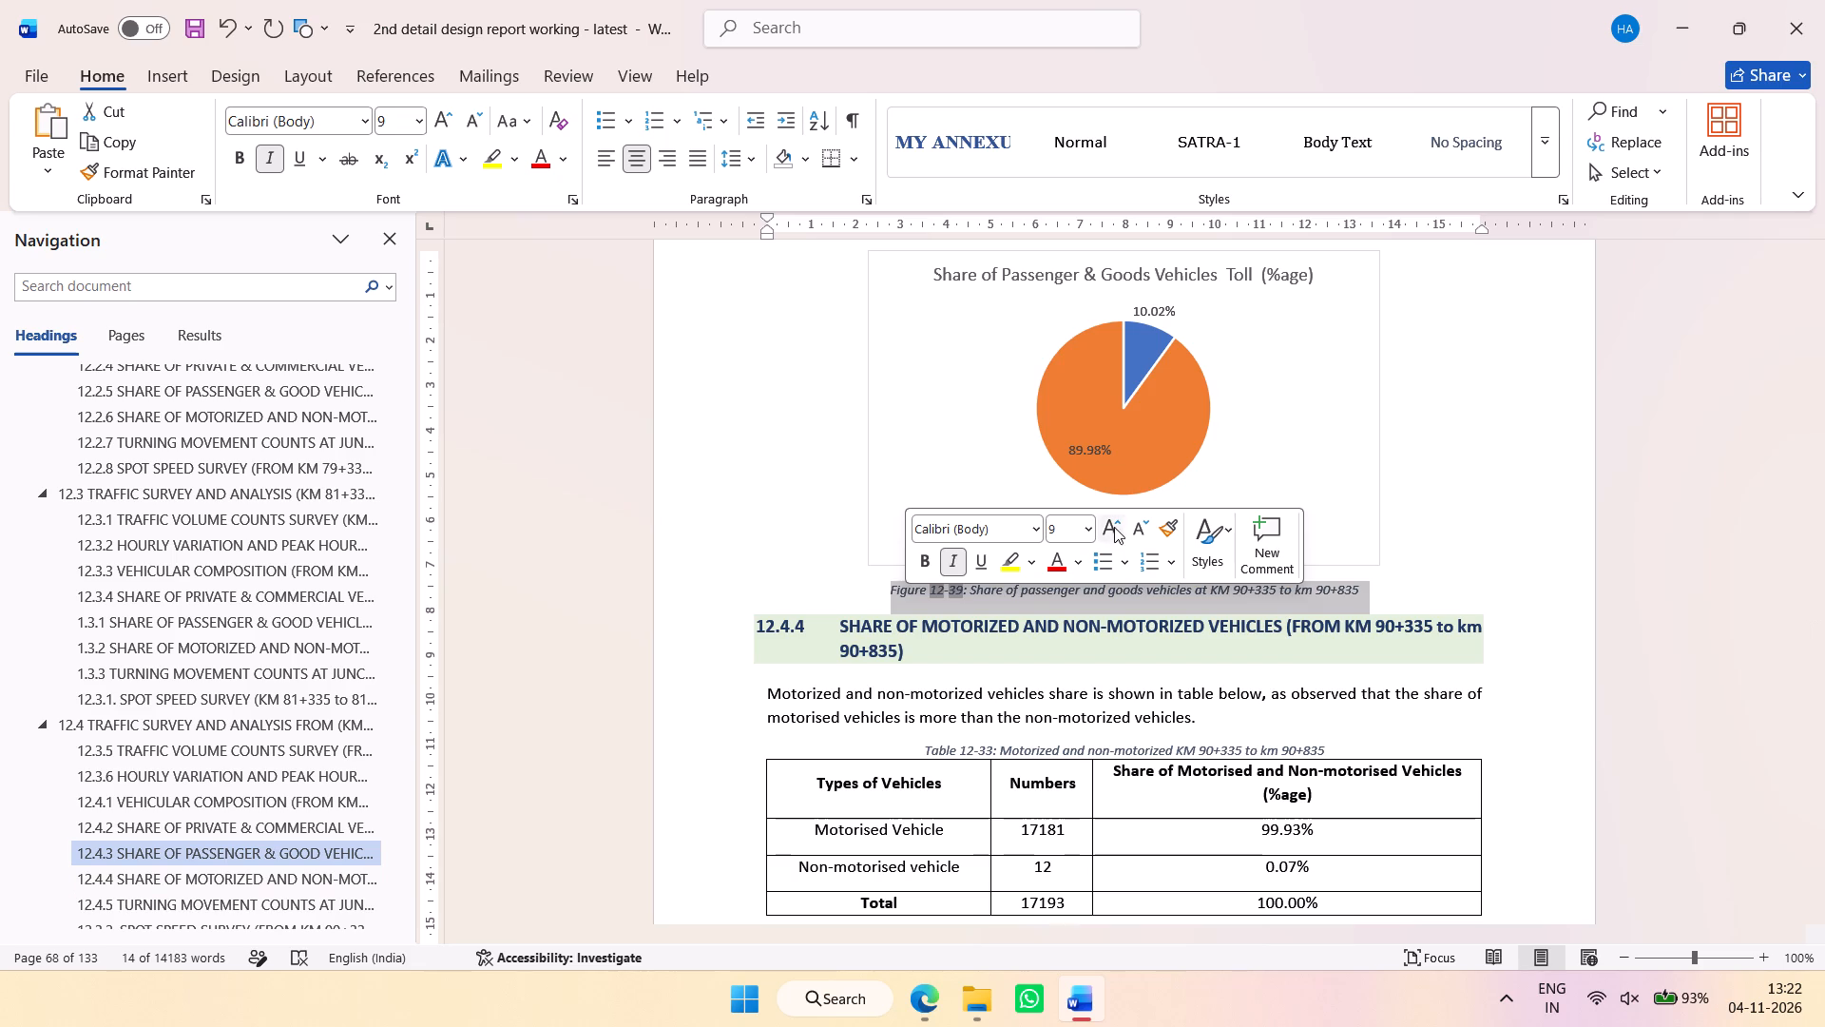
left_click_drag(1348, 754, 980, 751)
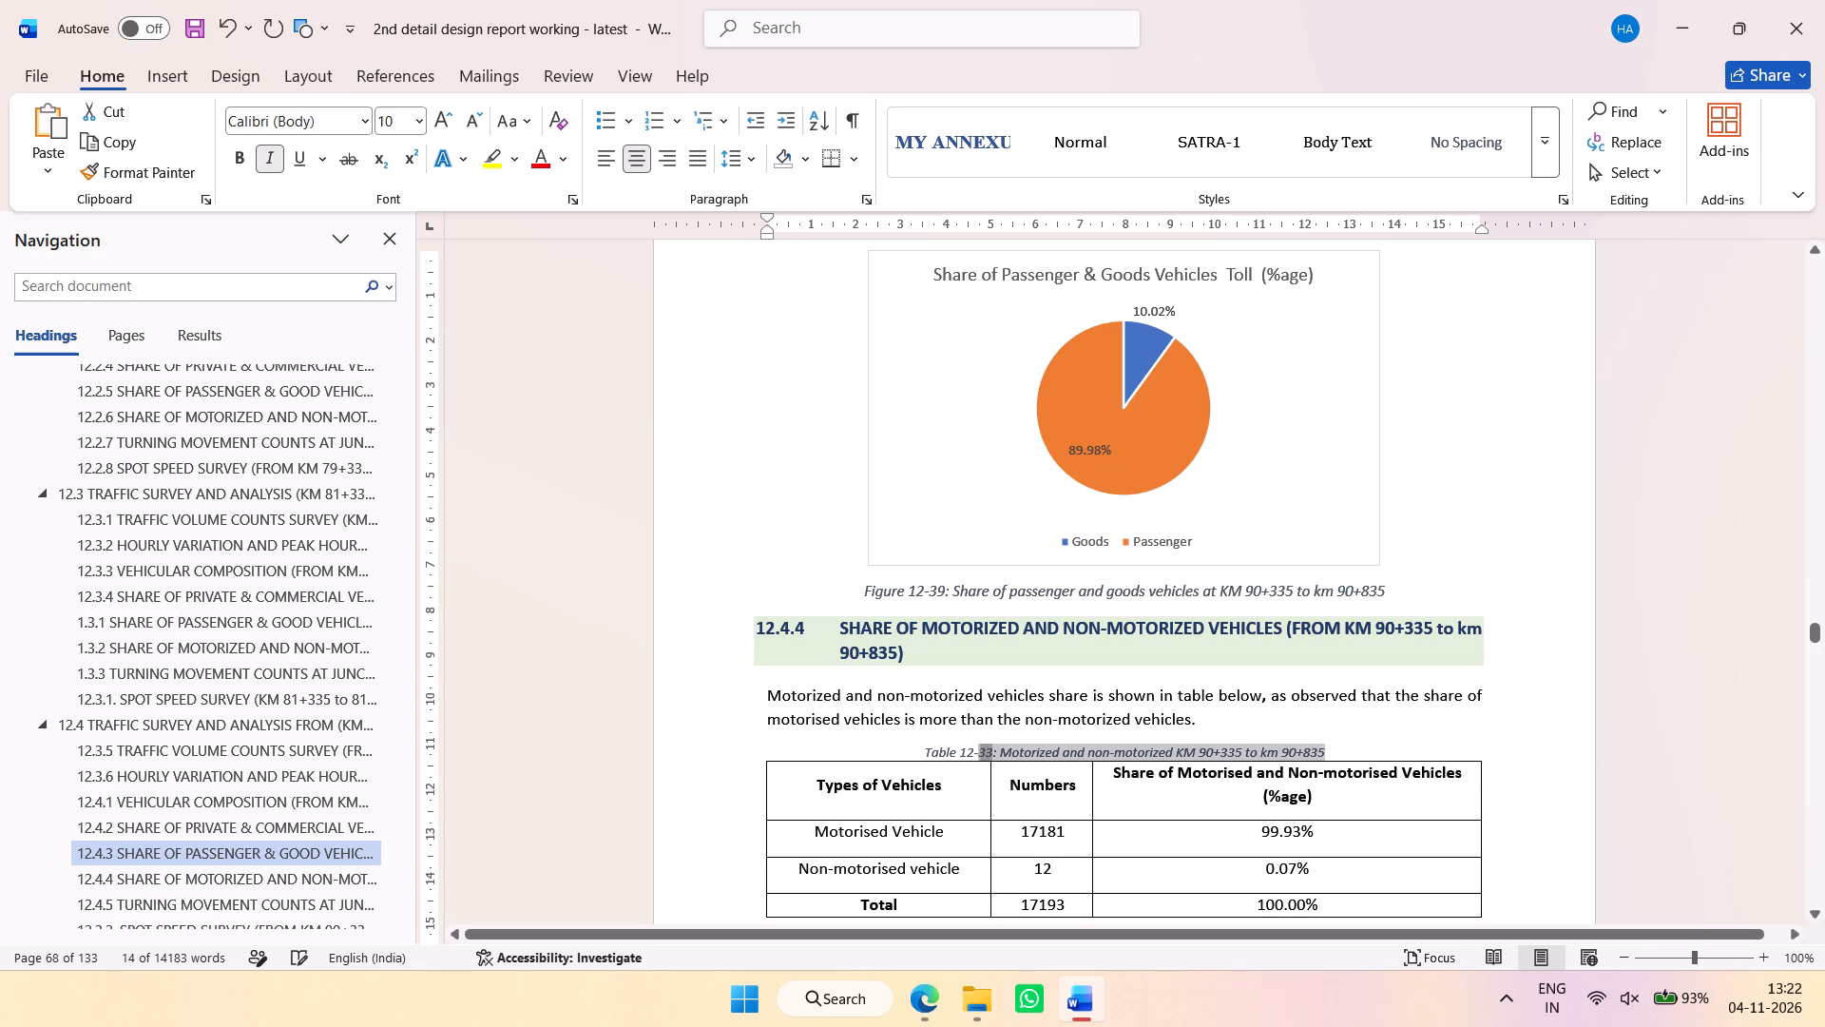
left_click_drag(980, 751, 945, 751)
left_click(1146, 675)
Delete the blank line above the Share of Motorised and Non-motorised Vehicles chart in section 12.4.4.
scroll(1273, 475, "down", 3)
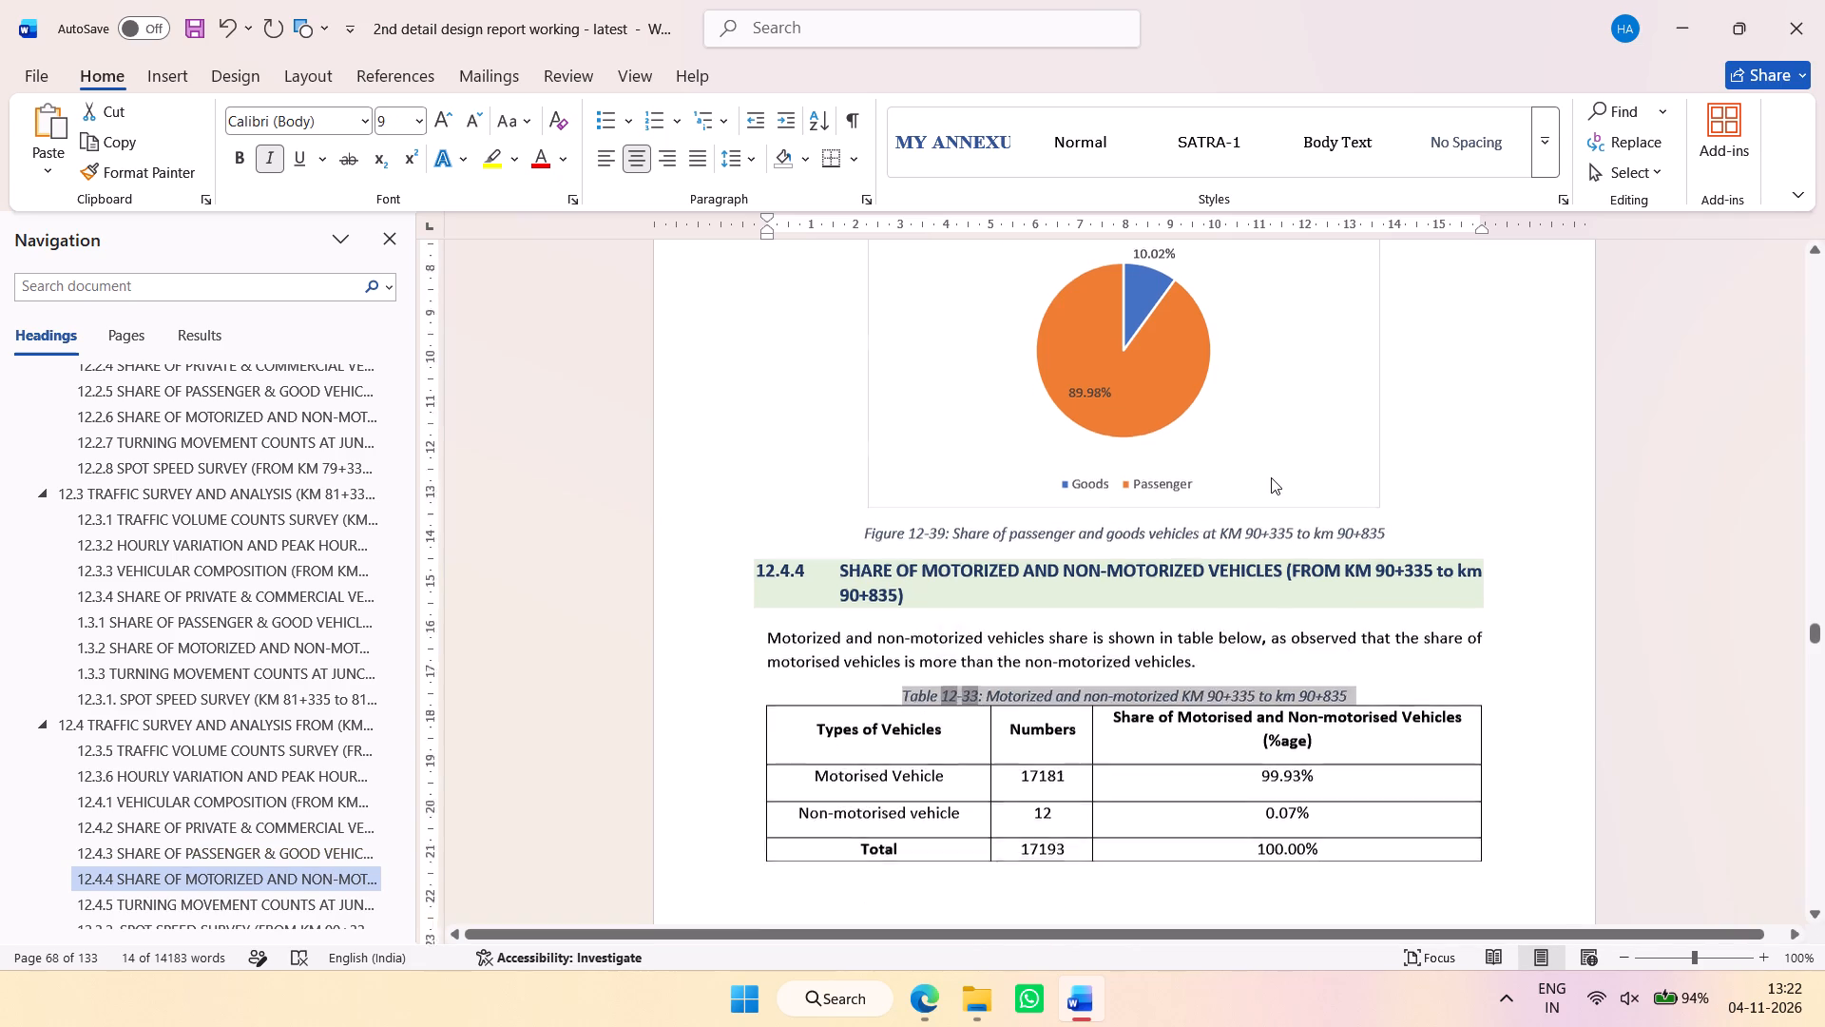
scroll(1271, 477, "down", 8)
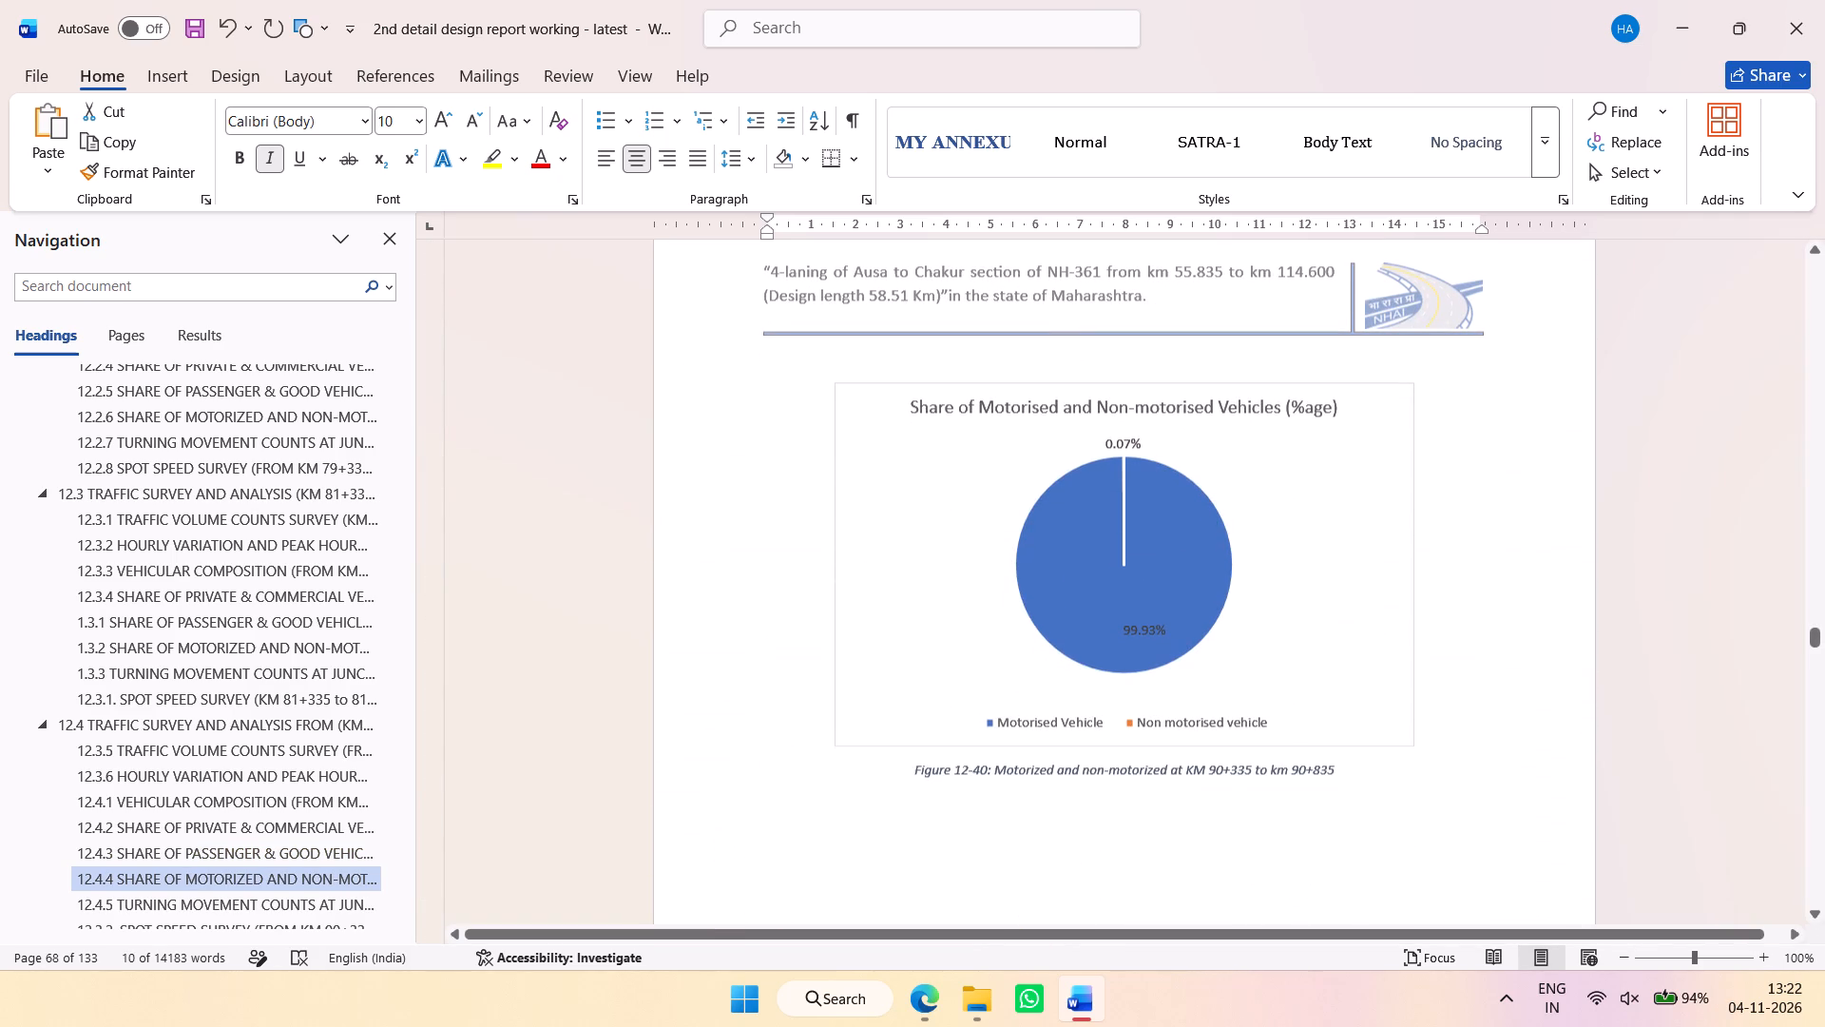
left_click(1176, 368)
key("Delete")
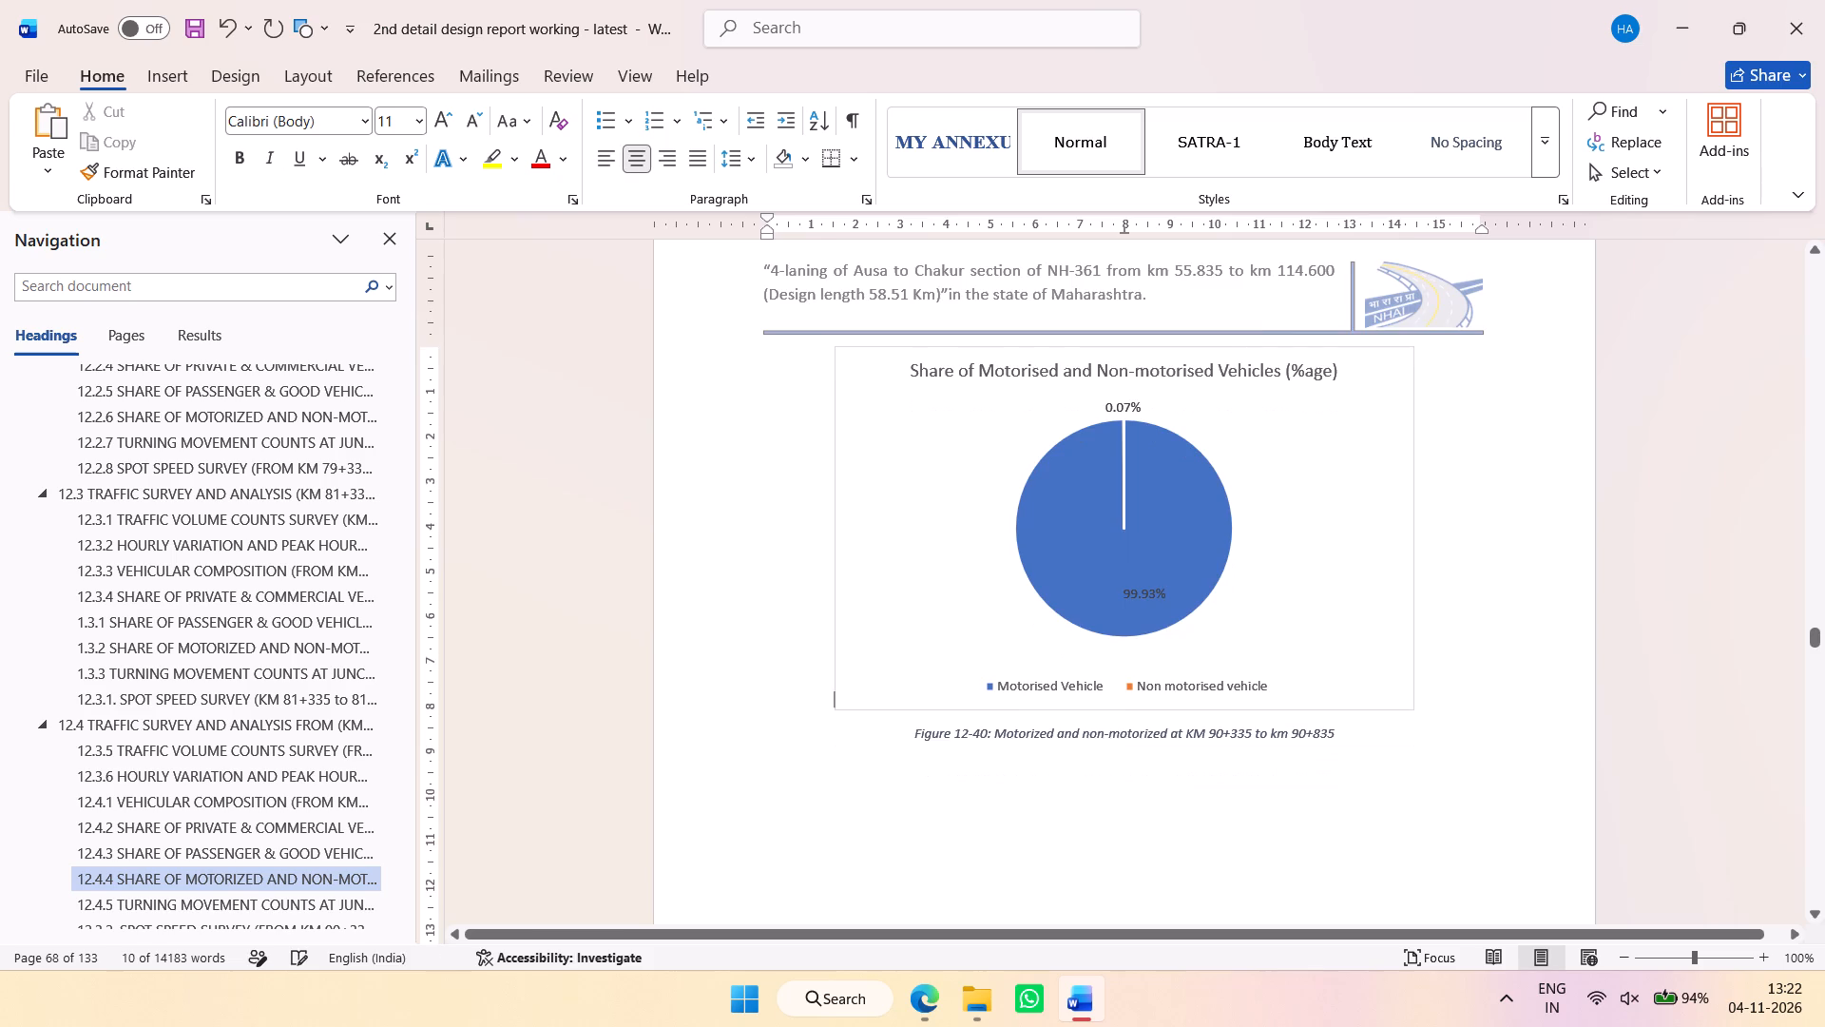
Increase the Figure 12-40 motorized and non-motorized and Figure 12-41 turning movement count captions to font size 10.
scroll(1256, 598, "down", 2)
left_click_drag(1385, 511, 933, 513)
left_click(1127, 441)
scroll(1134, 551, "down", 8)
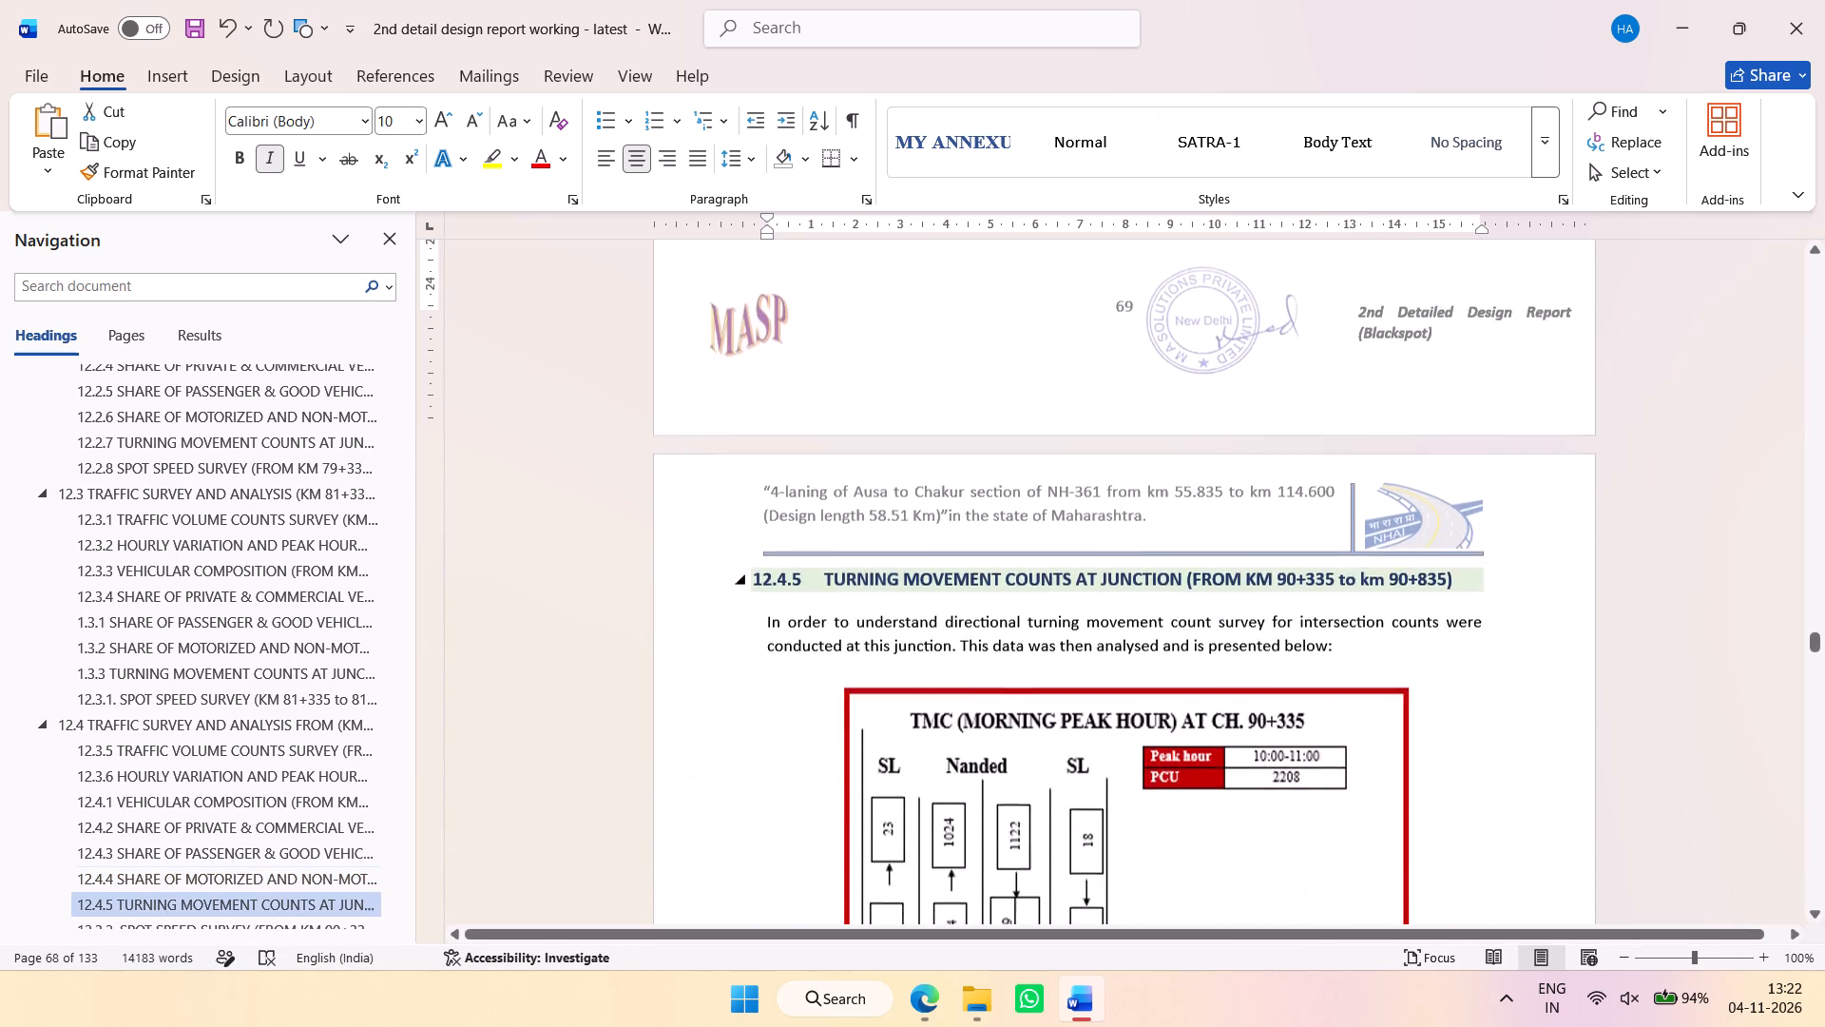
scroll(1143, 568, "down", 19)
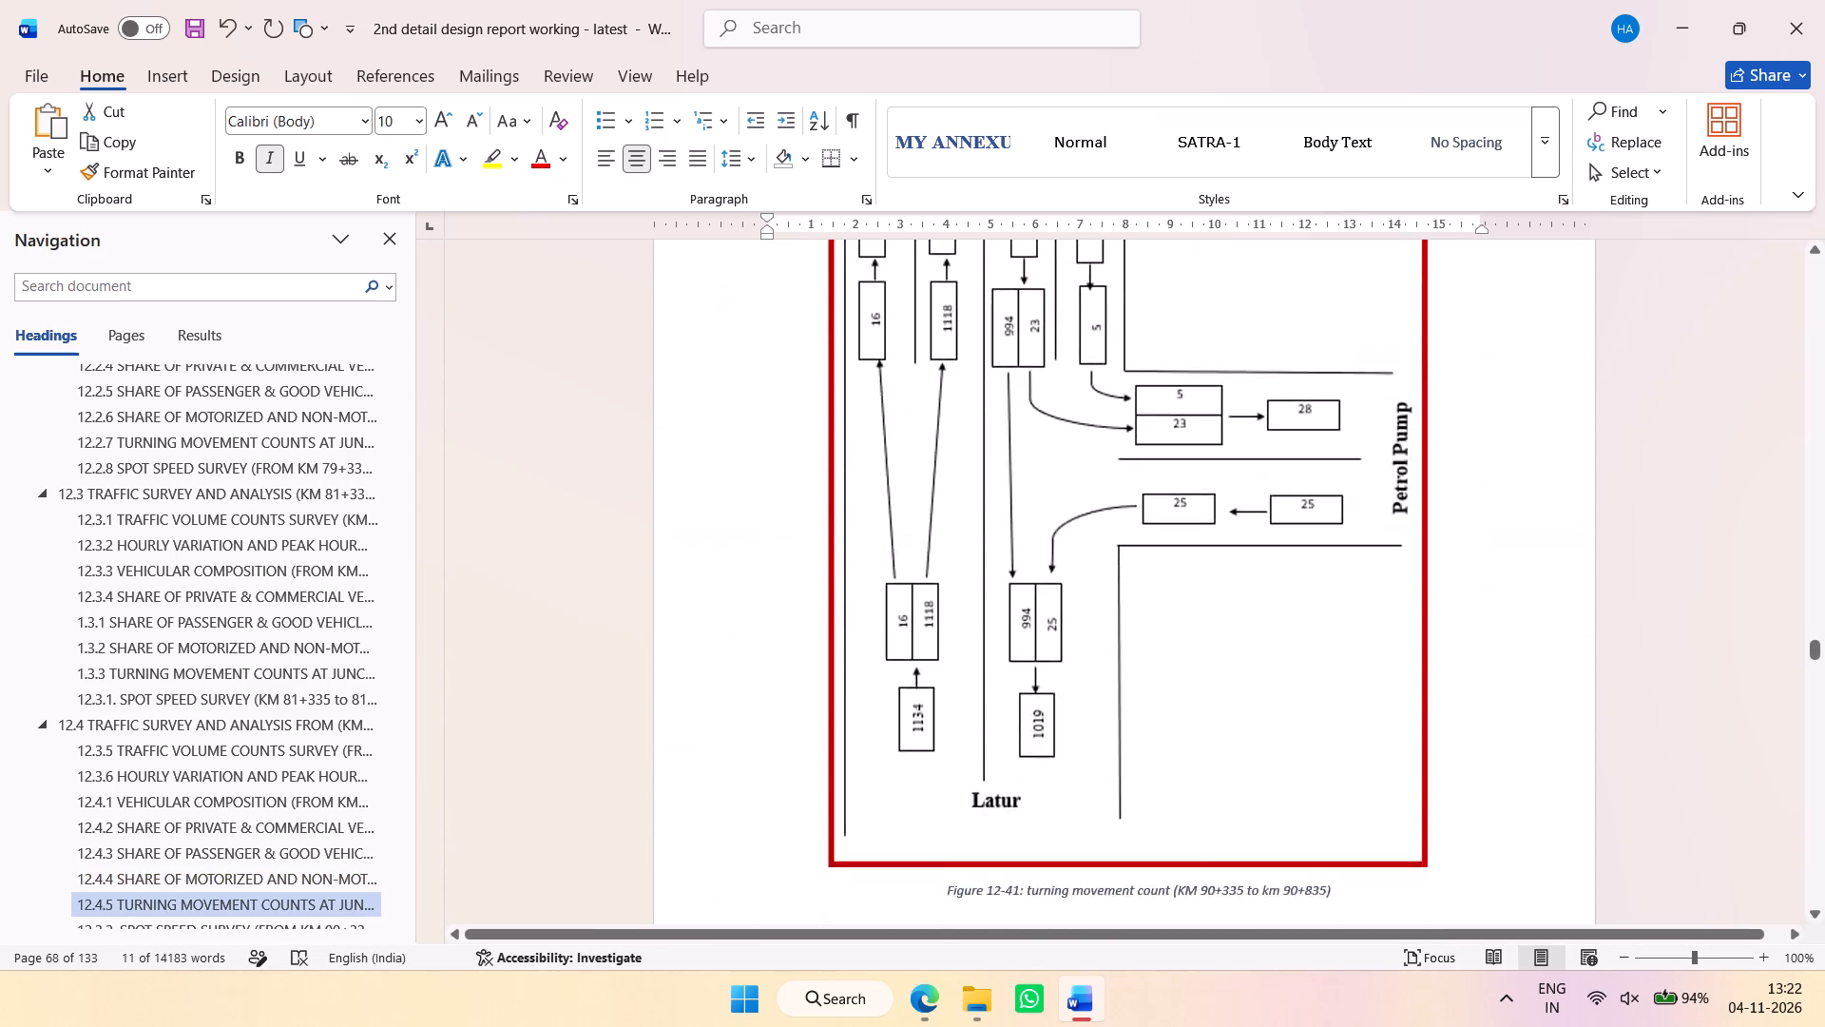
scroll(1154, 545, "down", 2)
left_click_drag(1377, 337, 954, 324)
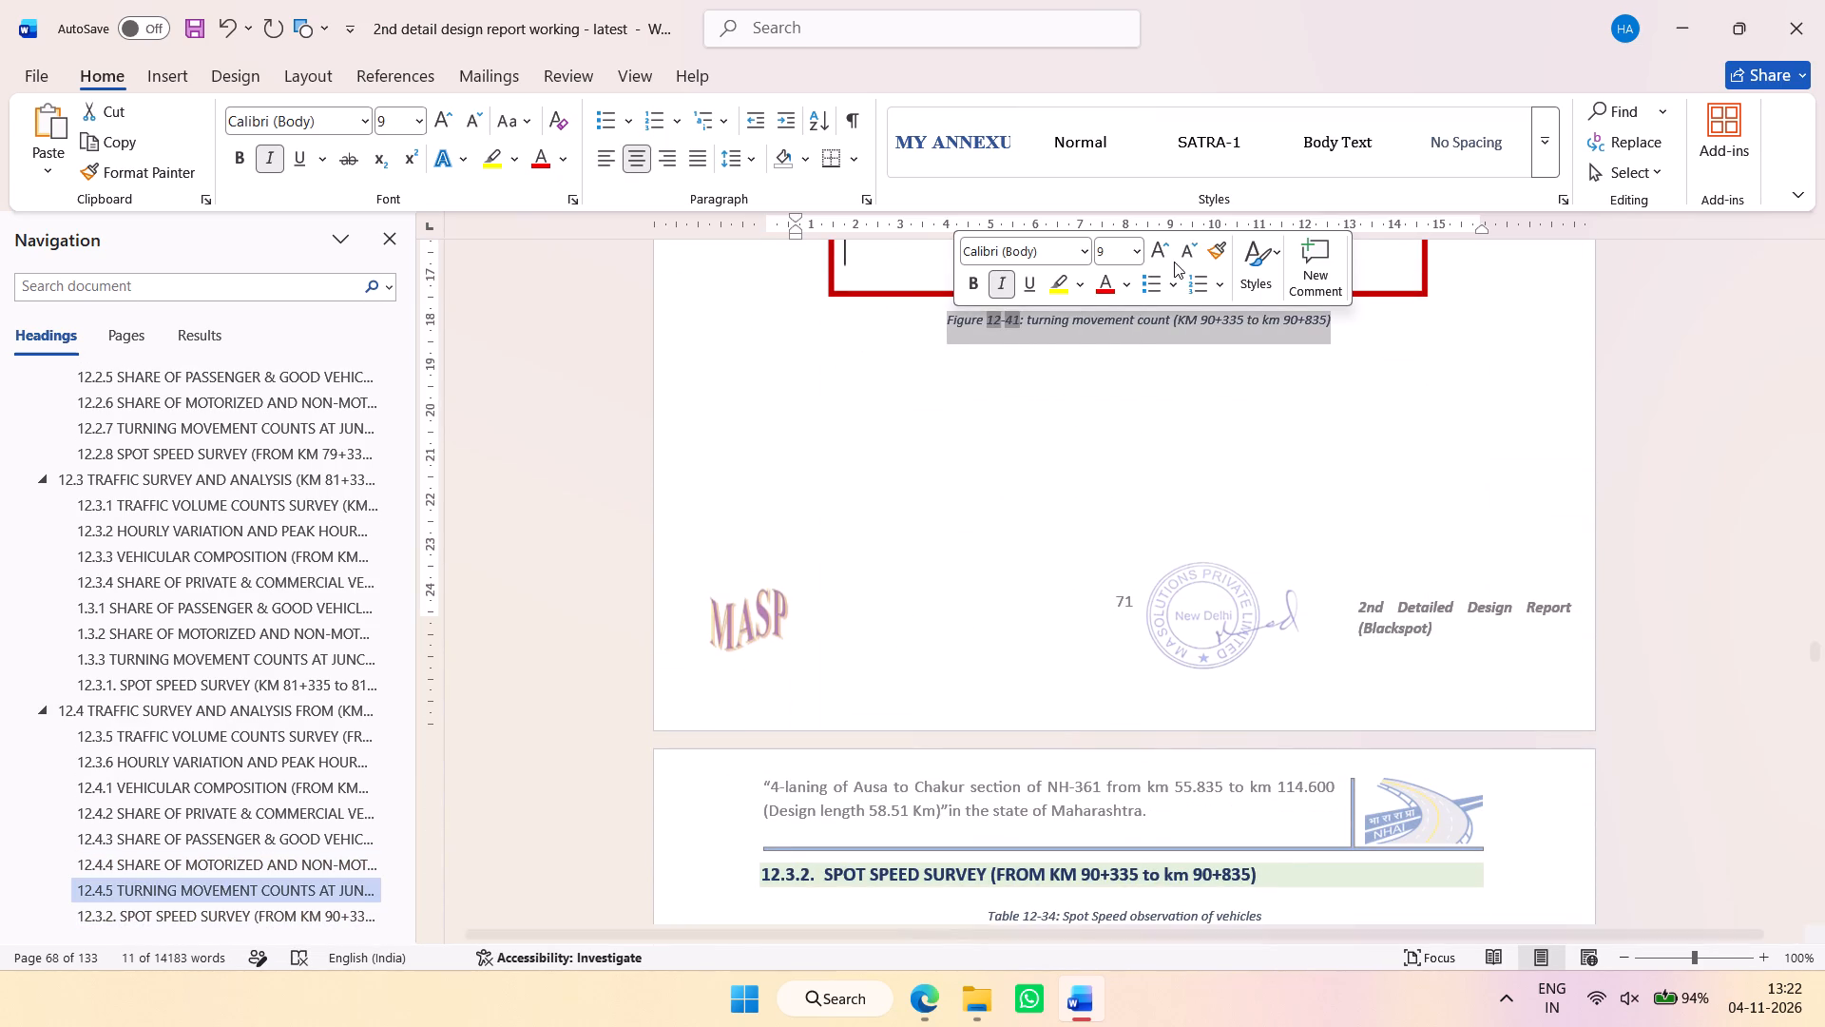
left_click(1171, 251)
Increase the Table 12-34 Spot Speed observation and Figure 12-42 Spot Speed of Vehicles captions to font size 10.
scroll(1178, 494, "down", 5)
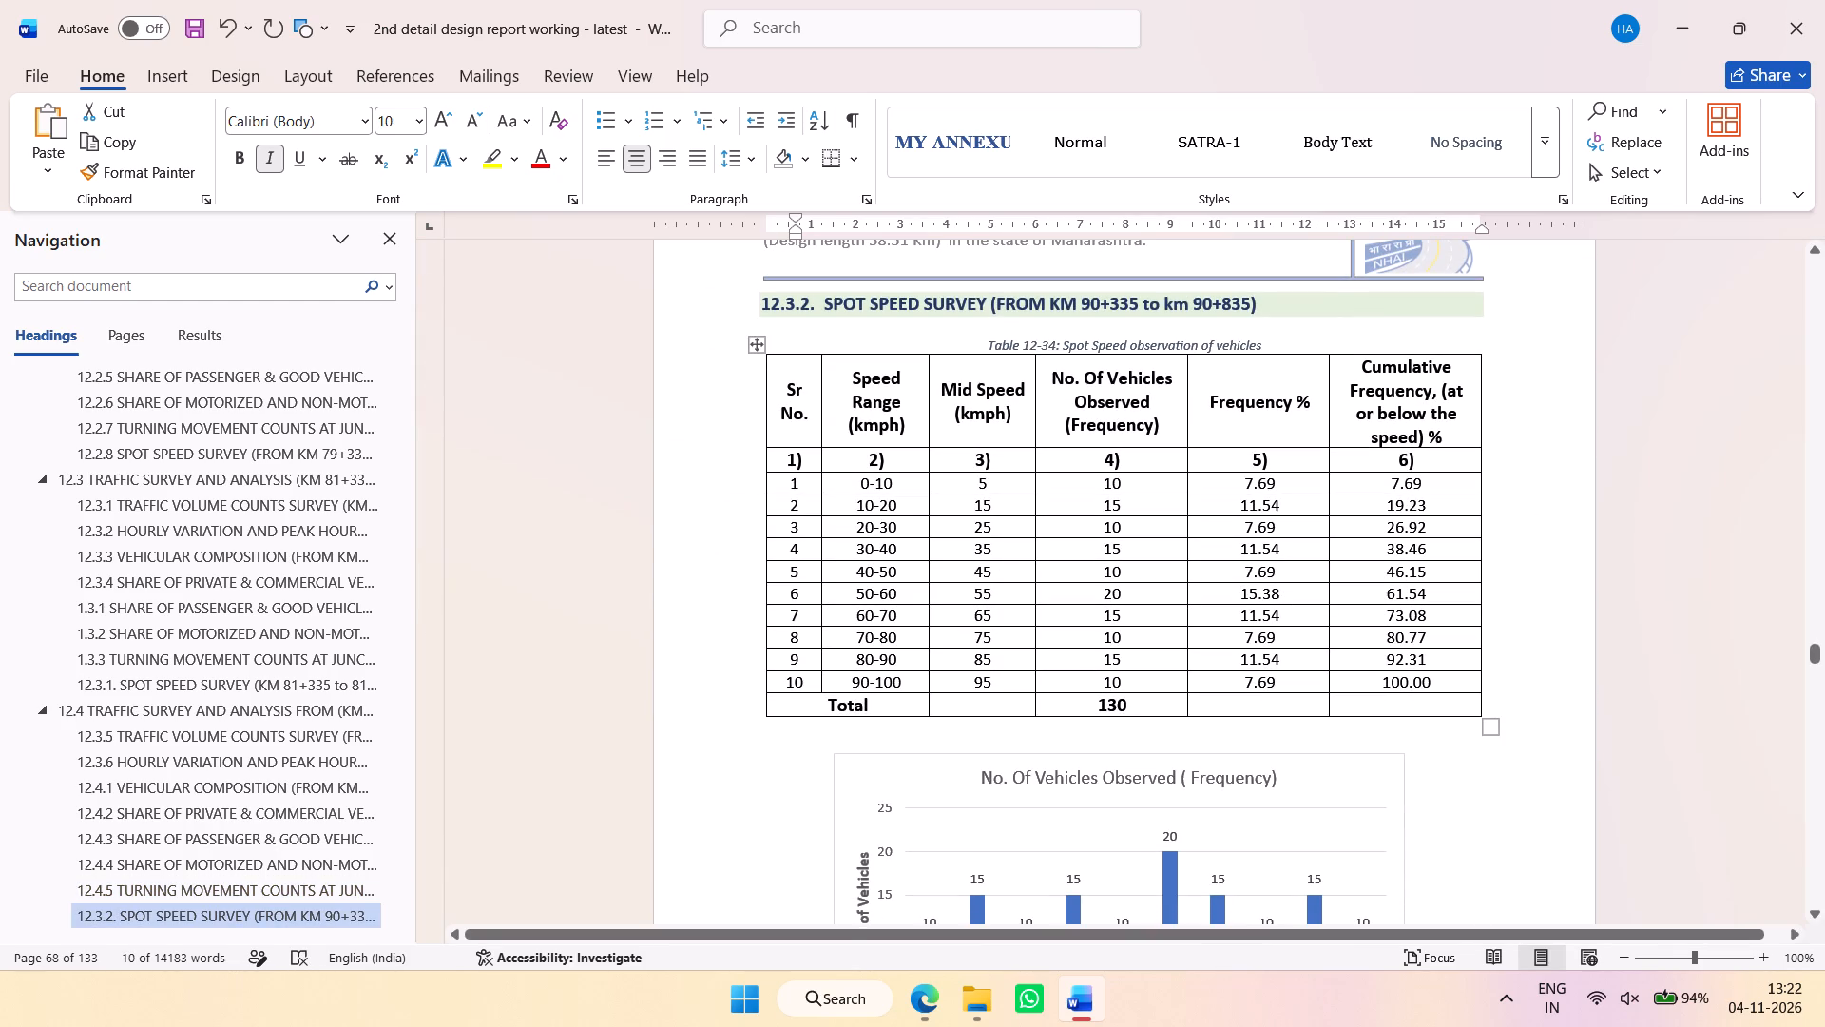
left_click_drag(1273, 340, 993, 341)
left_click(1201, 267)
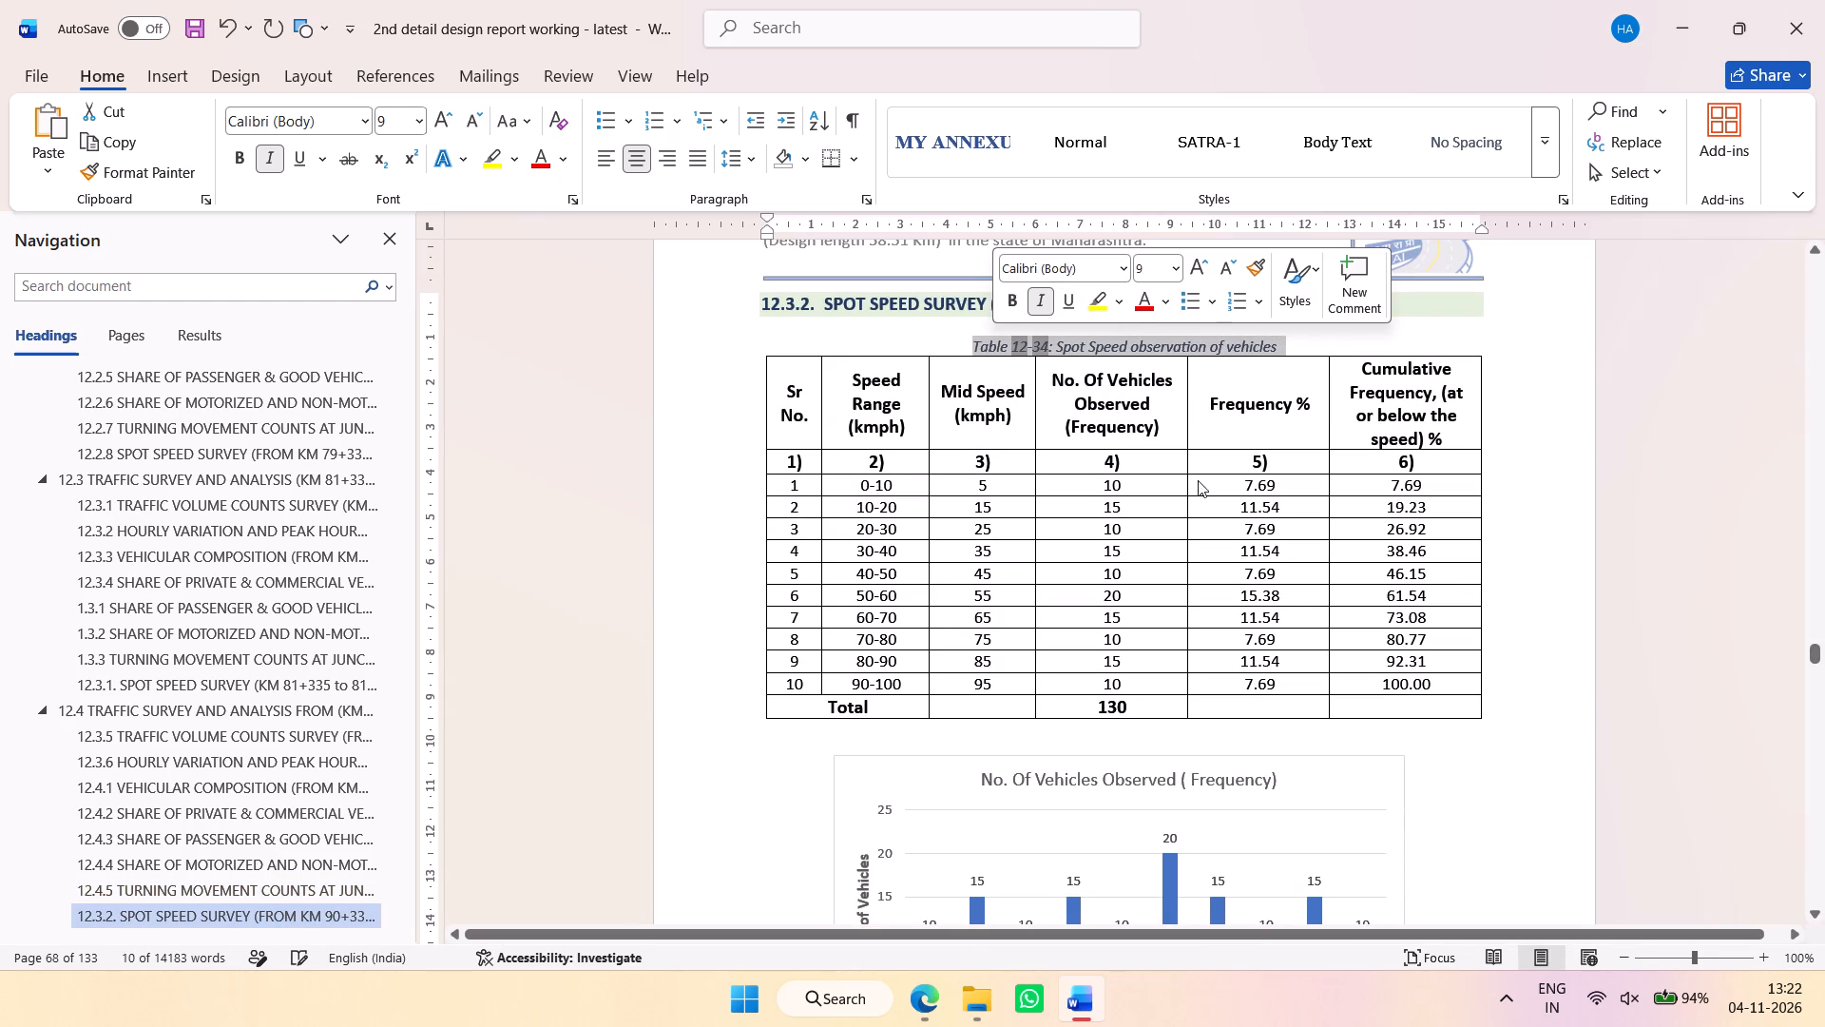
scroll(1256, 577, "down", 1)
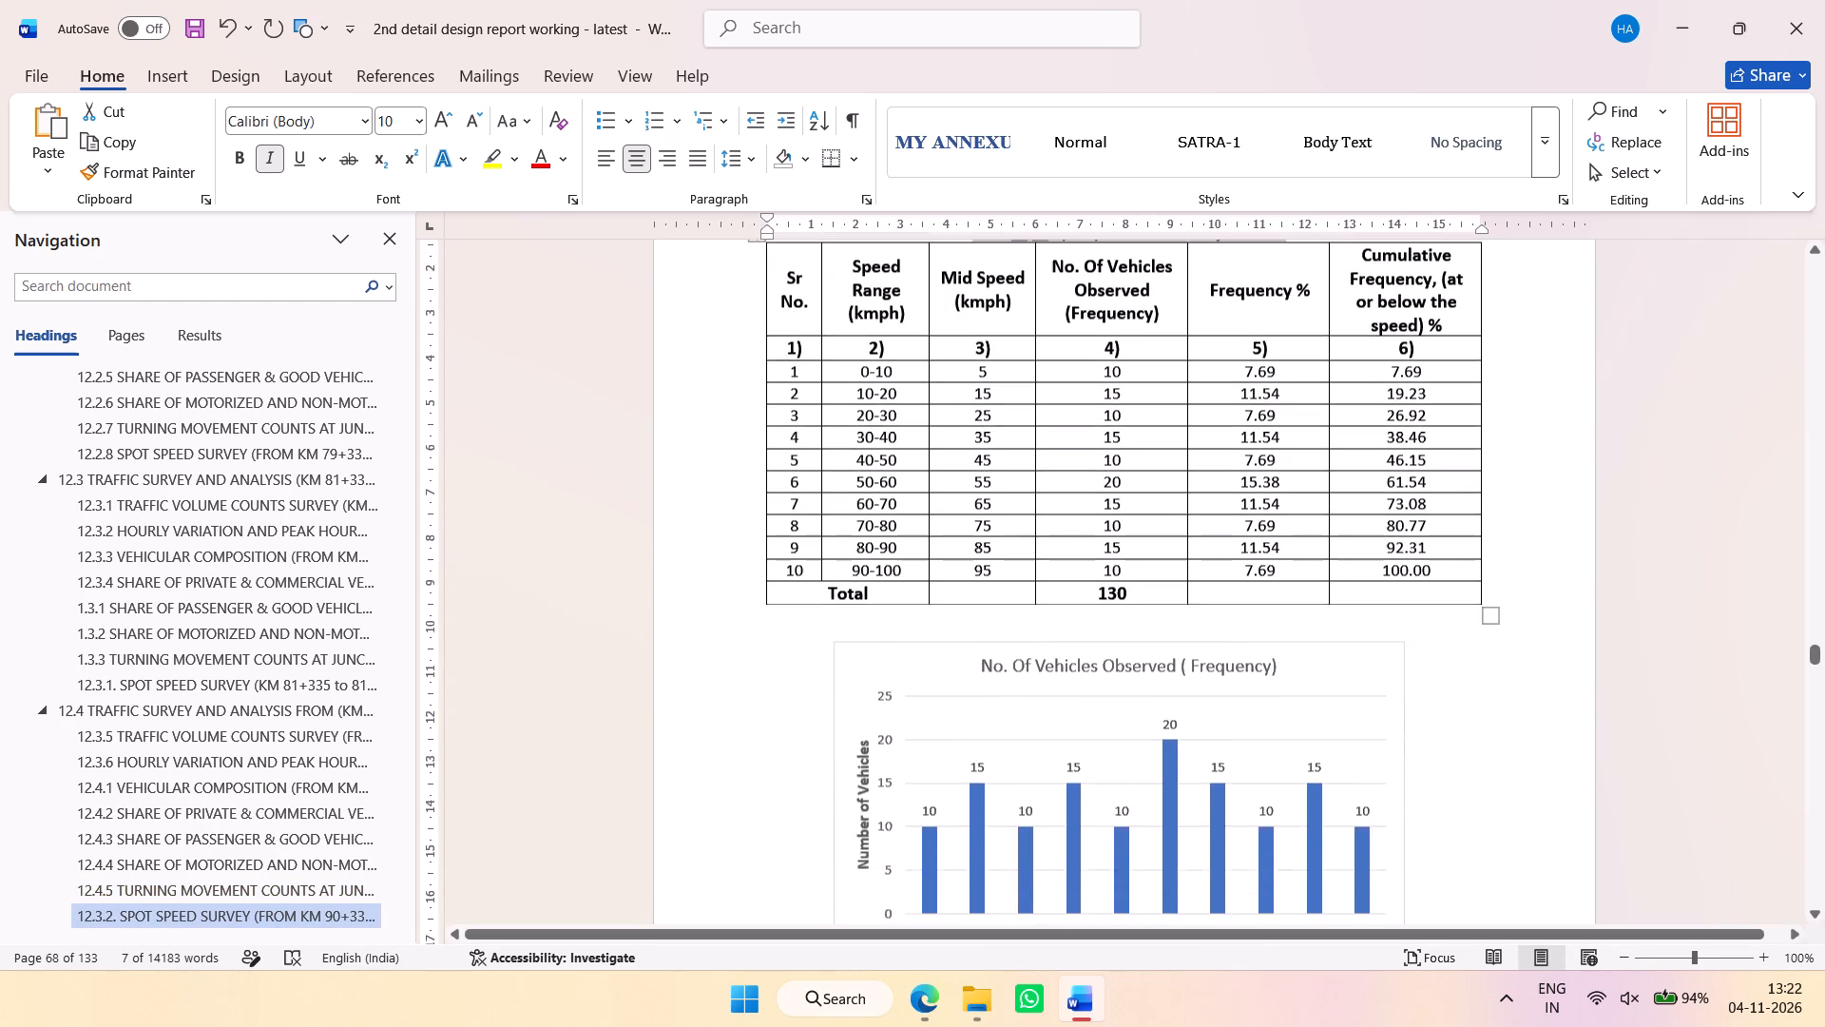
scroll(1256, 576, "down", 3)
left_click_drag(1247, 665, 1001, 672)
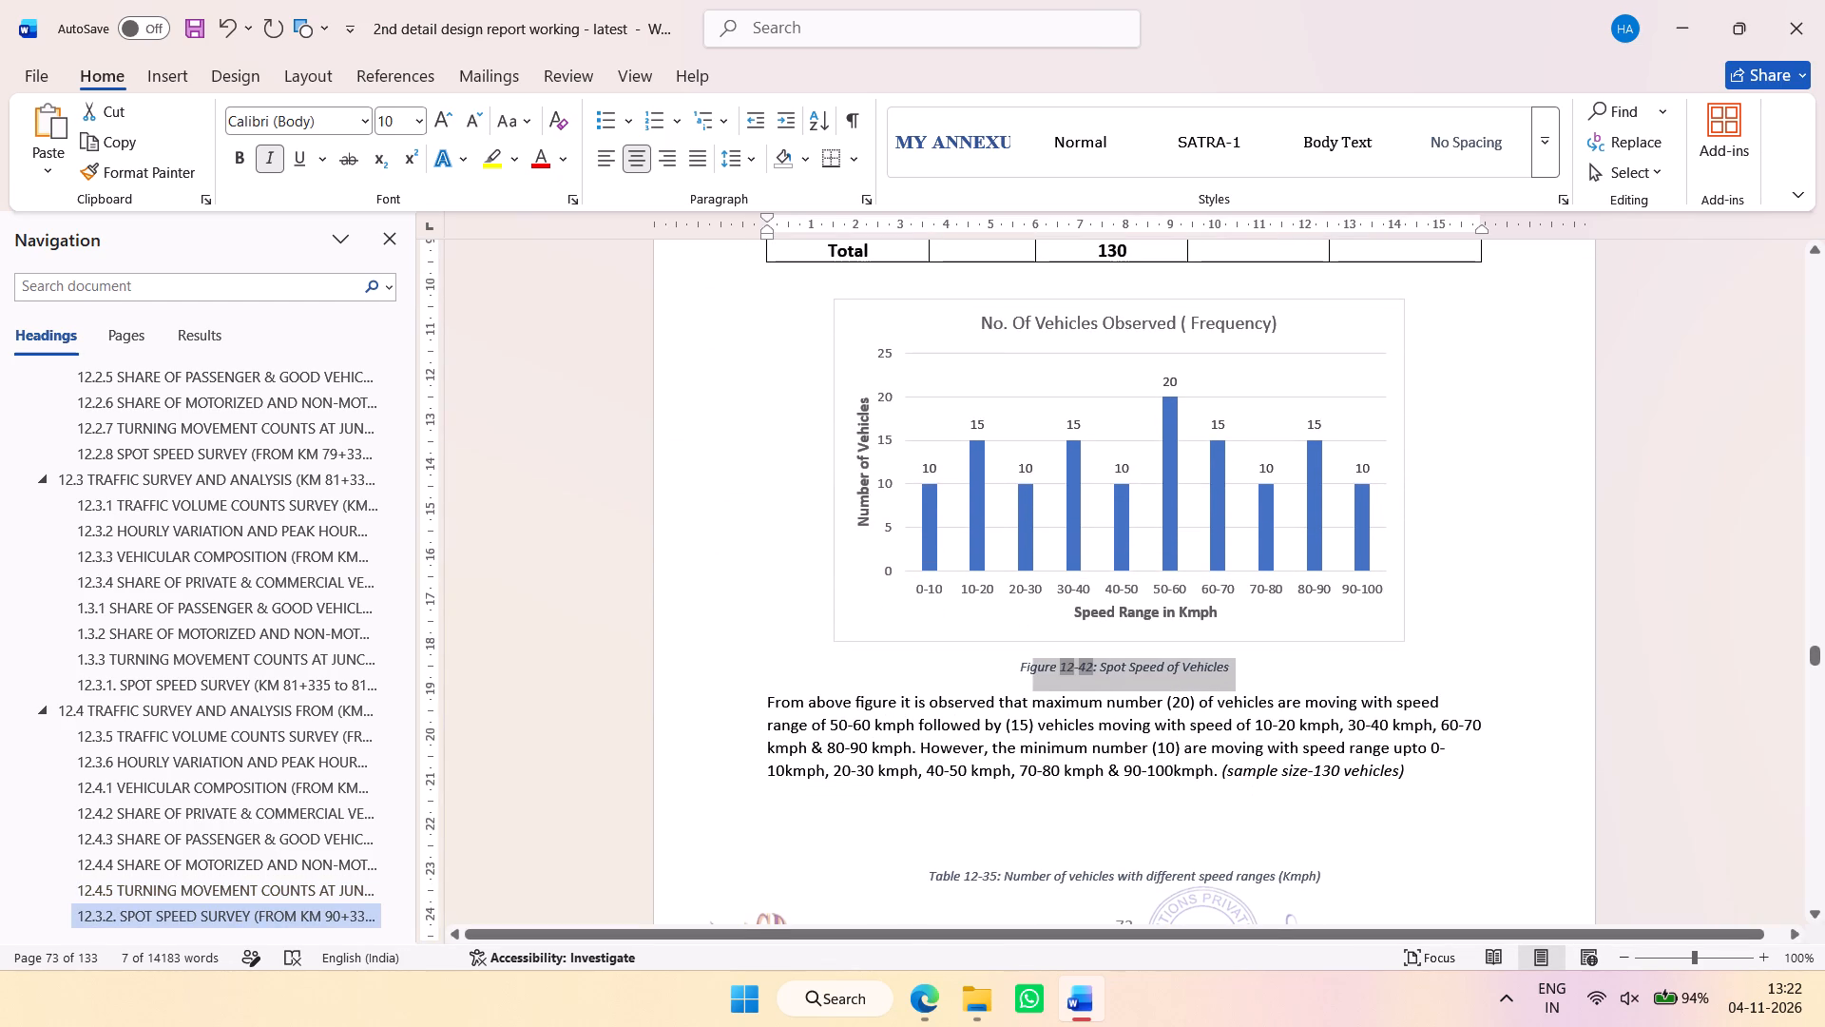
left_click_drag(1001, 672, 967, 670)
left_click(1166, 591)
Increase the Table 12-35 caption to font size 10 and insert a blank line above it to move it onto its table's page.
scroll(1181, 614, "down", 3)
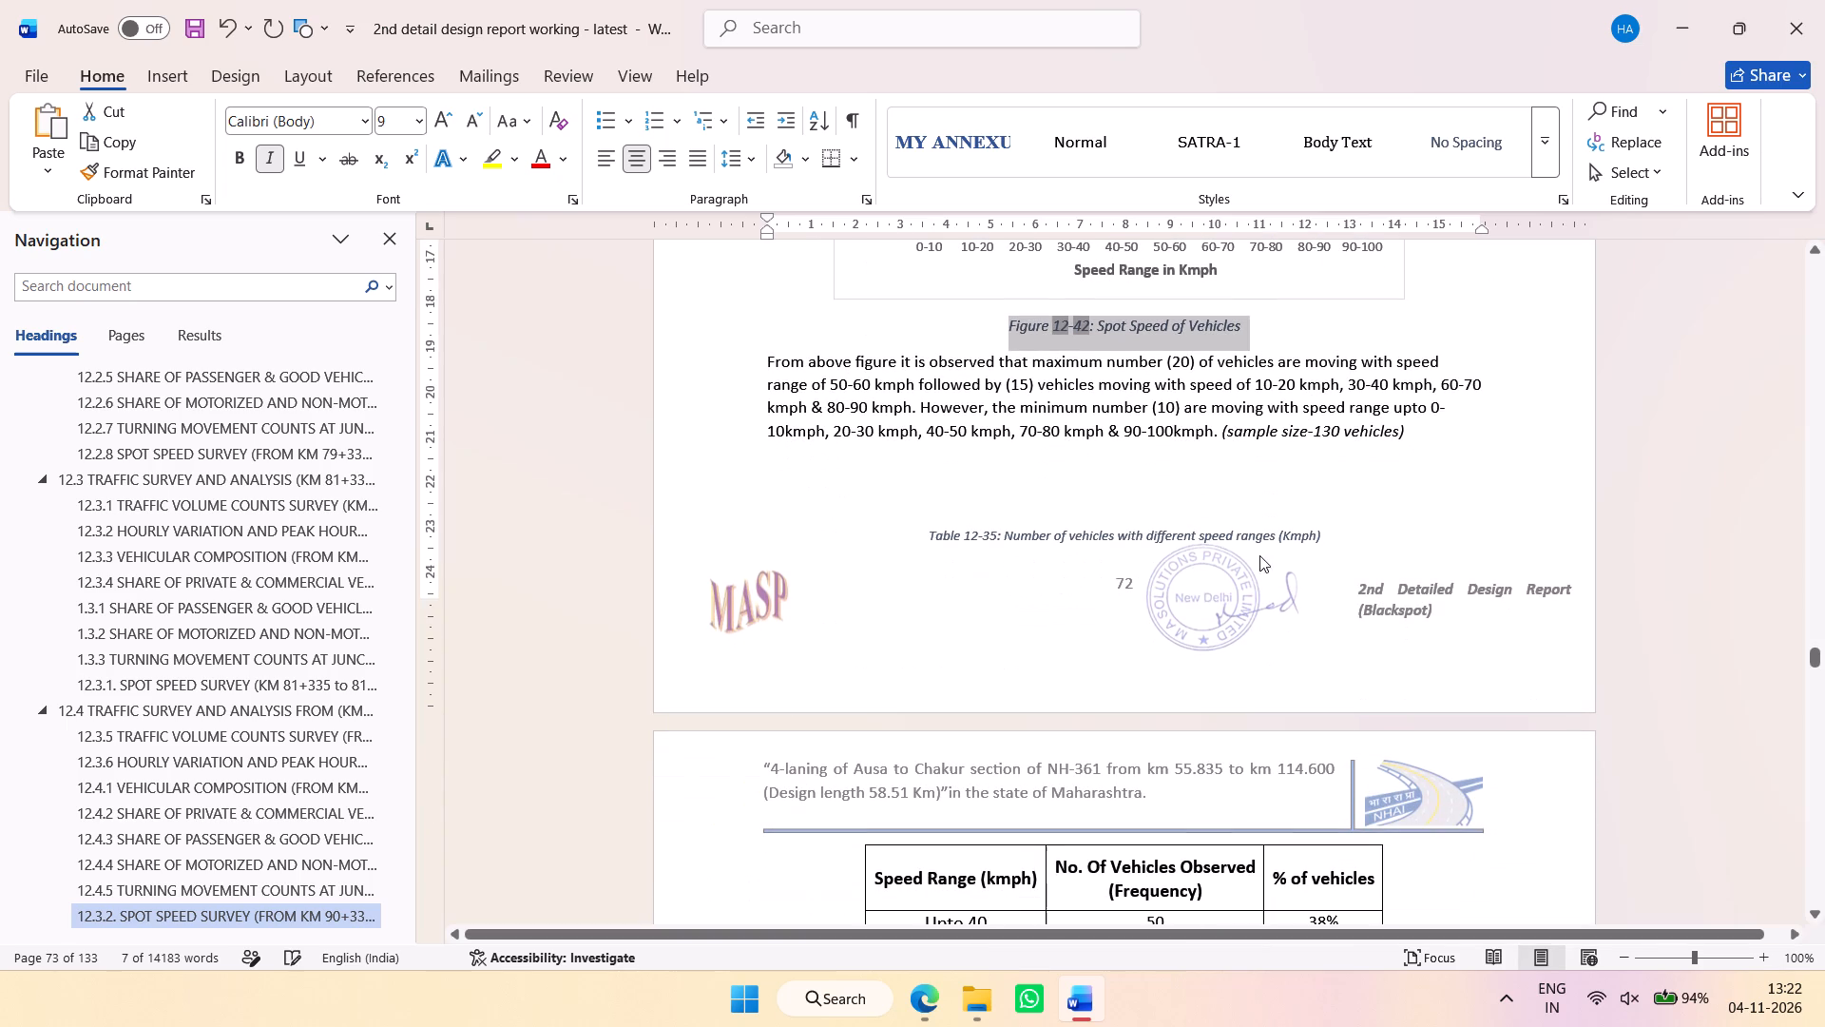
left_click_drag(1353, 537, 882, 543)
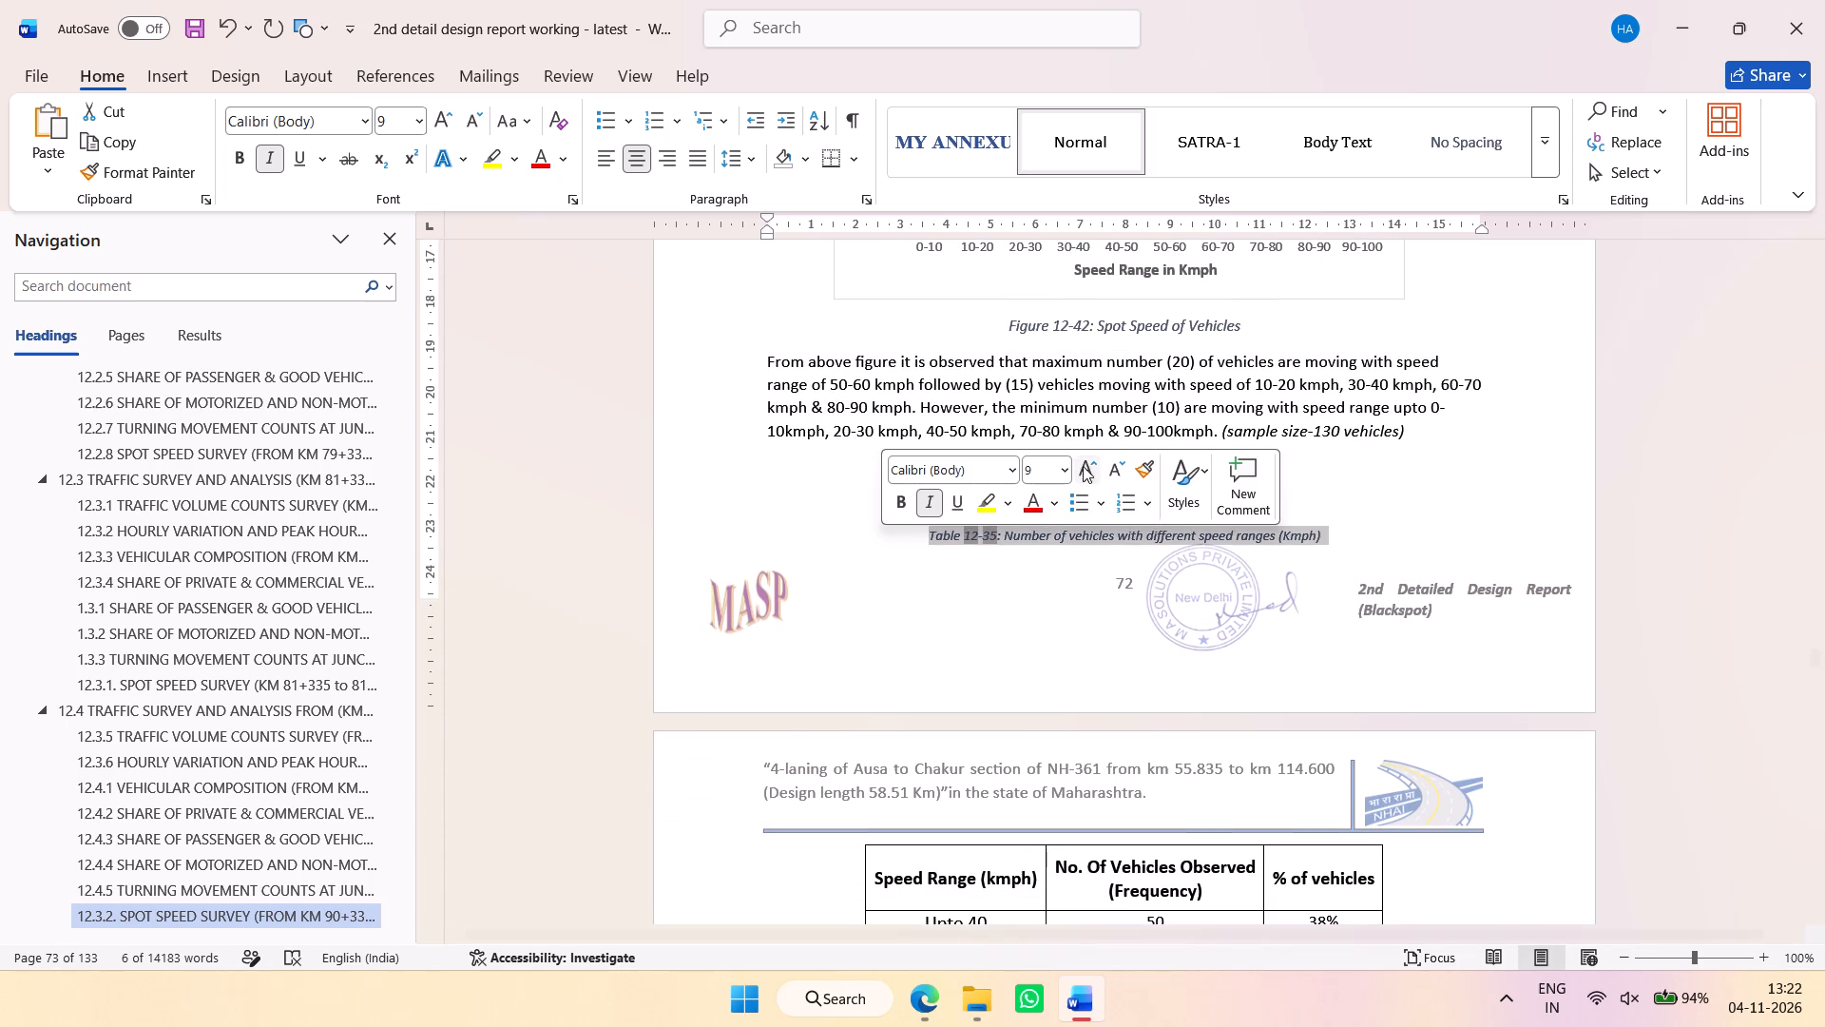
left_click(1083, 466)
left_click(1342, 498)
key("Return")
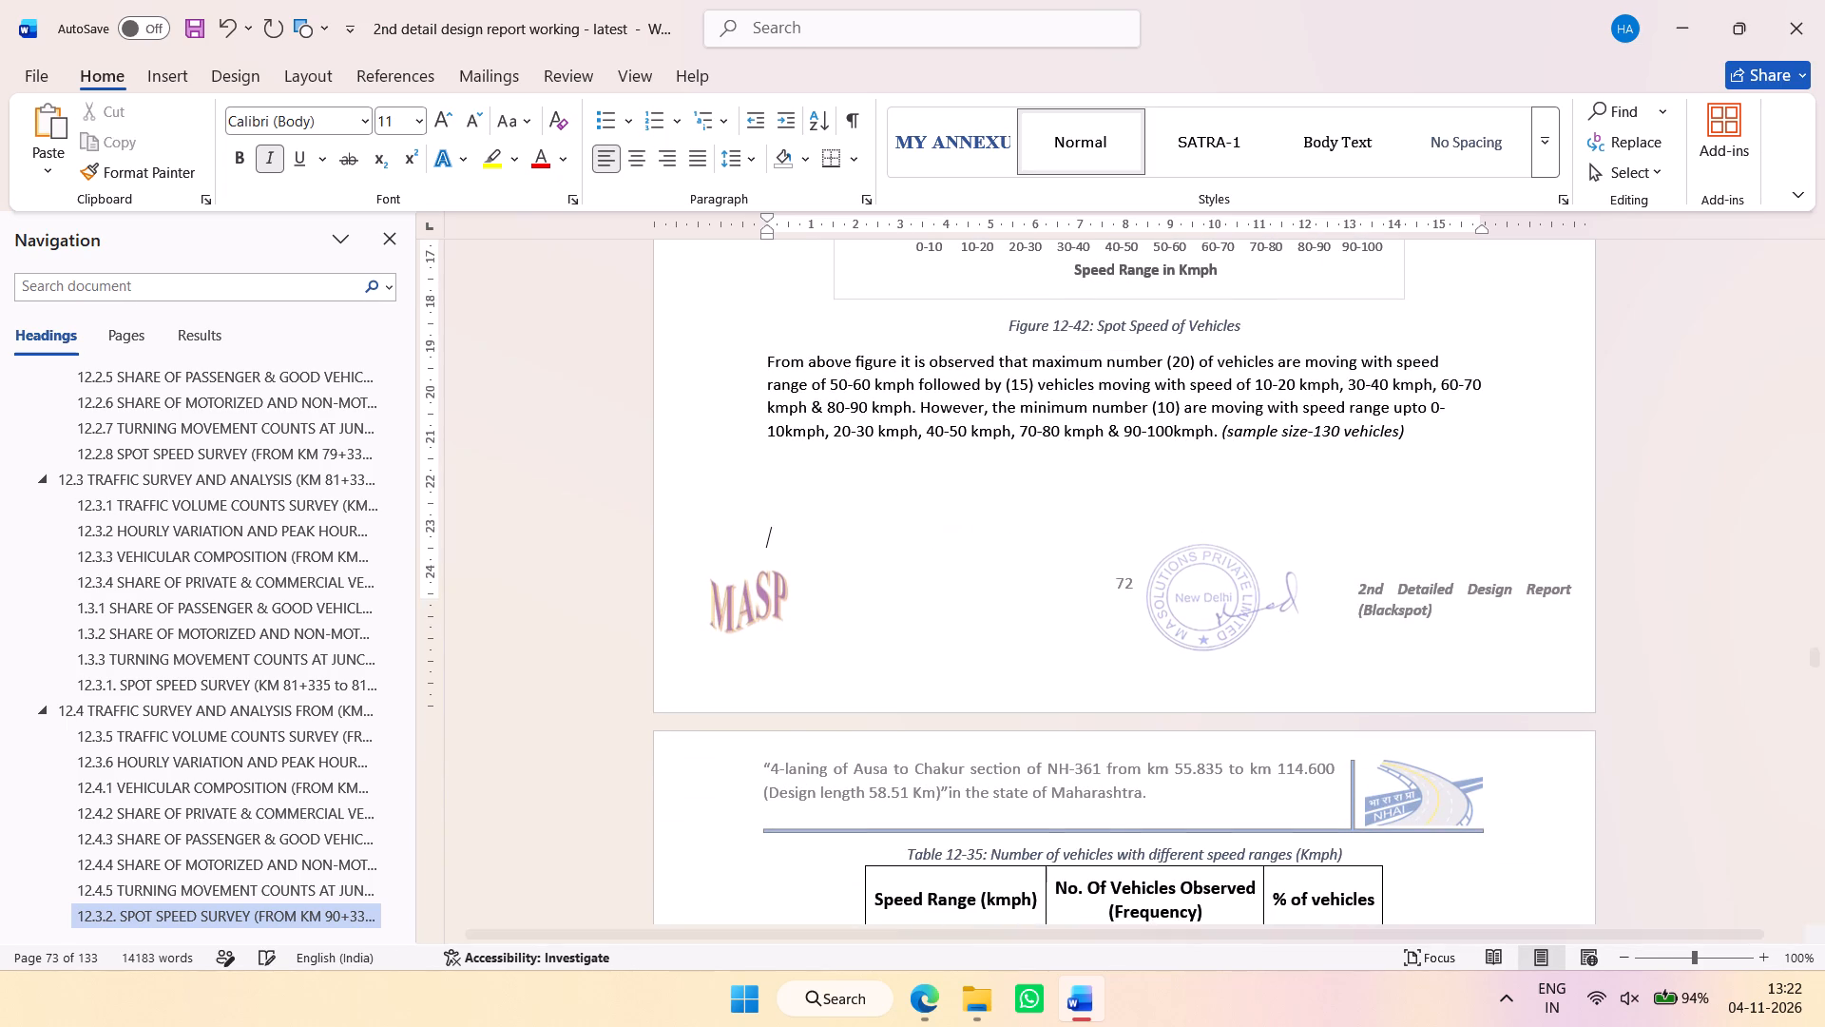
Increase the Figure 12-43 number of vehicles and Figure 12-44 percentage of vehicles captions to font size 10.
scroll(1335, 504, "down", 9)
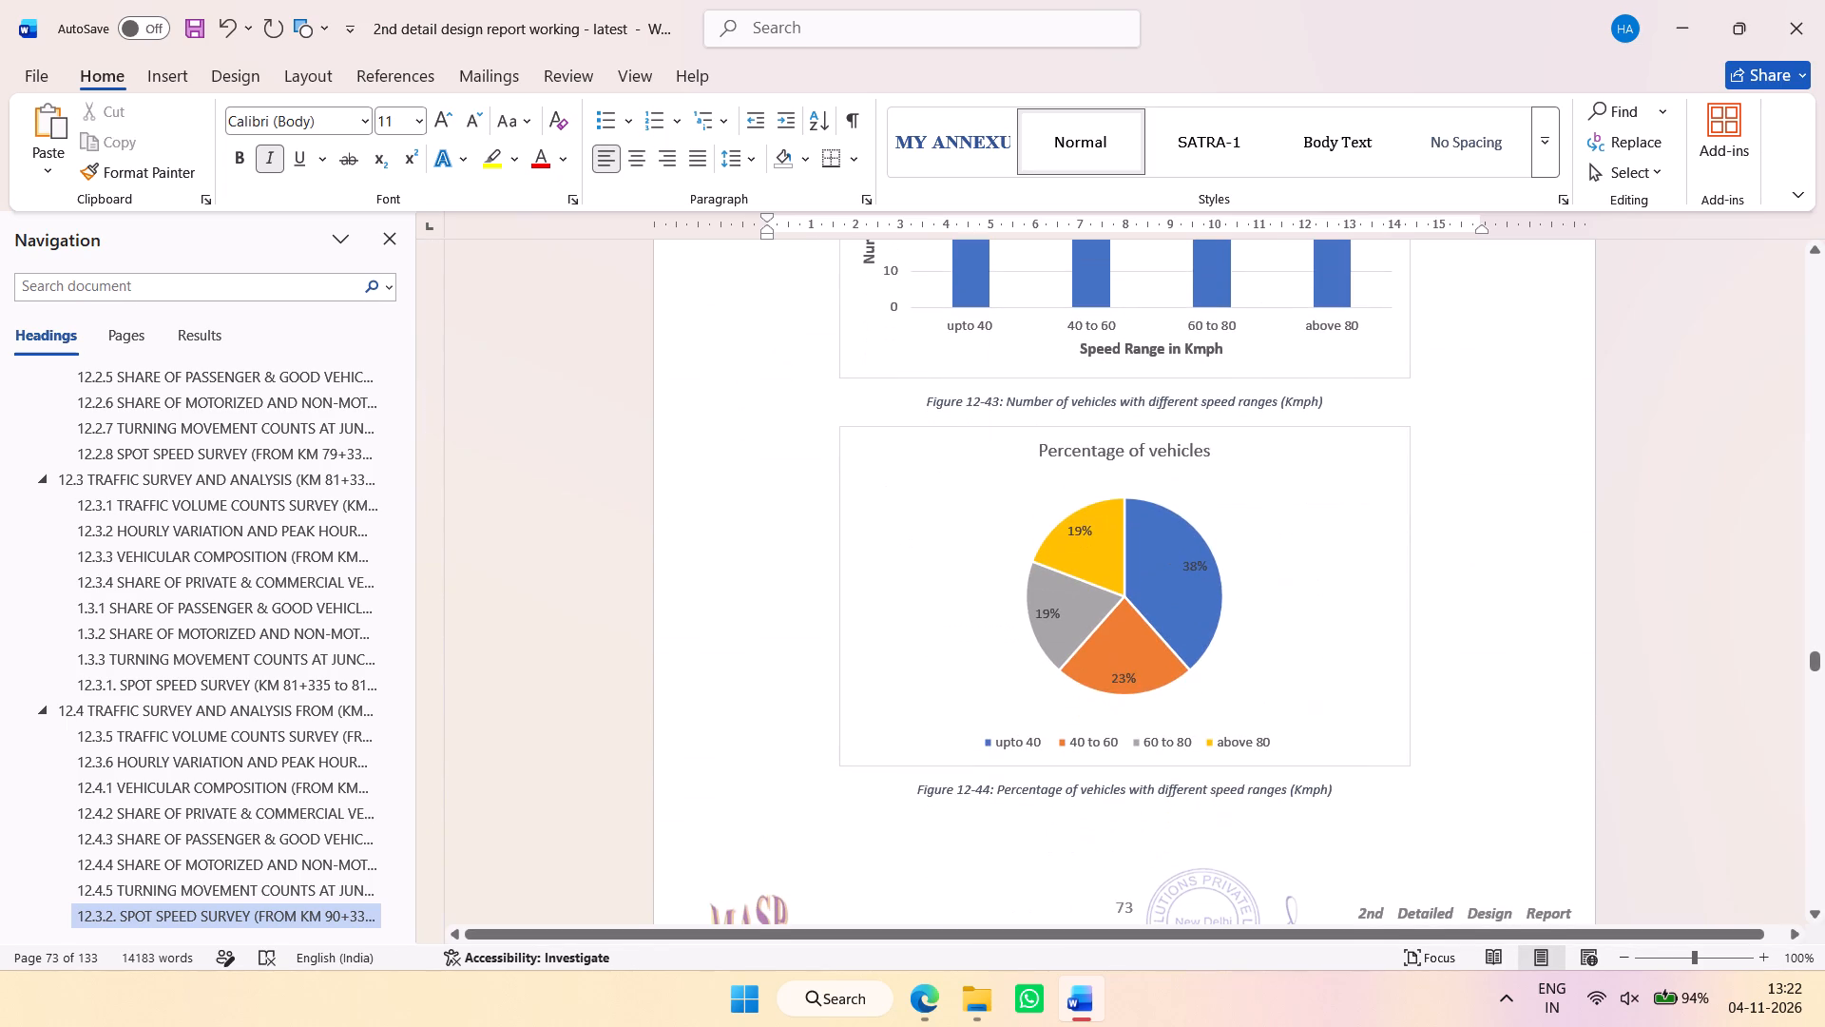
left_click_drag(1349, 411, 955, 397)
left_click(1159, 320)
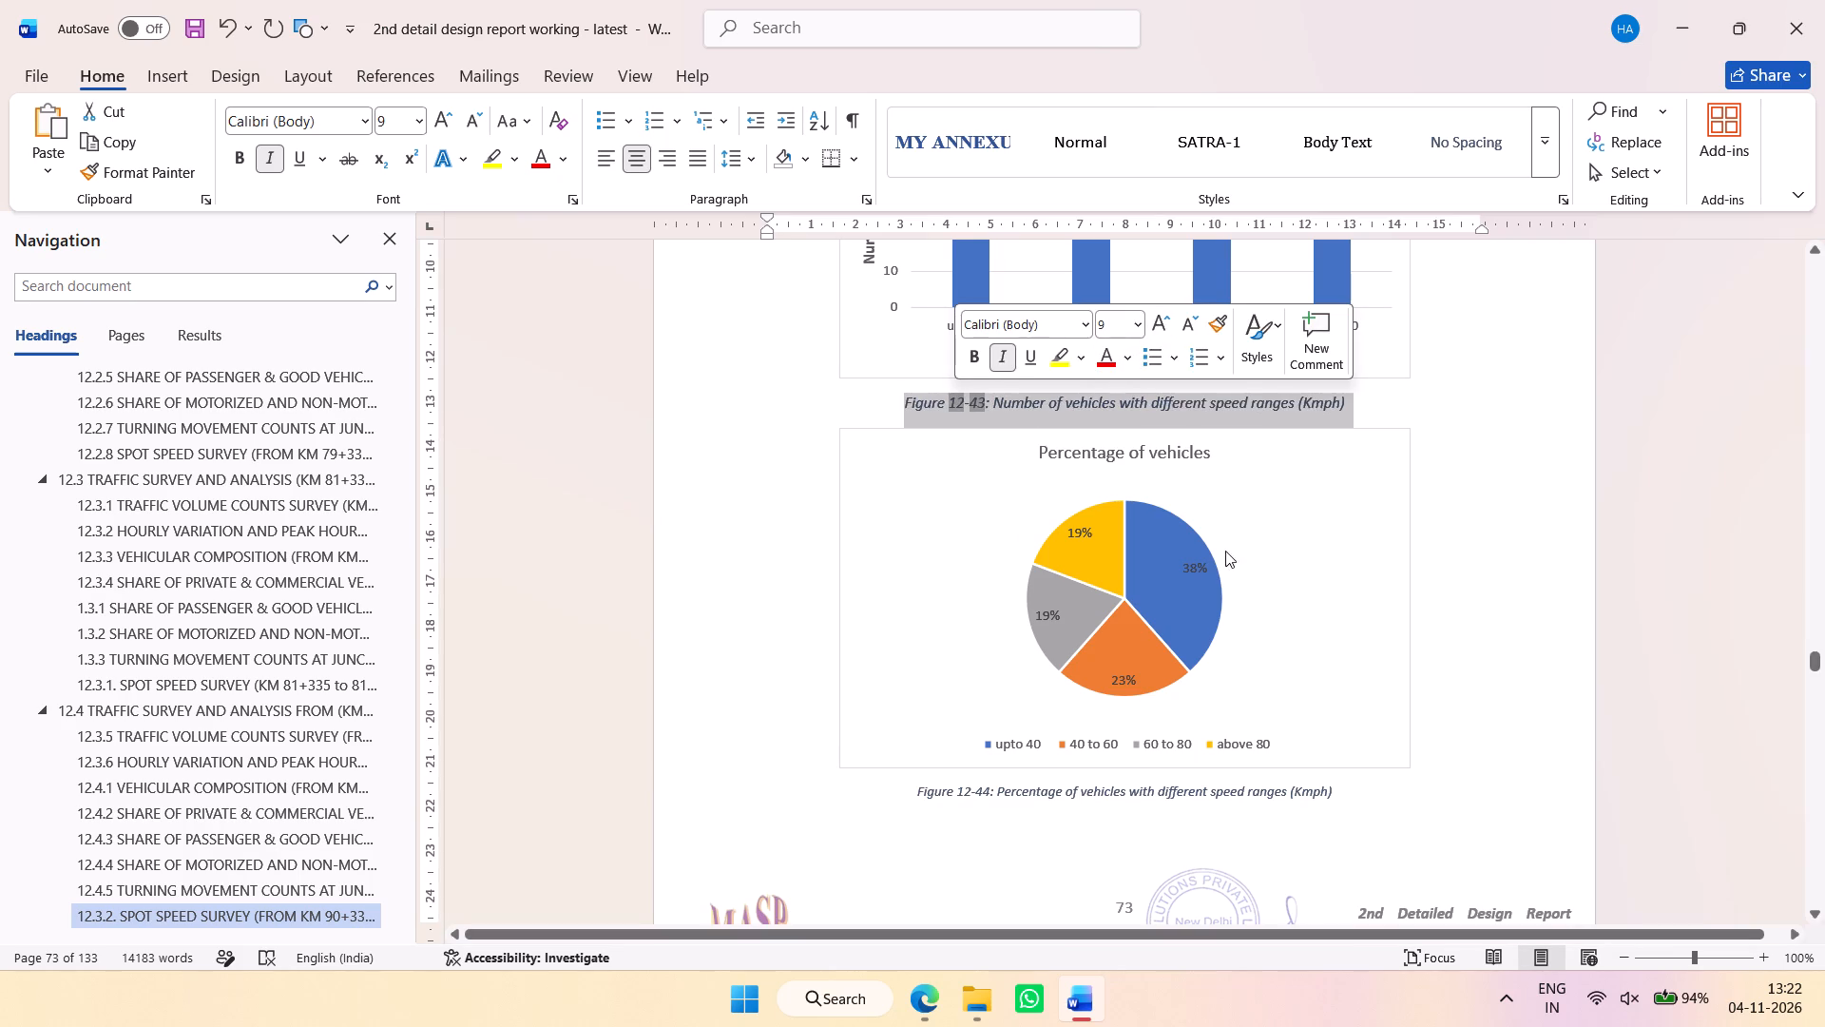
scroll(1237, 575, "down", 2)
left_click_drag(1354, 562, 950, 565)
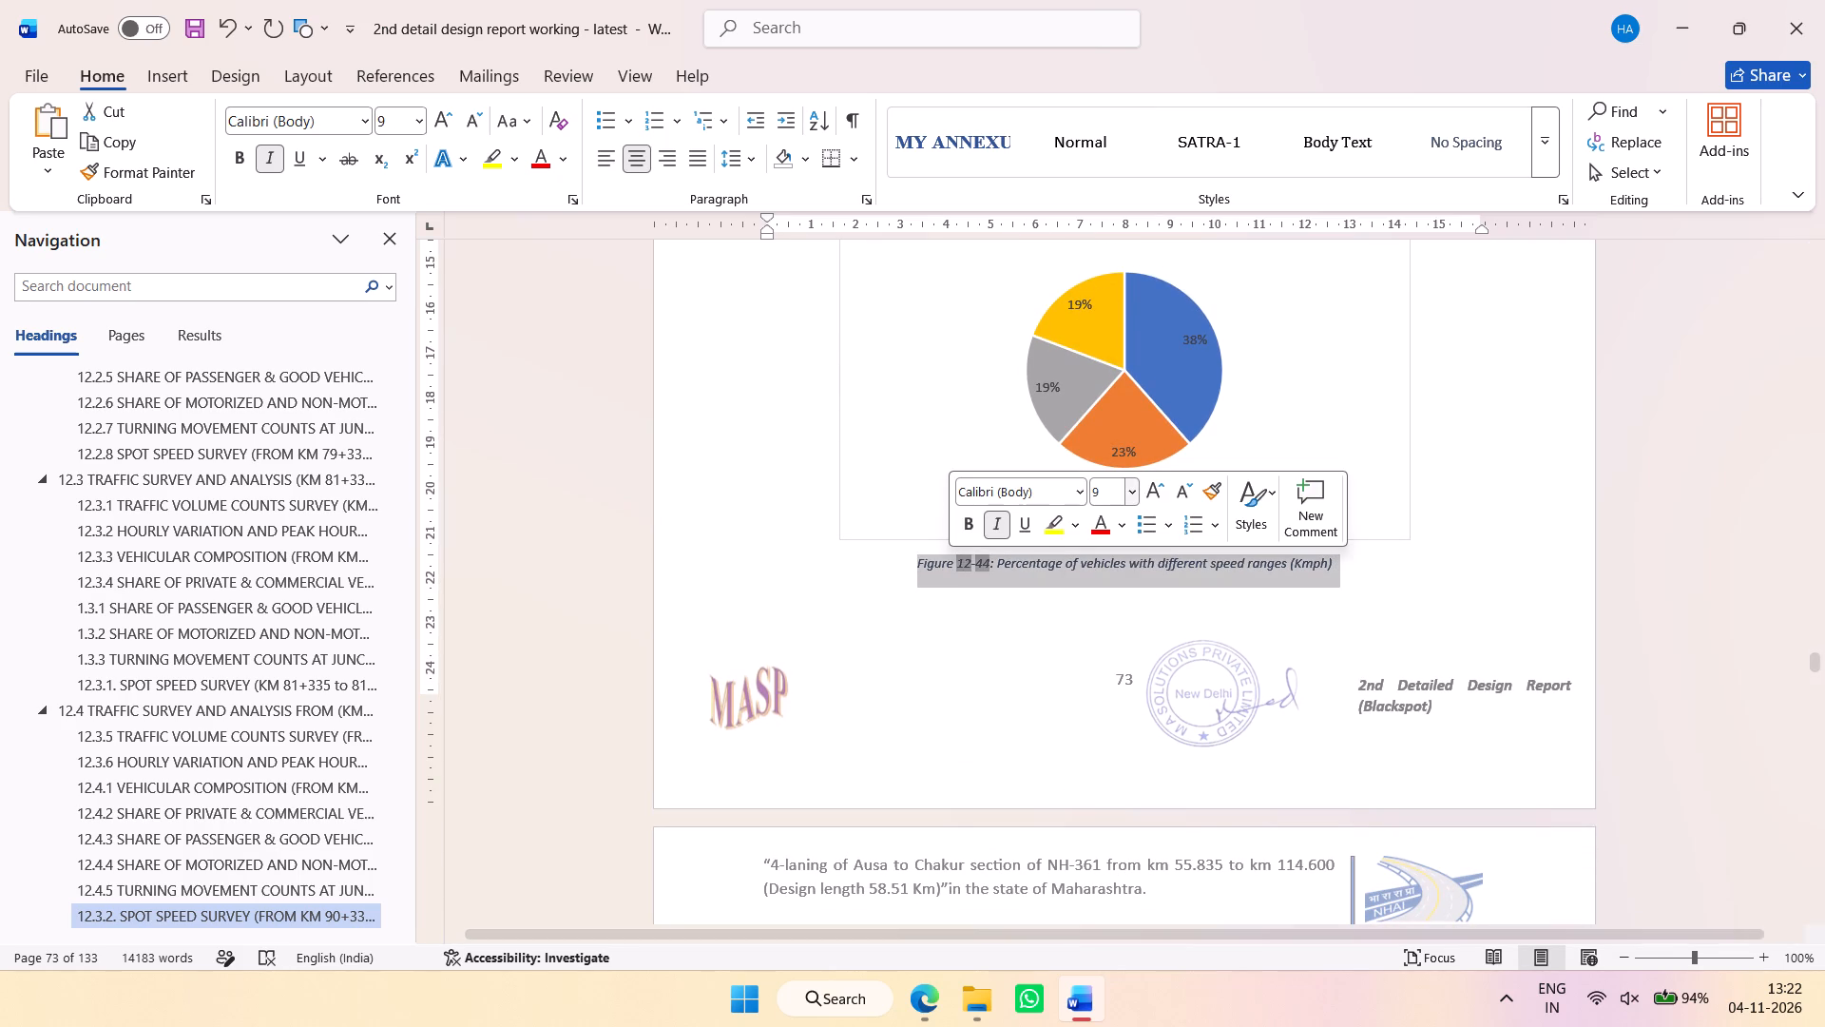
left_click(1155, 491)
Increase the Table 12-36 Desirable Speed Values caption to font size 10.
scroll(1204, 571, "down", 5)
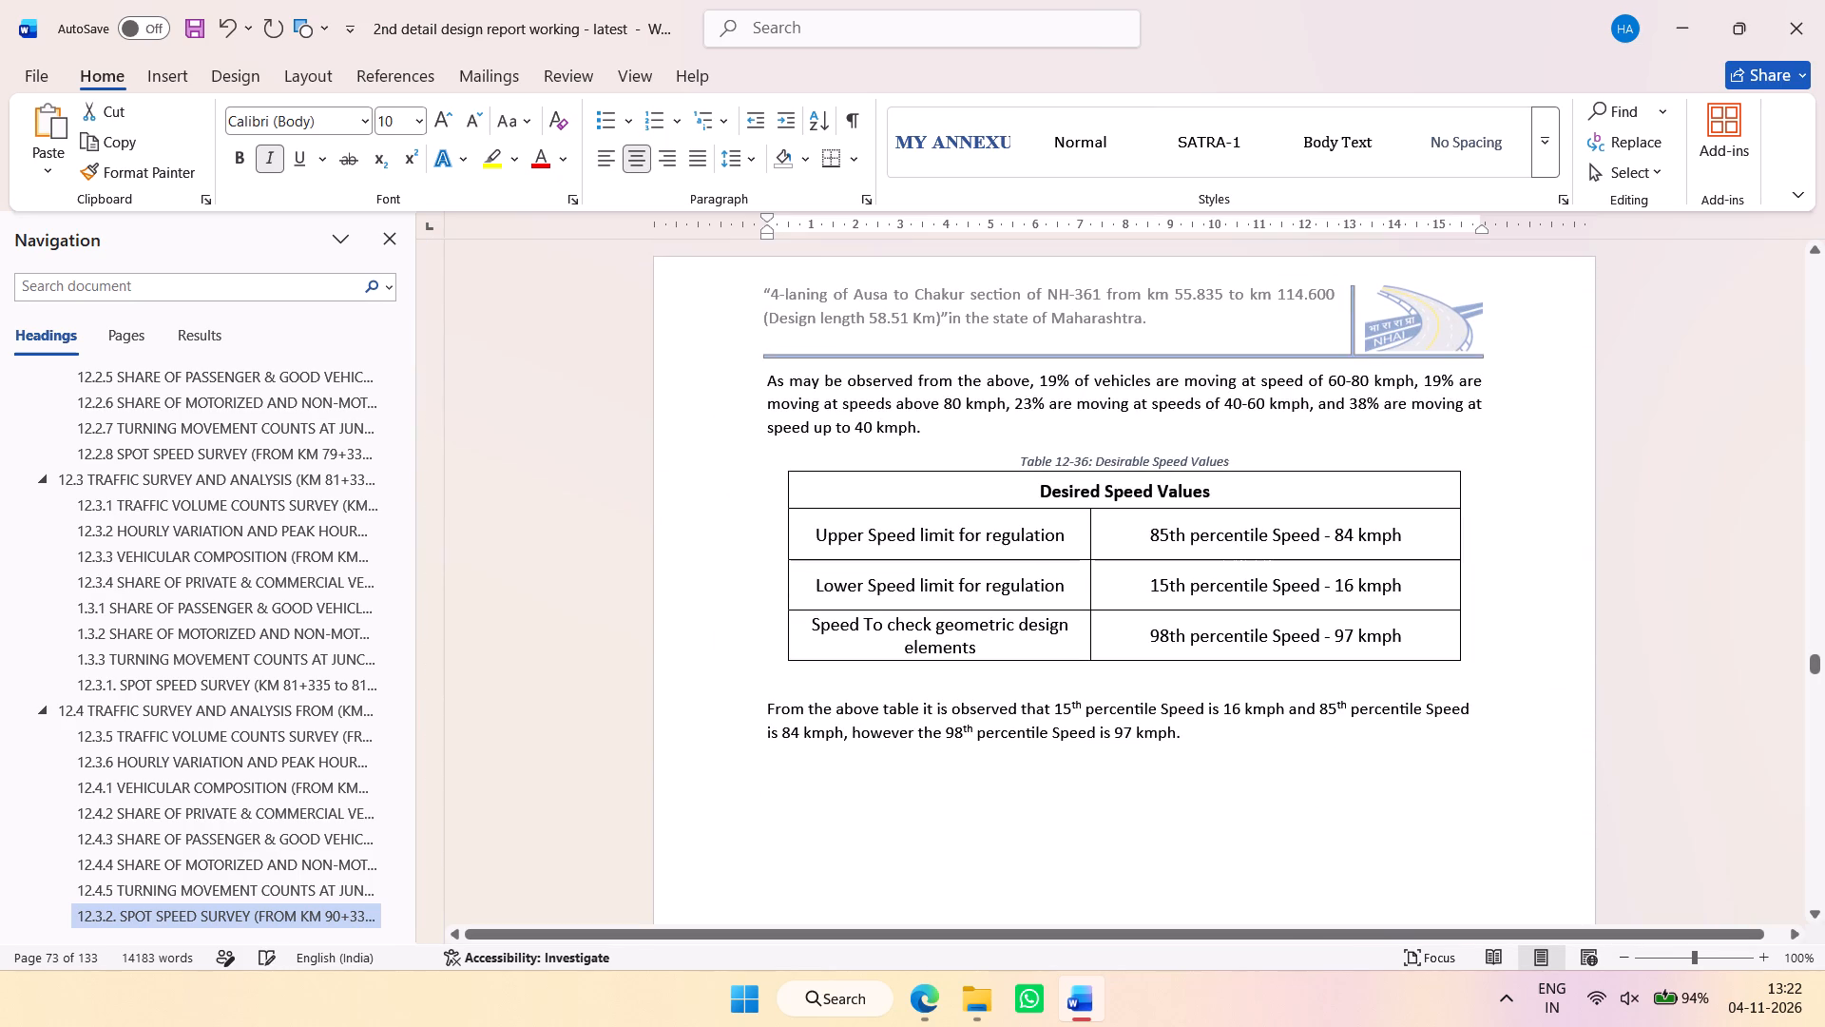
left_click_drag(1239, 453, 1020, 461)
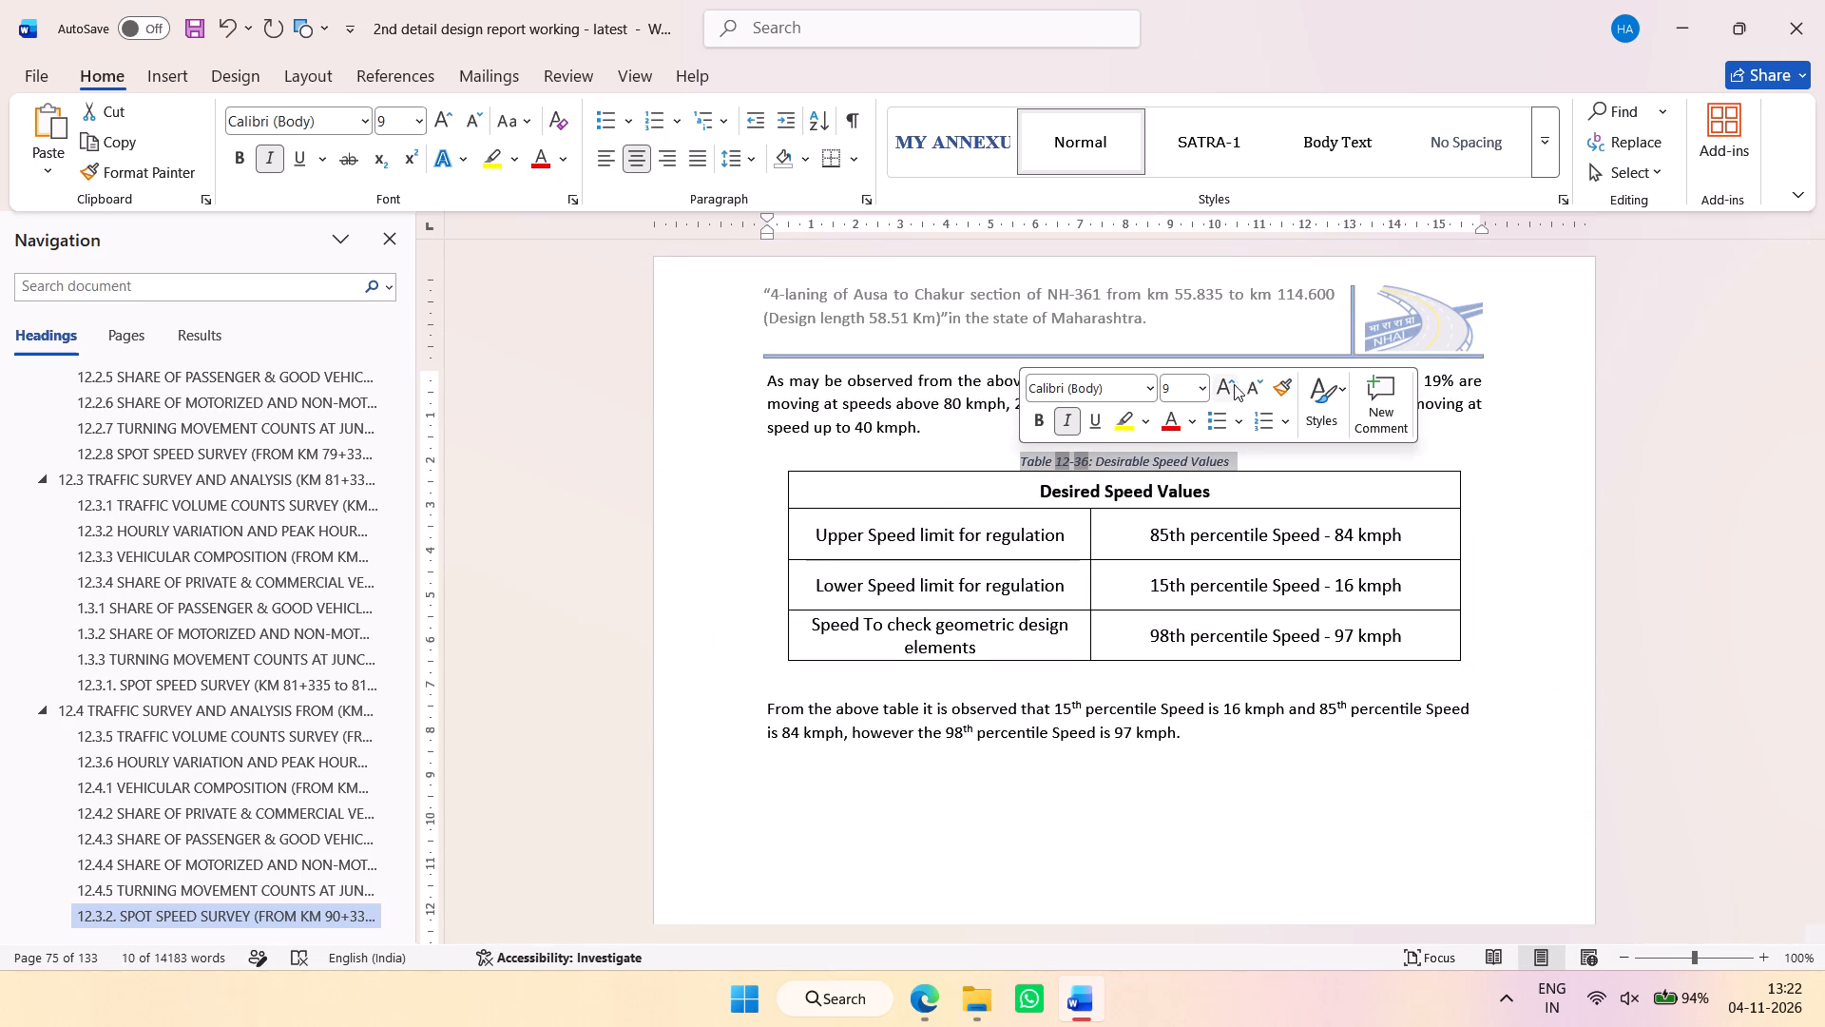
left_click(1234, 384)
left_click(1270, 531)
Look through the rest of the report, from chapter 13 to the annexures, for further table and figure captions.
scroll(1255, 527, "down", 2)
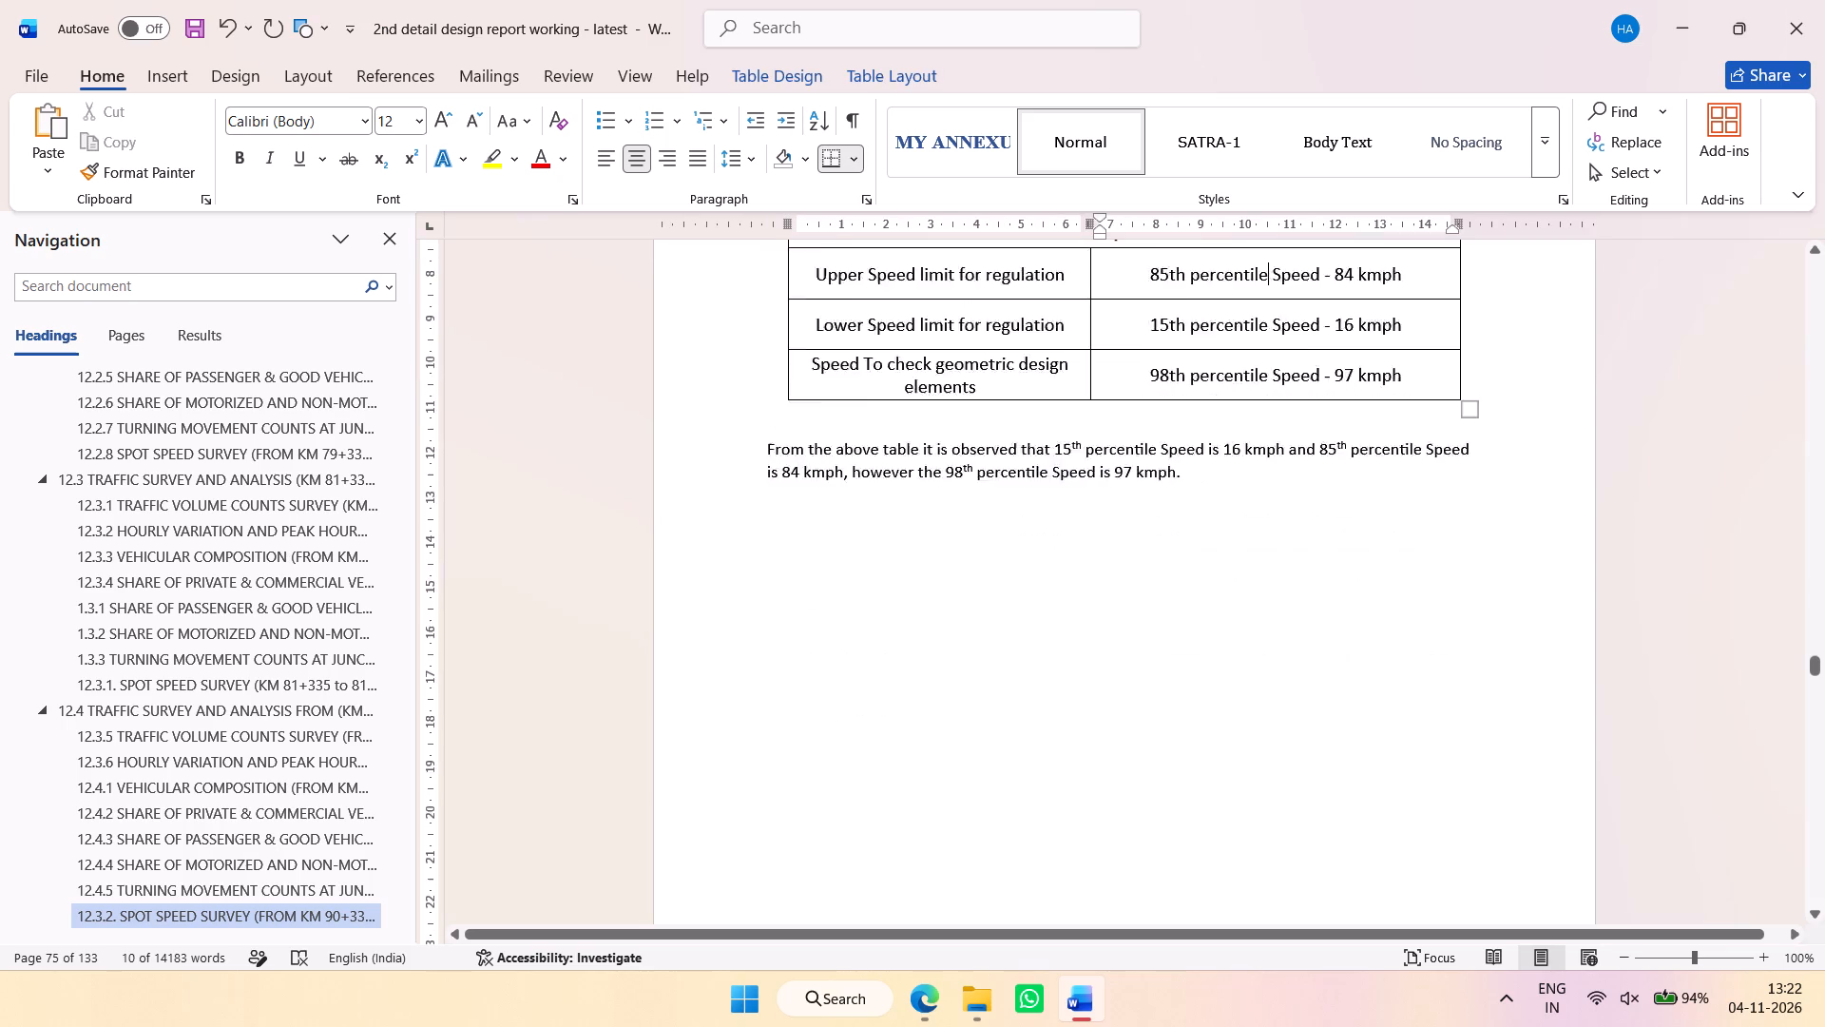
scroll(1249, 541, "down", 10)
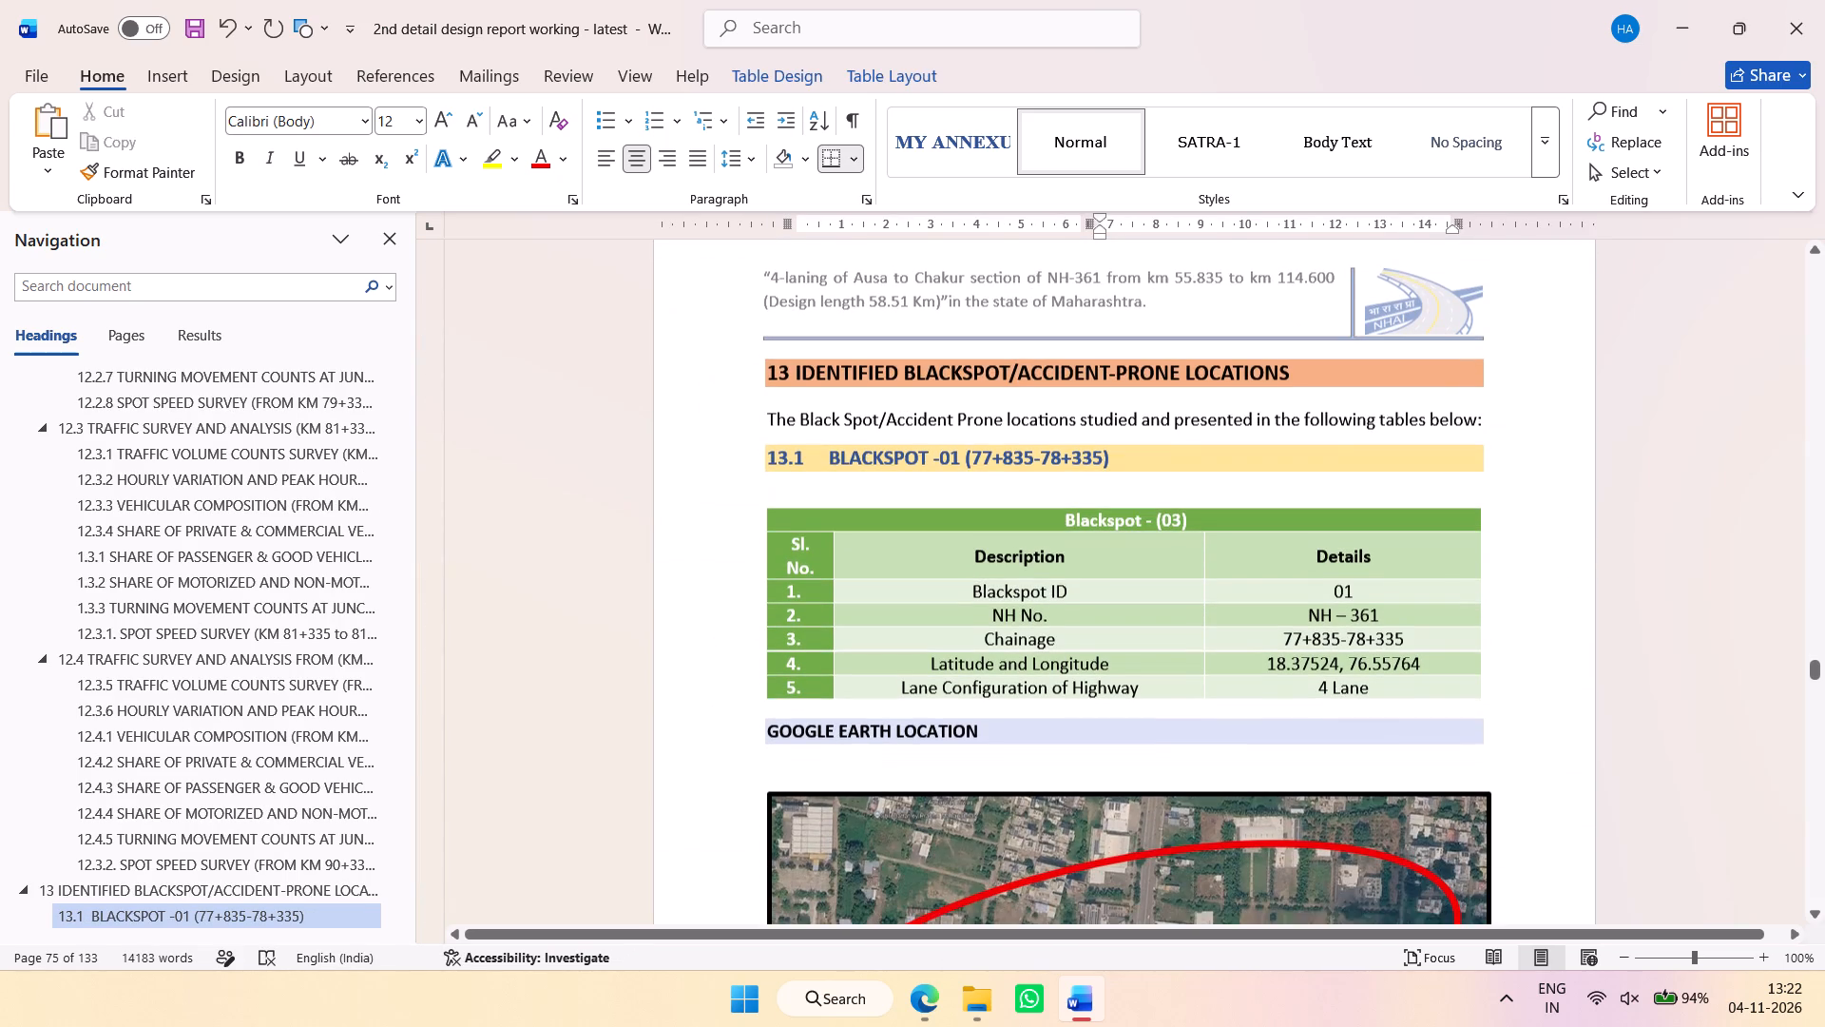
scroll(1249, 541, "down", 10)
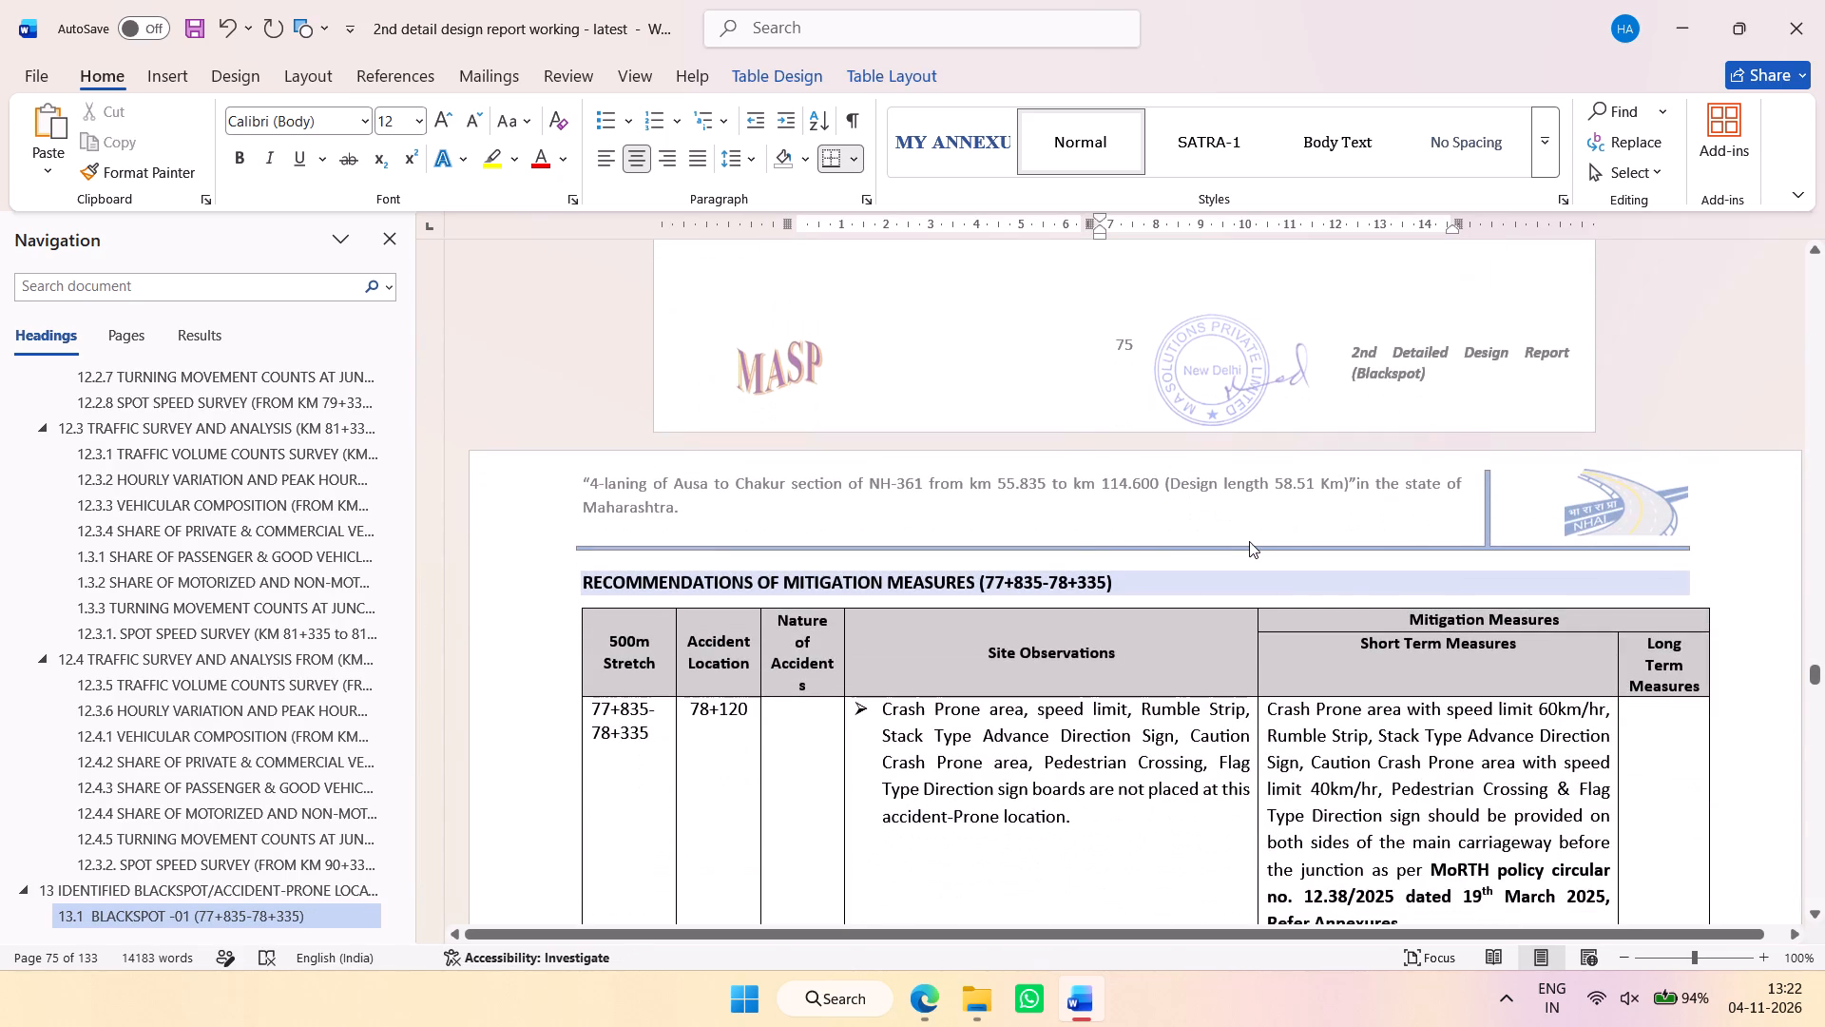
scroll(1249, 541, "down", 20)
scroll(1249, 541, "down", 20)
scroll(1249, 541, "down", 6)
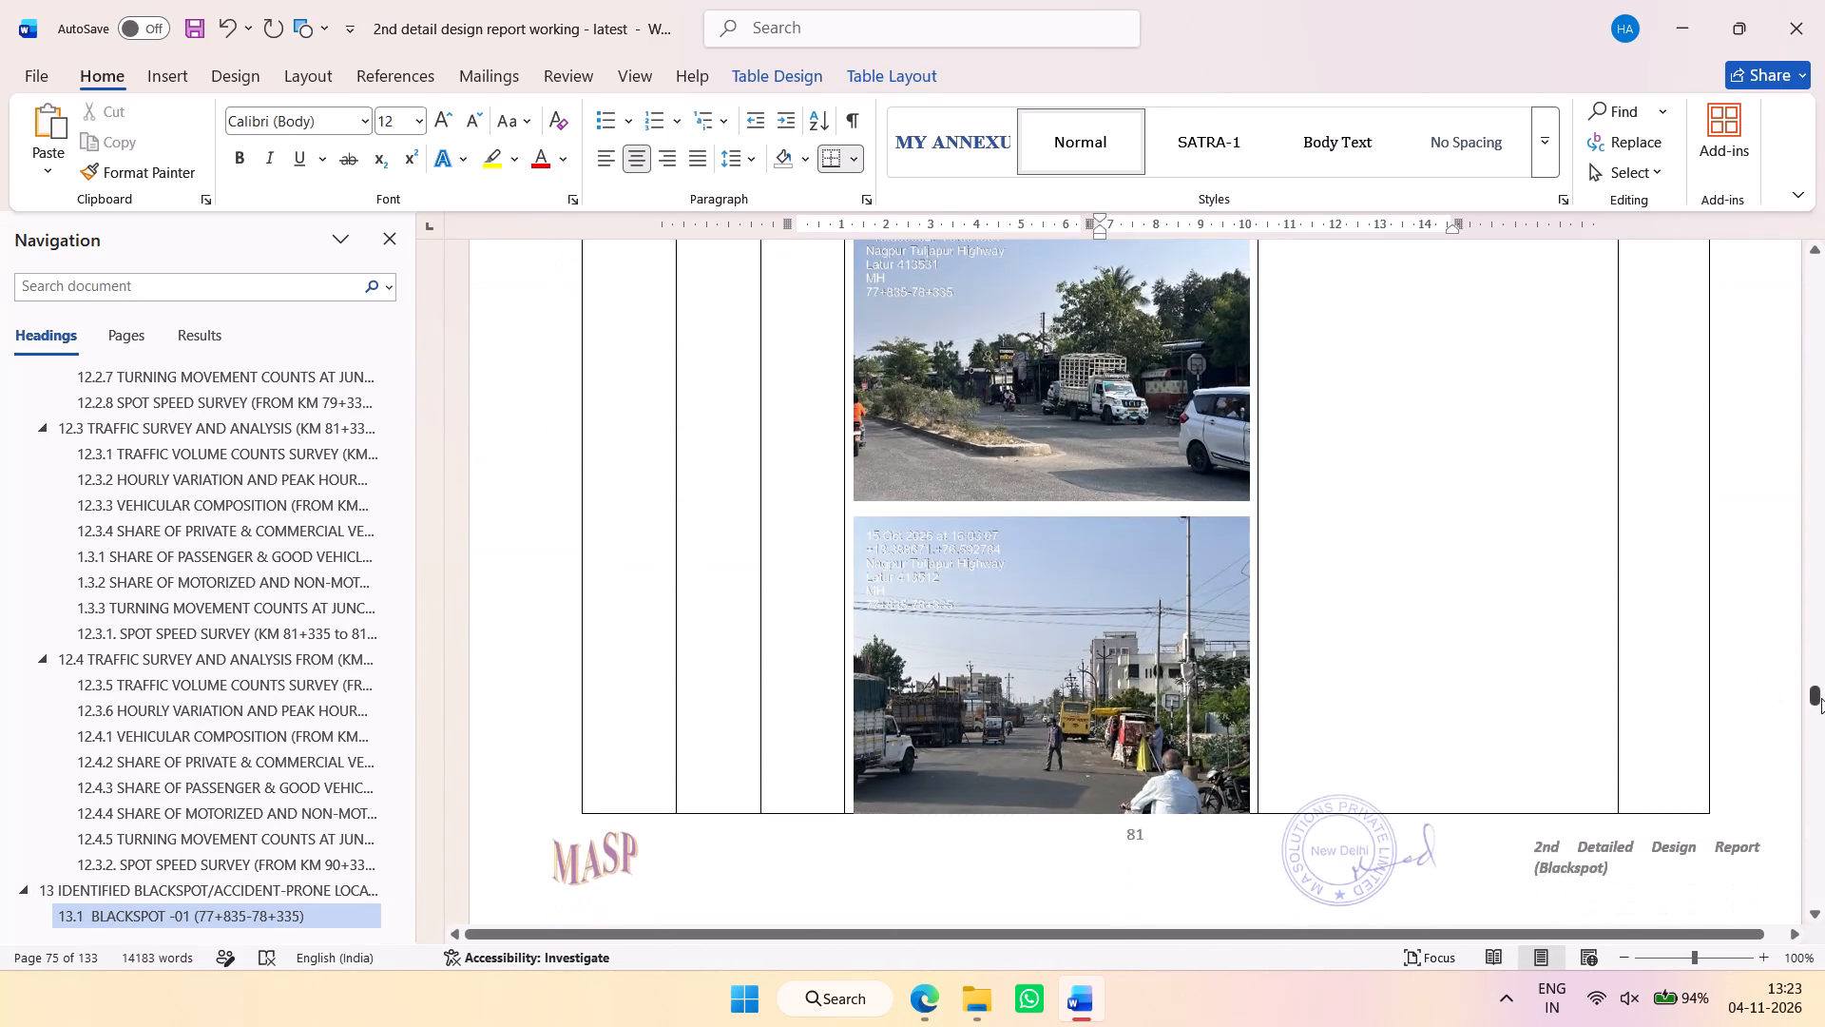
left_click_drag(1820, 697, 1824, 959)
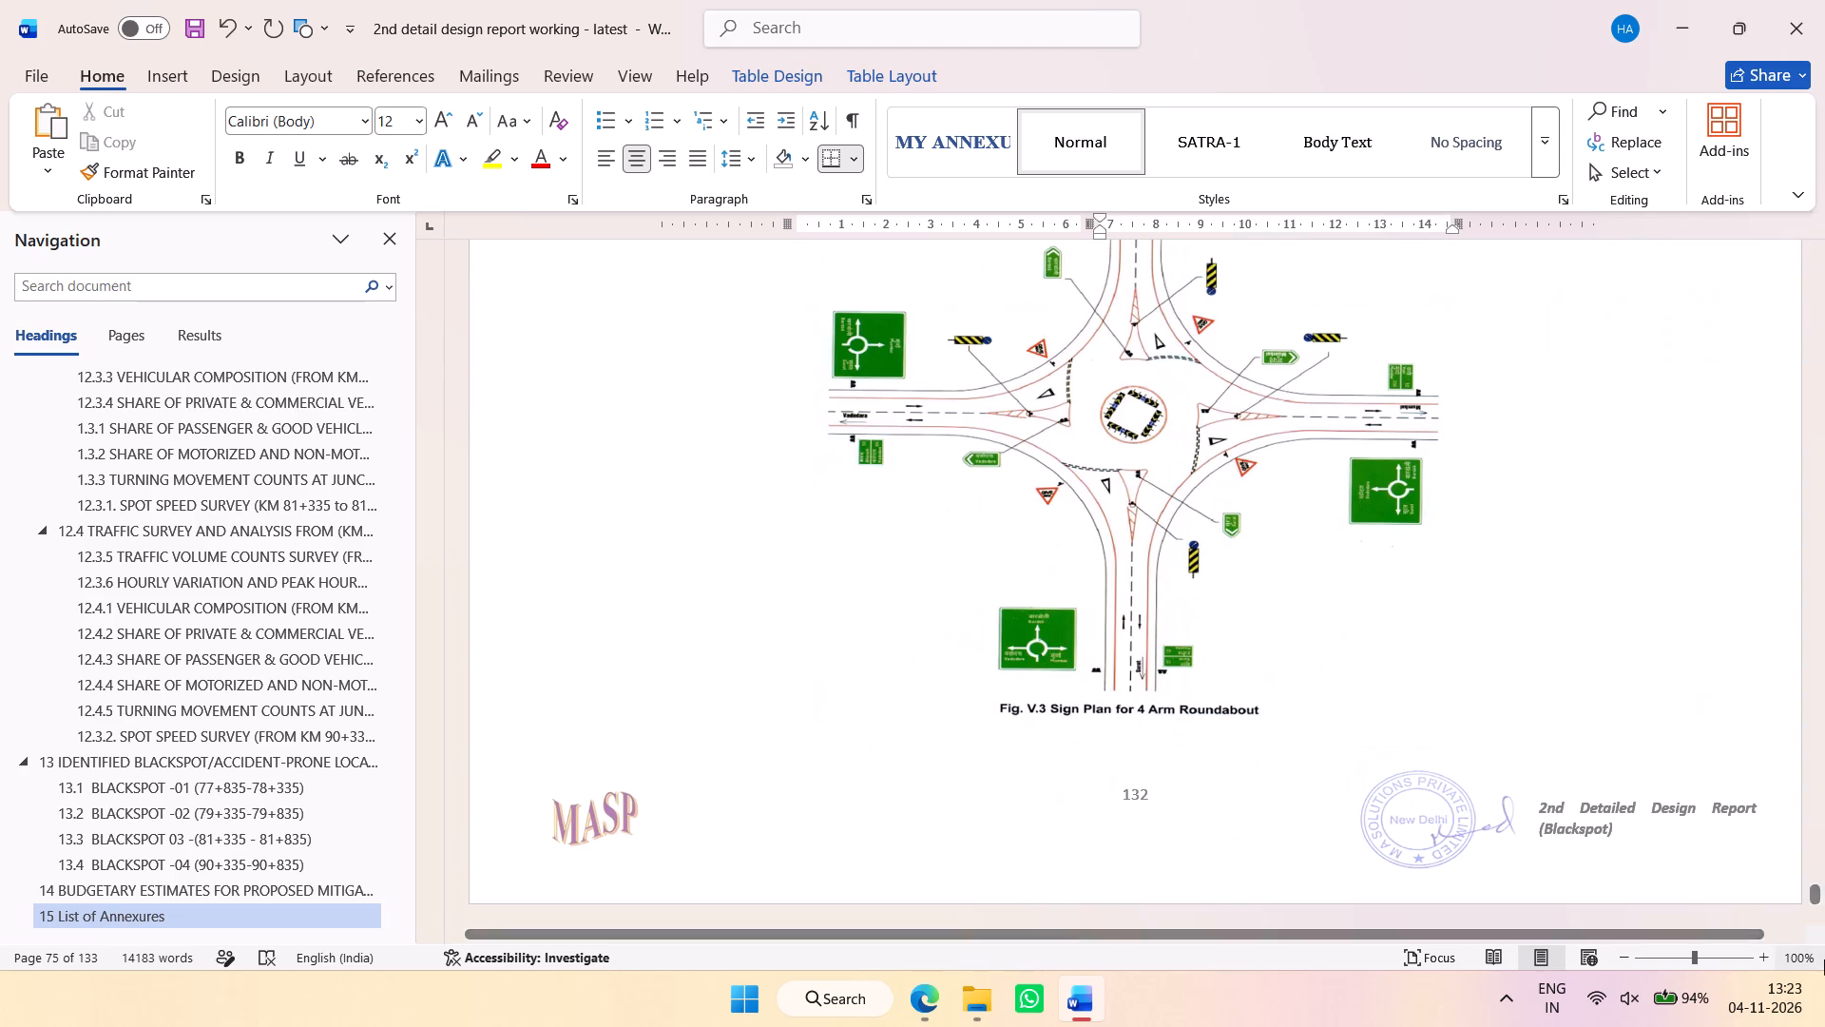
Save the design report.
left_click(206, 24)
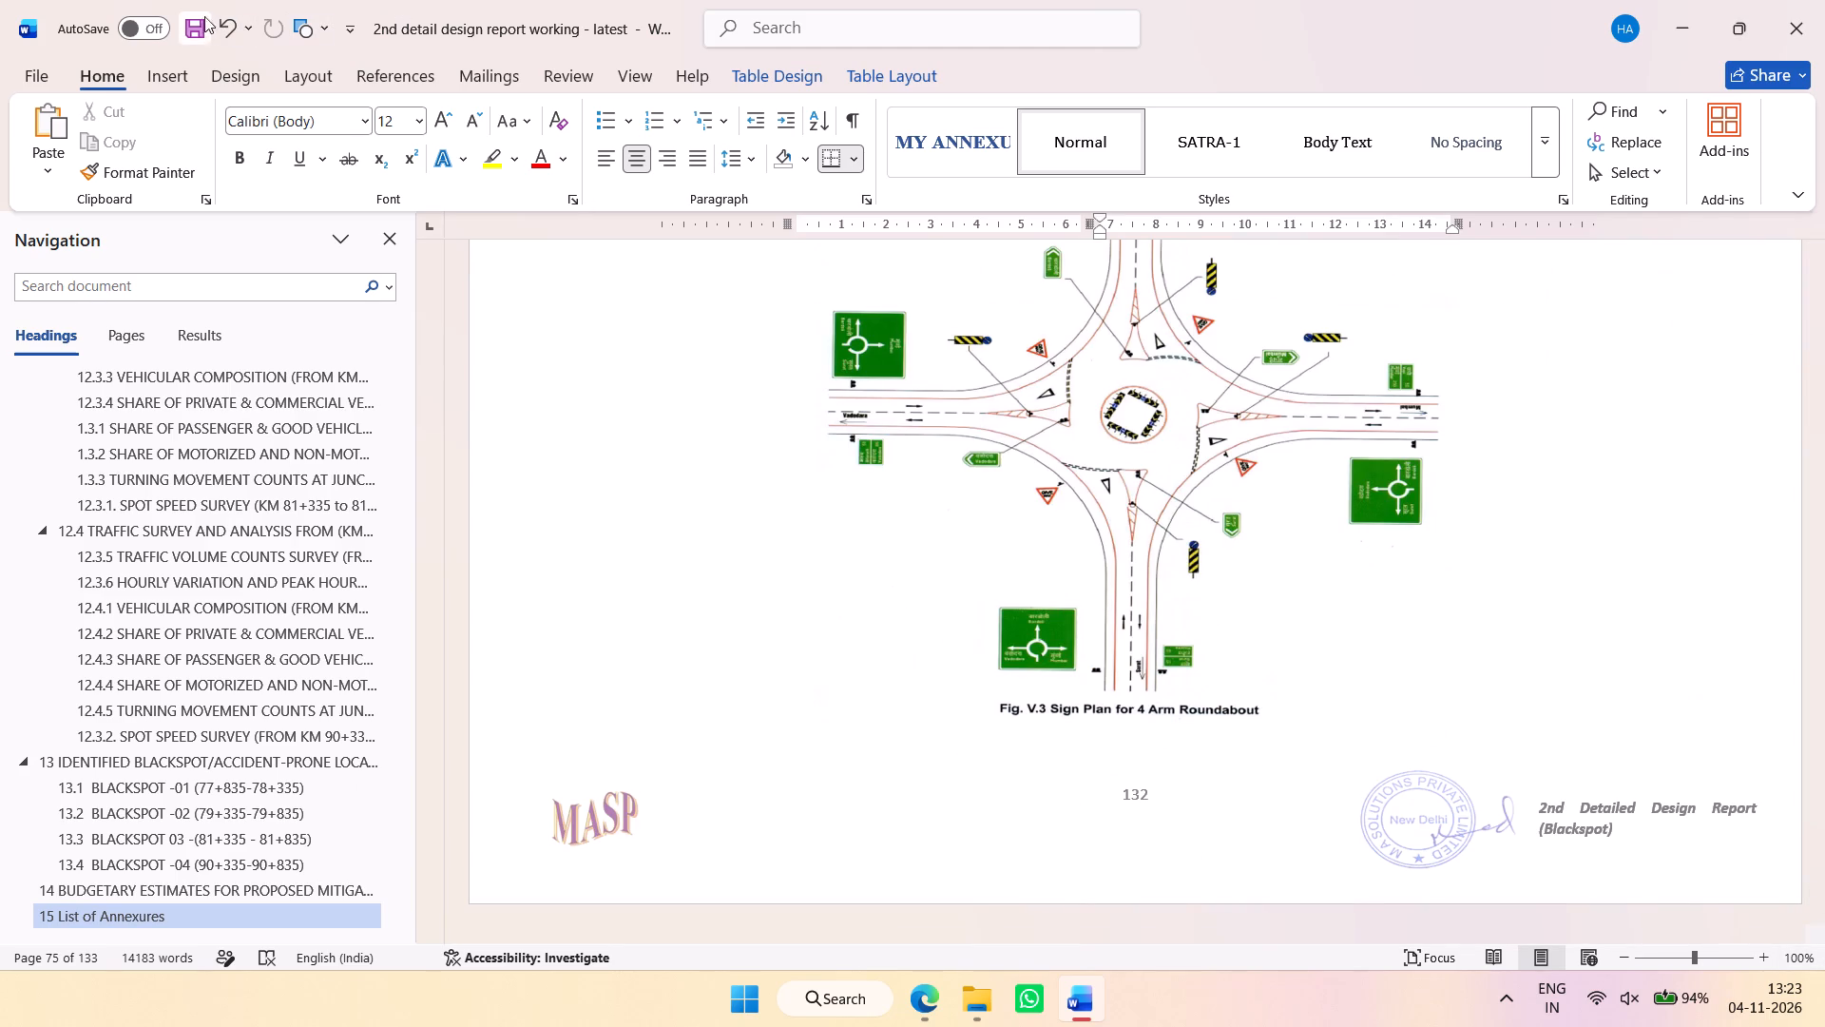
Delete the Sign Plan for Roundabout caption and figure from the last page, along with the blank page left behind.
scroll(1569, 534, "down", 5)
scroll(1471, 532, "up", 4)
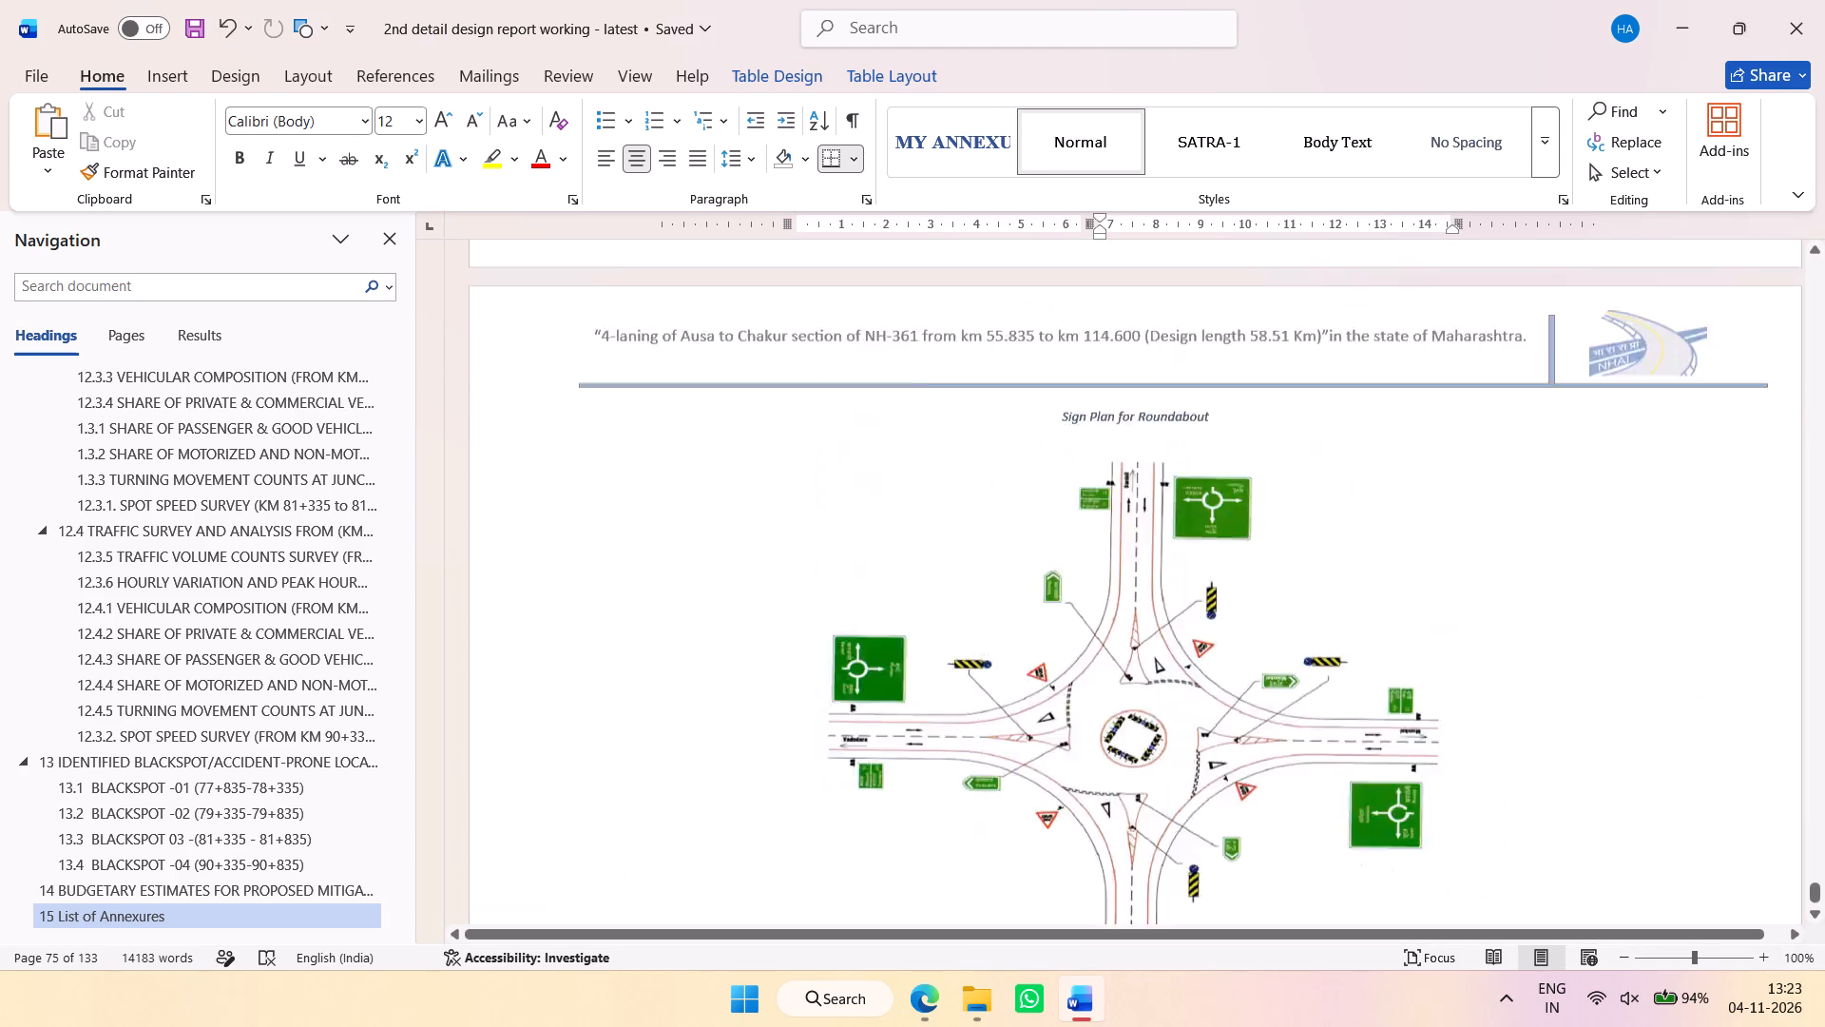
left_click(1305, 723)
left_click_drag(1046, 548, 1437, 780)
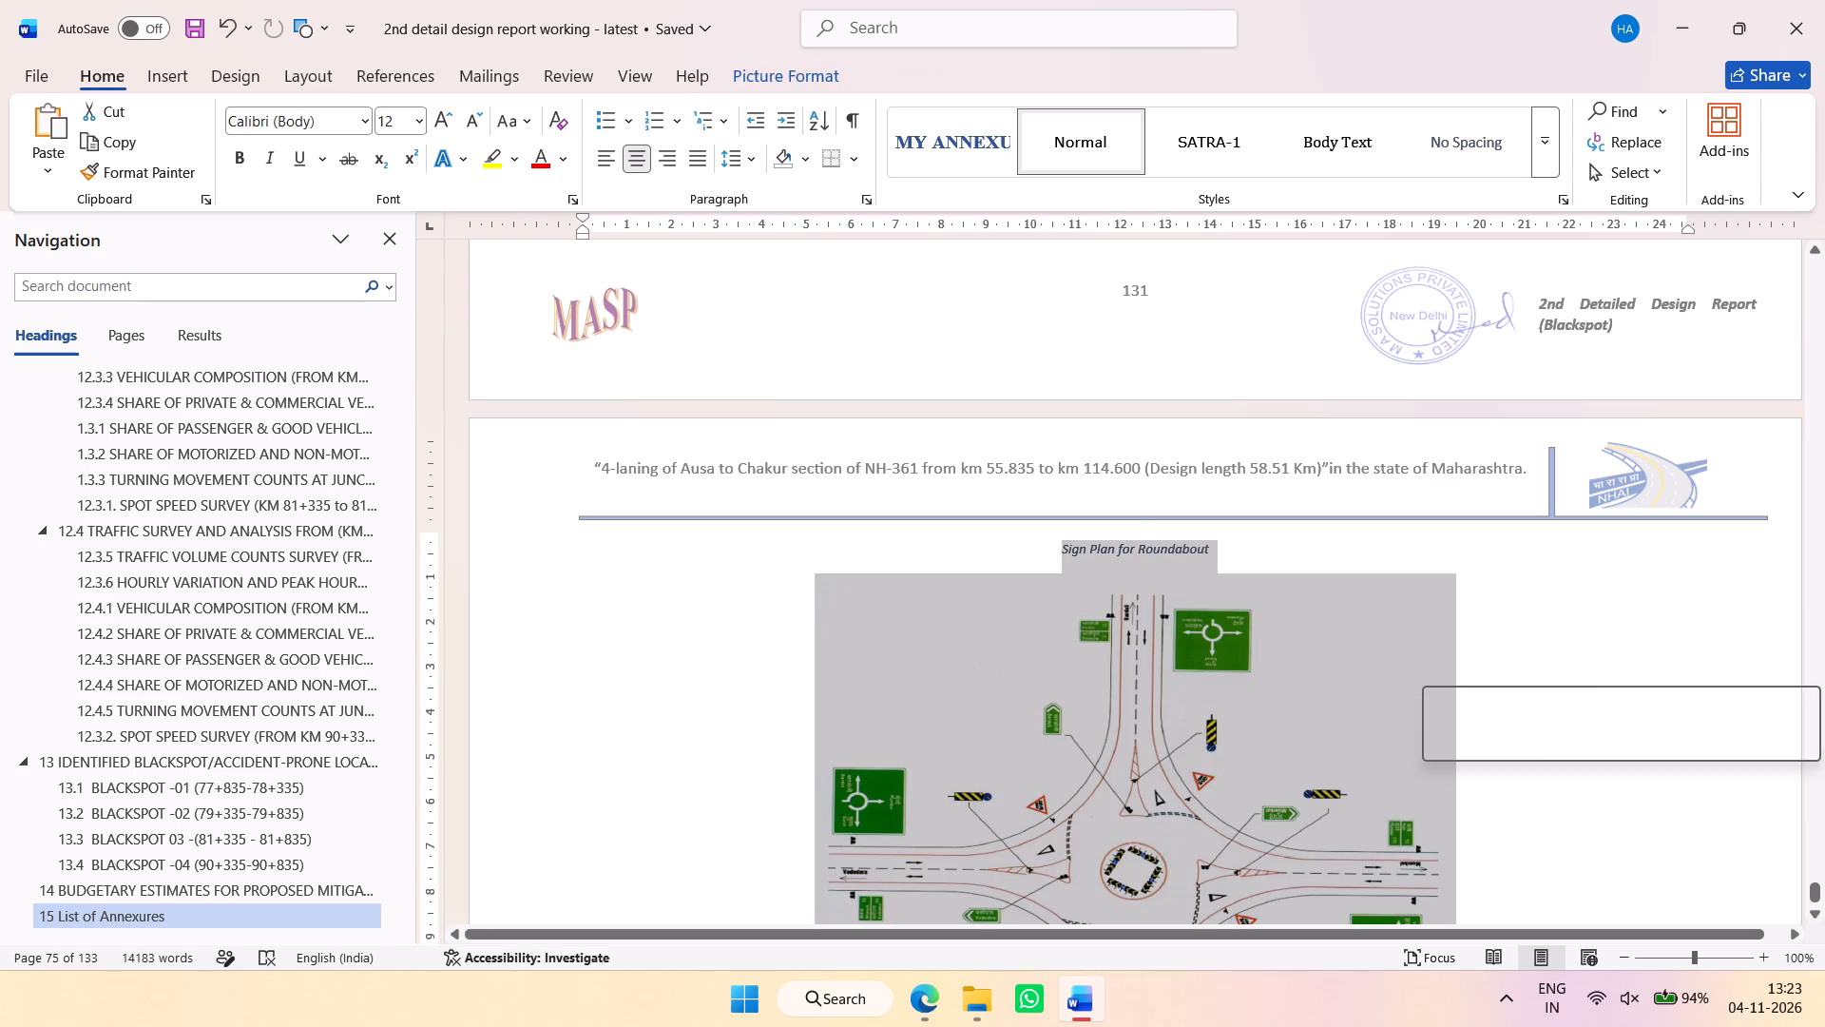
key("Delete")
key("BackSpace")
key("BackSpace")
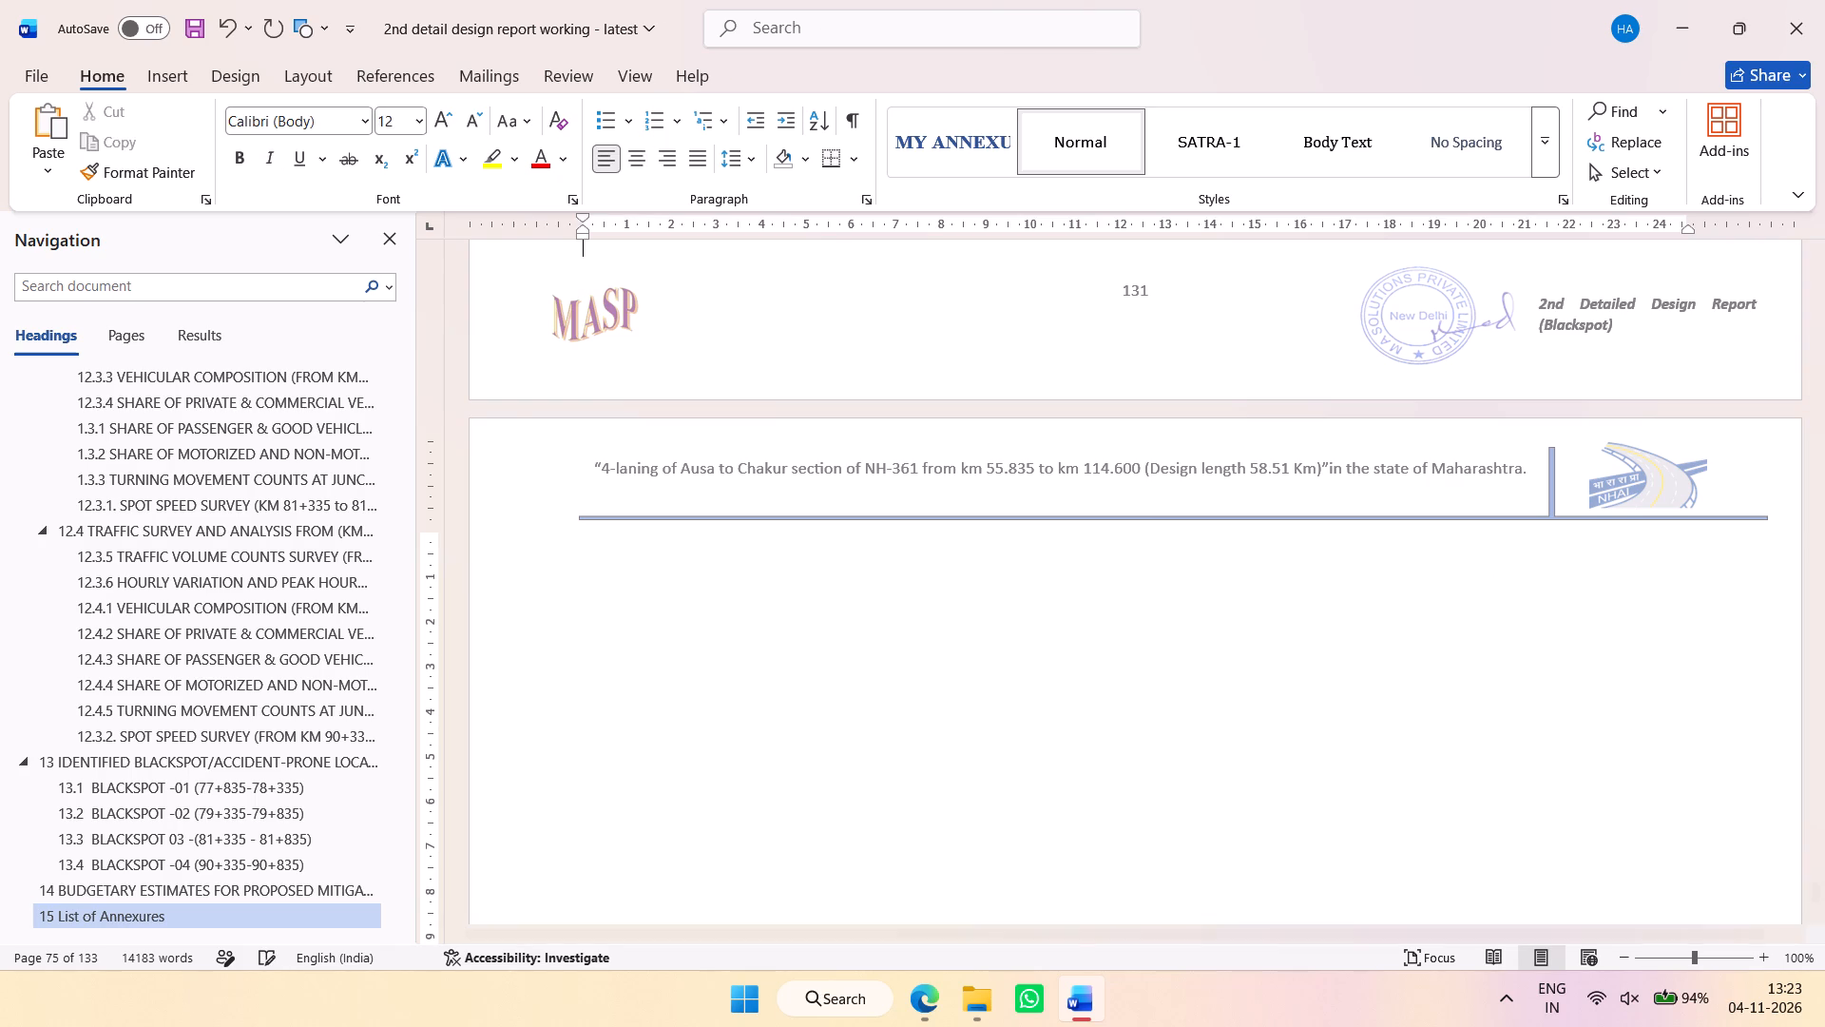
left_click(1174, 597)
left_click_drag(1018, 539, 1055, 760)
key("BackSpace")
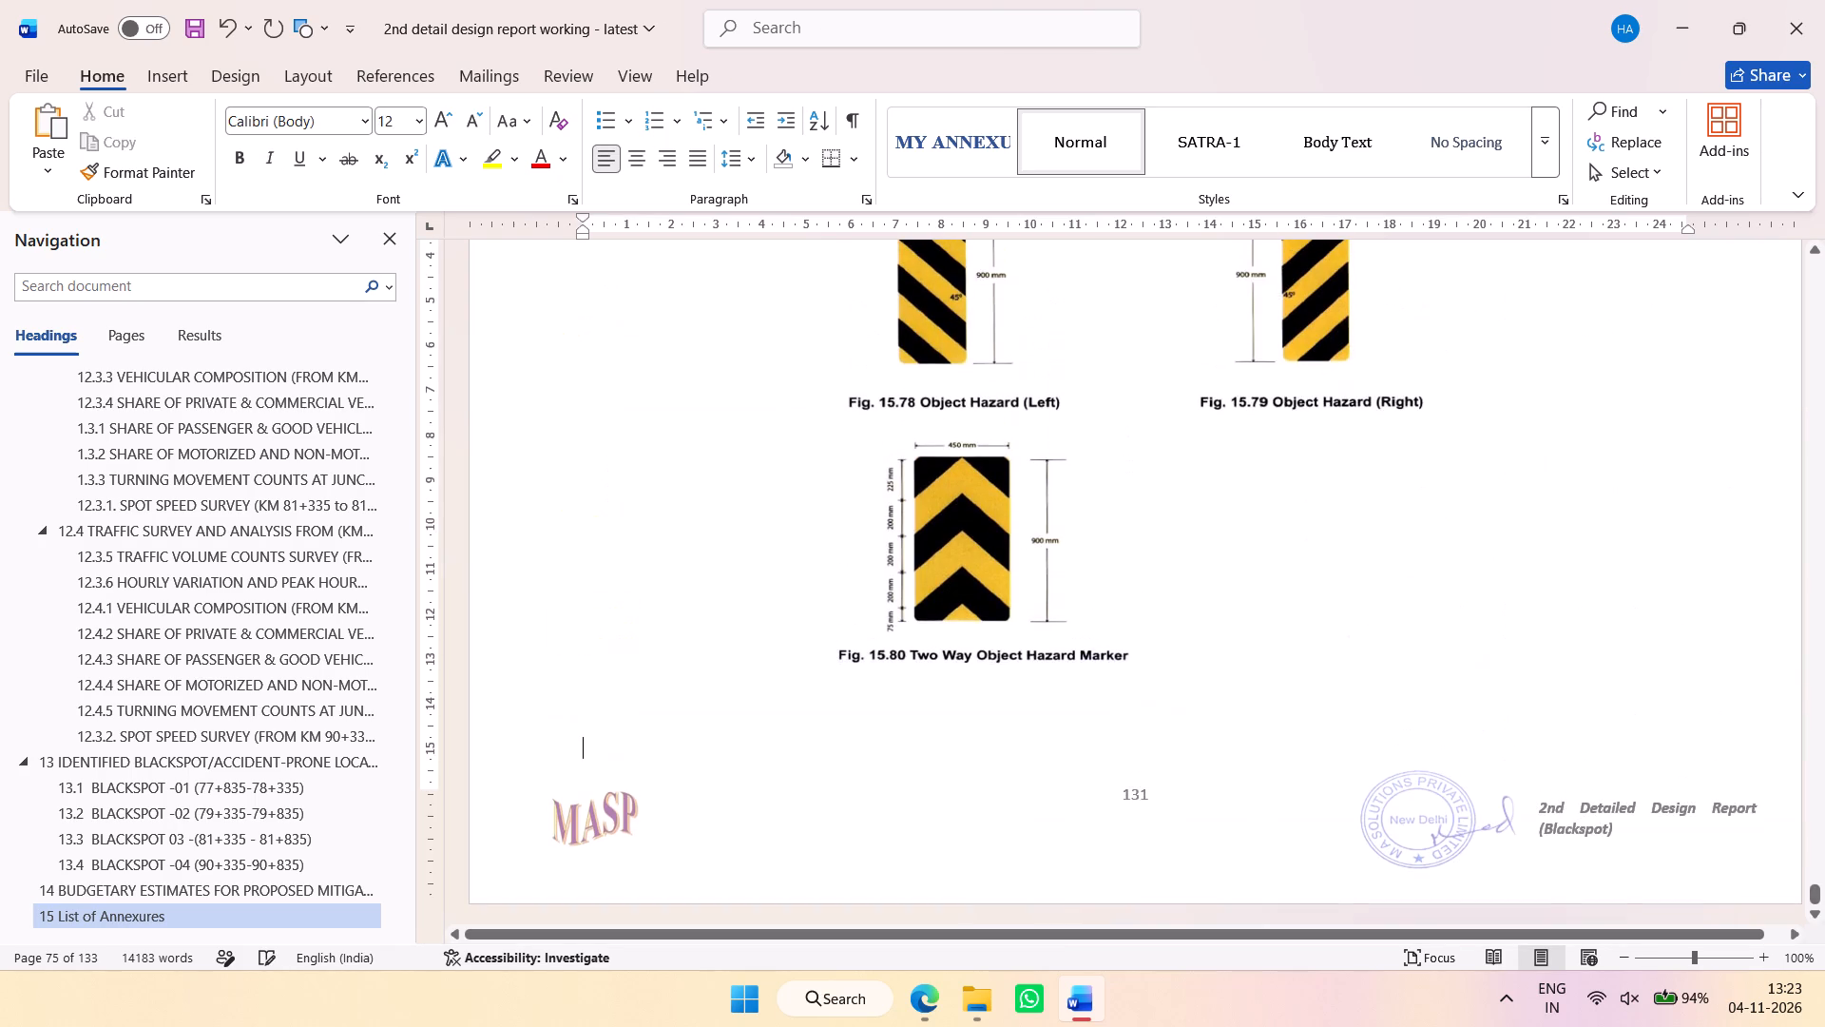
Look through the List of Annexures from the accident data to the object hazard markers to examine which annexure pages are included.
scroll(1082, 605, "up", 20)
scroll(1080, 661, "up", 3)
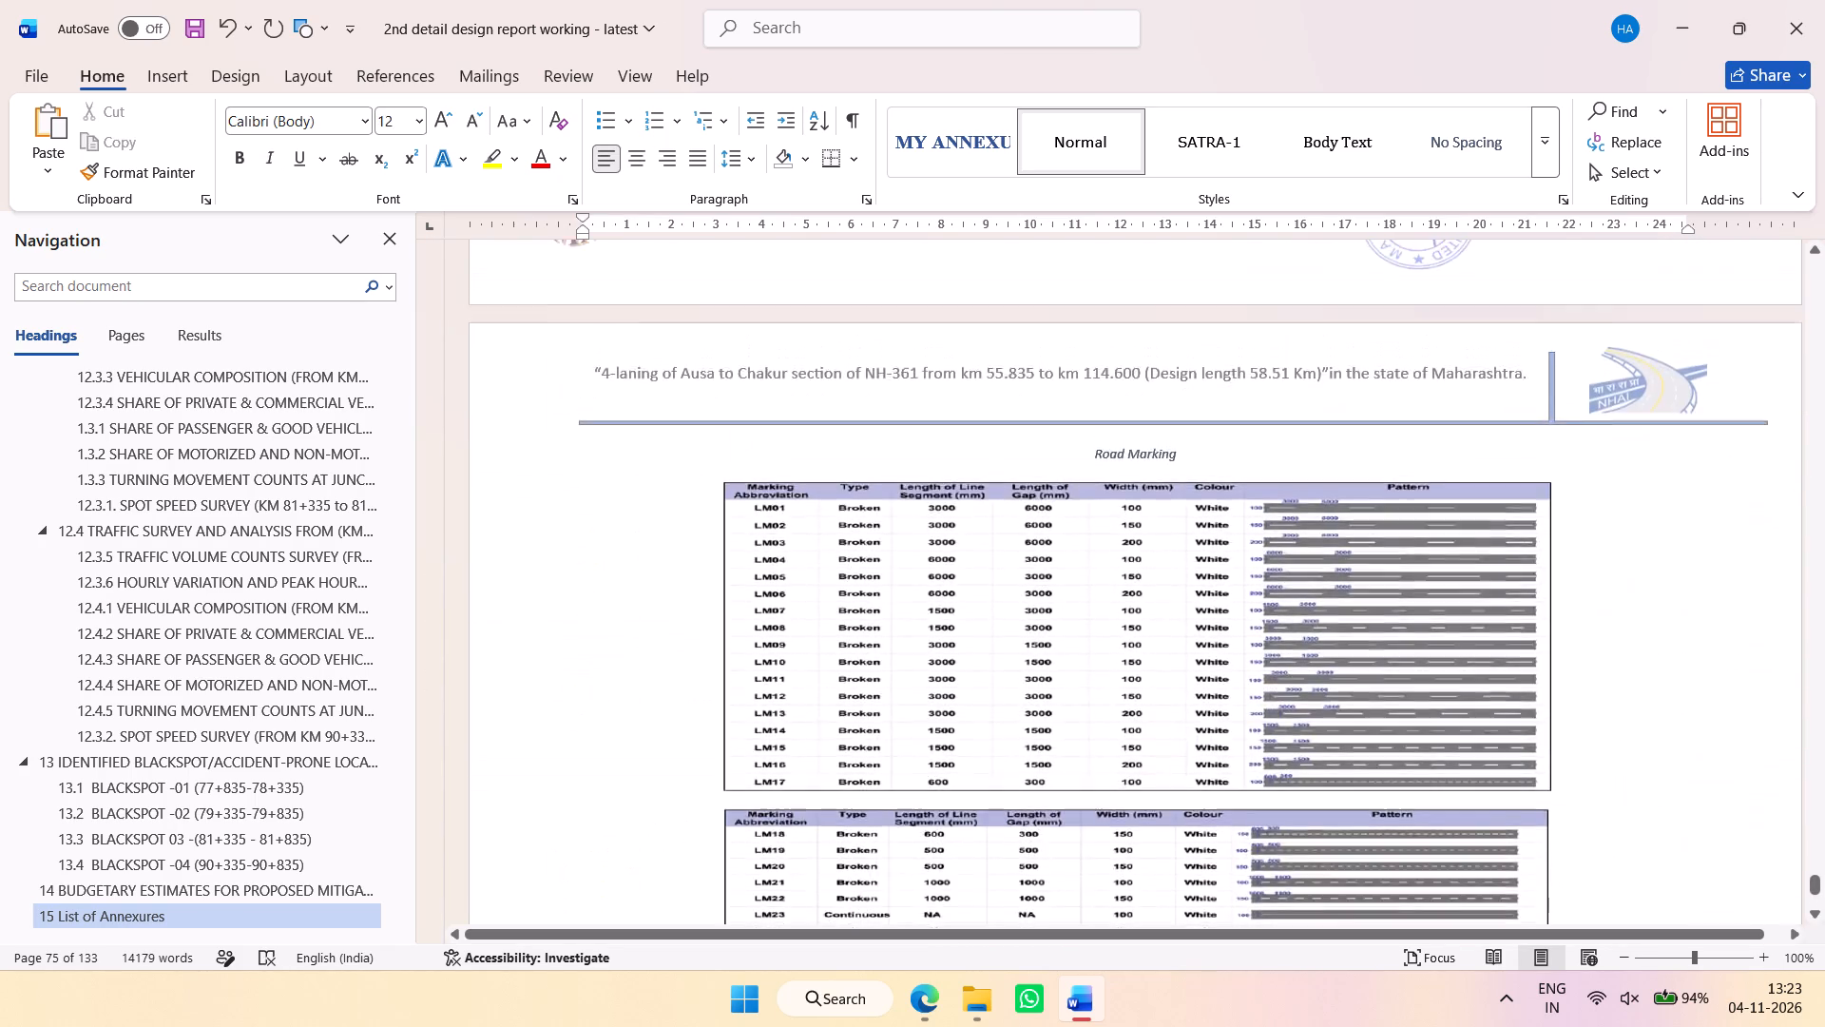
scroll(1080, 661, "up", 17)
scroll(1080, 661, "up", 5)
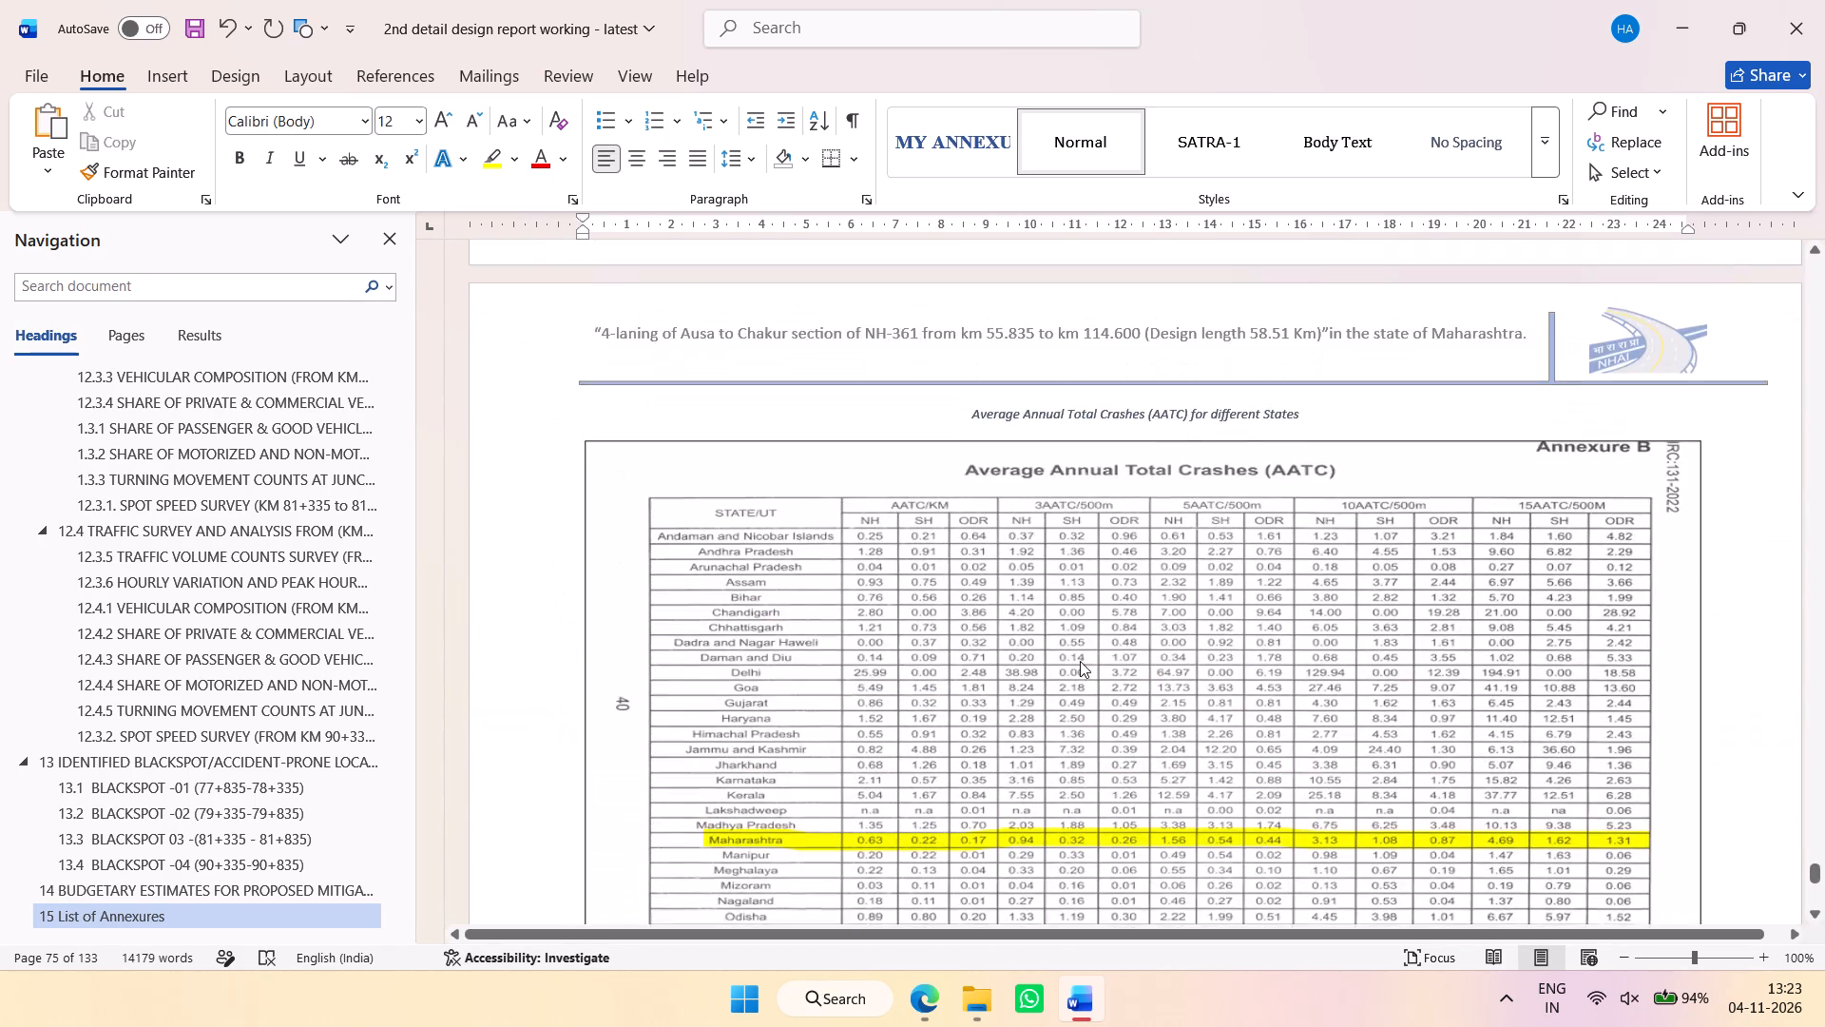
scroll(1080, 661, "up", 20)
scroll(1080, 661, "up", 20)
scroll(1080, 661, "up", 6)
scroll(1068, 647, "down", 5)
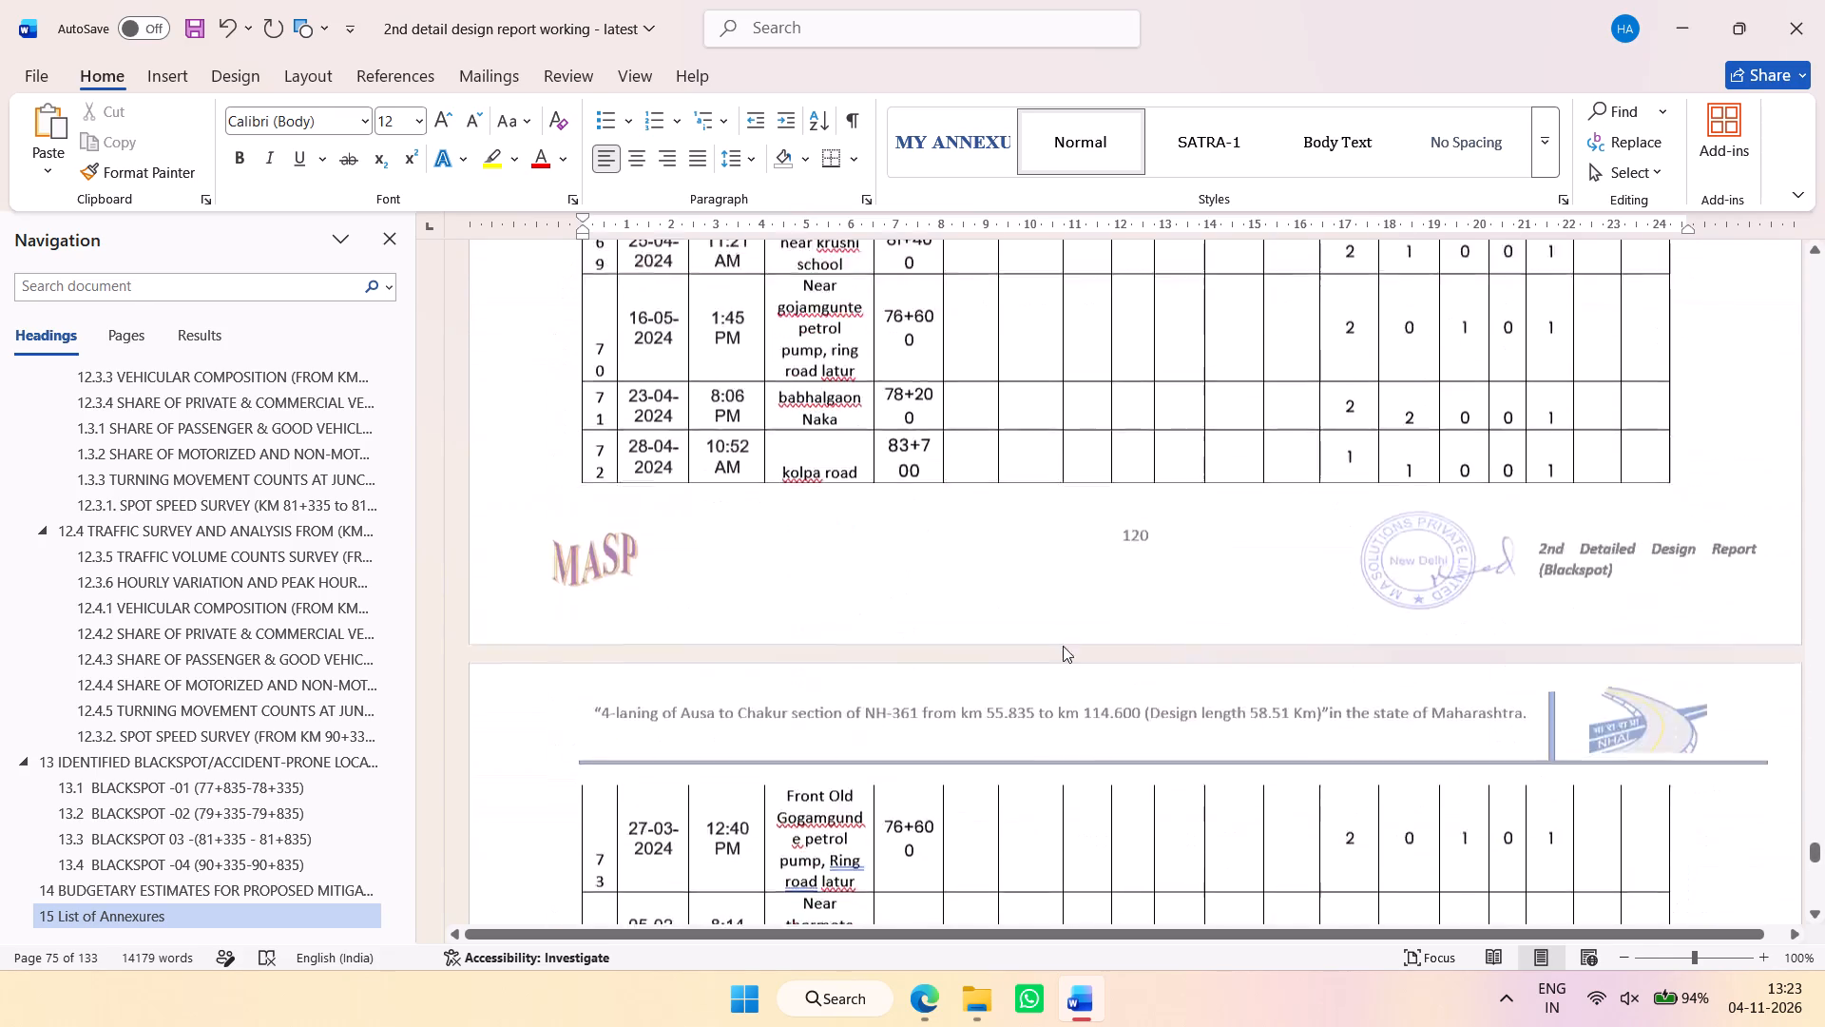
scroll(1063, 646, "down", 5)
scroll(1074, 607, "up", 1)
scroll(1074, 601, "down", 16)
scroll(1063, 607, "up", 2)
scroll(1068, 596, "down", 20)
scroll(1068, 596, "down", 6)
scroll(1066, 602, "up", 2)
scroll(1067, 600, "down", 20)
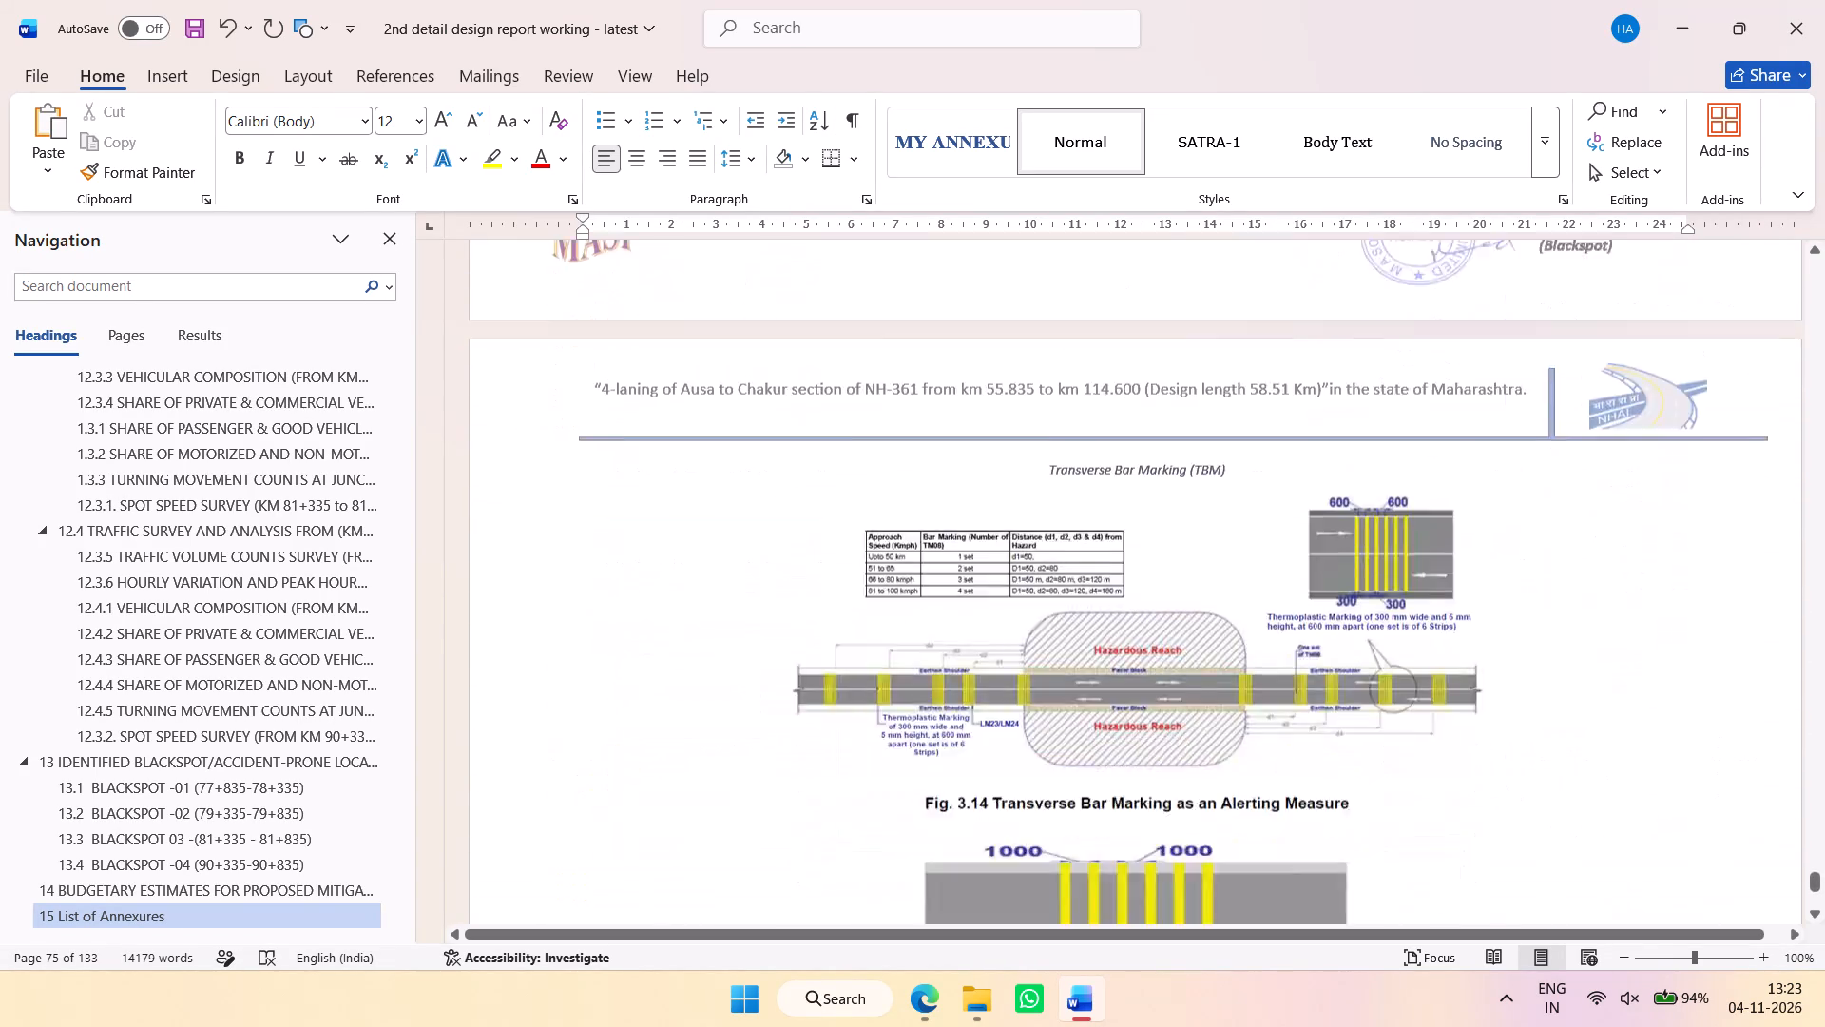
scroll(1069, 599, "down", 20)
scroll(1069, 599, "down", 1)
scroll(1070, 594, "up", 1)
scroll(1070, 593, "down", 20)
scroll(1070, 593, "down", 5)
scroll(1076, 591, "up", 8)
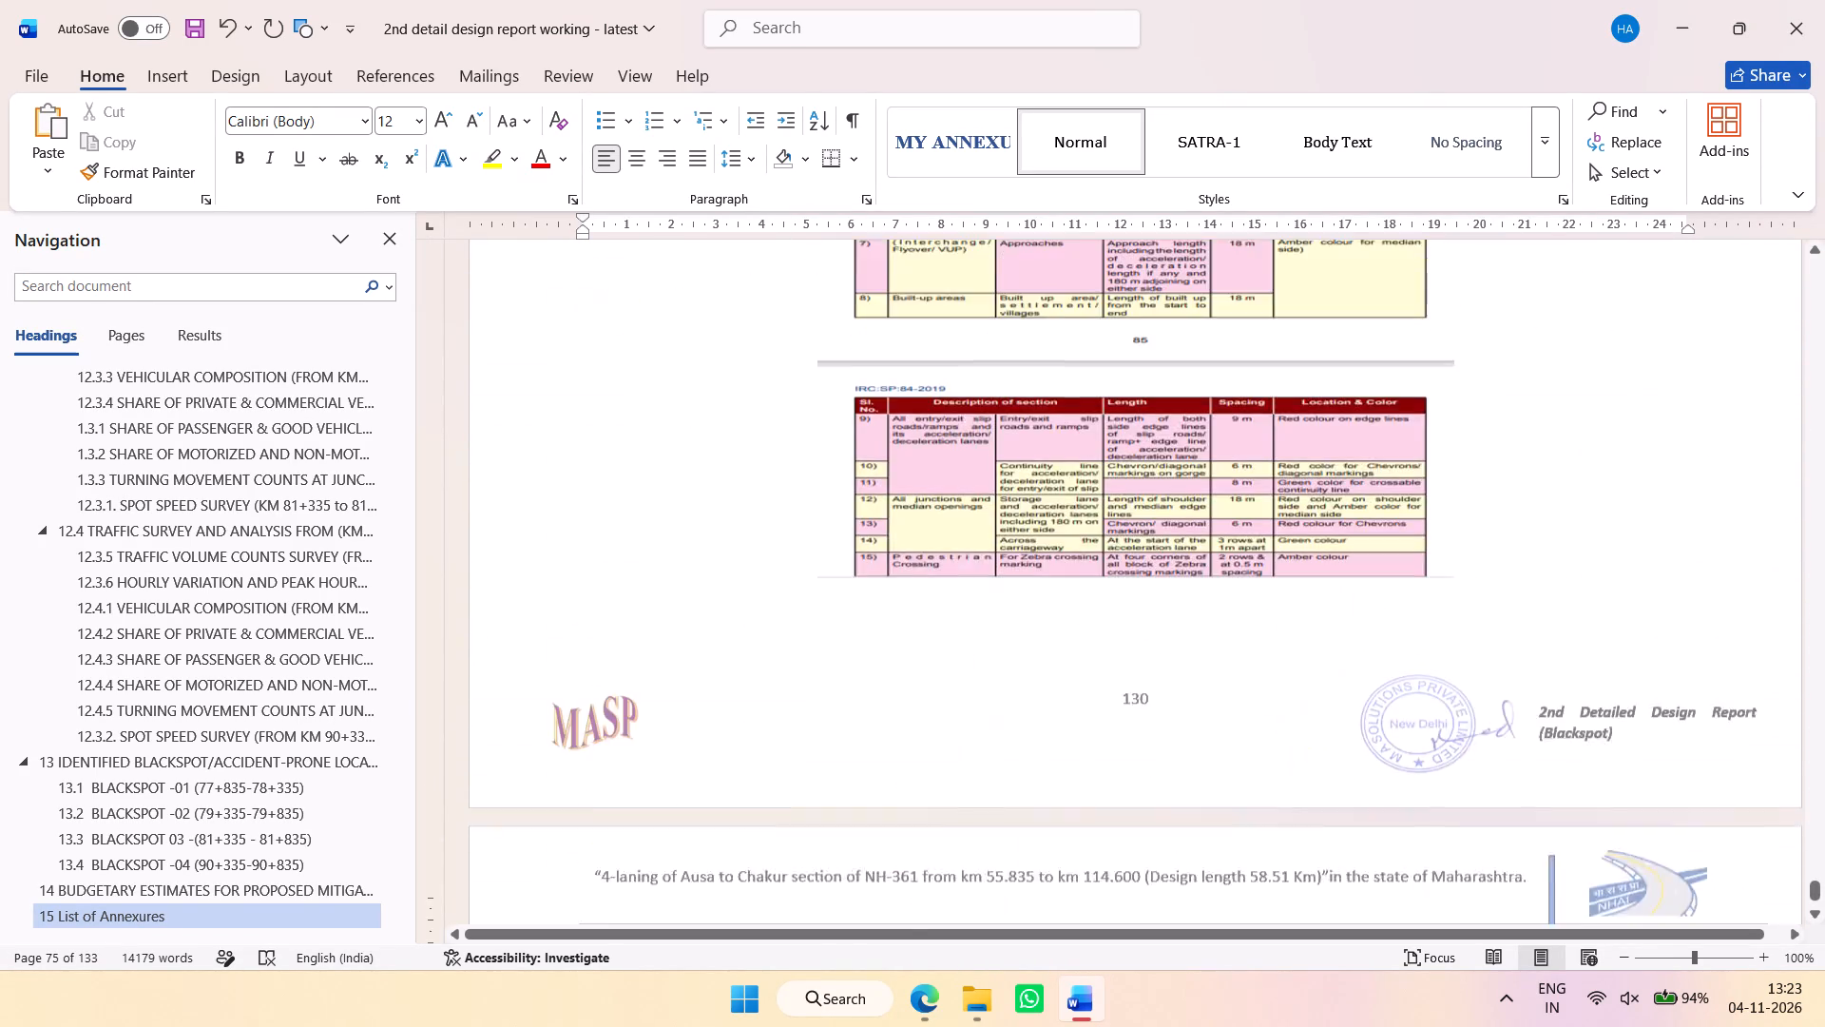
scroll(1077, 590, "up", 7)
scroll(1077, 590, "up", 16)
scroll(1077, 590, "up", 8)
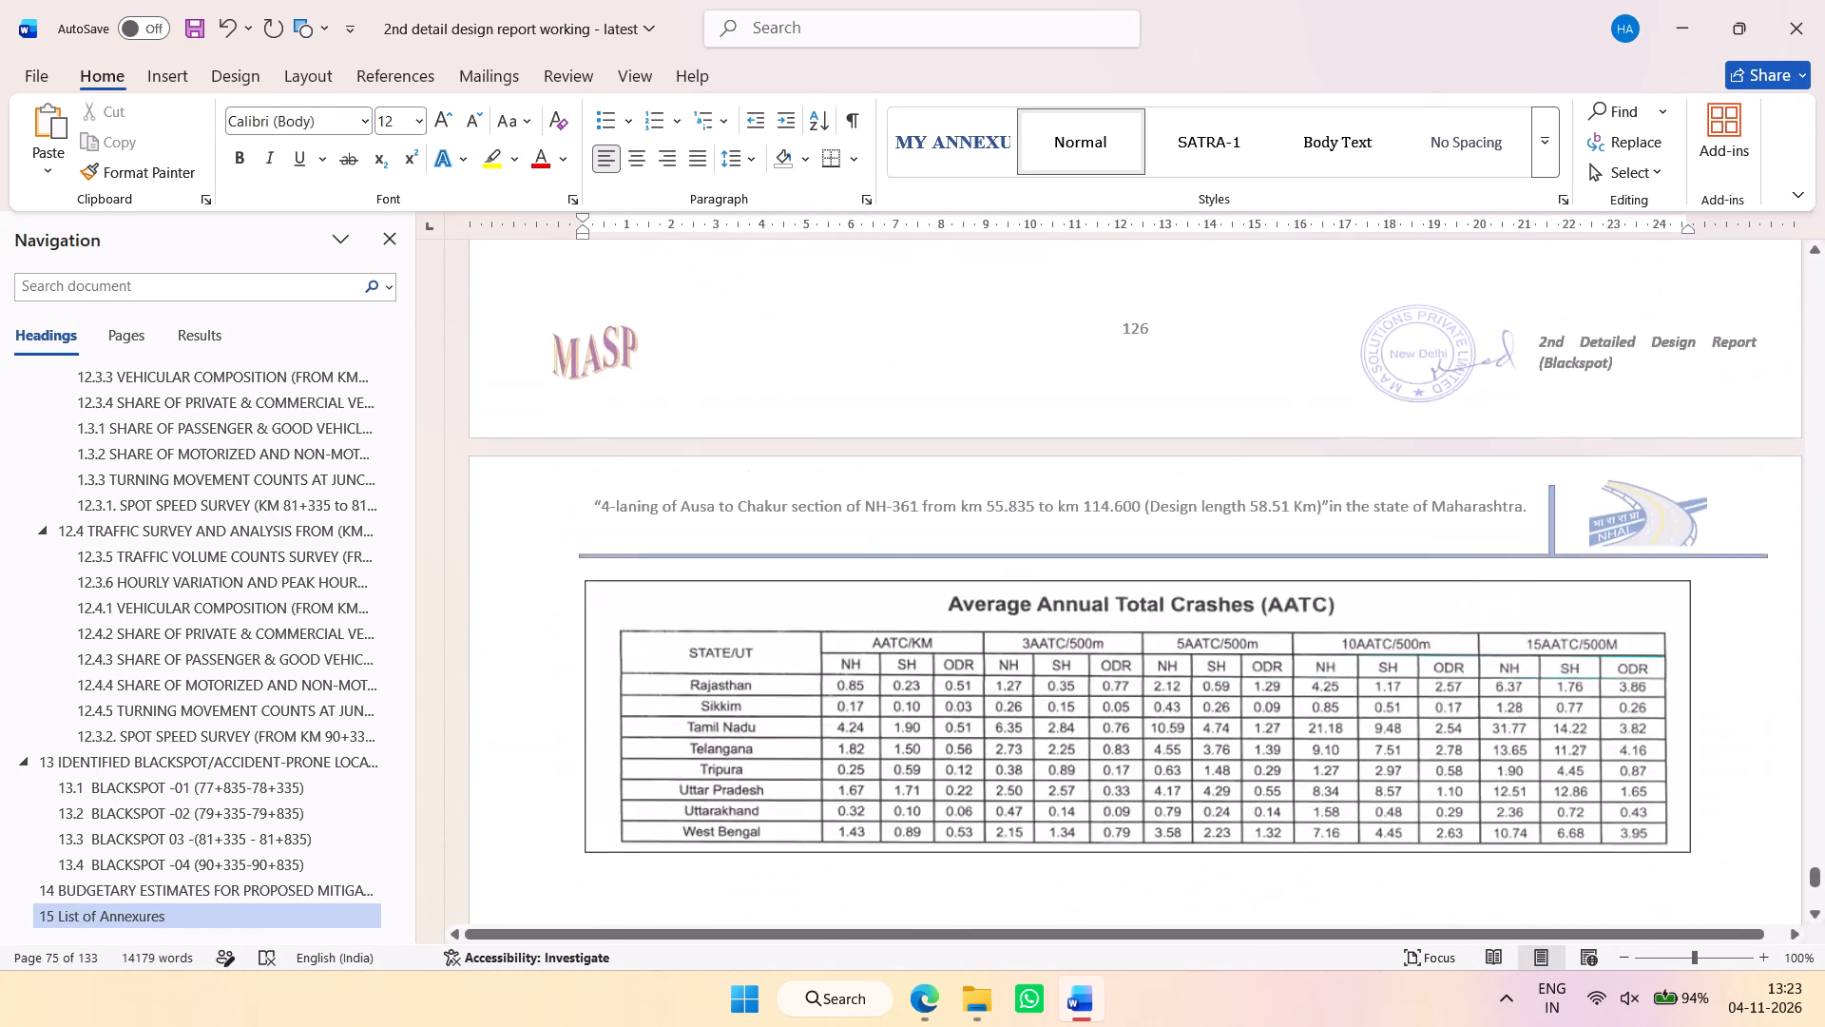
scroll(1134, 606, "up", 4)
scroll(1361, 463, "up", 9)
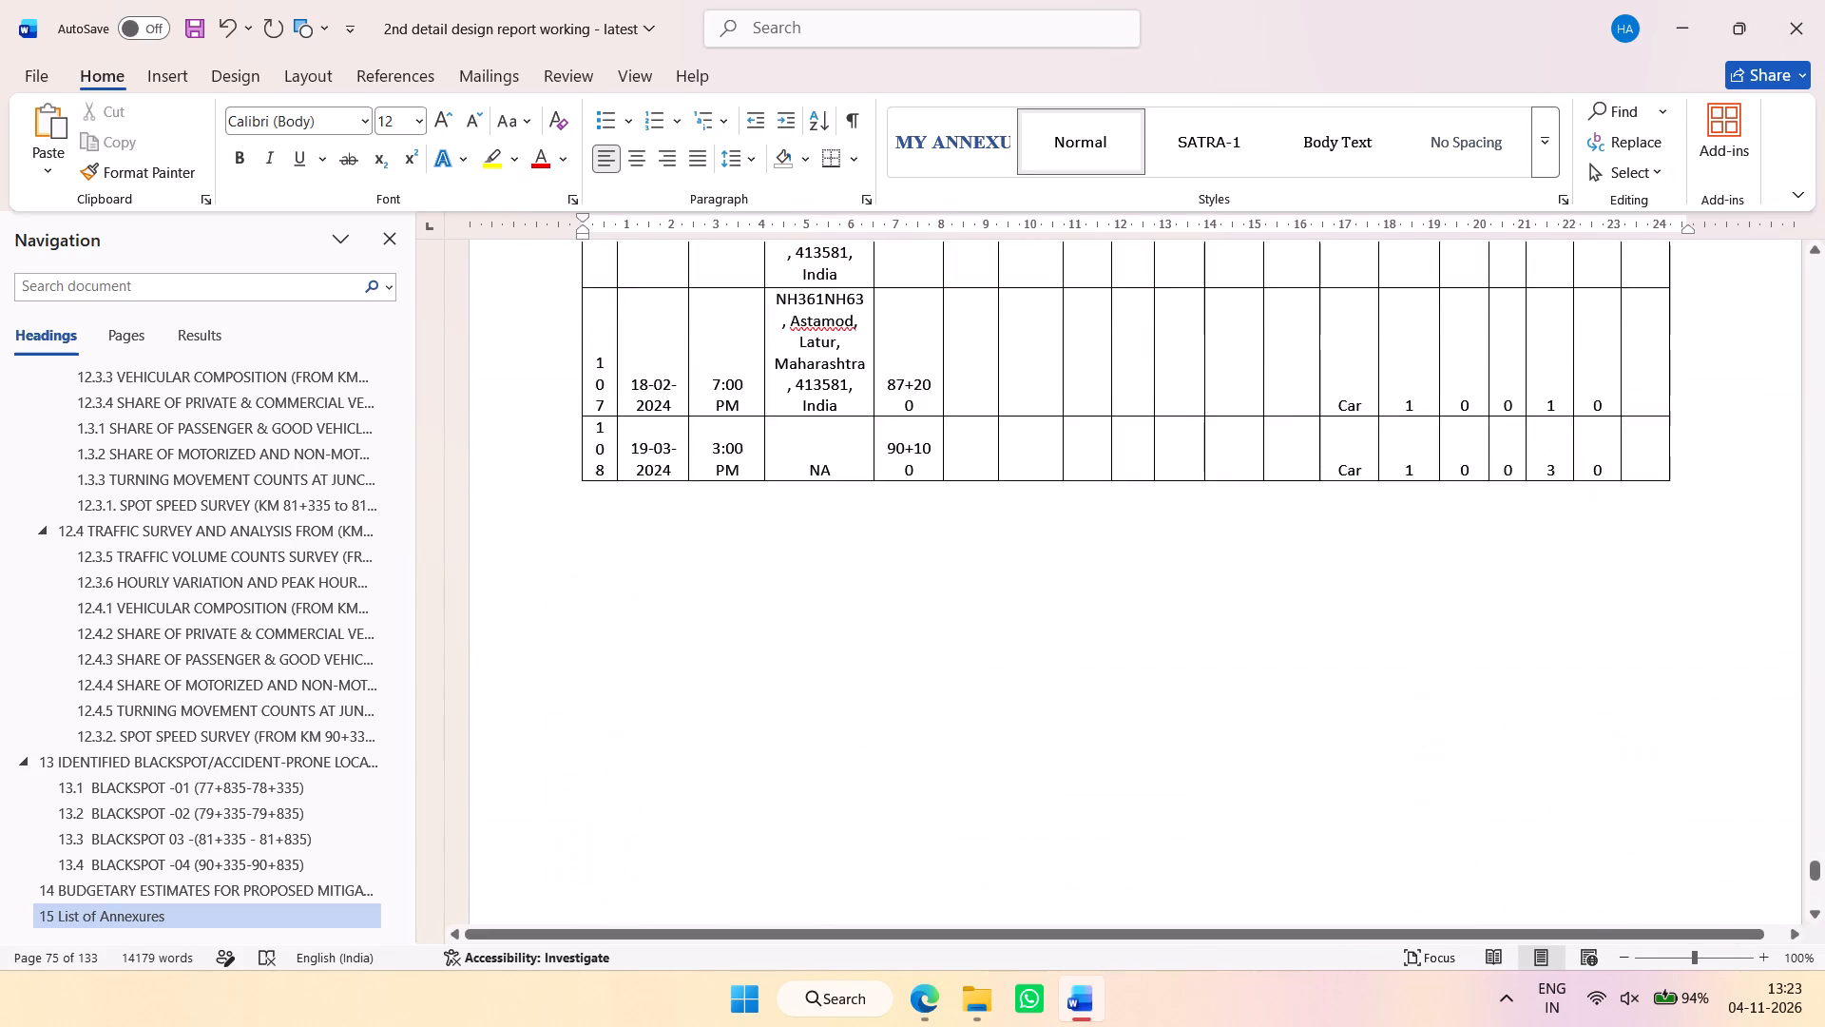
scroll(1361, 463, "down", 20)
scroll(1361, 463, "down", 20)
scroll(1361, 463, "down", 20)
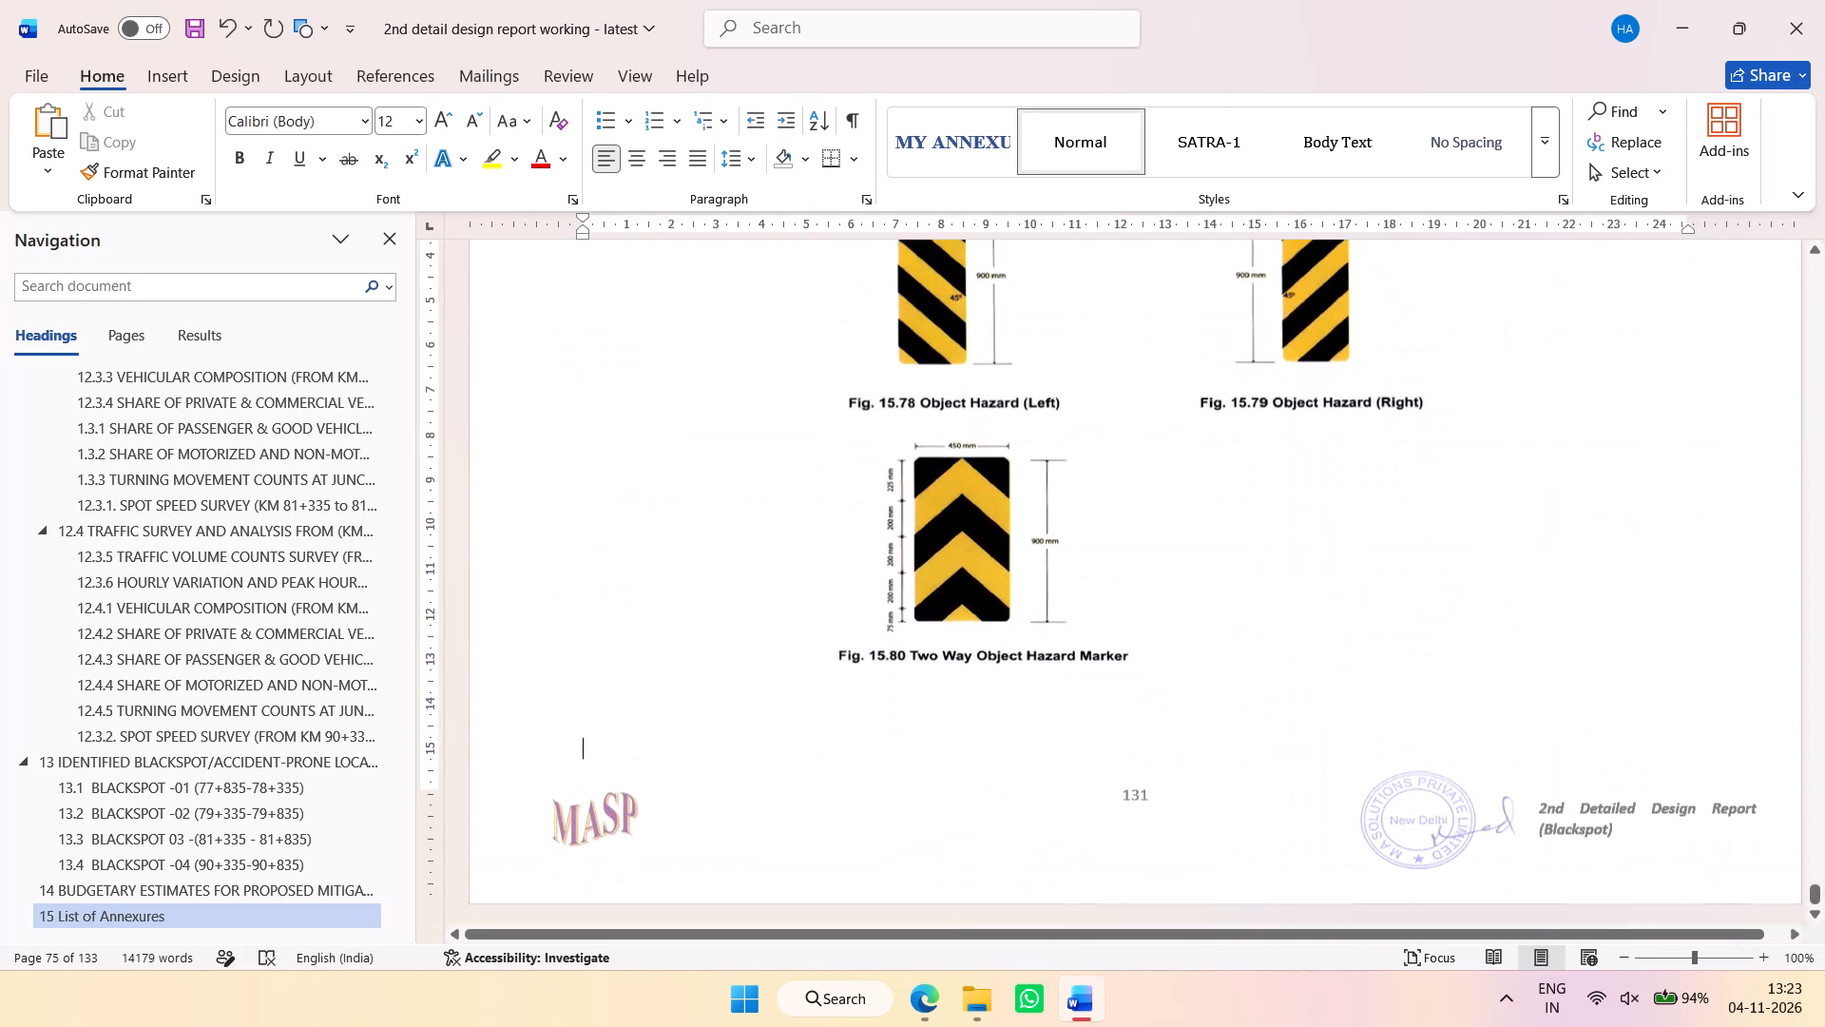
Save the design report with the roundabout sign plan removed.
left_click(189, 33)
Open the 3rd Crash Mitigation report _ Kondhali To Talegoan from the Updated folder inside Amrawati on the desktop.
left_click(1824, 1026)
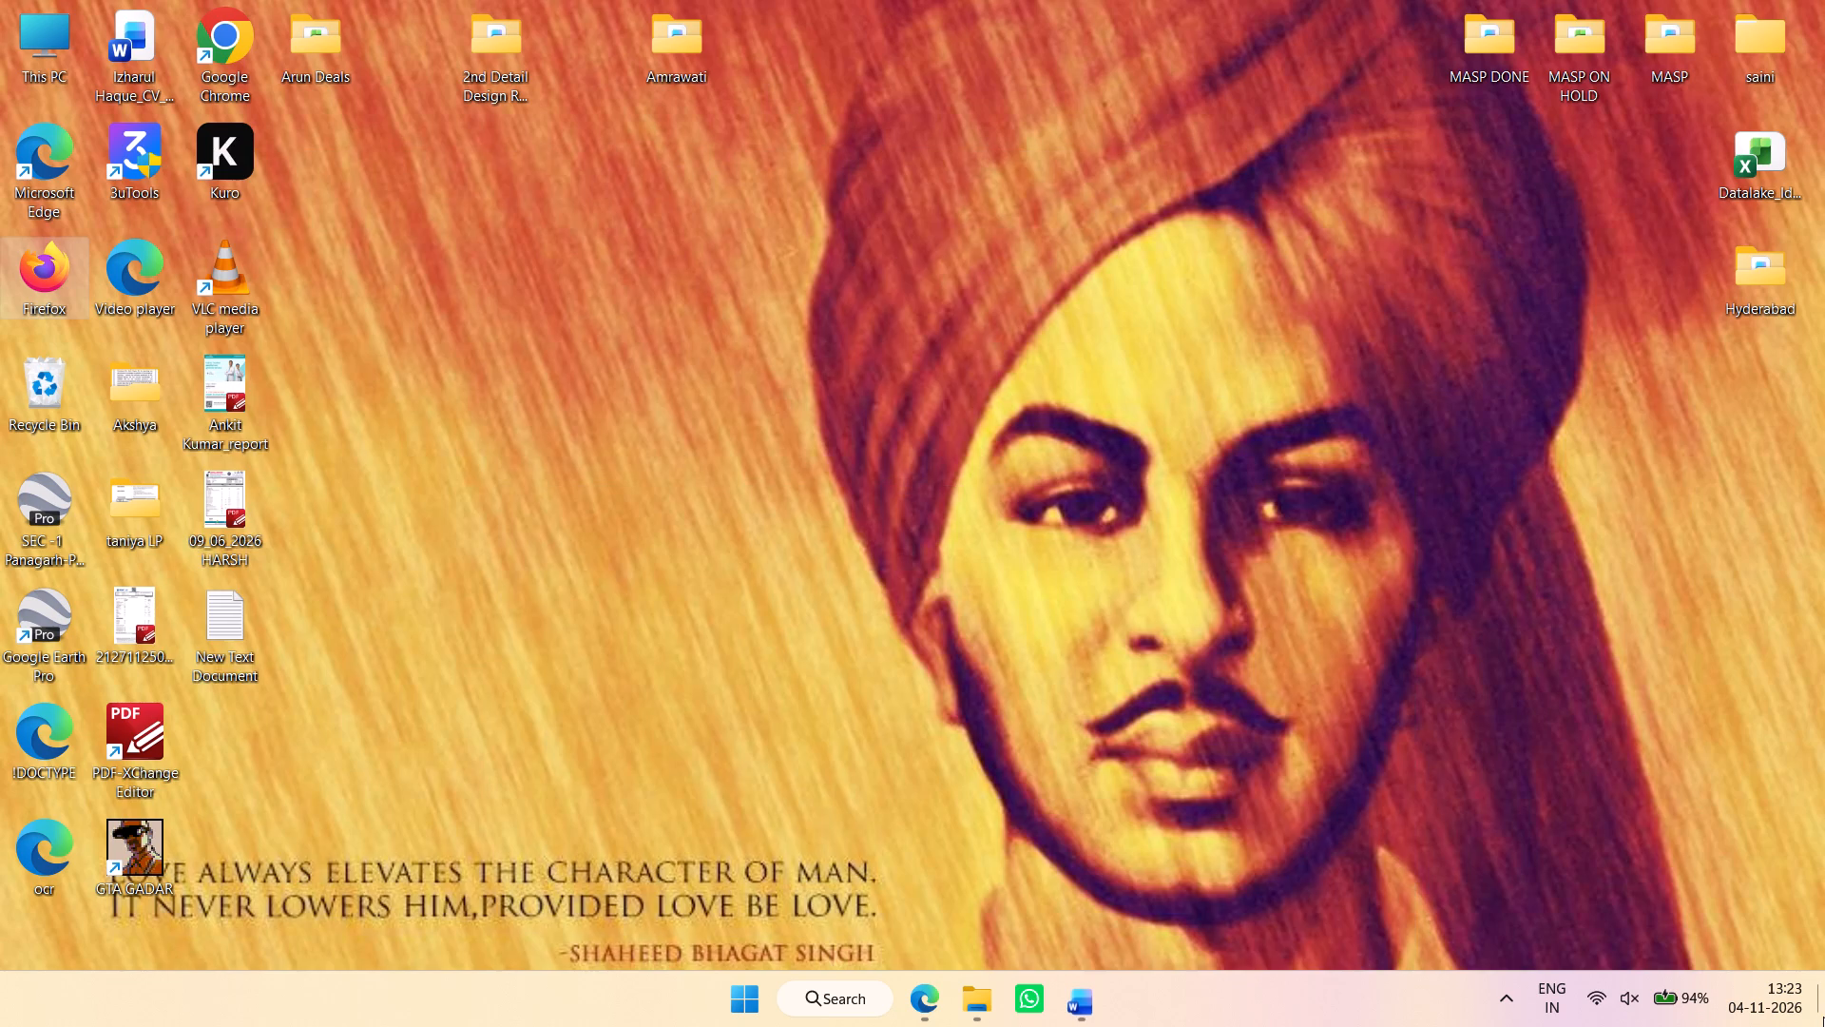
left_click(674, 54)
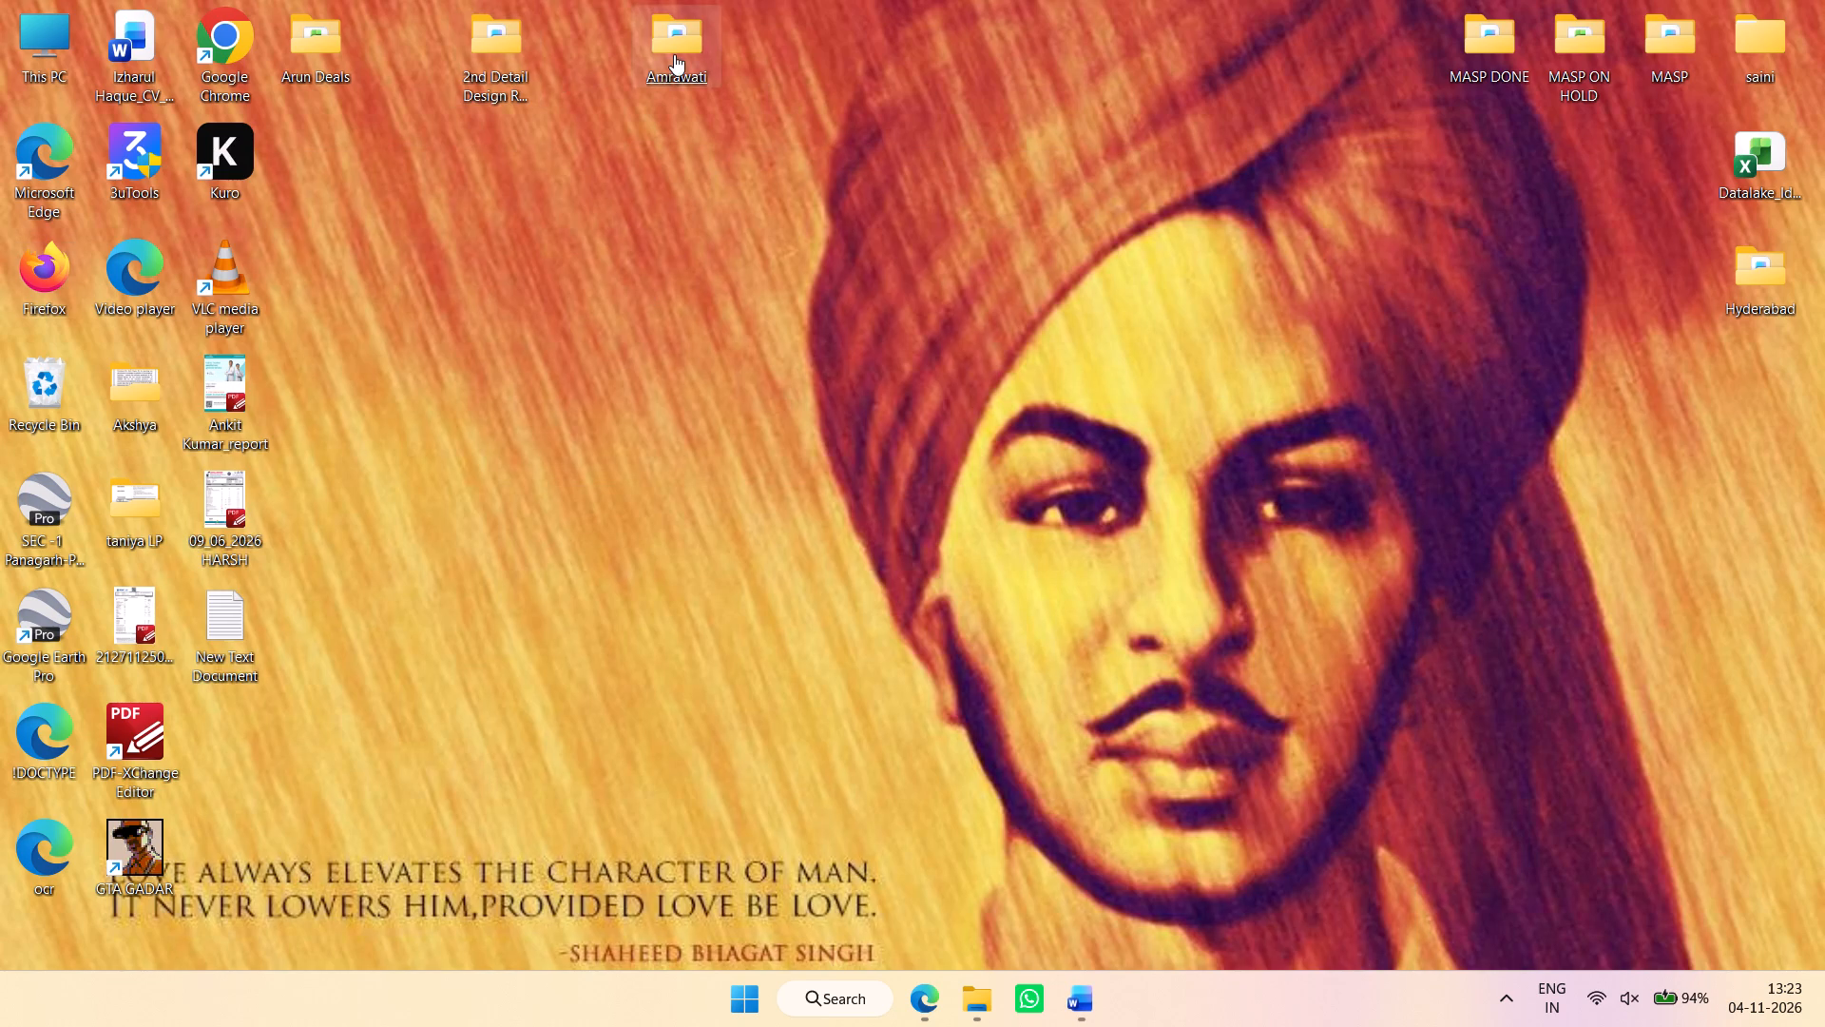
left_click(400, 301)
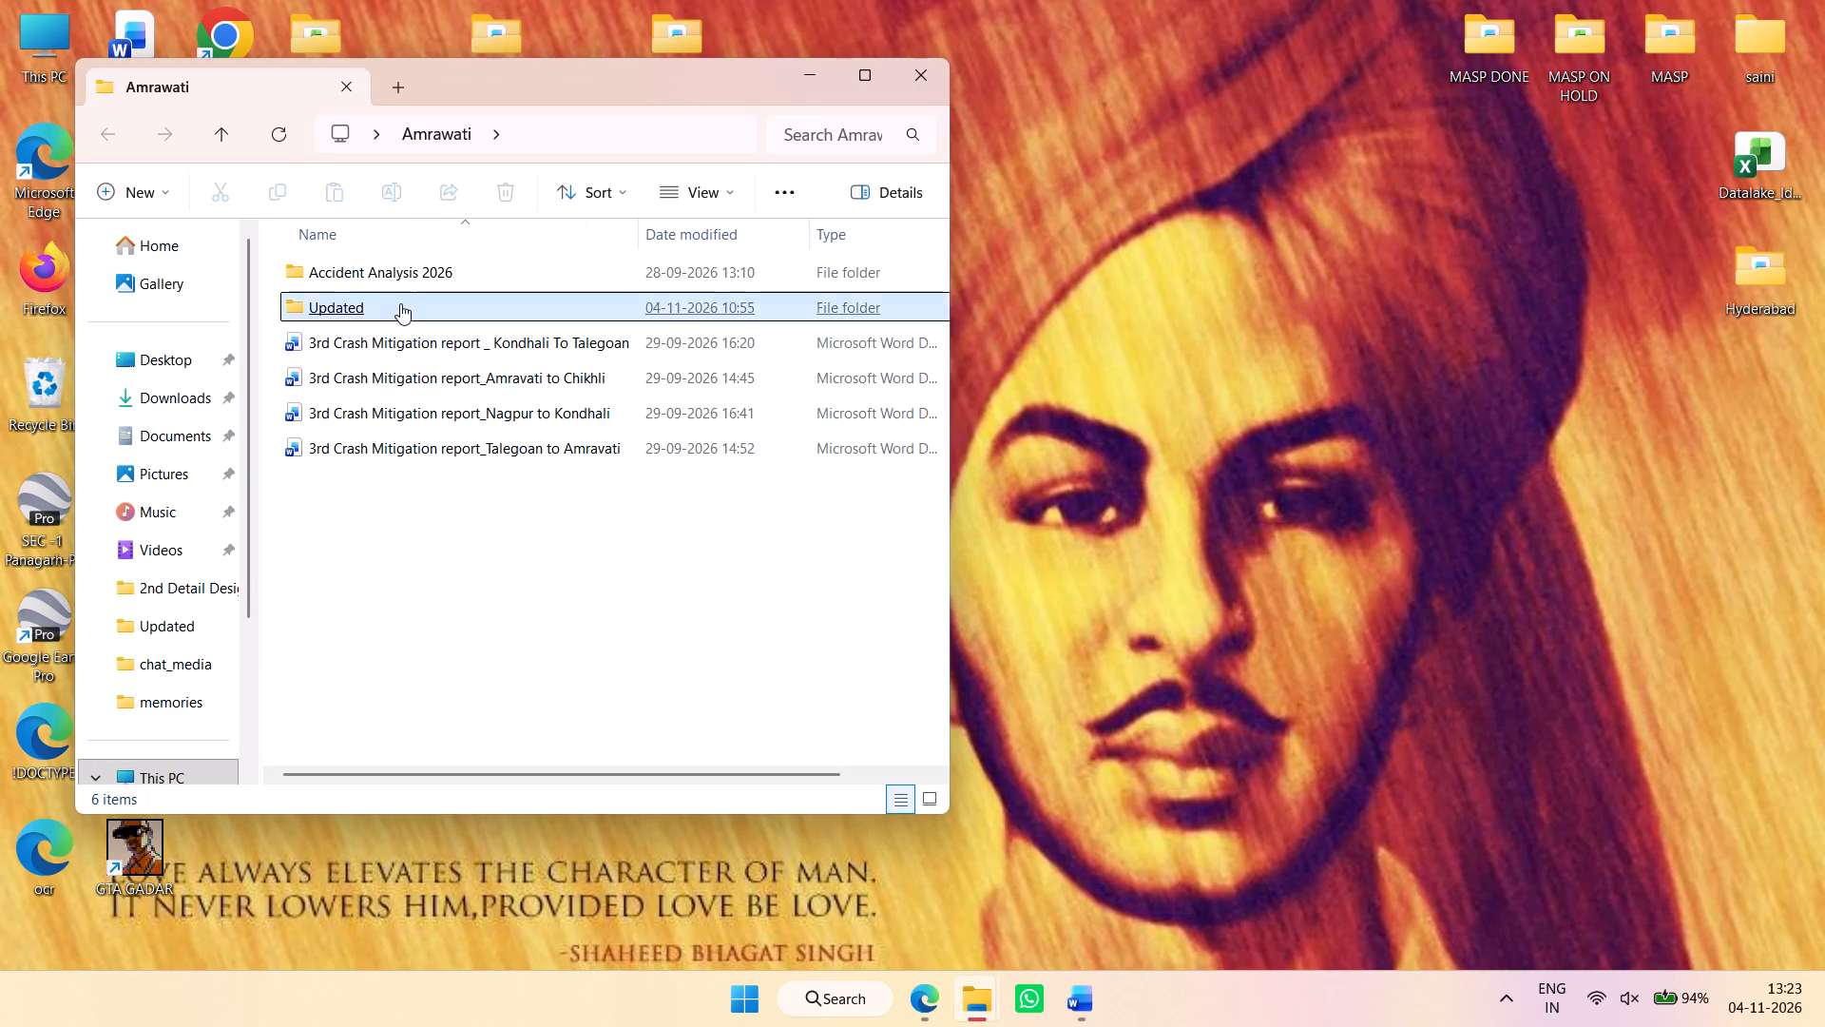
left_click(426, 261)
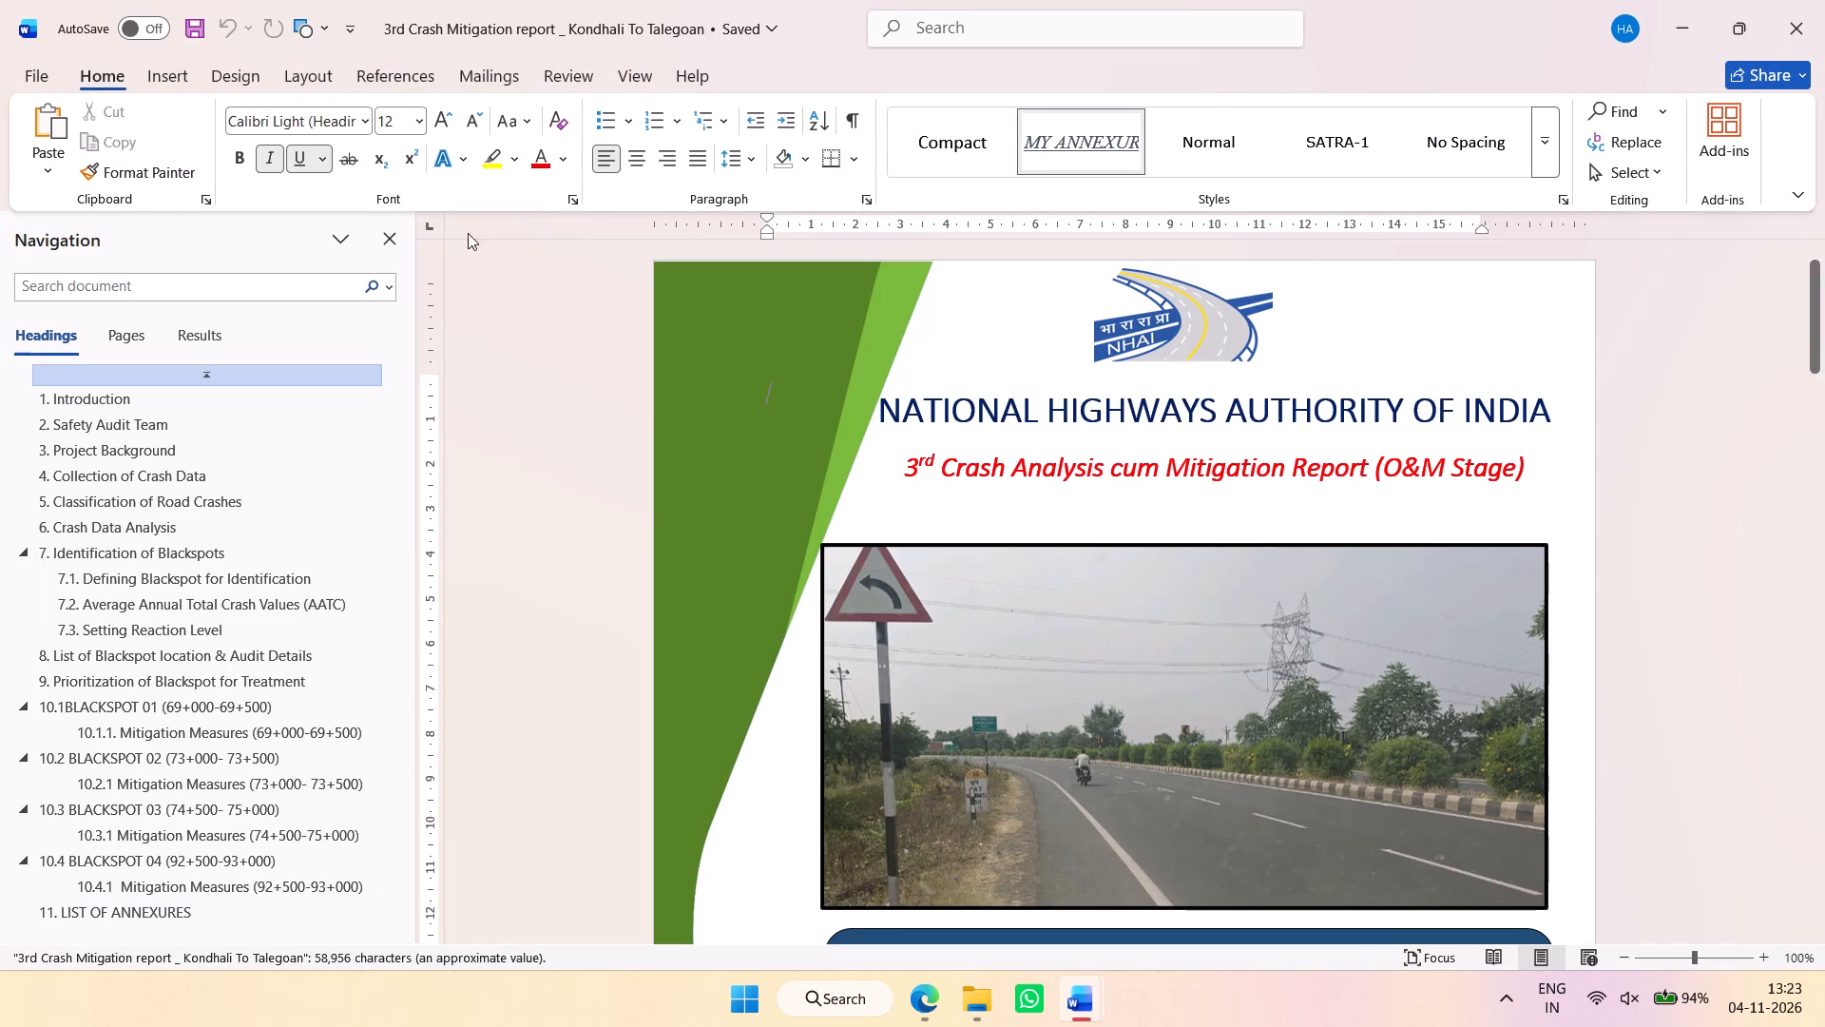
Look through the crash mitigation report's List of Annexures, past the accident data and AATC tables, for the road marking pages.
scroll(319, 576, "down", 10)
left_click(177, 909)
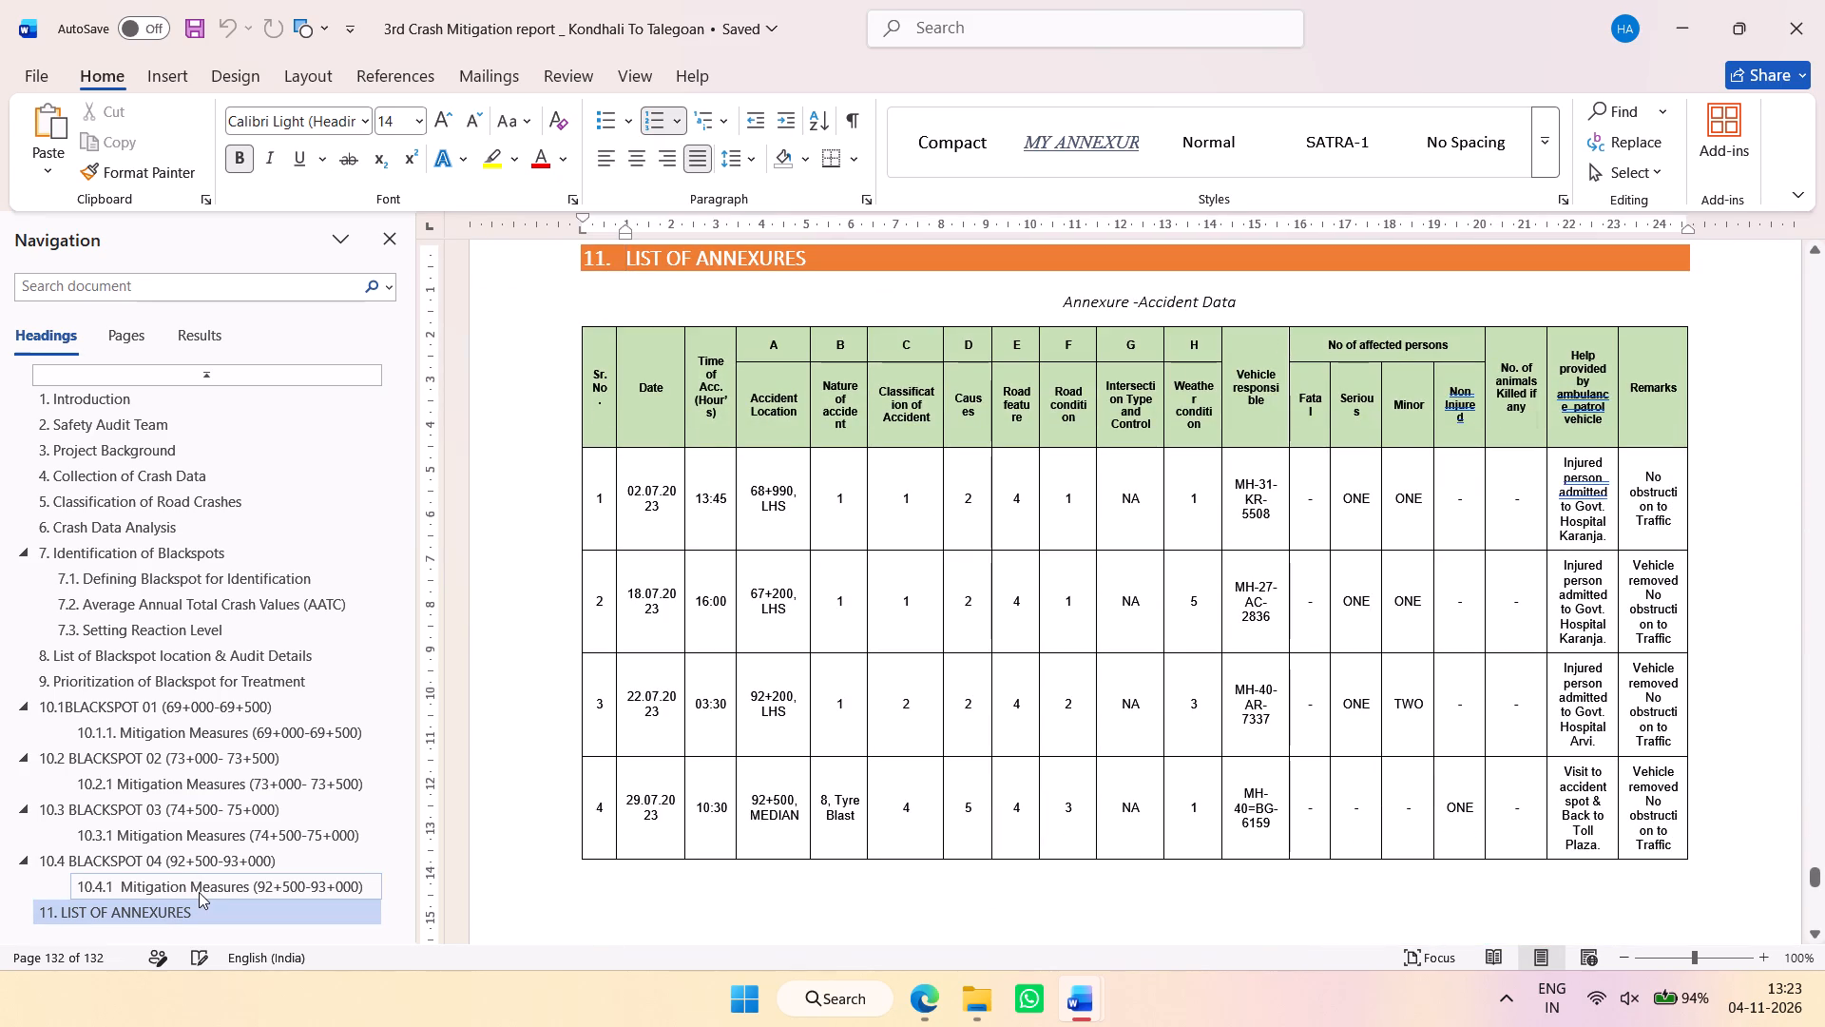
scroll(586, 840, "down", 18)
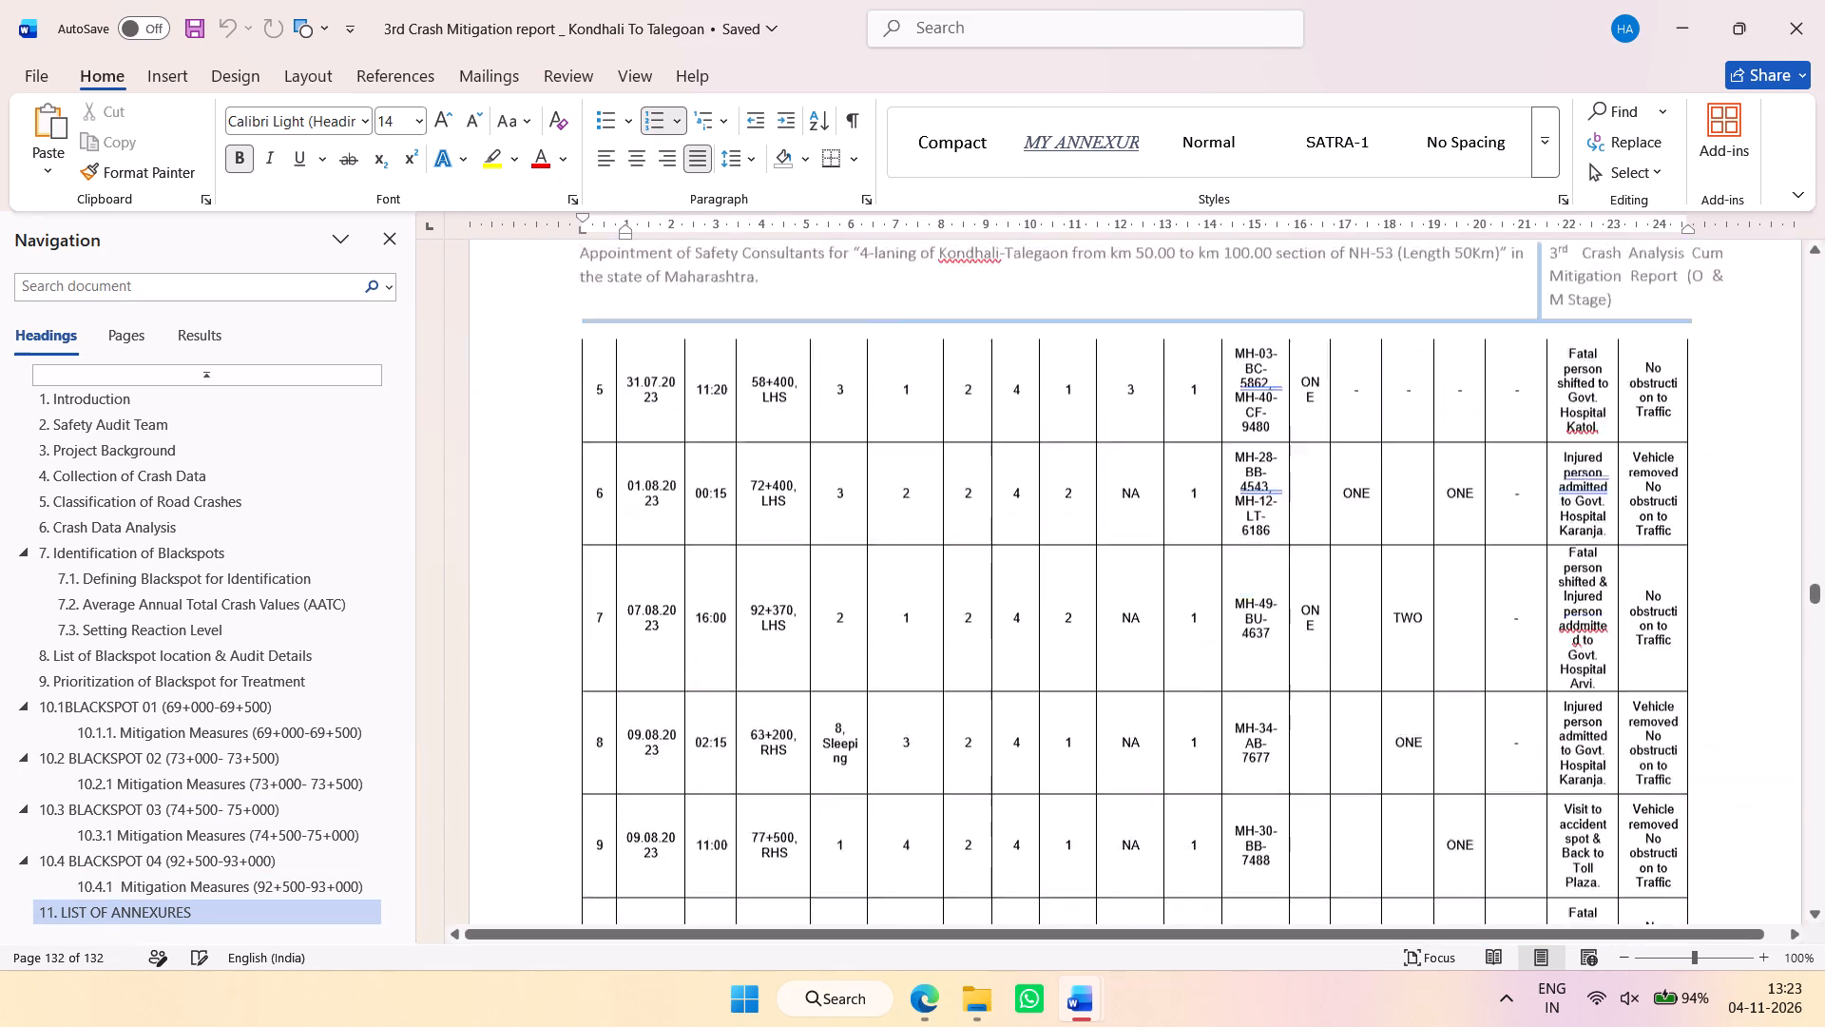
scroll(964, 716, "down", 20)
scroll(964, 716, "down", 20)
scroll(964, 716, "down", 9)
left_click(1166, 654)
right_click(1166, 654)
right_click(1153, 627)
left_click(1128, 629)
right_click(1128, 629)
scroll(1660, 540, "down", 12)
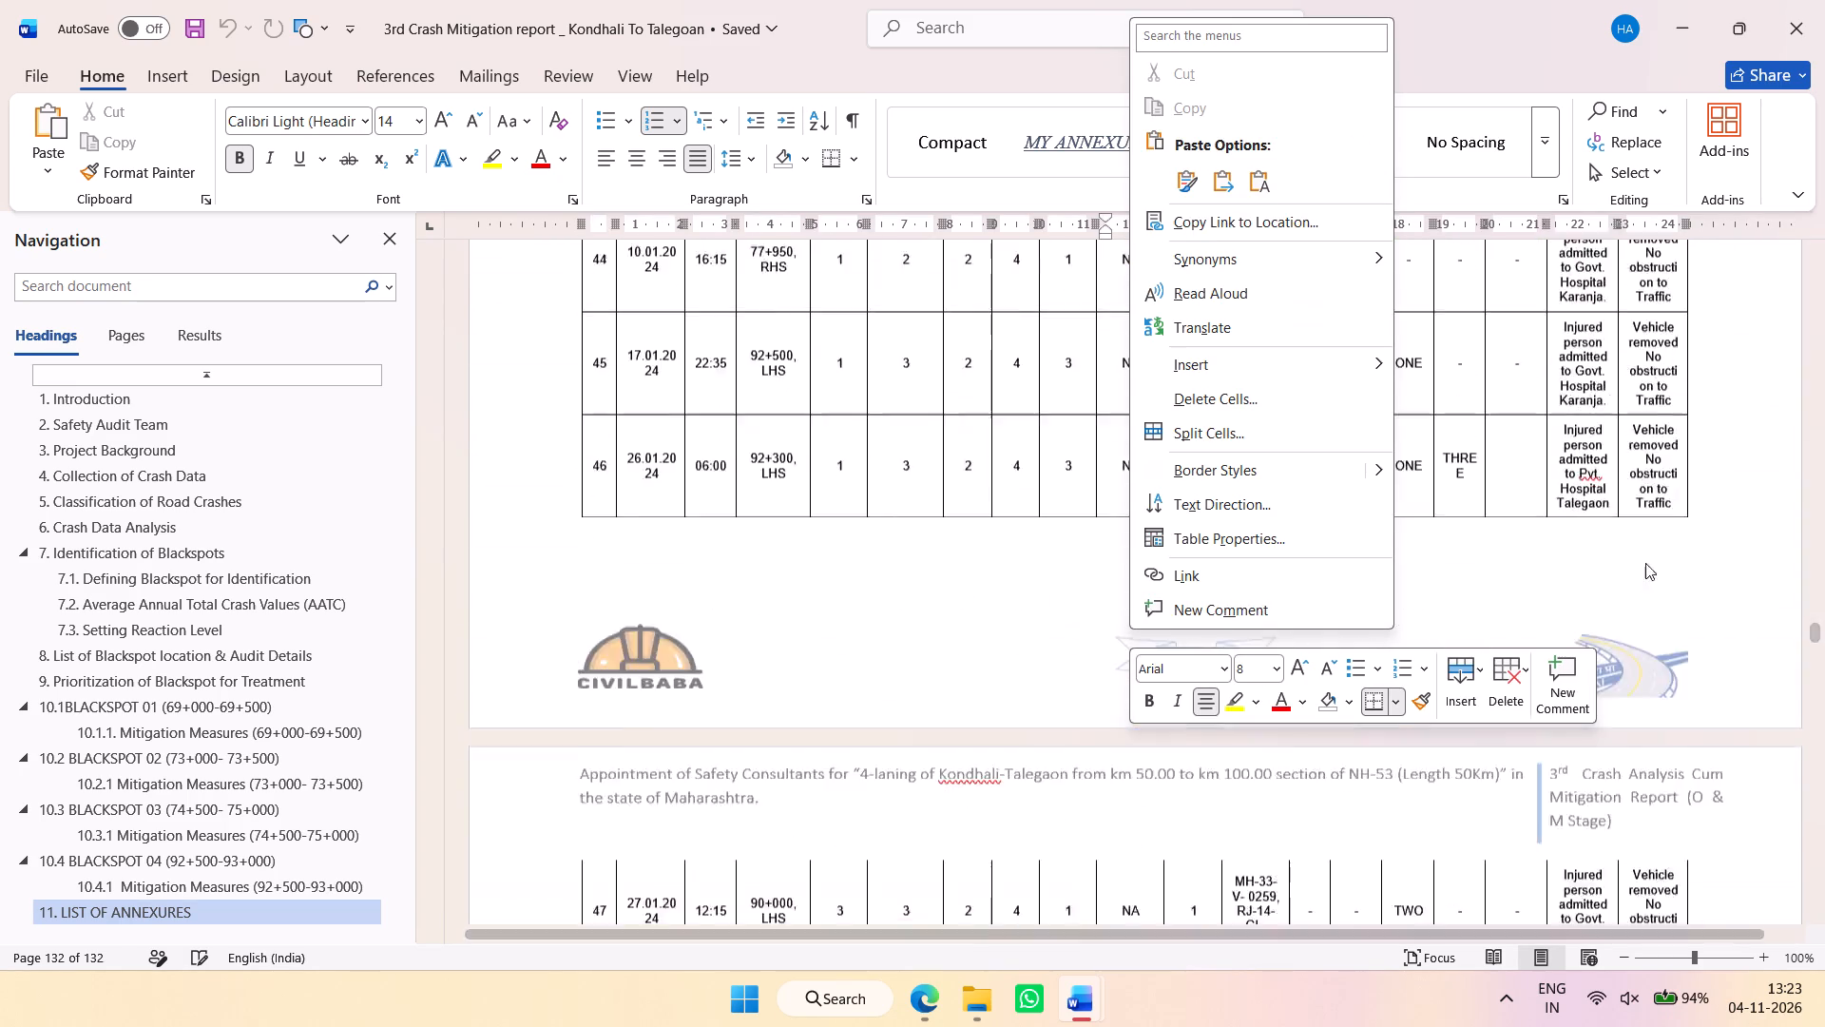
scroll(1645, 563, "down", 15)
left_click(1815, 646)
left_click_drag(1819, 643, 1818, 676)
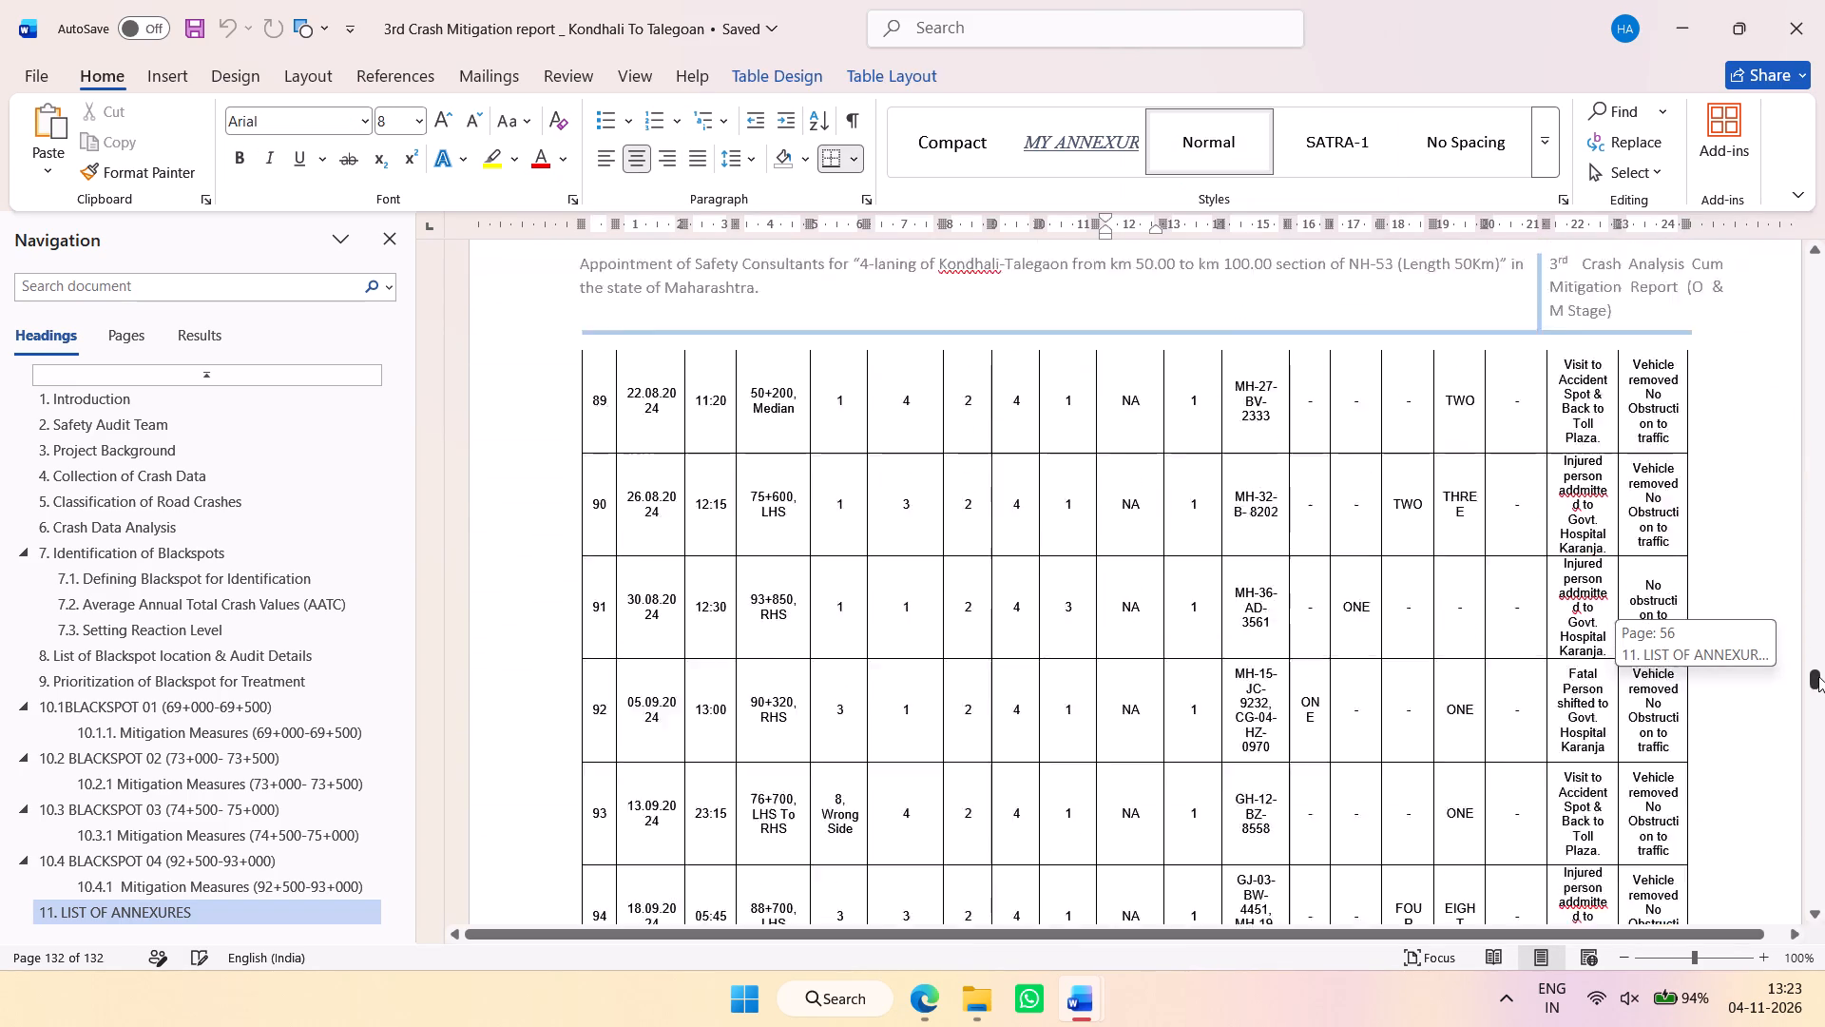
left_click_drag(1818, 676, 1824, 730)
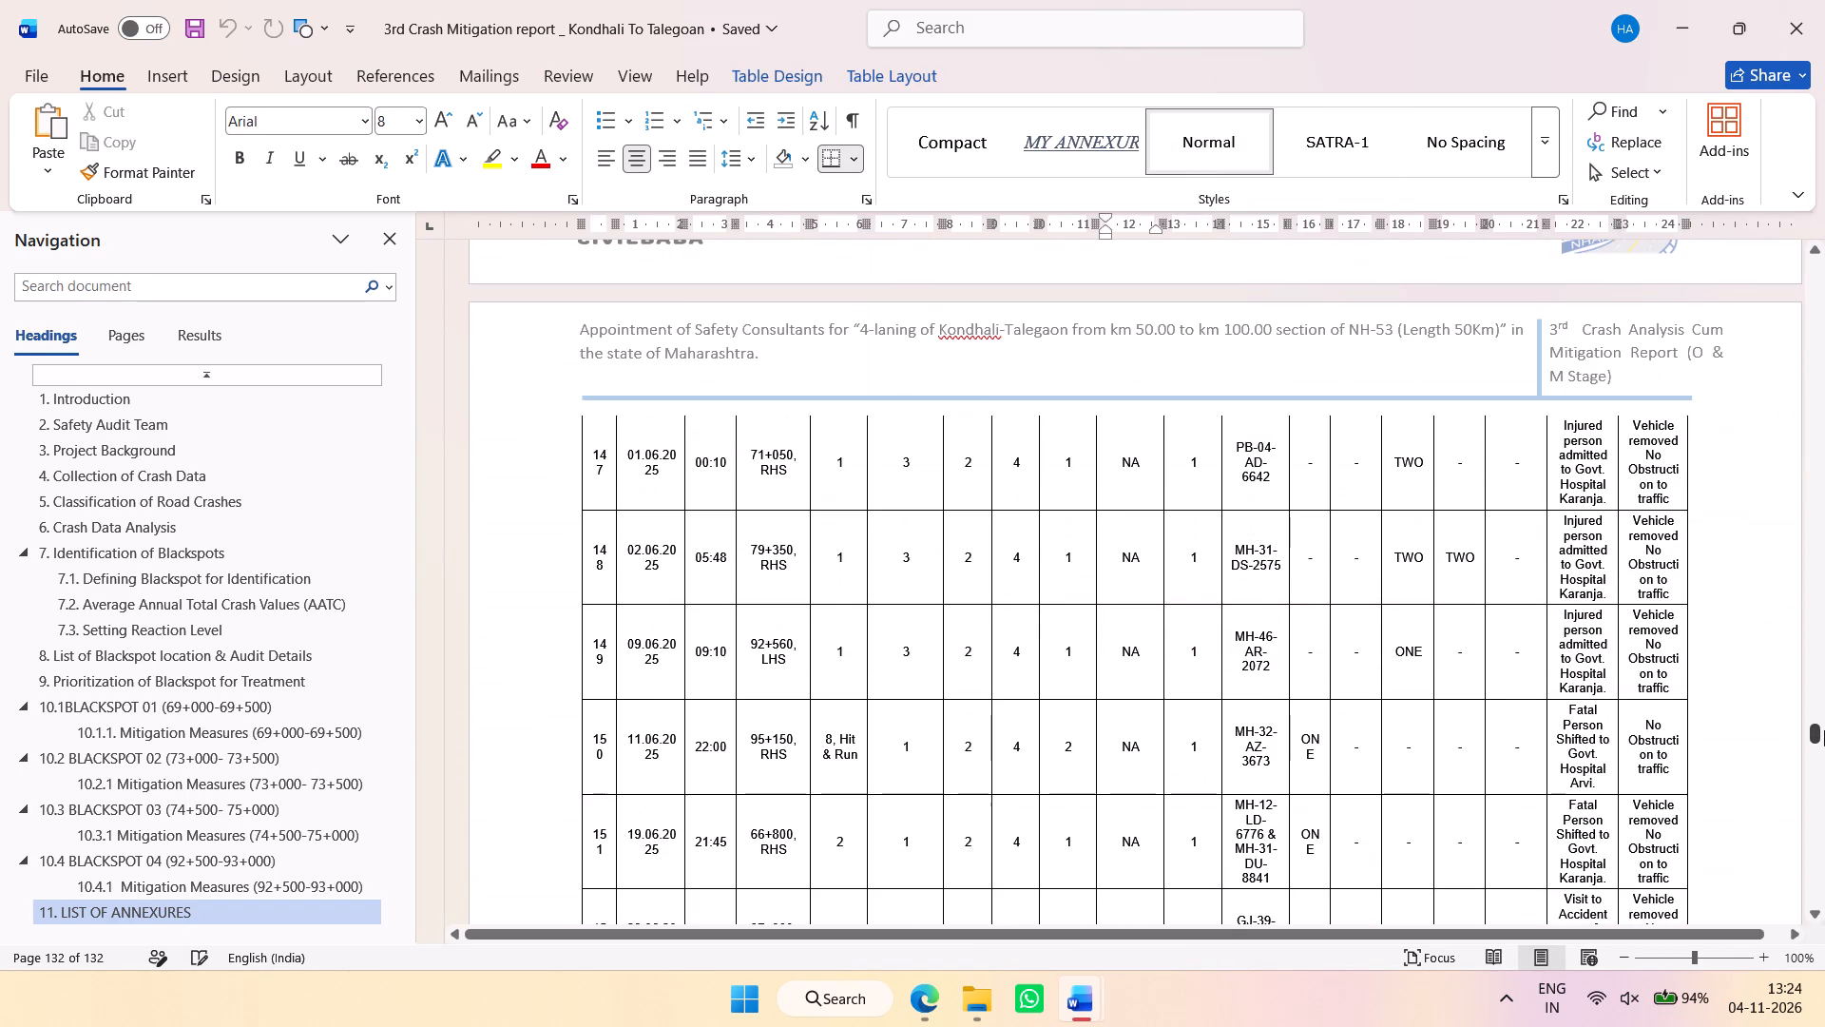
scroll(1705, 724, "down", 20)
scroll(1705, 724, "down", 20)
scroll(1705, 724, "down", 10)
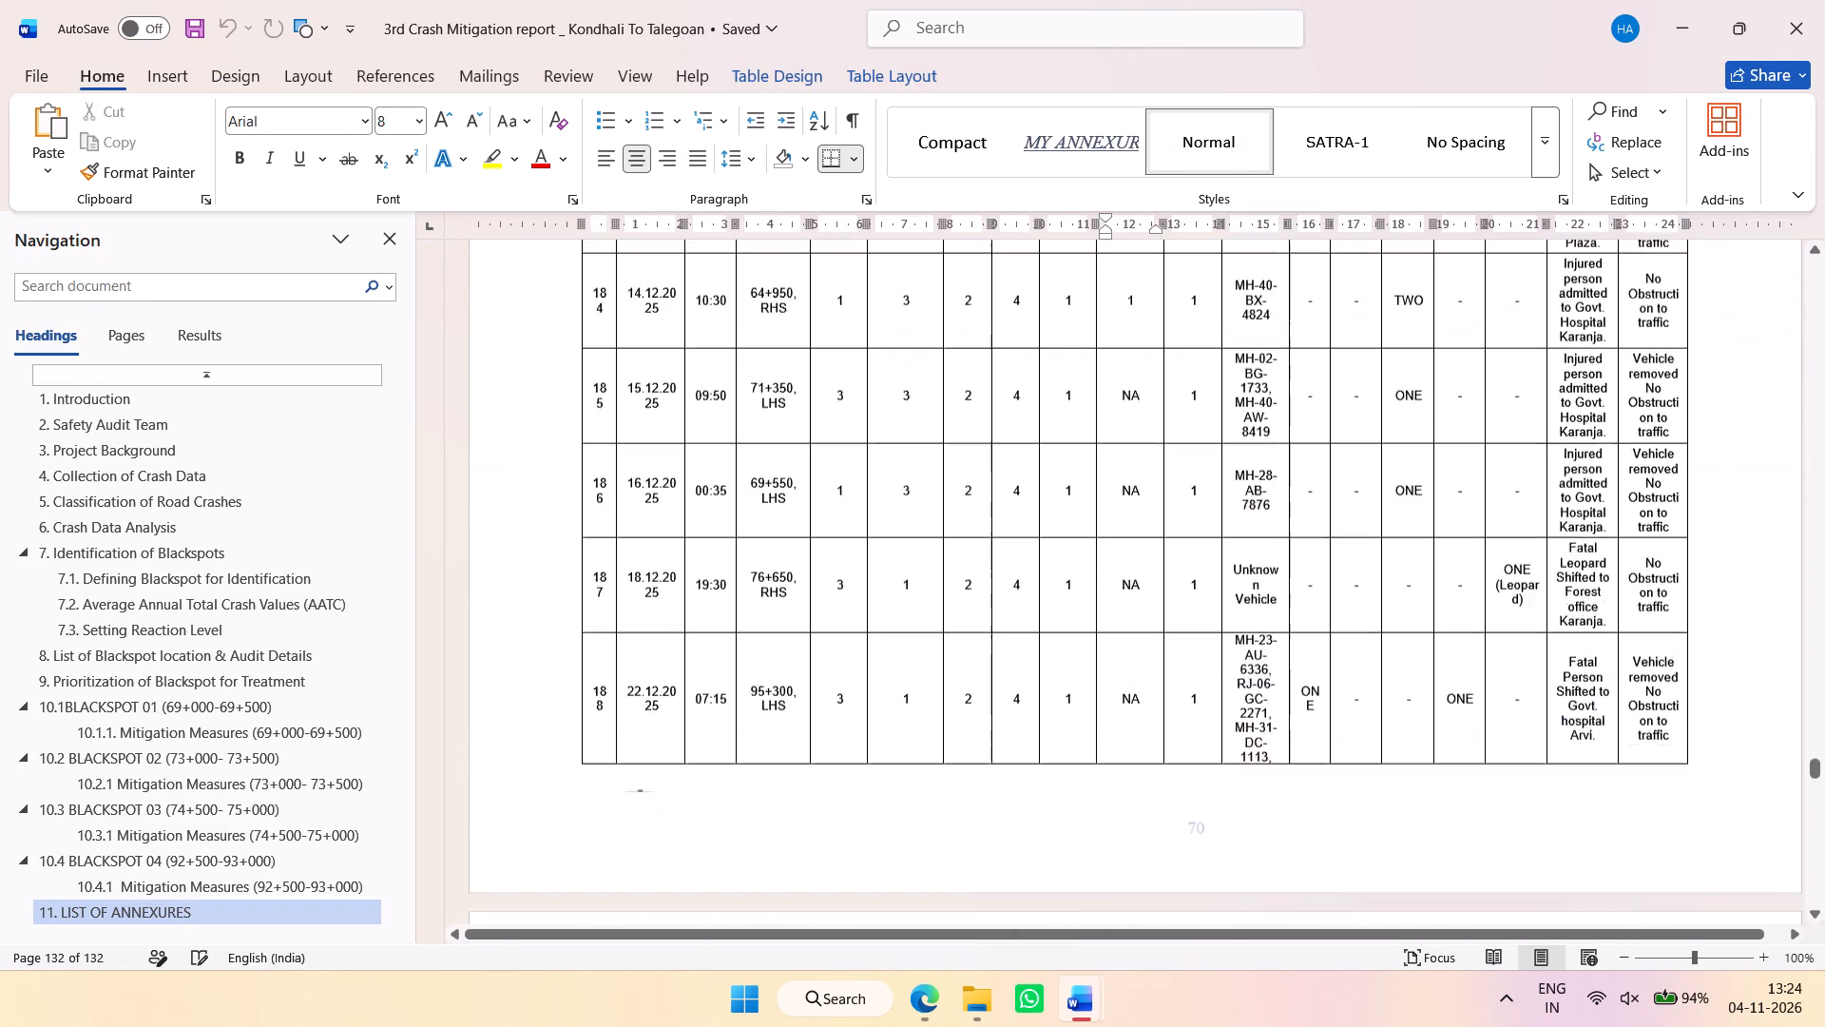
scroll(1063, 707, "down", 12)
scroll(1014, 646, "down", 20)
scroll(1014, 646, "down", 20)
scroll(1014, 646, "down", 8)
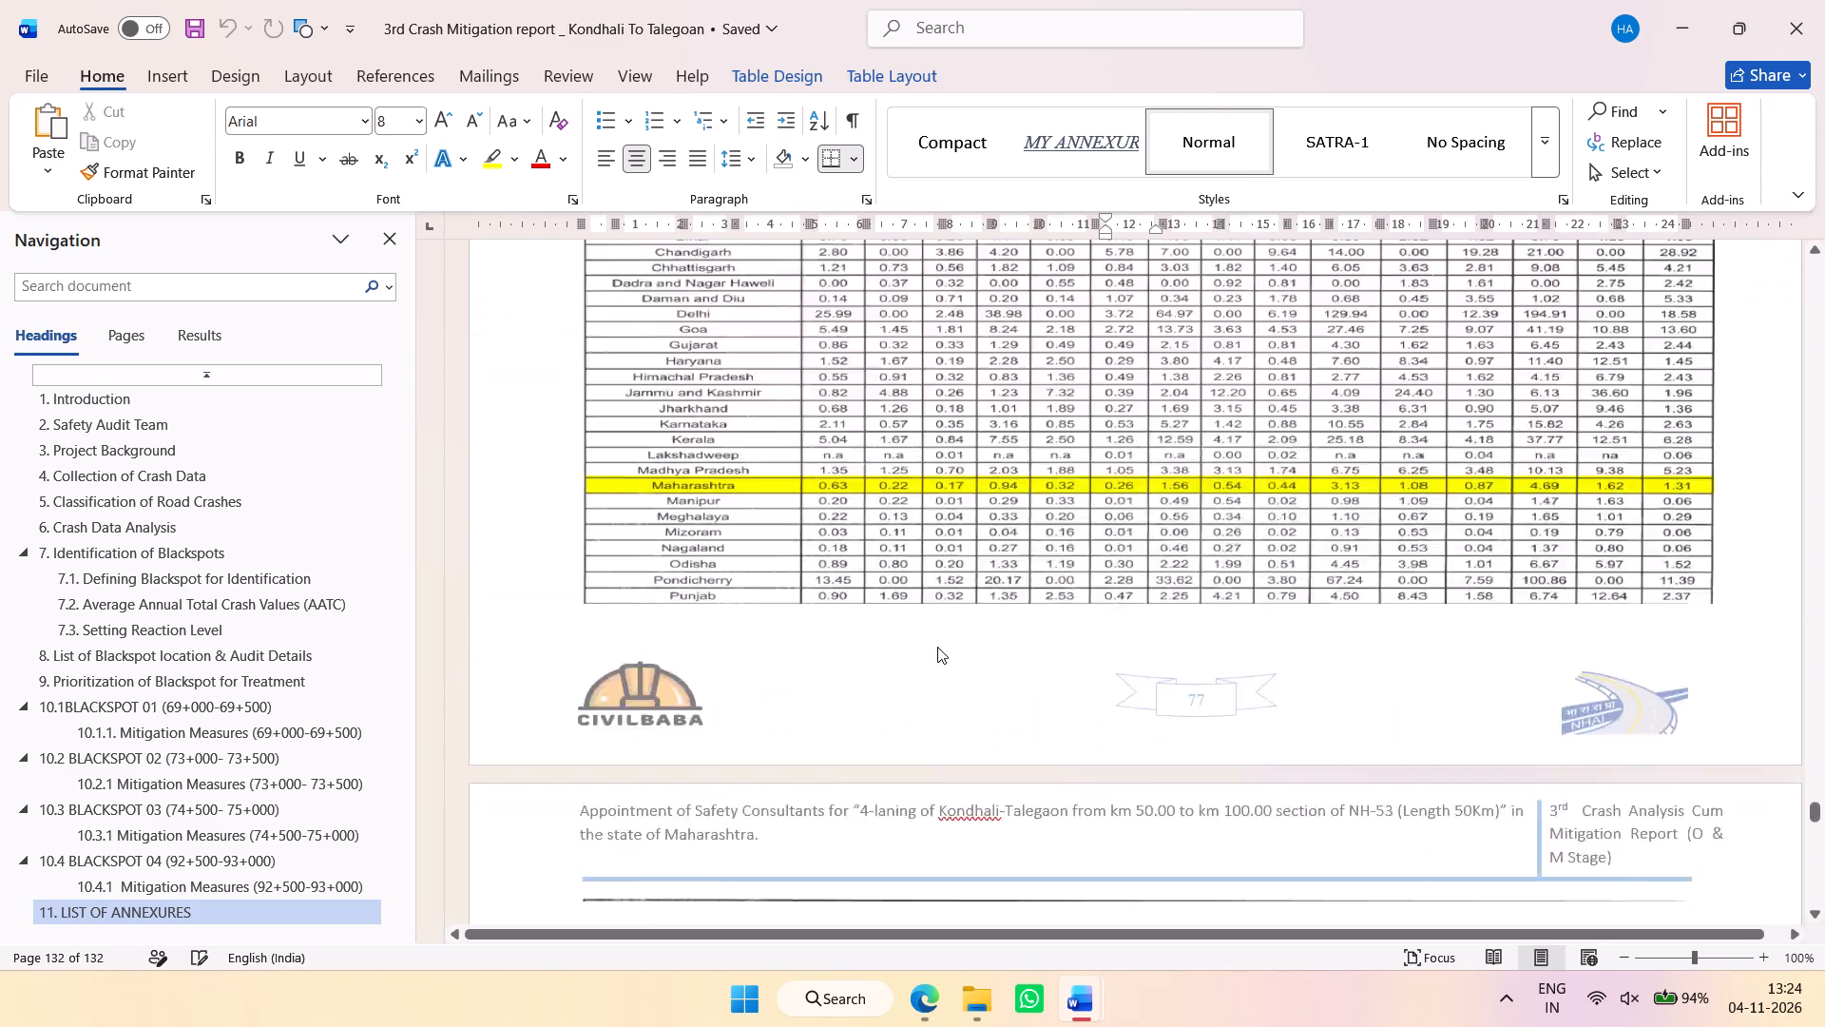
scroll(937, 647, "down", 14)
scroll(914, 626, "up", 9)
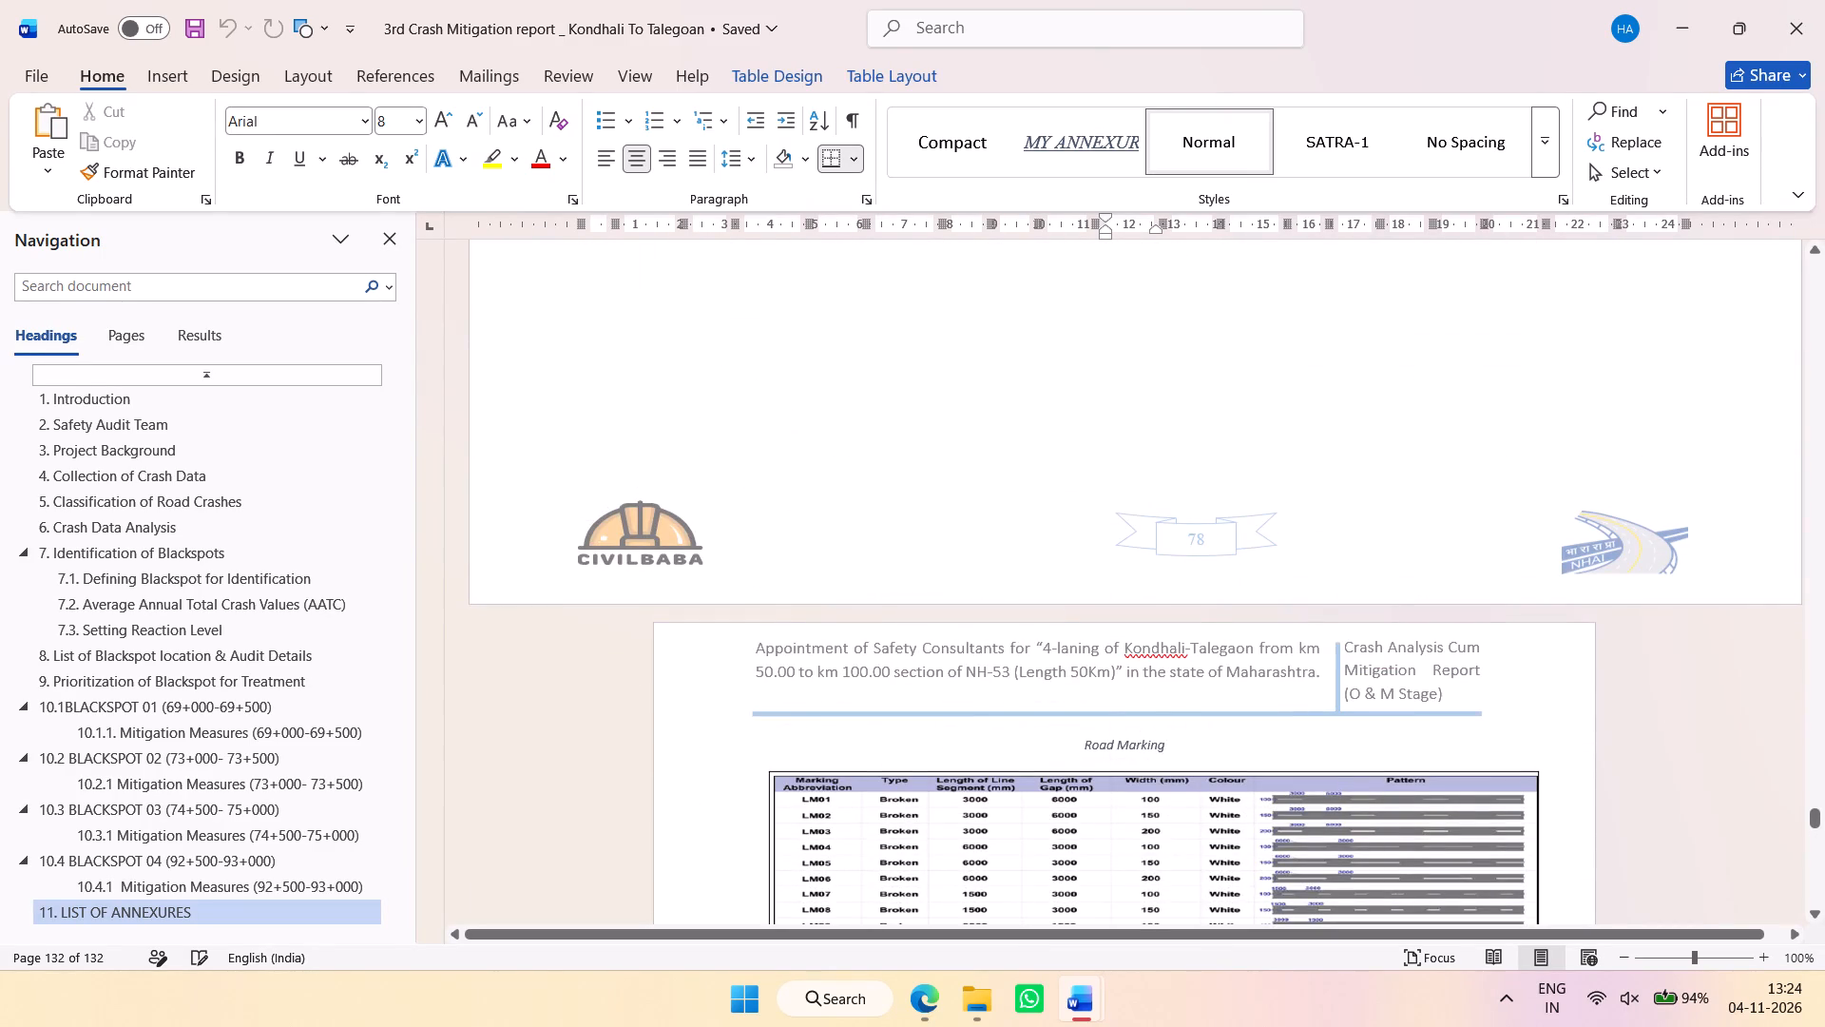
Copy the annexure pages from Road Marking through the Road Studs tables and switch back to the design report.
left_click_drag(1076, 745, 1416, 1026)
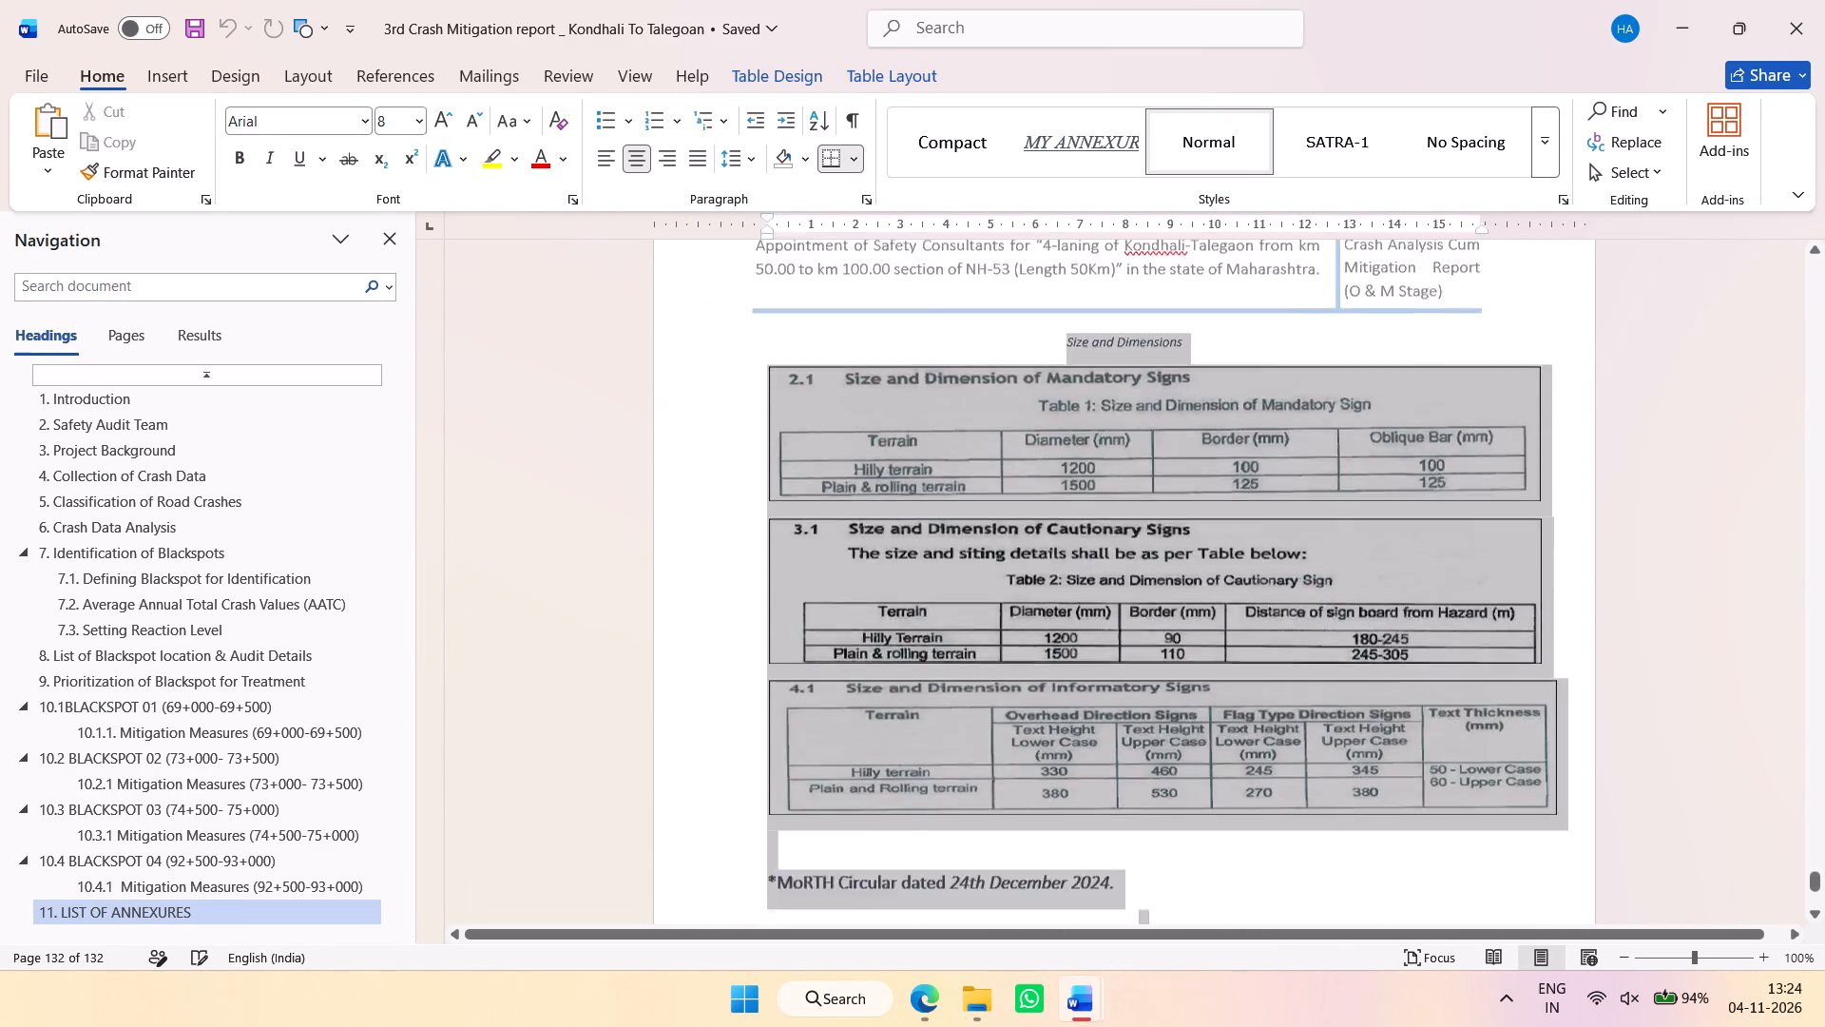
left_click_drag(1416, 1026, 1354, 783)
key("ctrl+c")
key("ctrl+c")
key("alt+Tab")
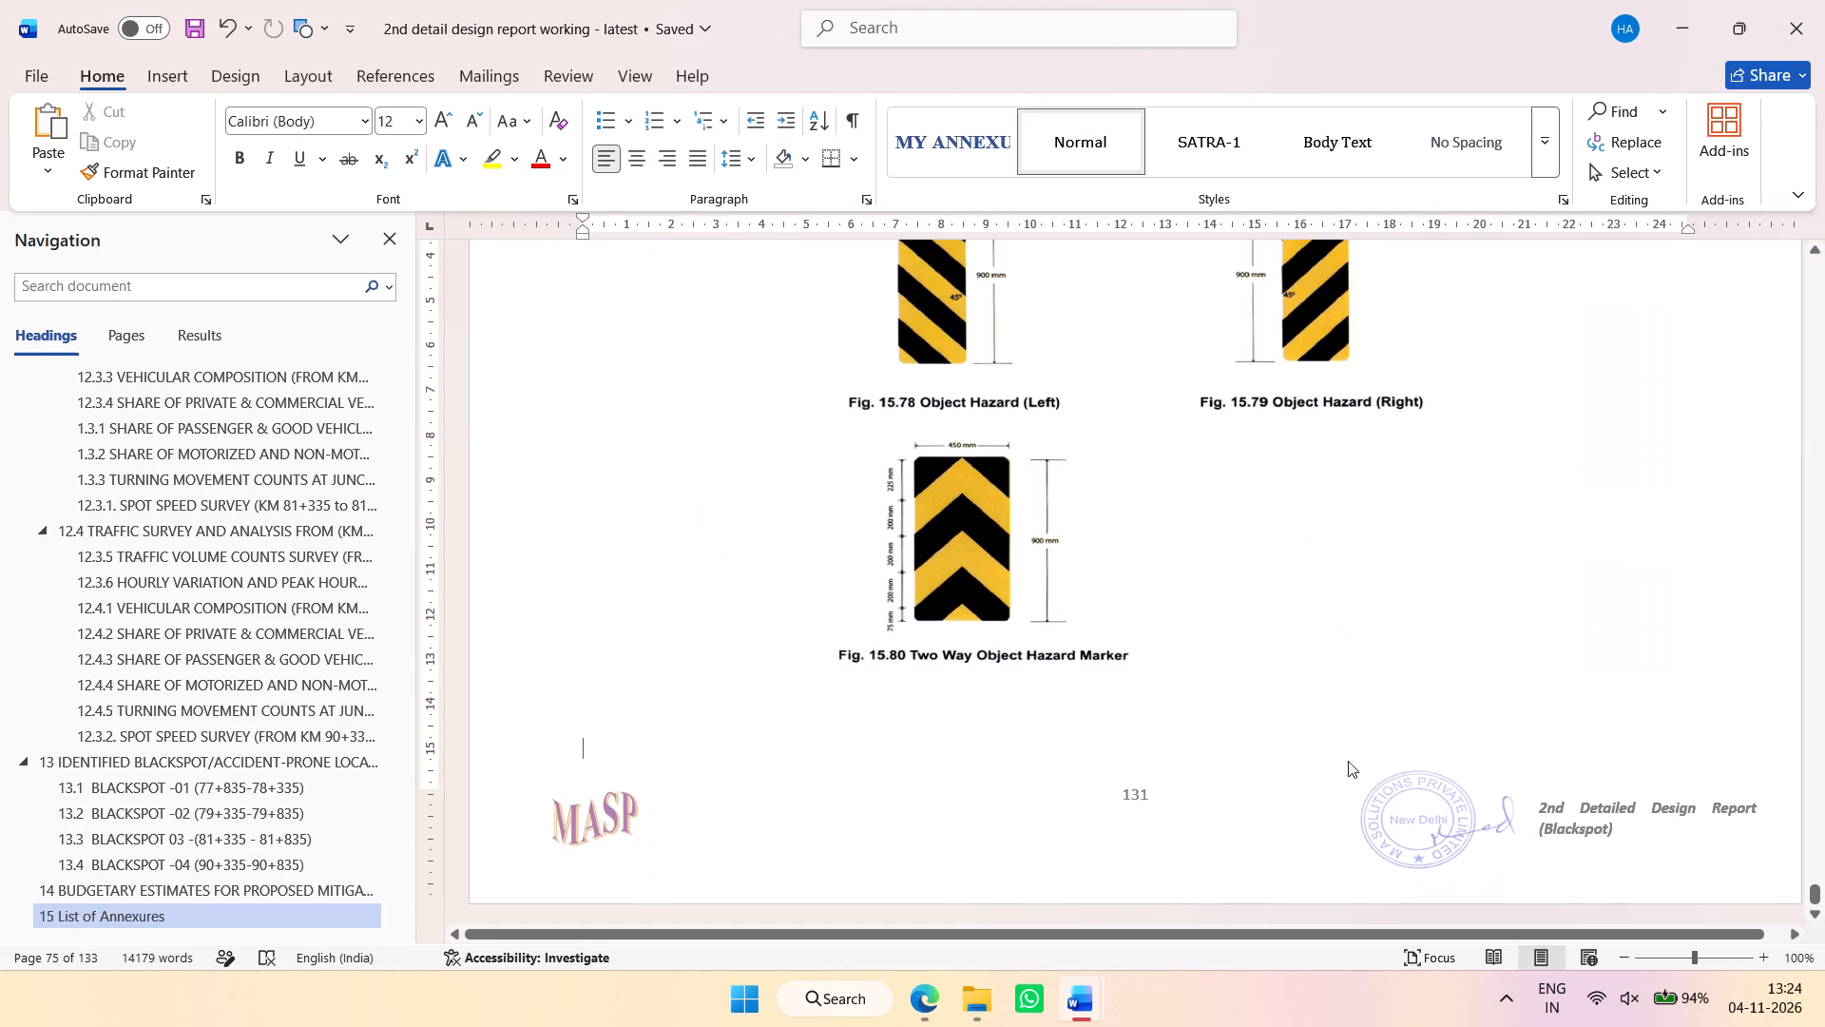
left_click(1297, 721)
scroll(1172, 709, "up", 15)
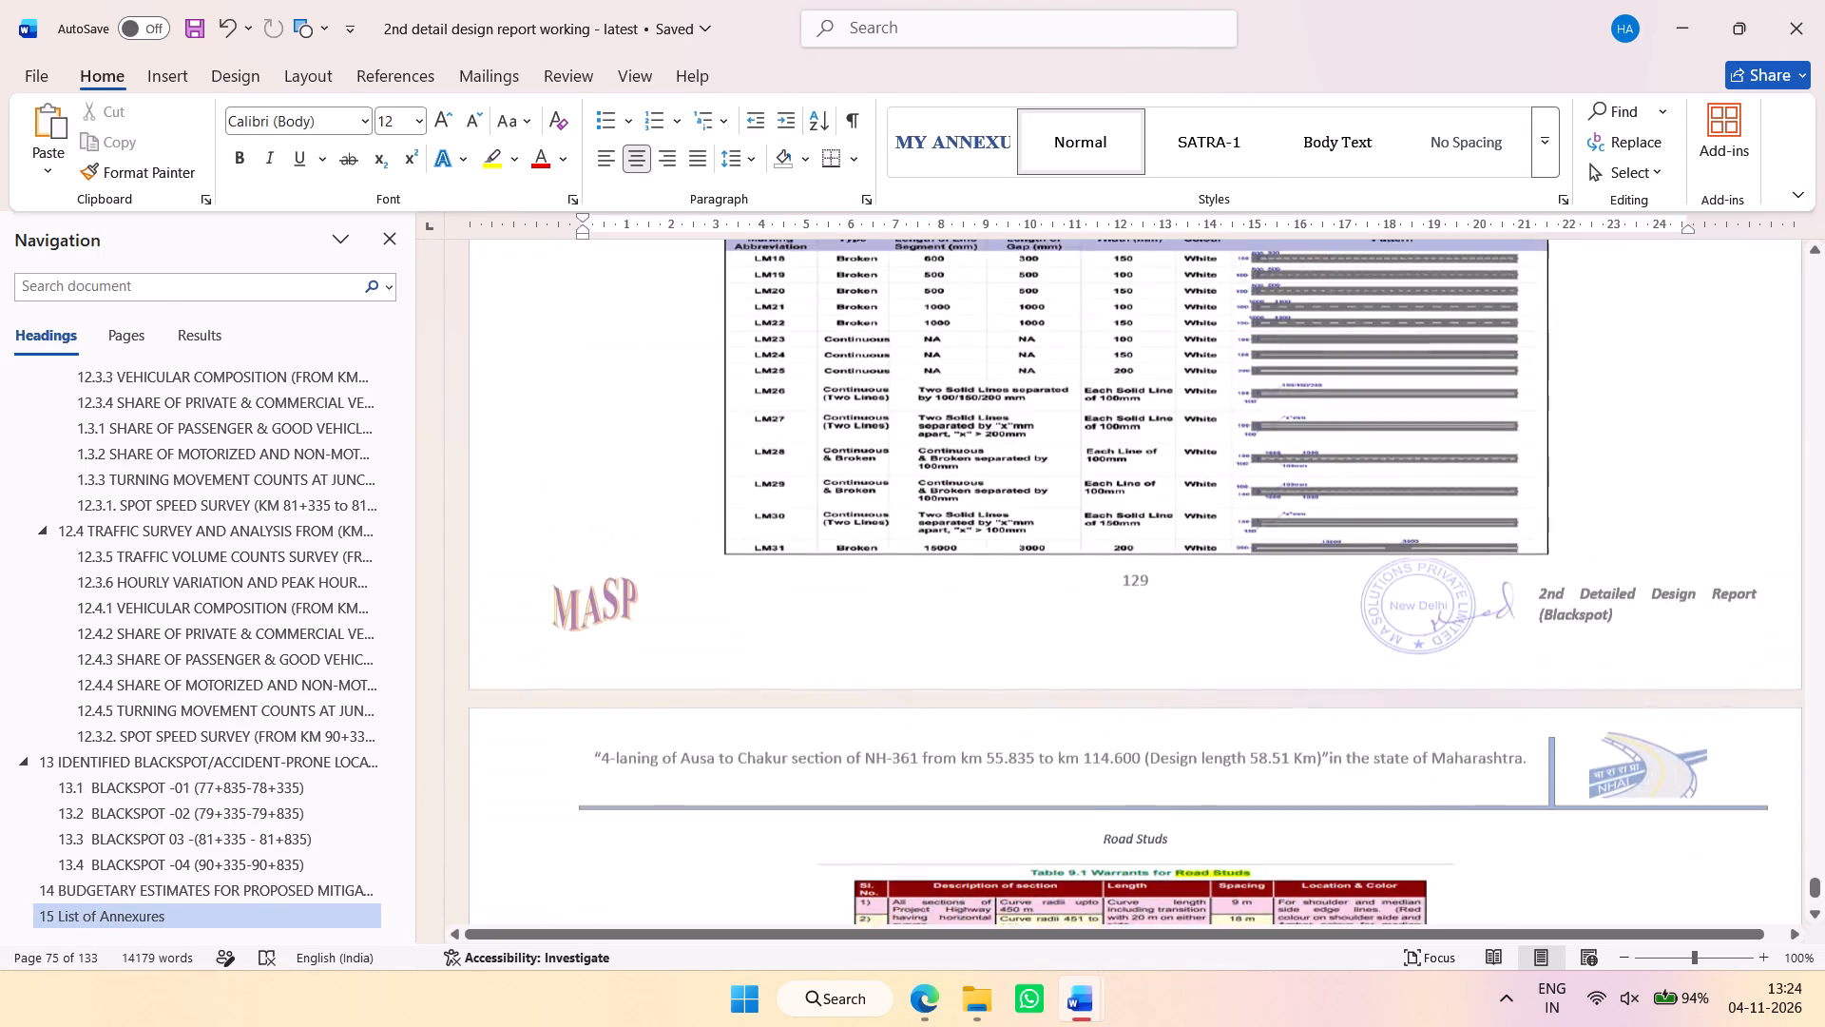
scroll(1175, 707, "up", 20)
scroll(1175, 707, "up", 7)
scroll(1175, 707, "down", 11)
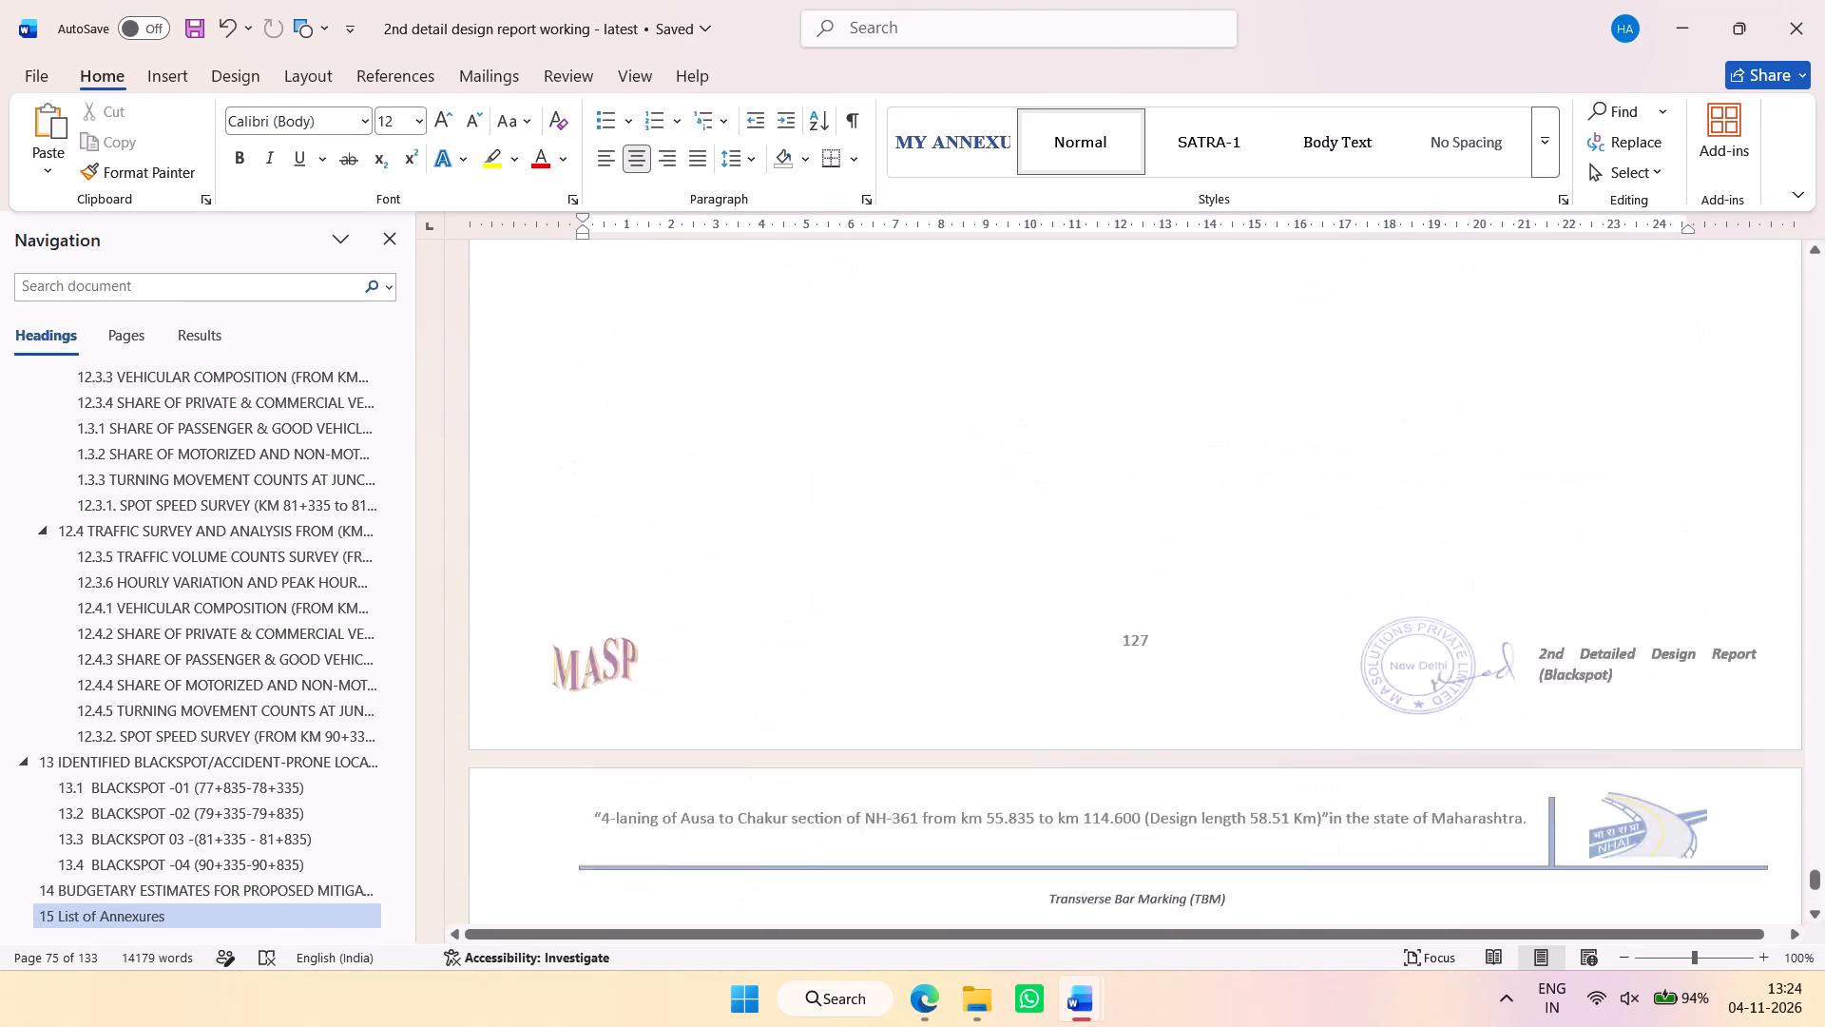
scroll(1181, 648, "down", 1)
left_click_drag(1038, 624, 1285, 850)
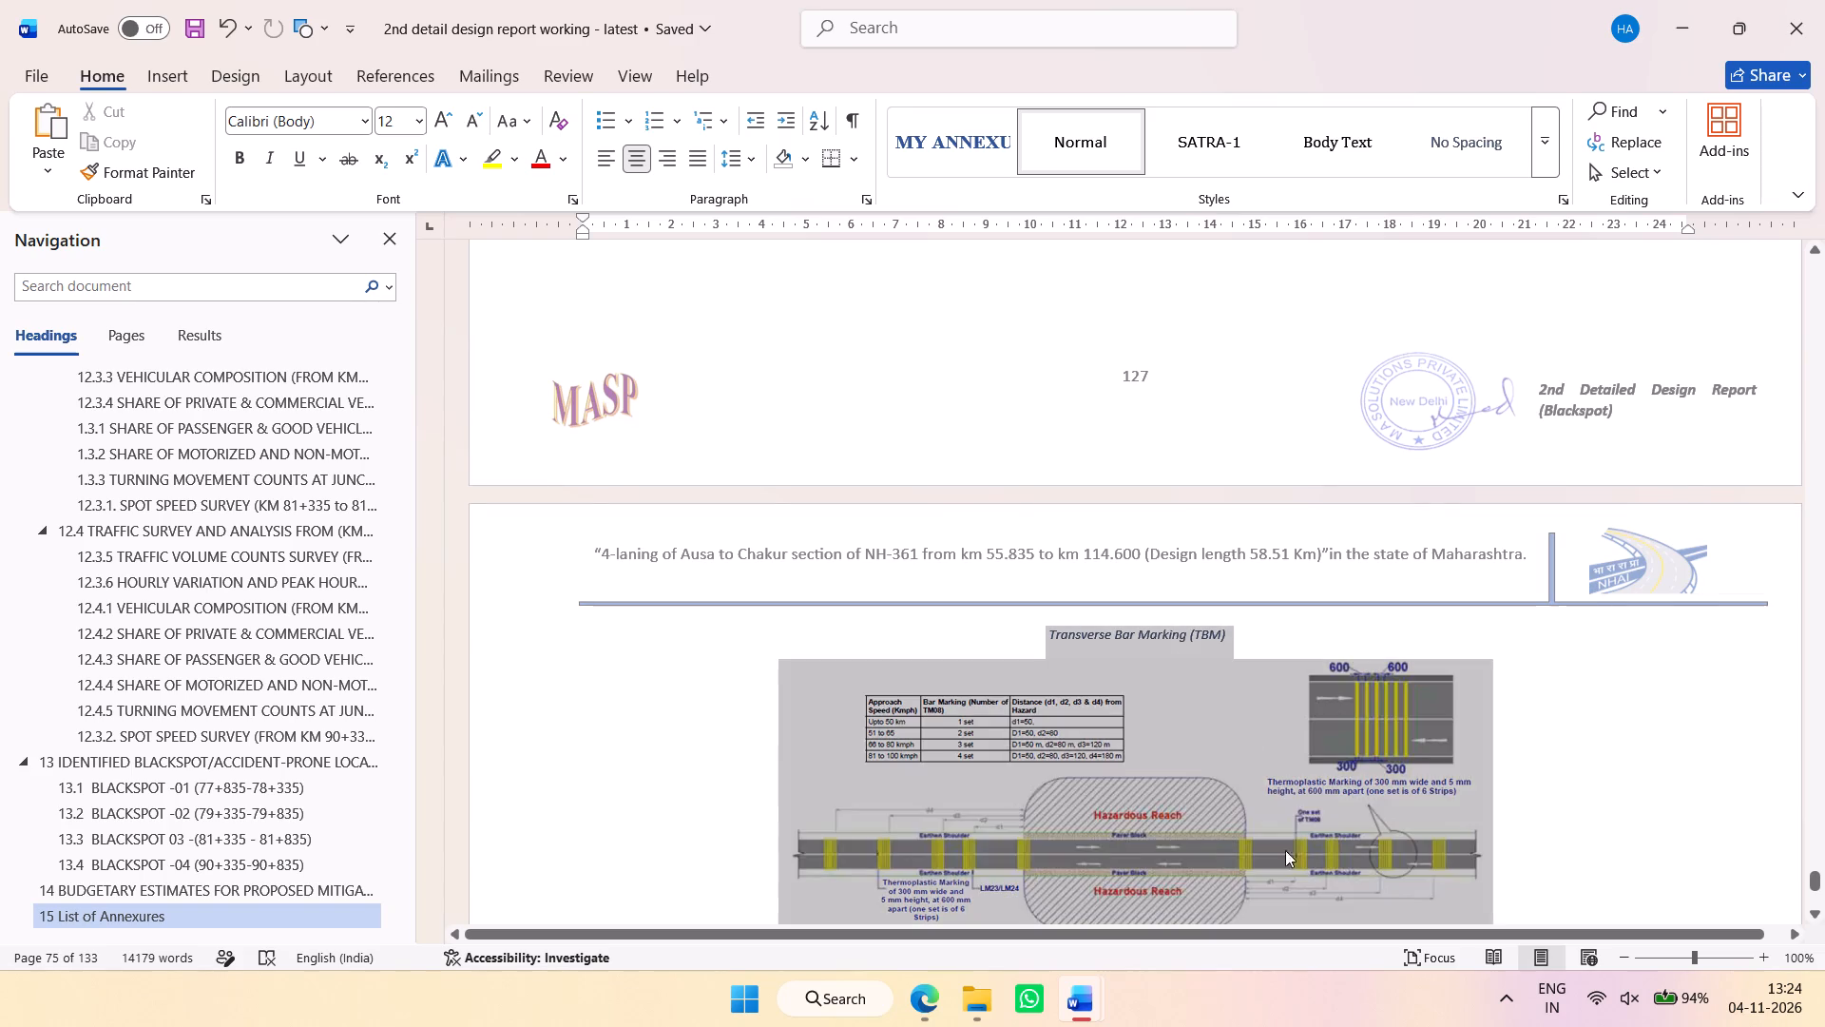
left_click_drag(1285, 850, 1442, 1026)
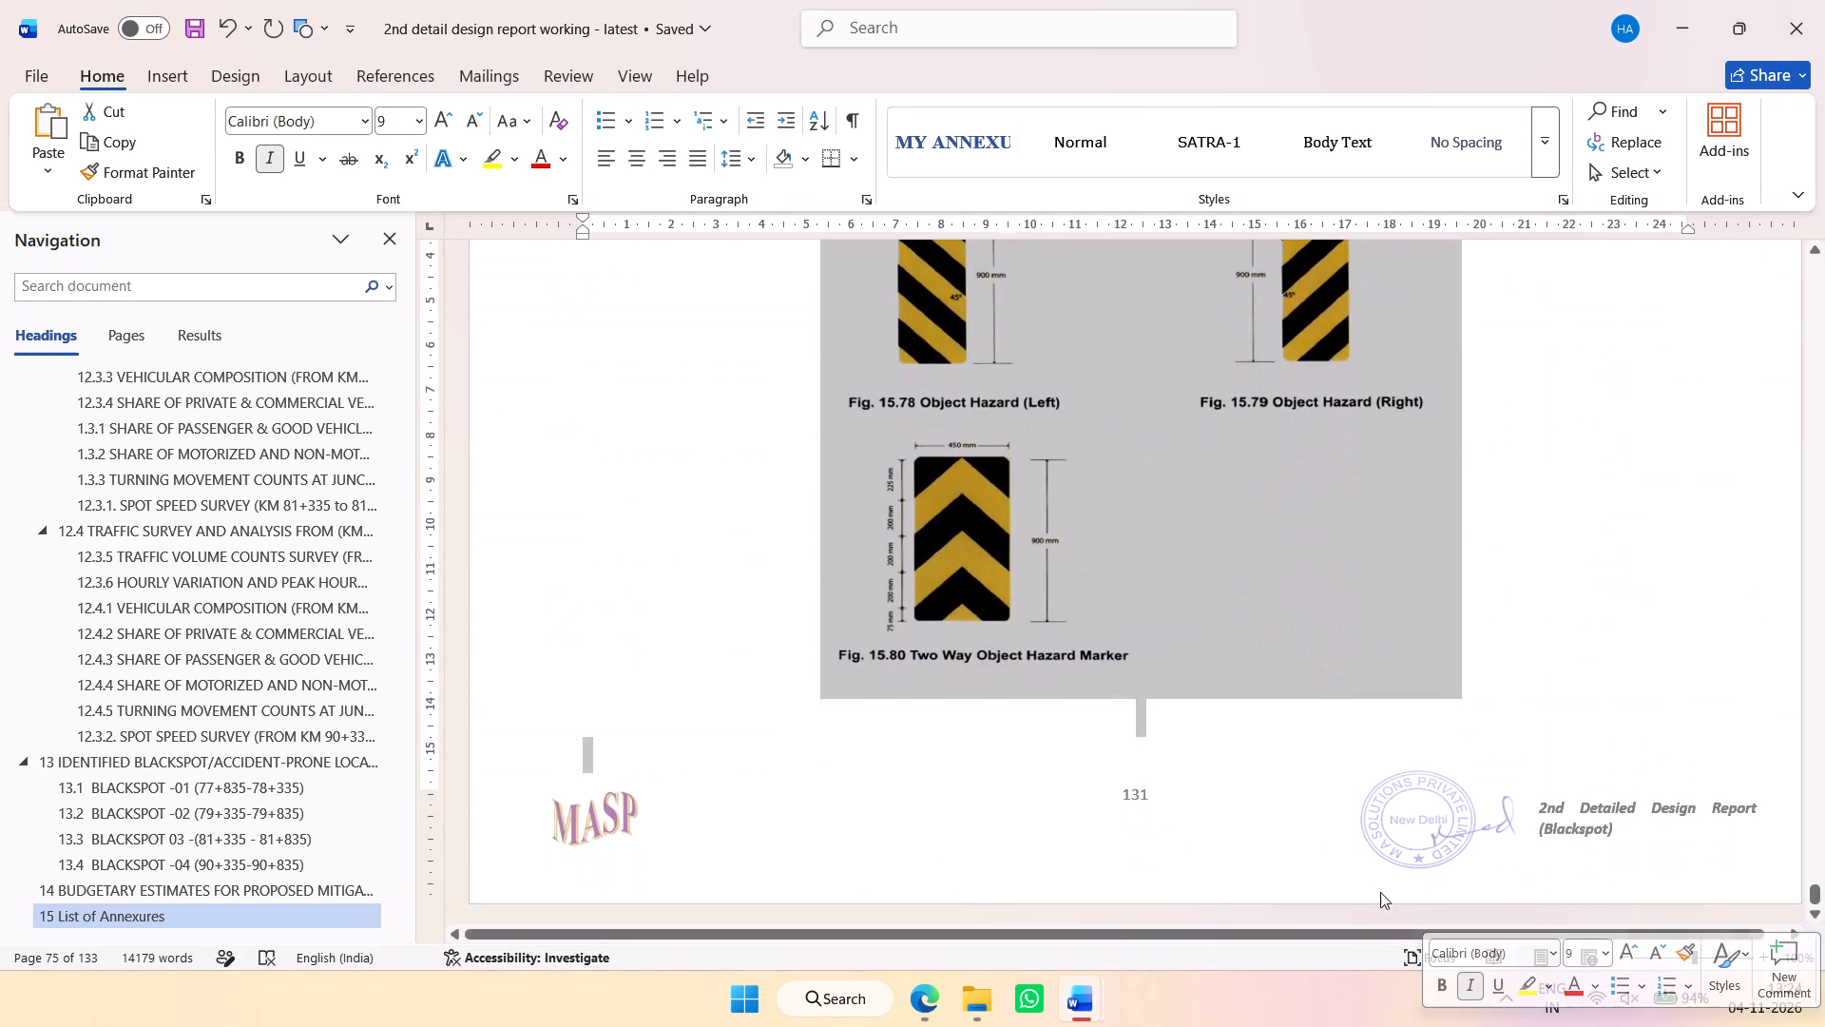
Start a new page after the object hazard marker figures at the report's end and paste the copied annexure pages there.
left_click(1262, 769)
key("Return")
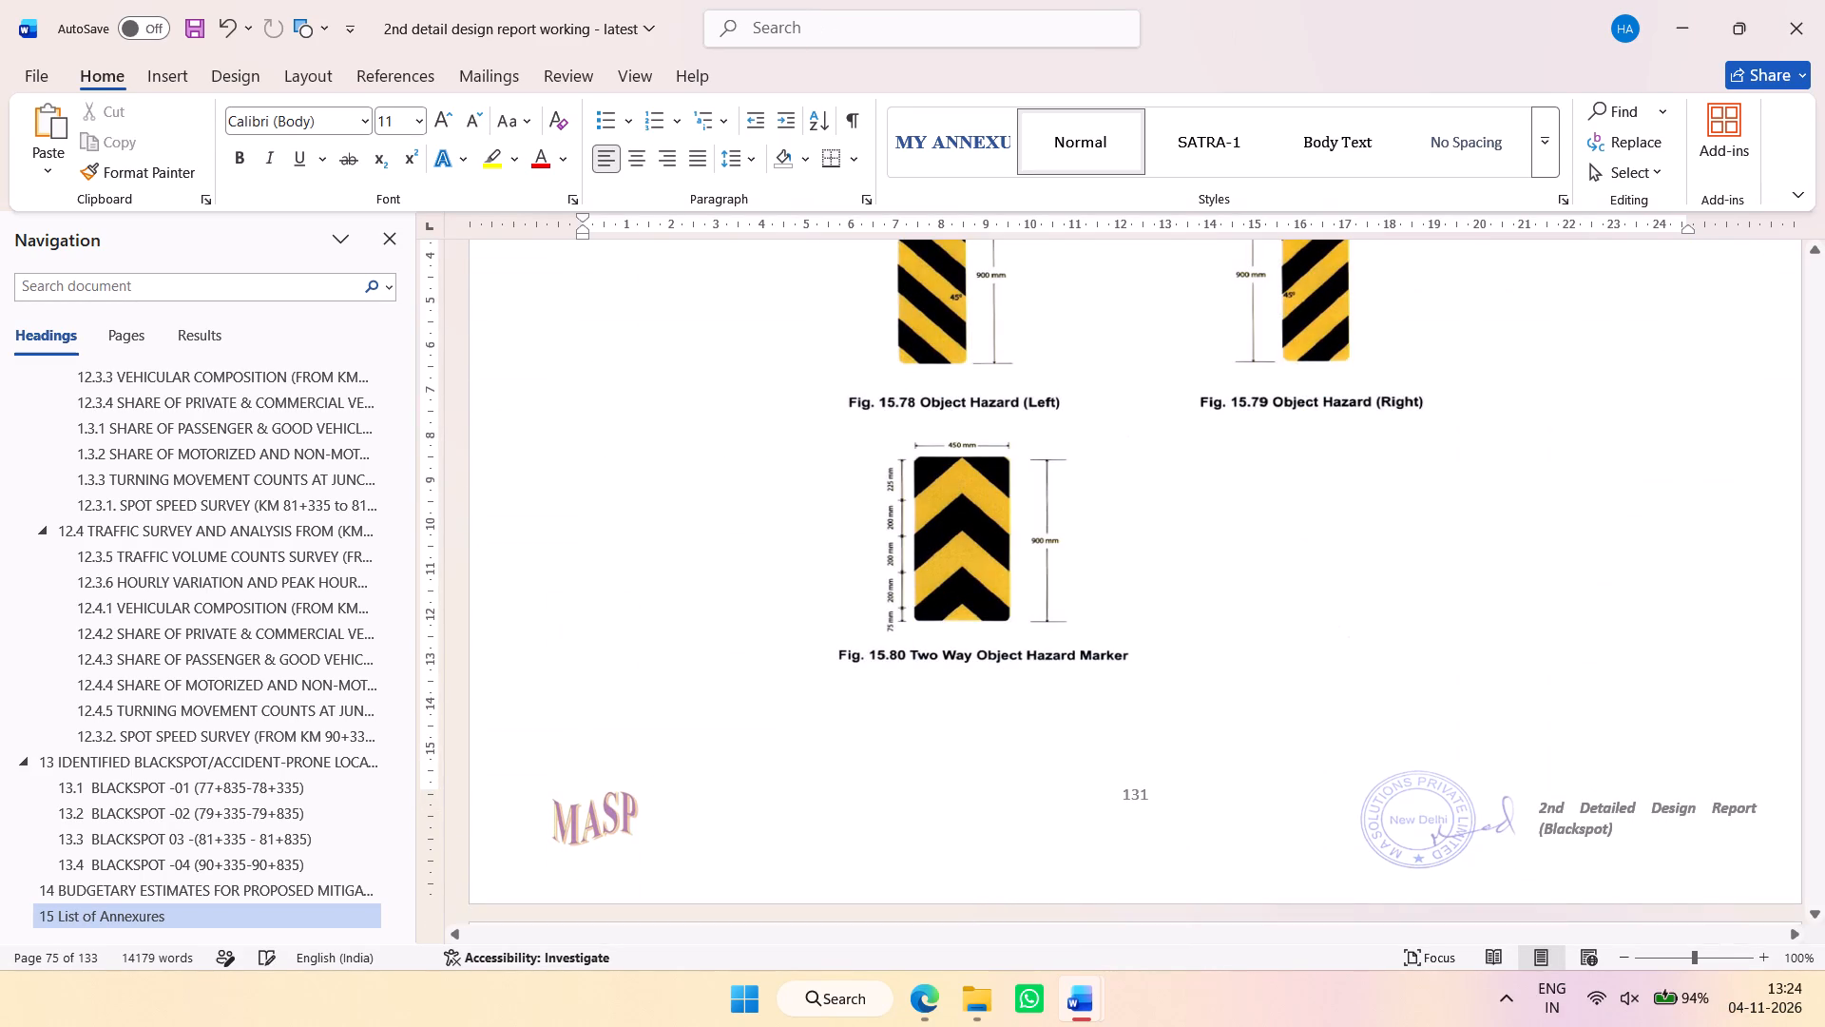
scroll(1315, 507, "down", 2, "ctrl")
scroll(1297, 488, "down", 7)
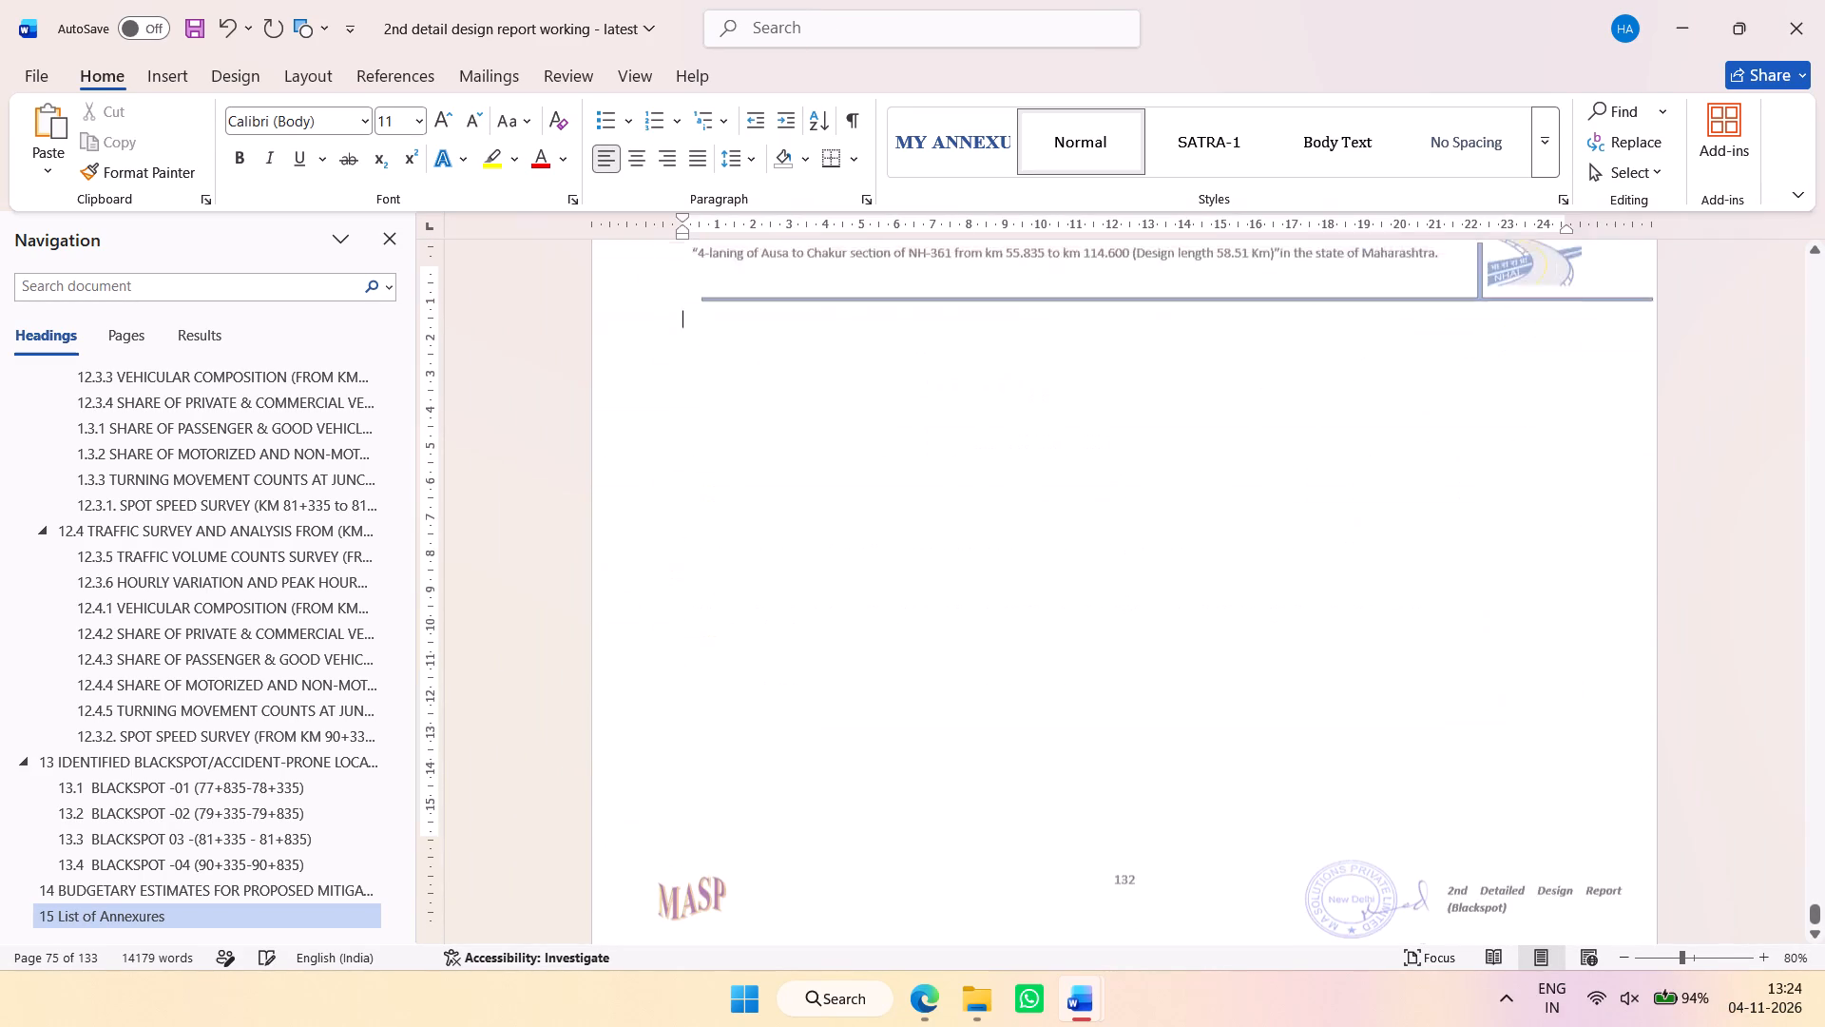
scroll(1287, 479, "down", 2)
scroll(1287, 479, "up", 3)
scroll(1287, 479, "down", 4)
key("ctrl+v")
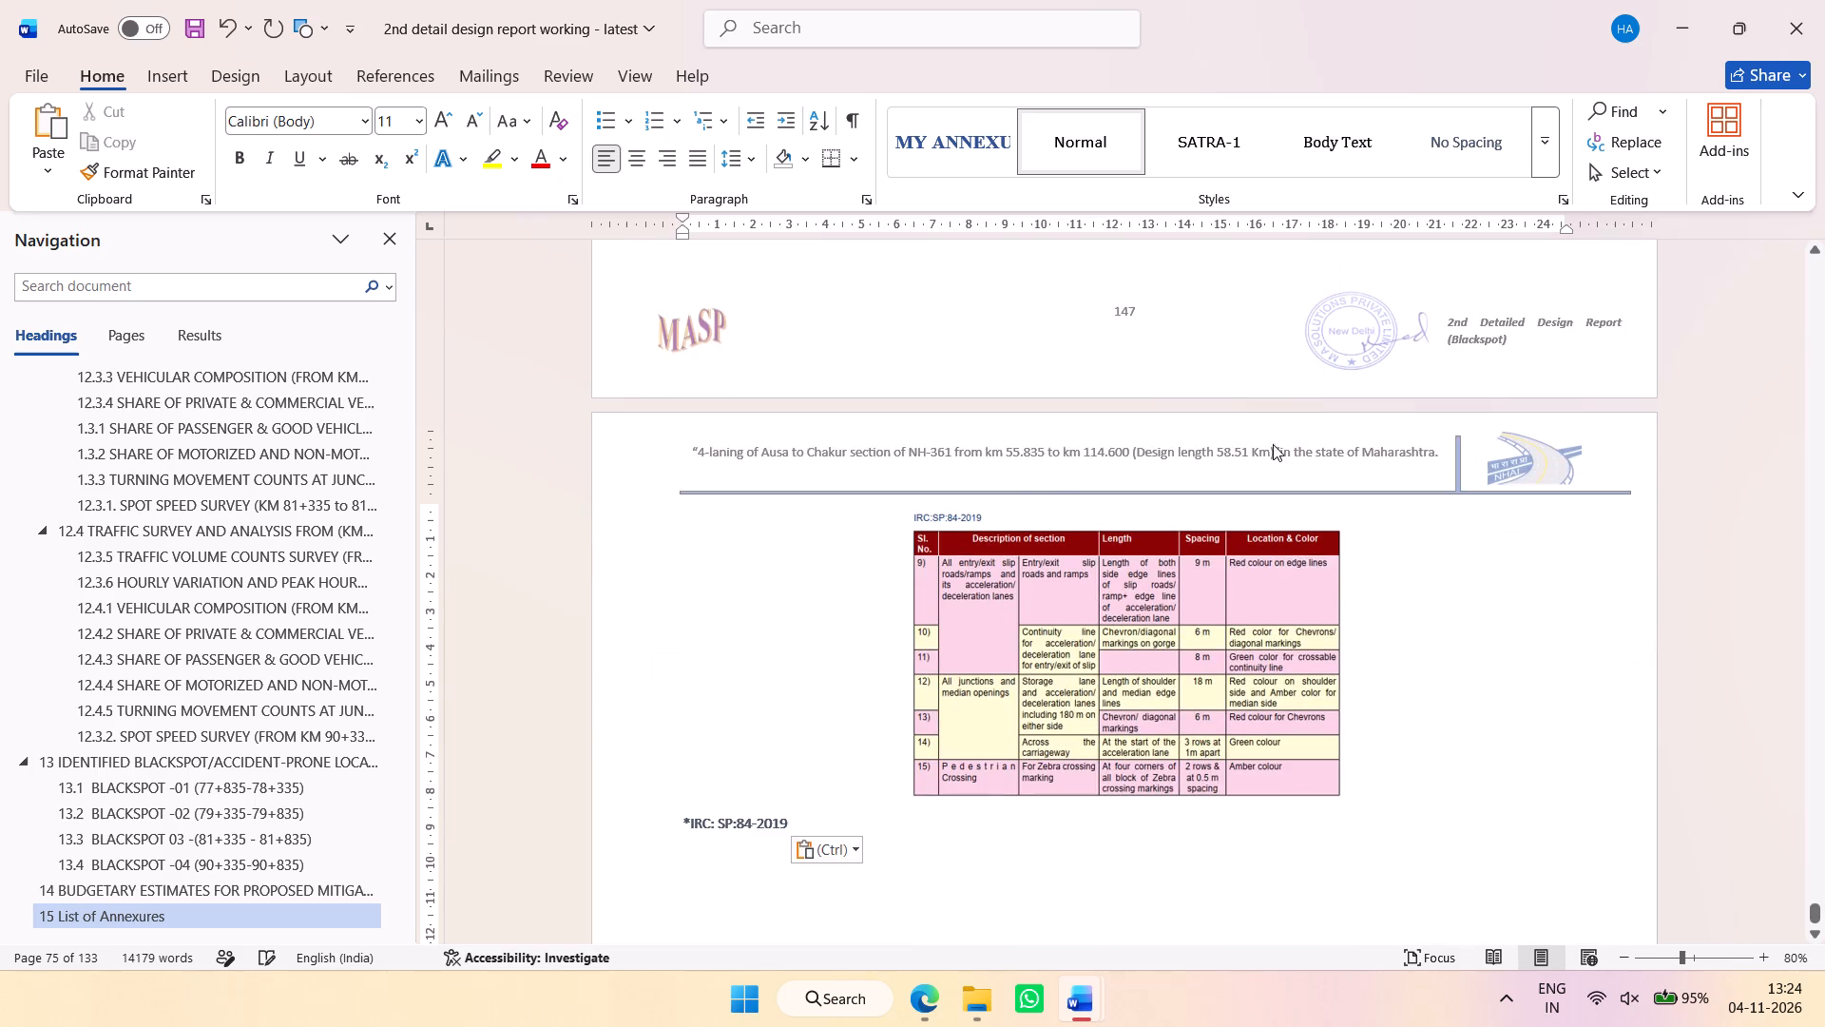
scroll(1268, 469, "down", 13)
scroll(1261, 467, "up", 11)
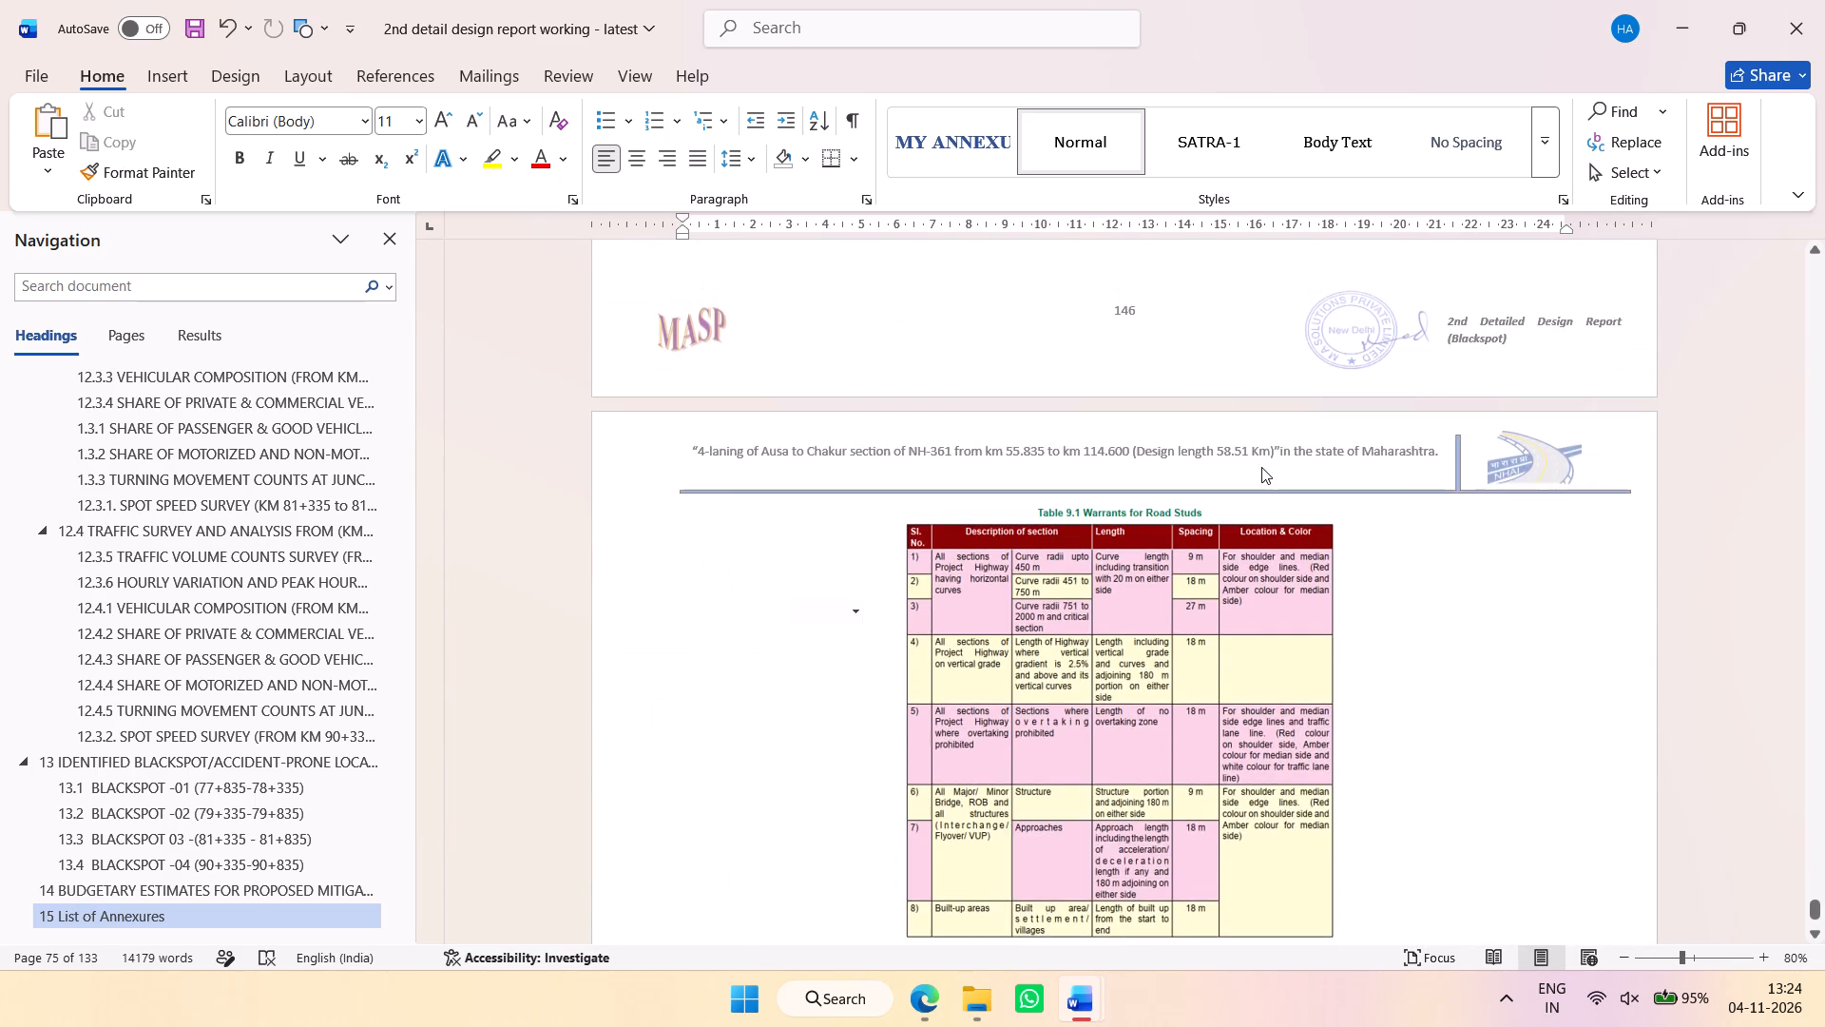
Check the pasted annexure pages from the road studs table back to the chevron marking page, and undo the paste.
scroll(1261, 467, "up", 18)
scroll(1261, 467, "up", 5)
scroll(1261, 467, "up", 20)
scroll(1261, 467, "up", 20)
scroll(1261, 467, "up", 6)
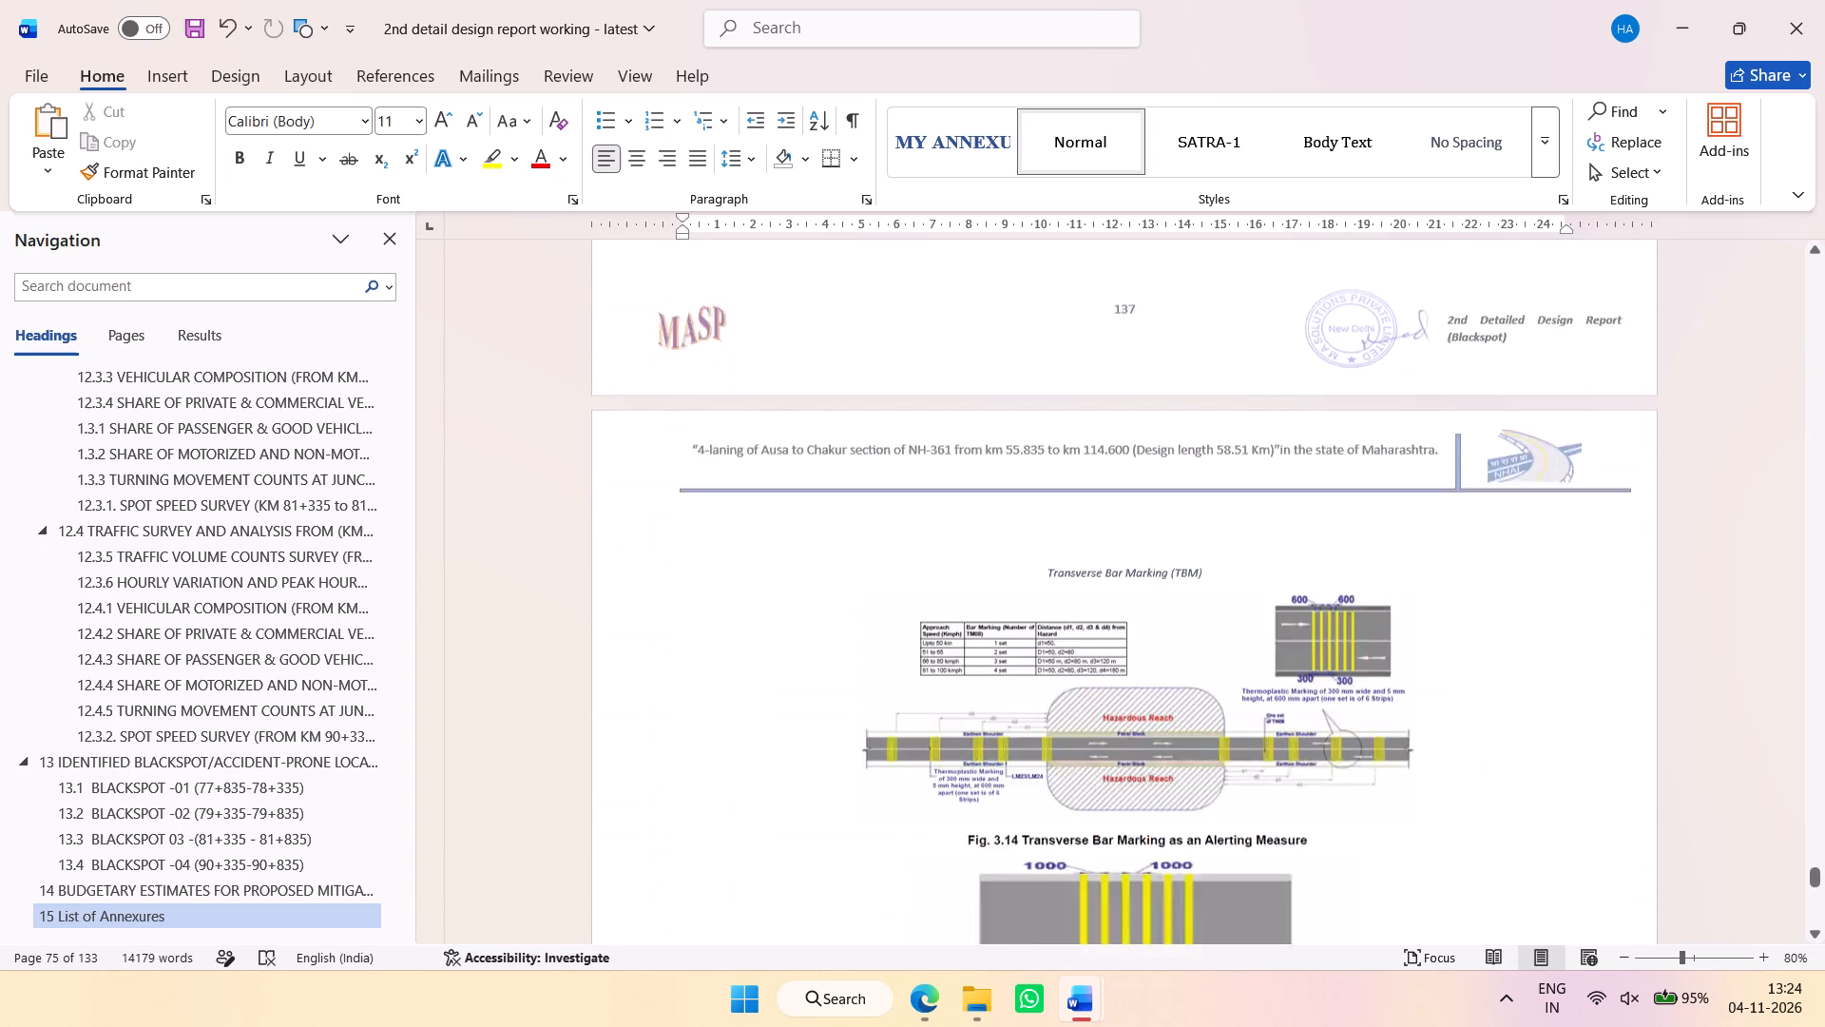
scroll(1261, 467, "up", 20)
scroll(1261, 467, "up", 3)
scroll(1261, 467, "down", 16)
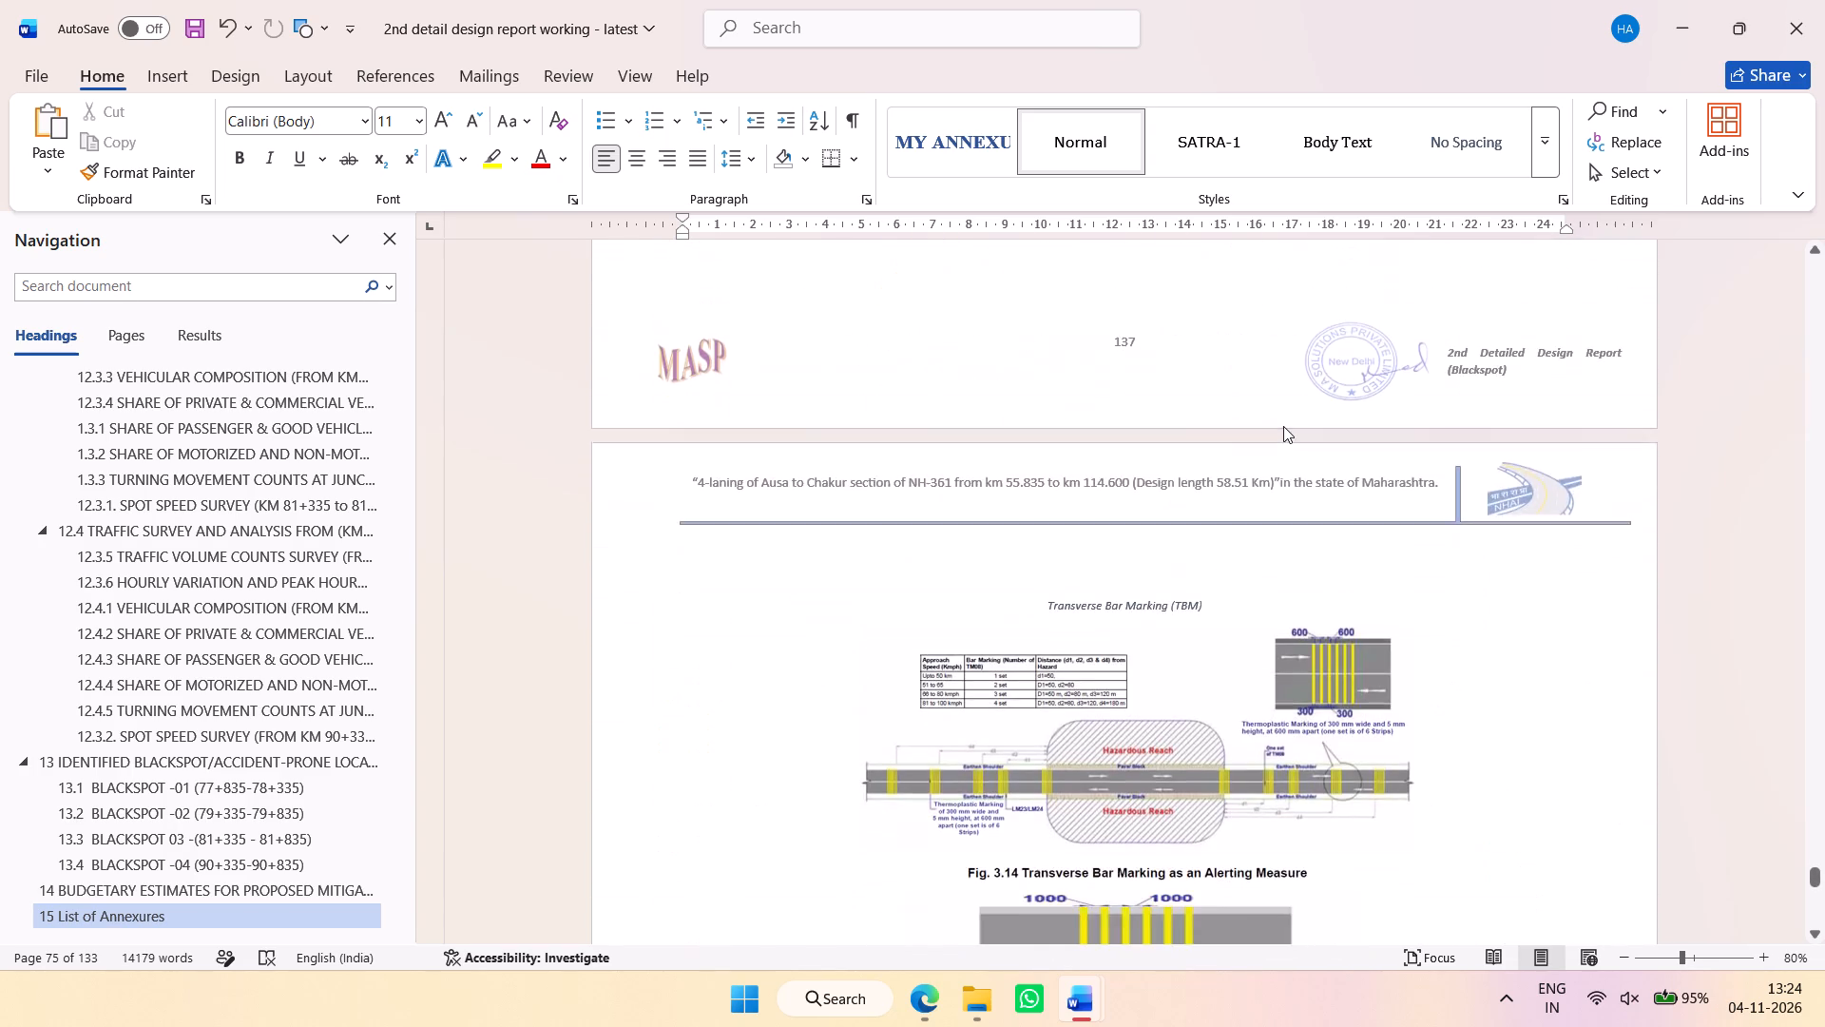
scroll(1283, 426, "down", 1)
scroll(1283, 426, "up", 14)
scroll(1283, 426, "up", 9)
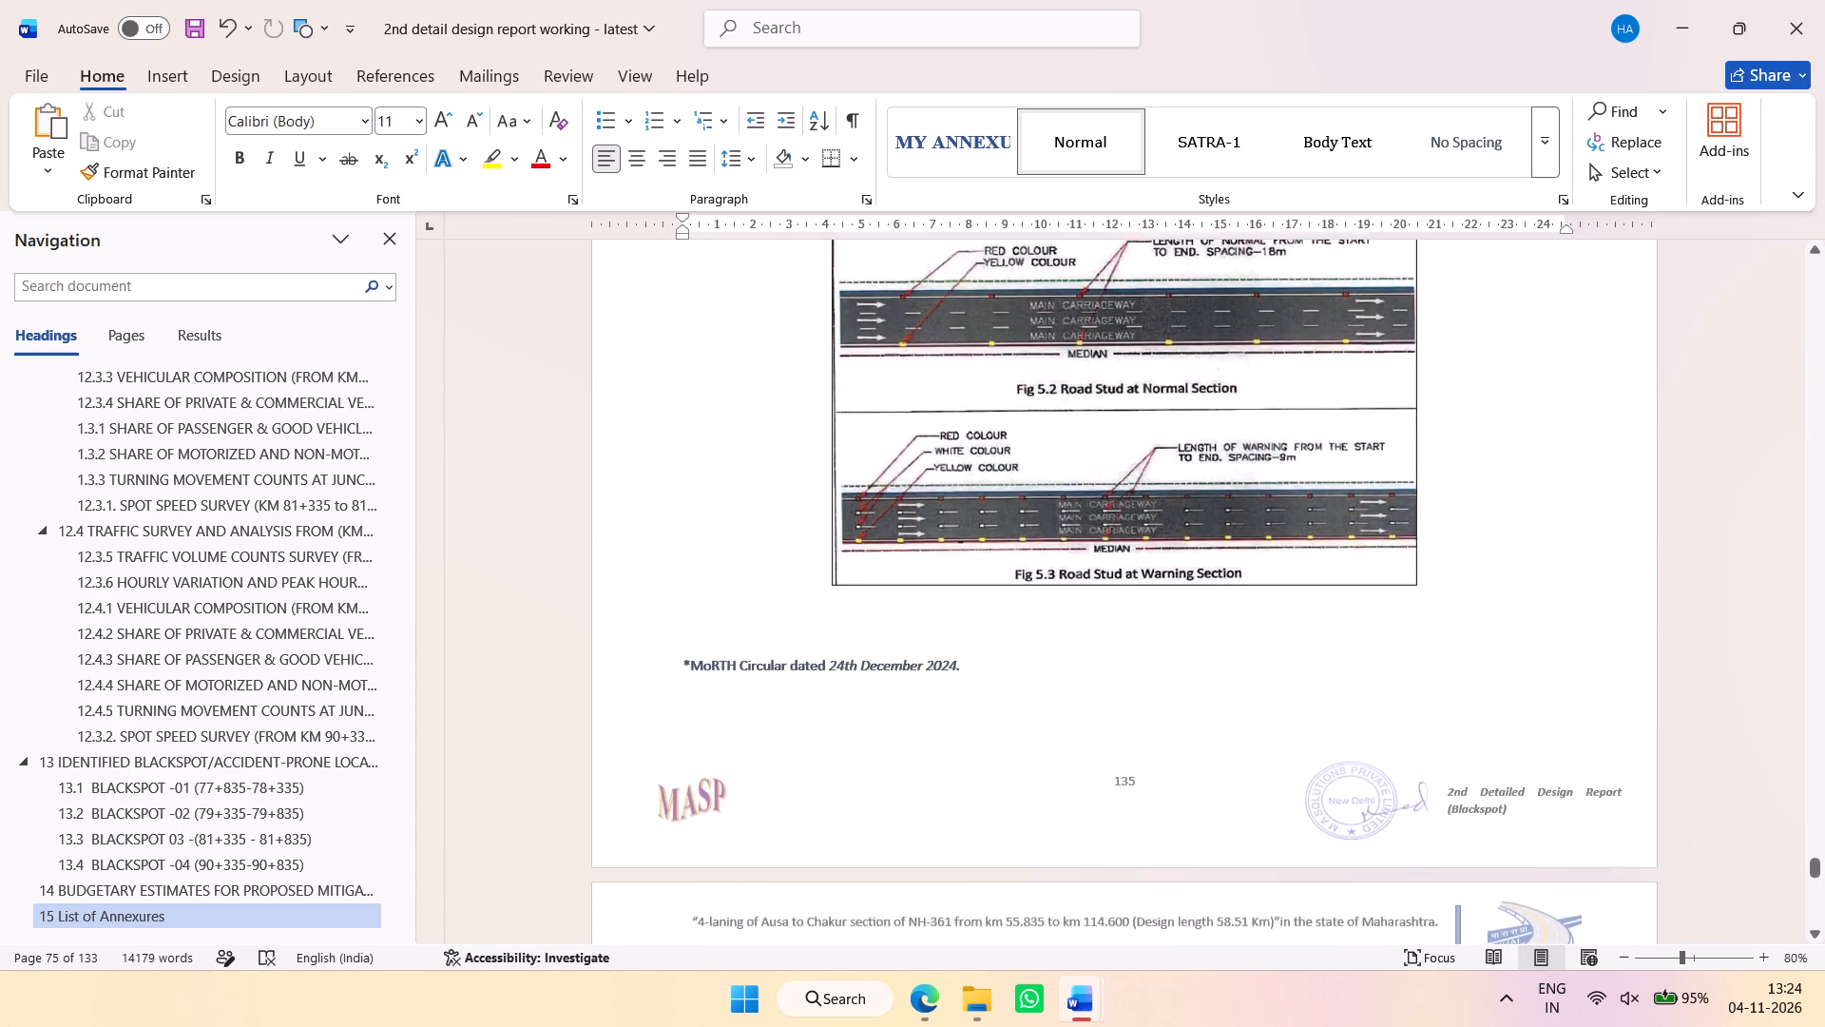
scroll(1283, 426, "up", 16)
scroll(1283, 426, "down", 5)
scroll(1291, 423, "up", 9)
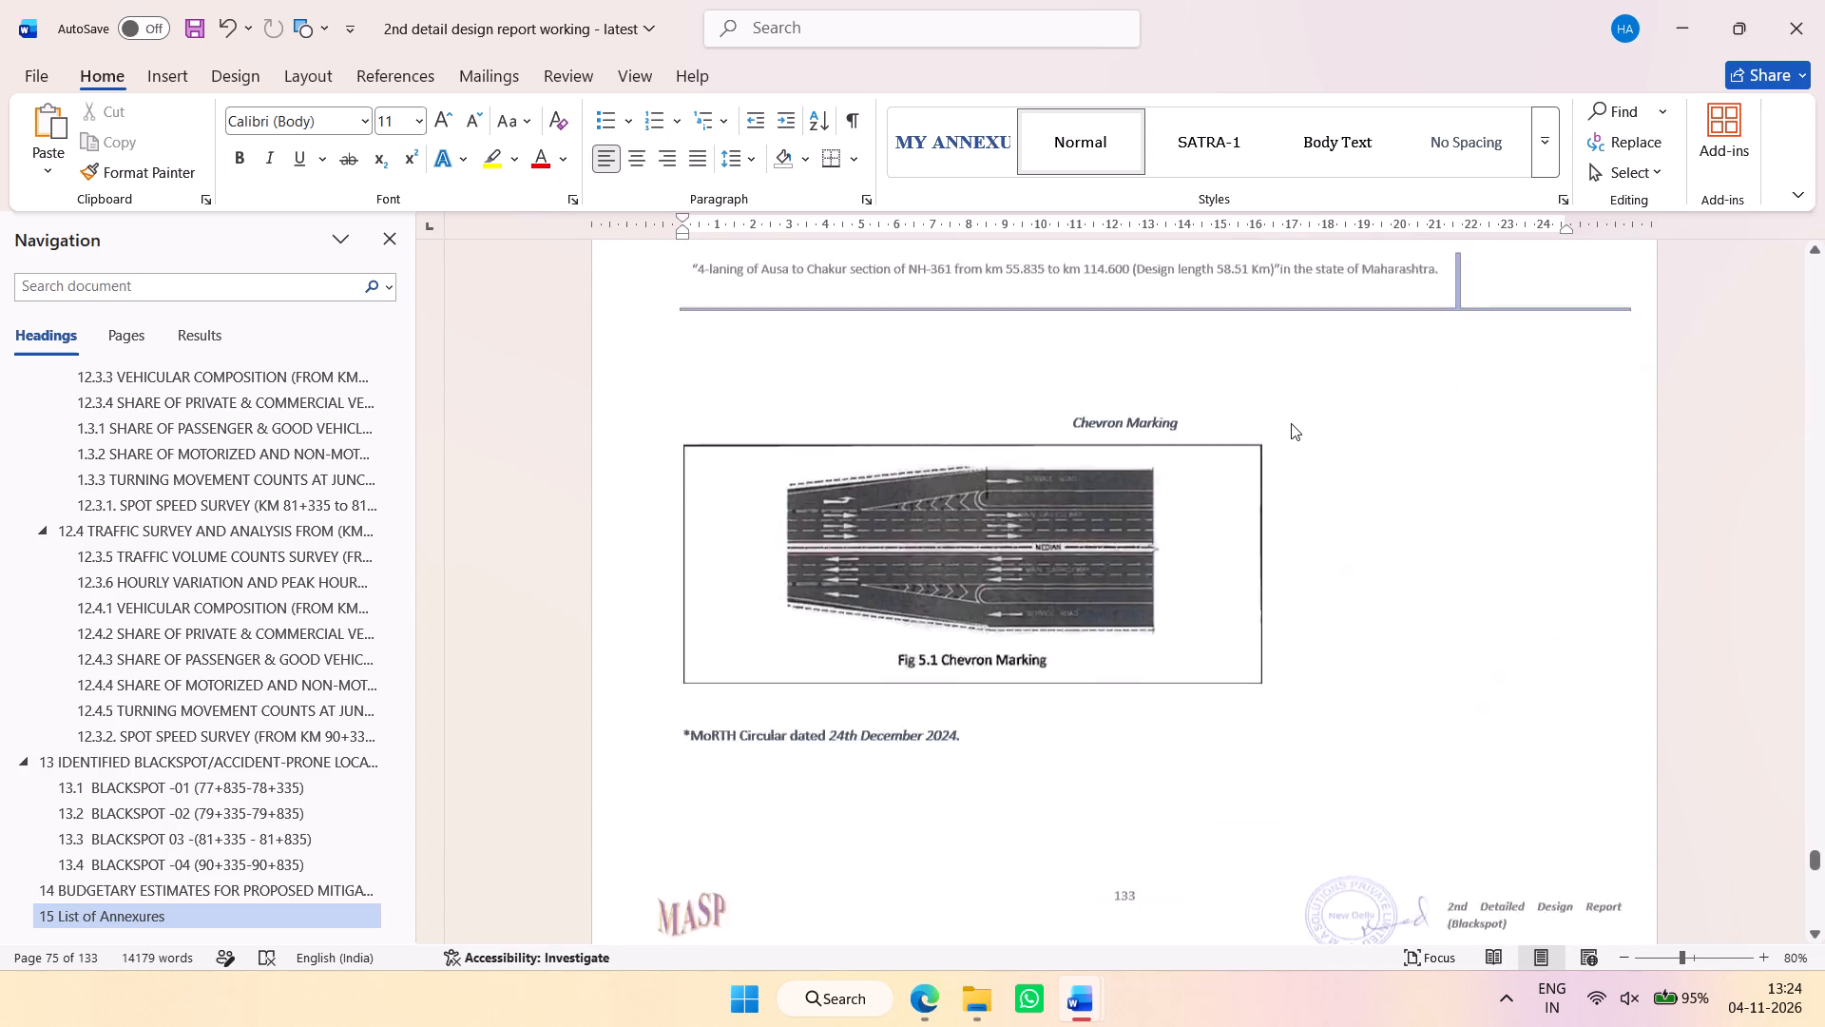
scroll(1291, 423, "up", 15)
key("ctrl+z")
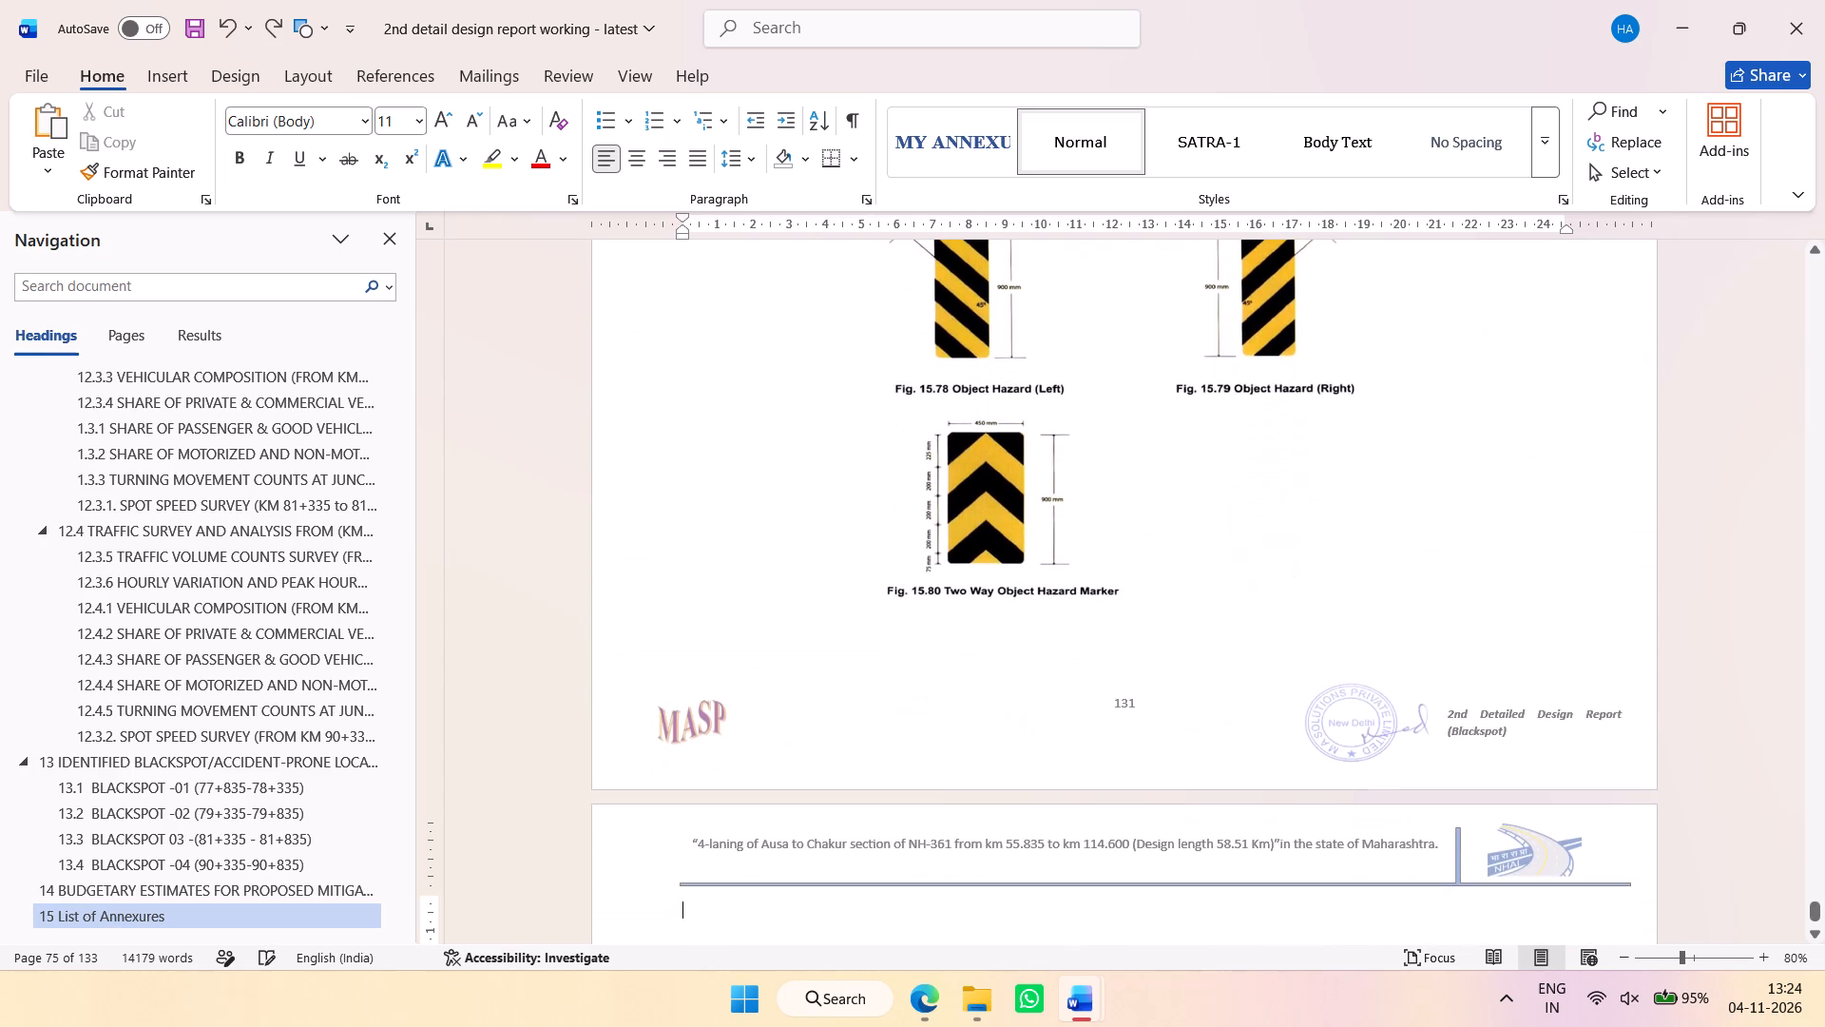
Enter the placeholder text fgh on the blank page following the object hazard marker figures.
scroll(1270, 550, "up", 2)
scroll(1270, 549, "down", 4)
scroll(1272, 532, "up", 6)
scroll(1272, 532, "down", 7)
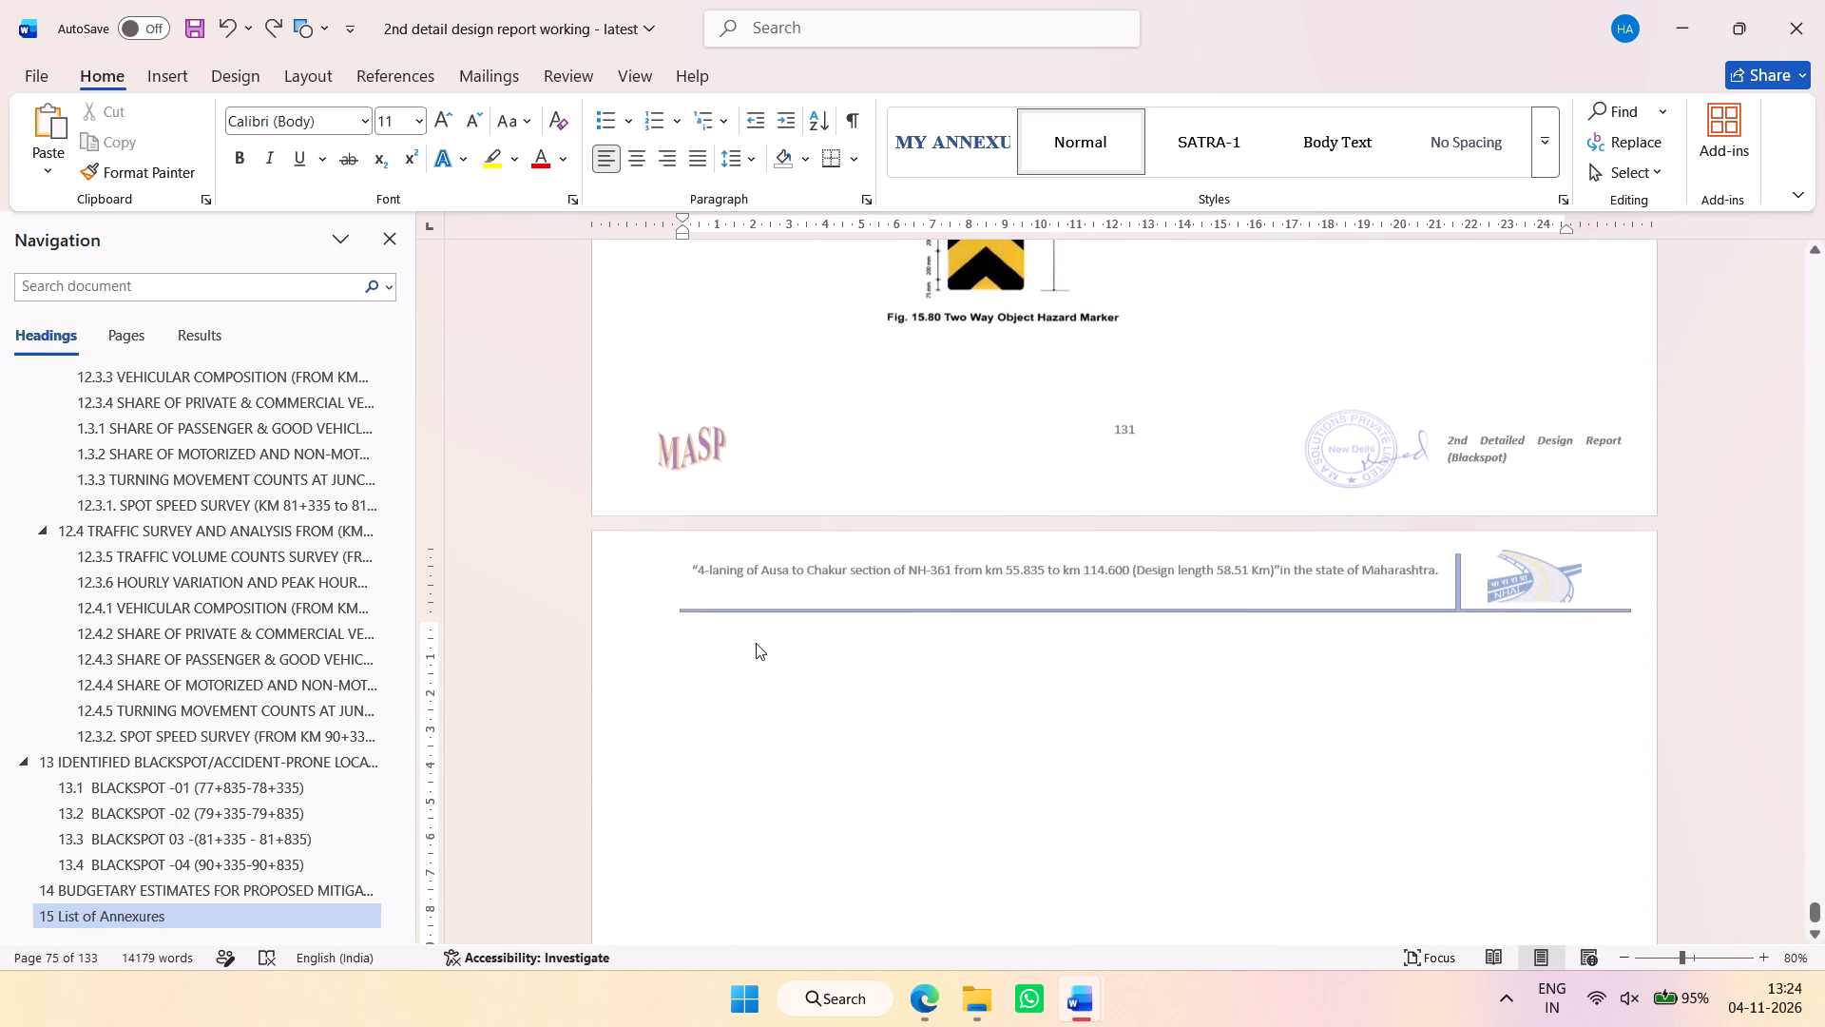
left_click(756, 643)
type("fgh")
Select the placeholder fgh and use Page Setup to give only its page portrait orientation.
left_click_drag(737, 638, 669, 641)
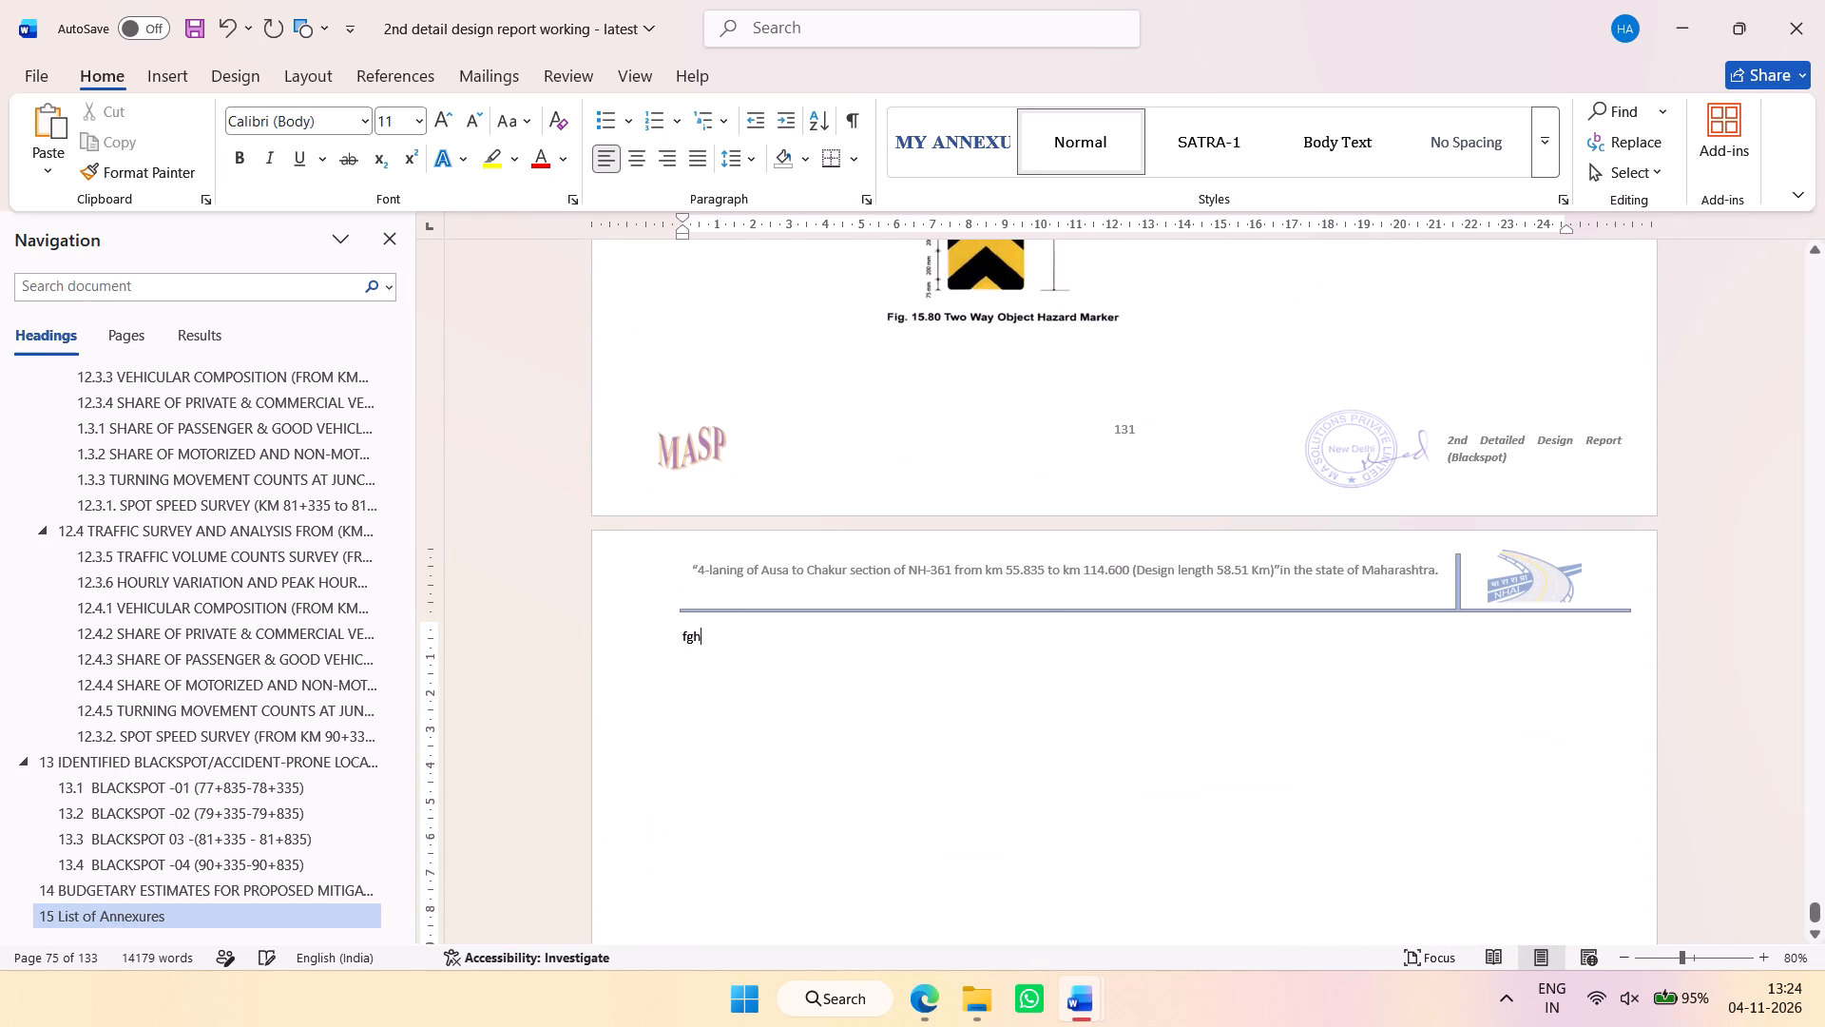
left_click_drag(669, 641, 646, 641)
left_click(319, 68)
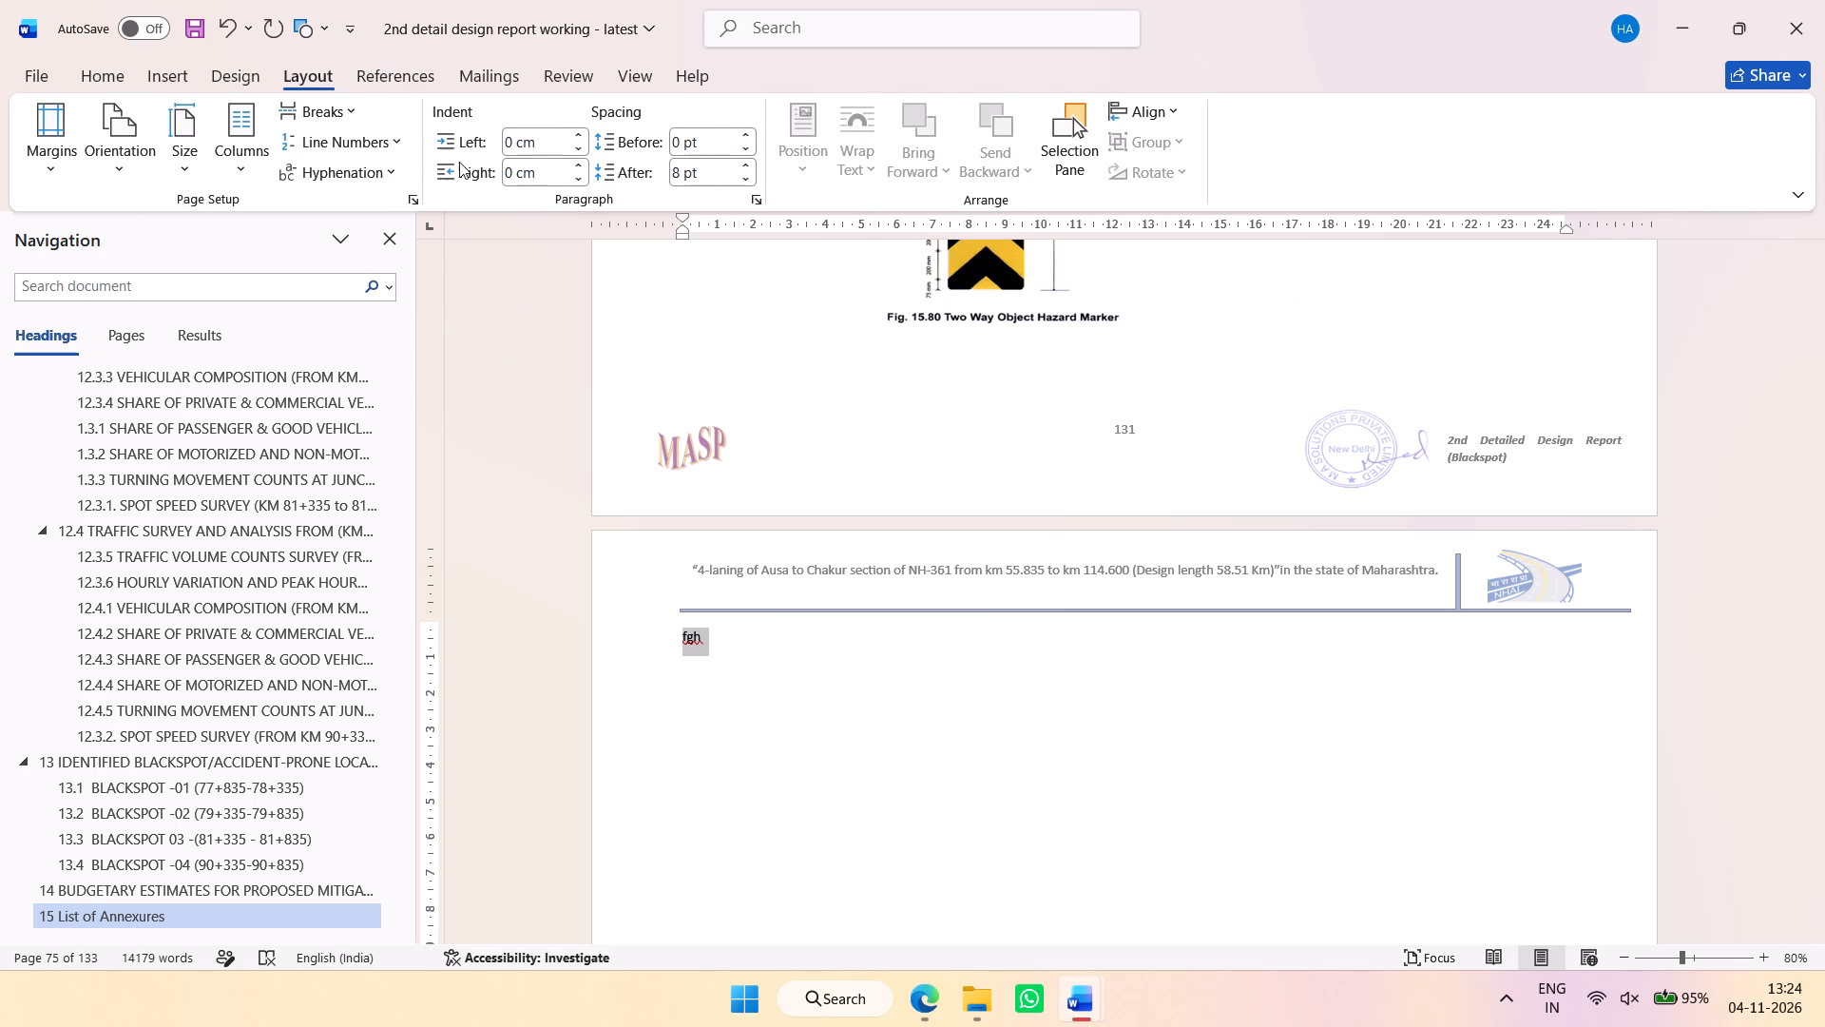
left_click(258, 68)
left_click(400, 68)
left_click(240, 73)
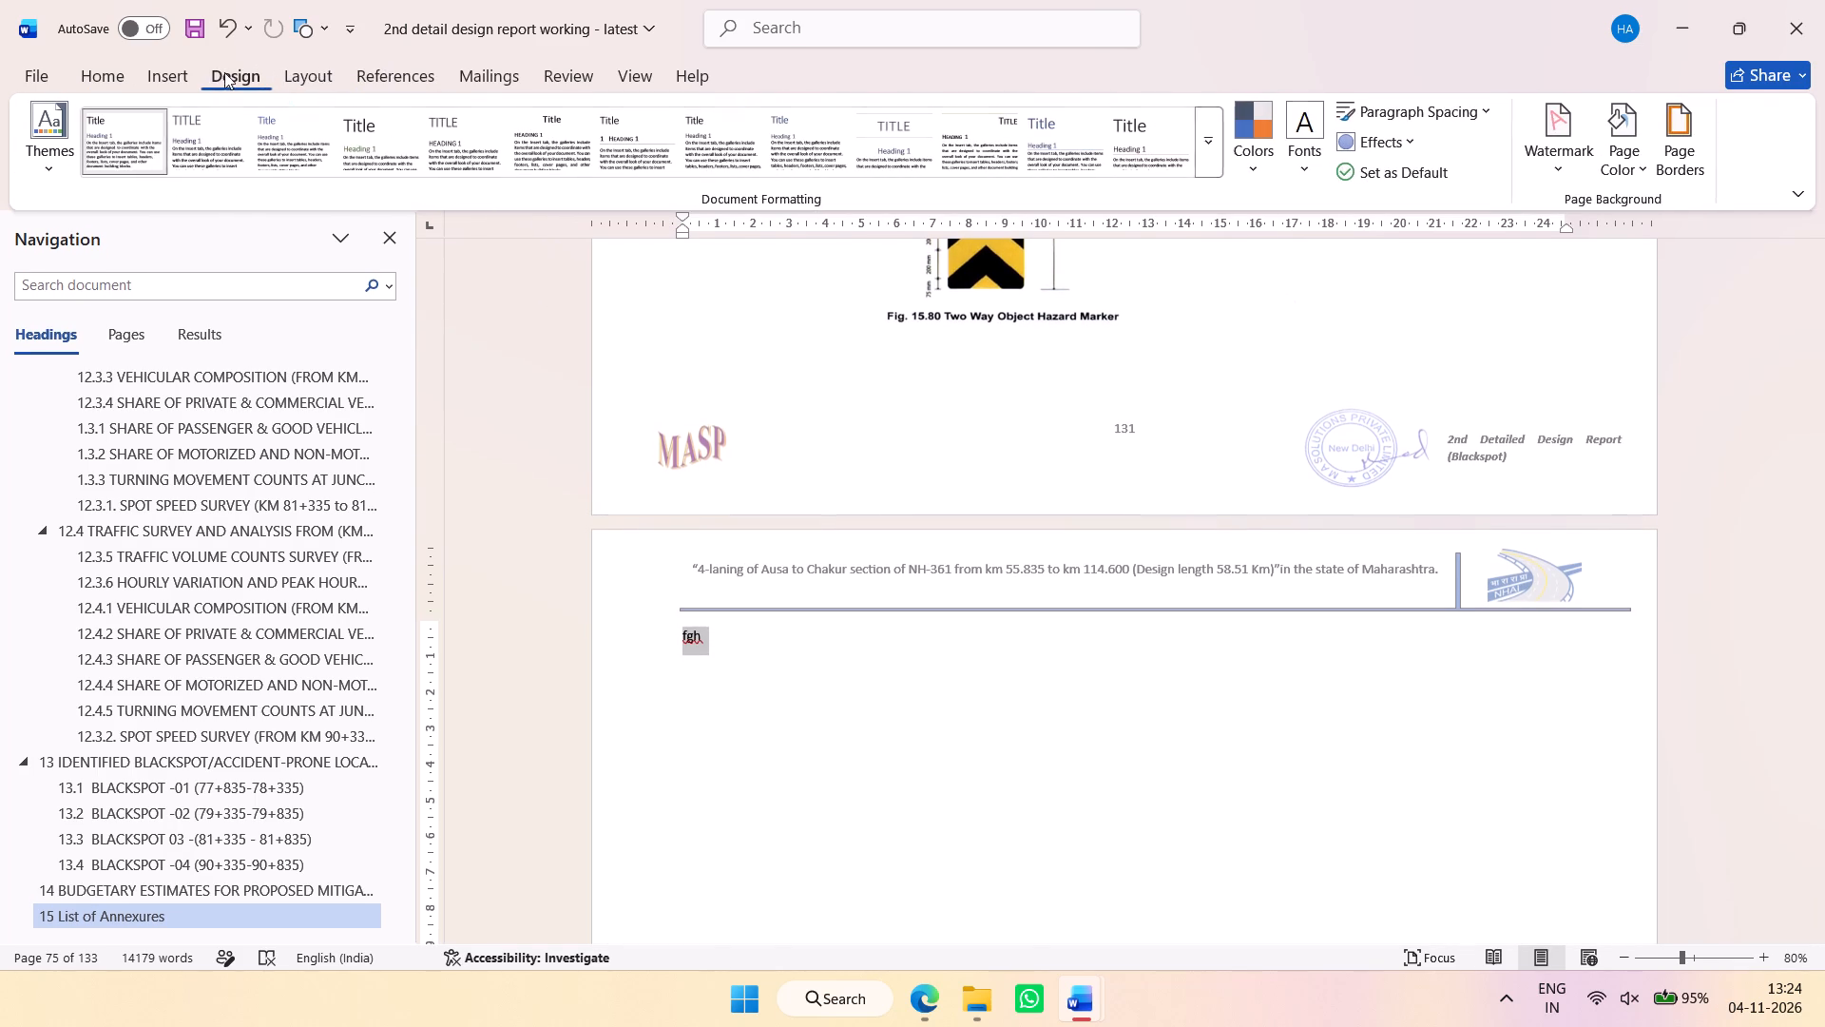
left_click(309, 73)
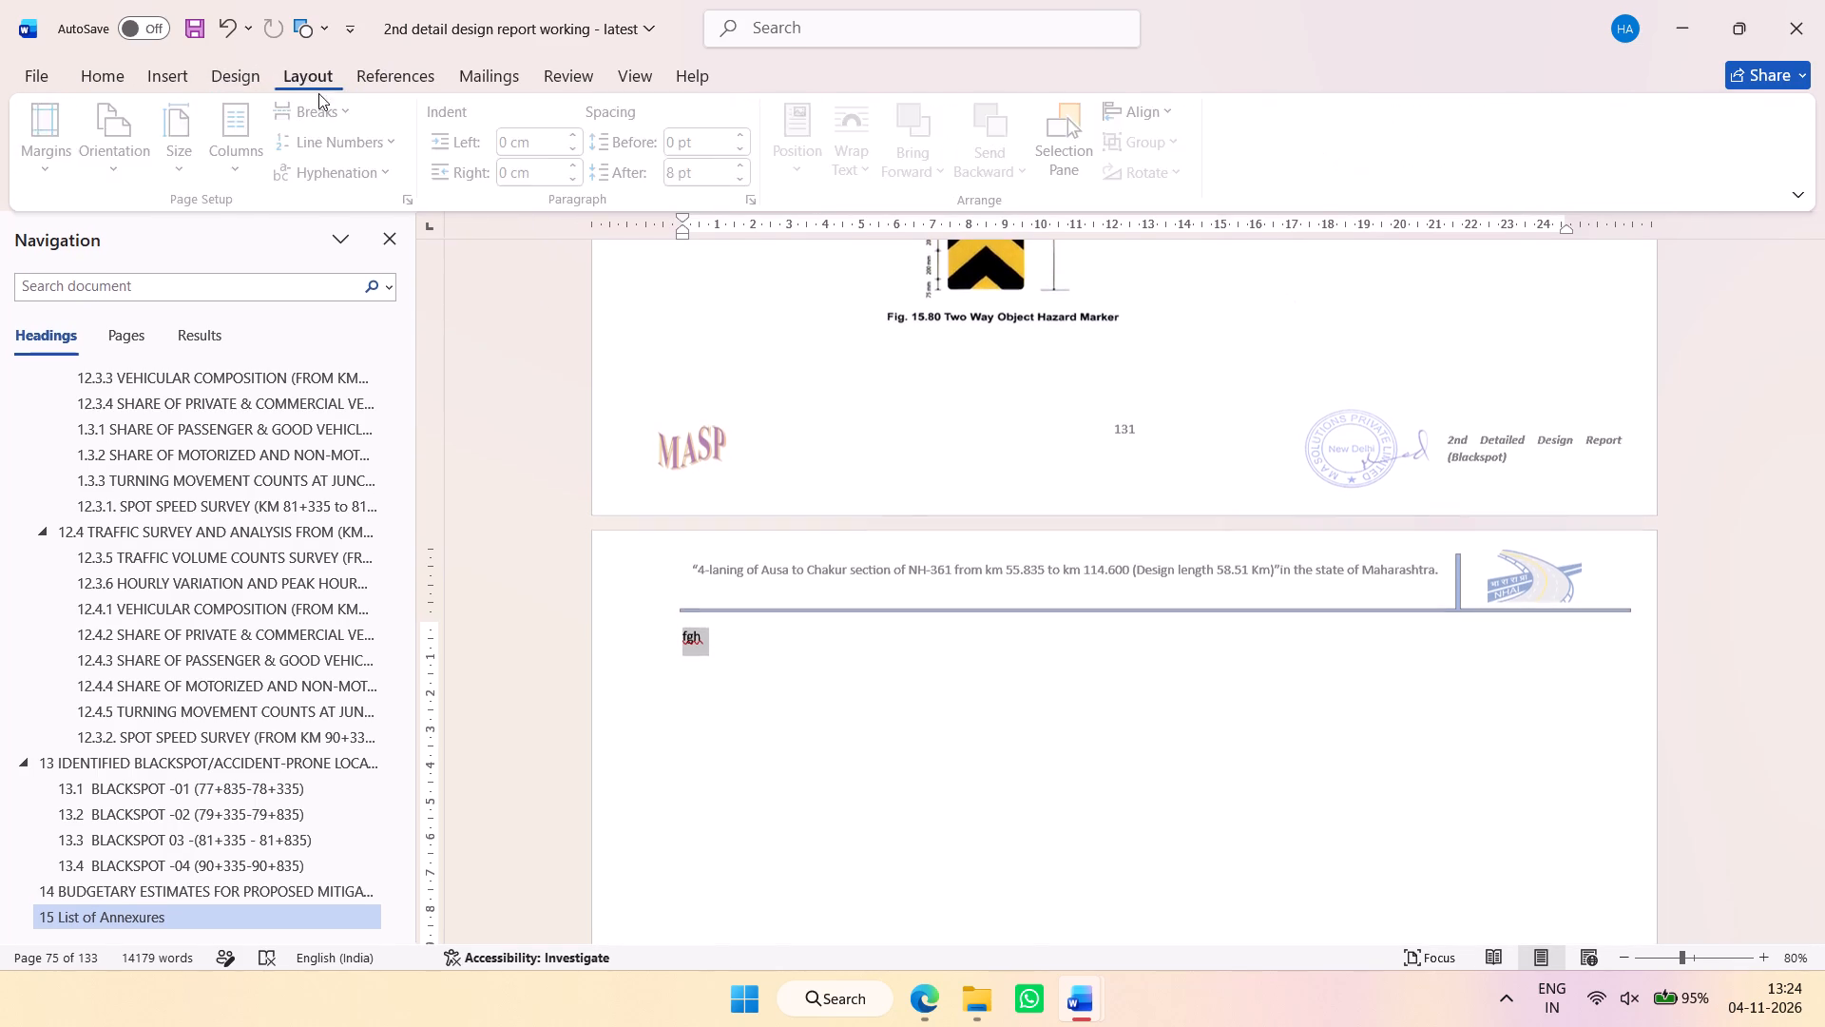
left_click(421, 203)
left_click(1220, 358)
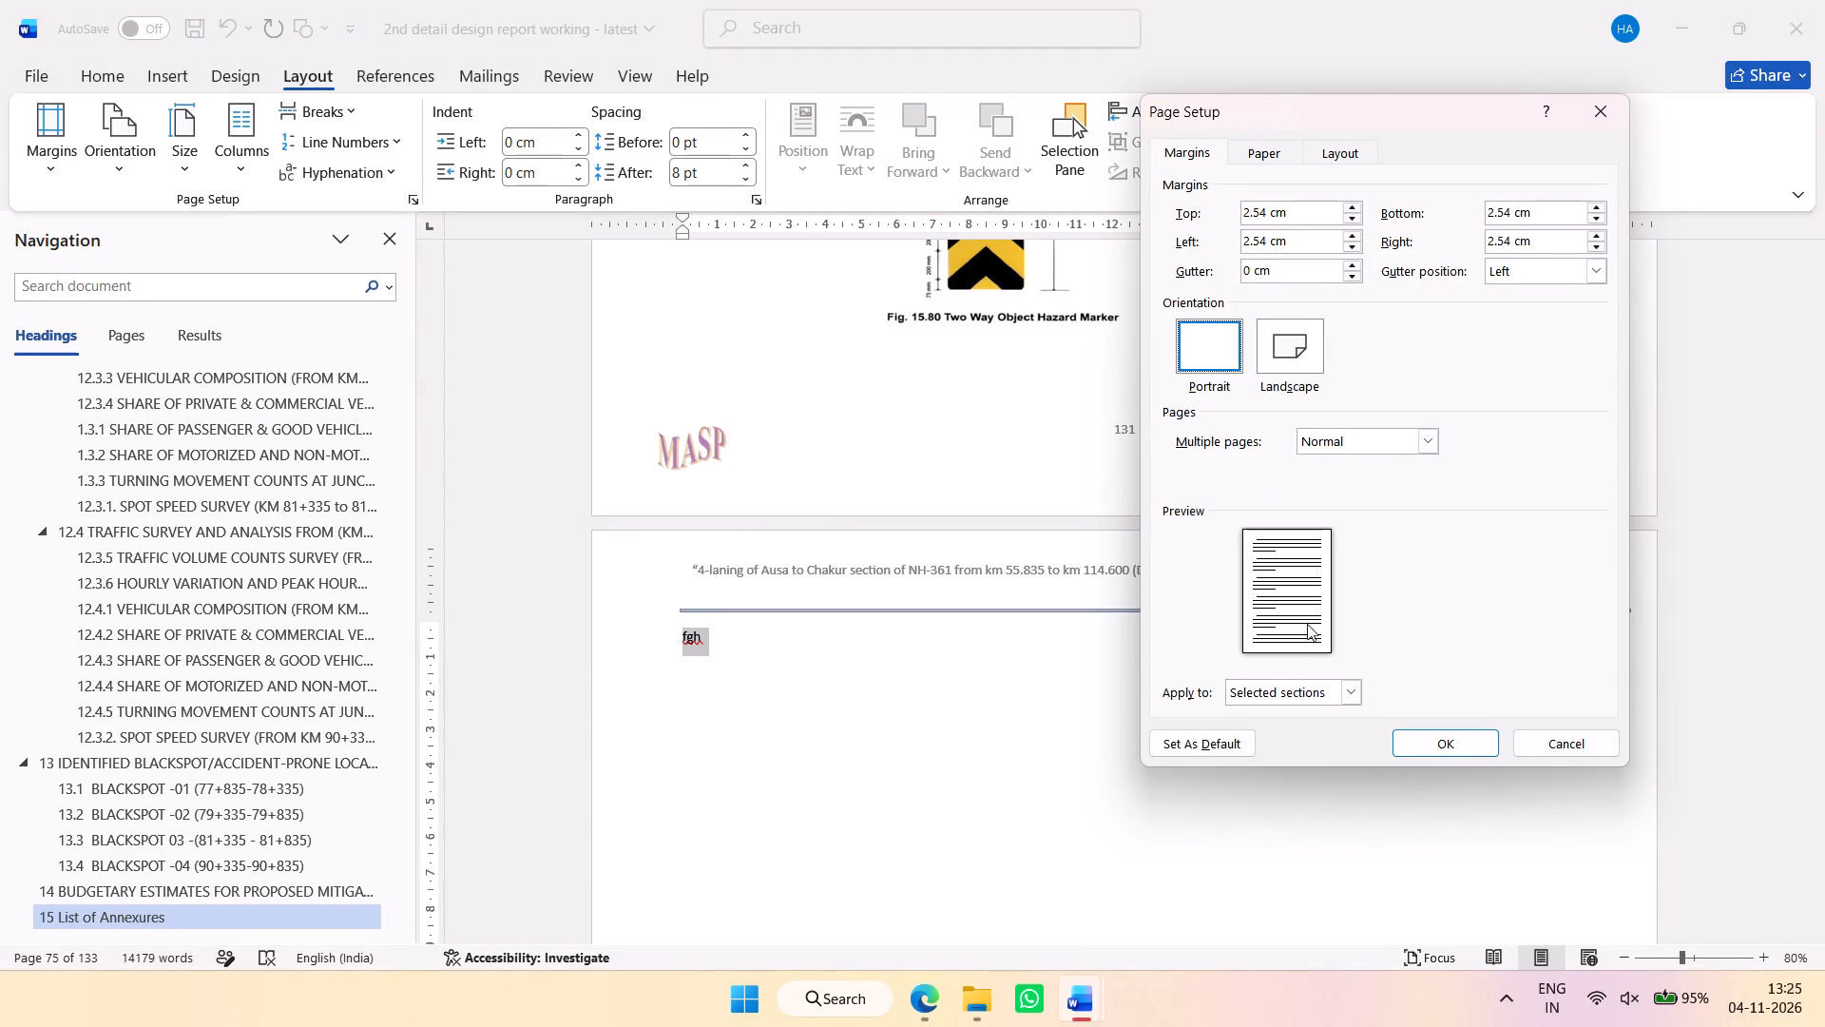
left_click(1312, 694)
left_click(1316, 727)
left_click(1461, 753)
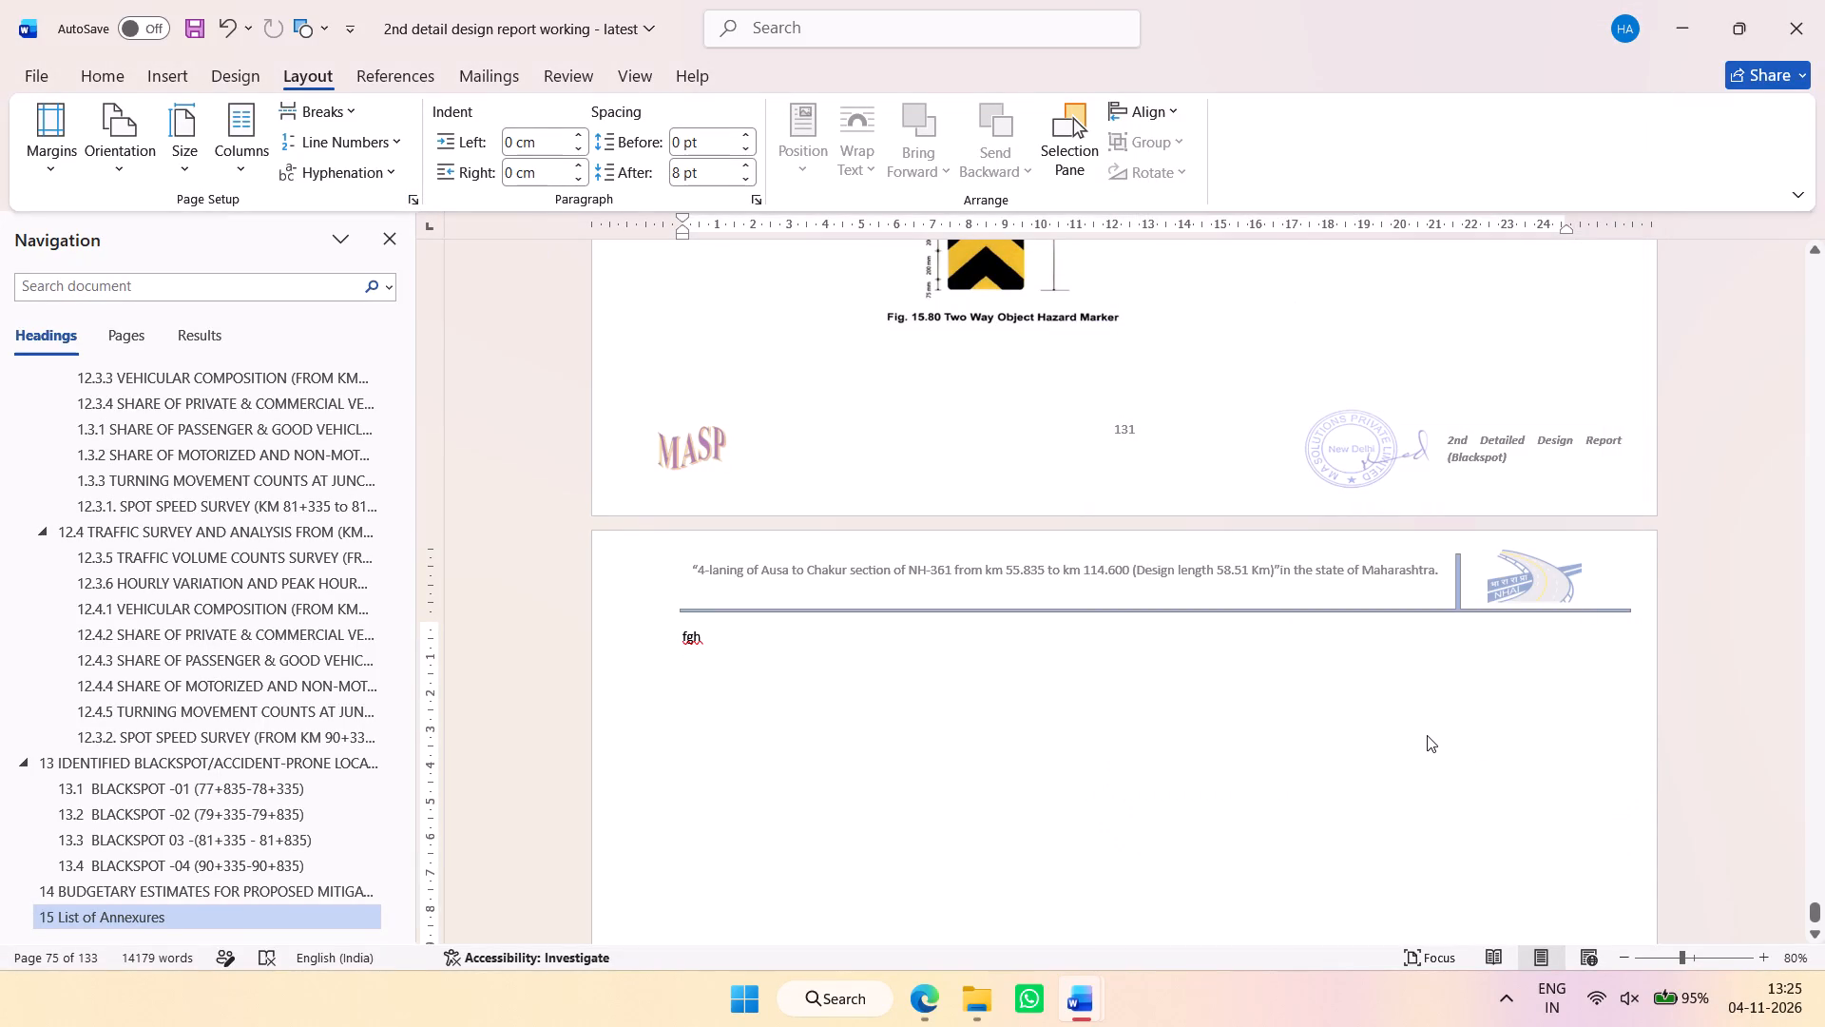
left_click(988, 647)
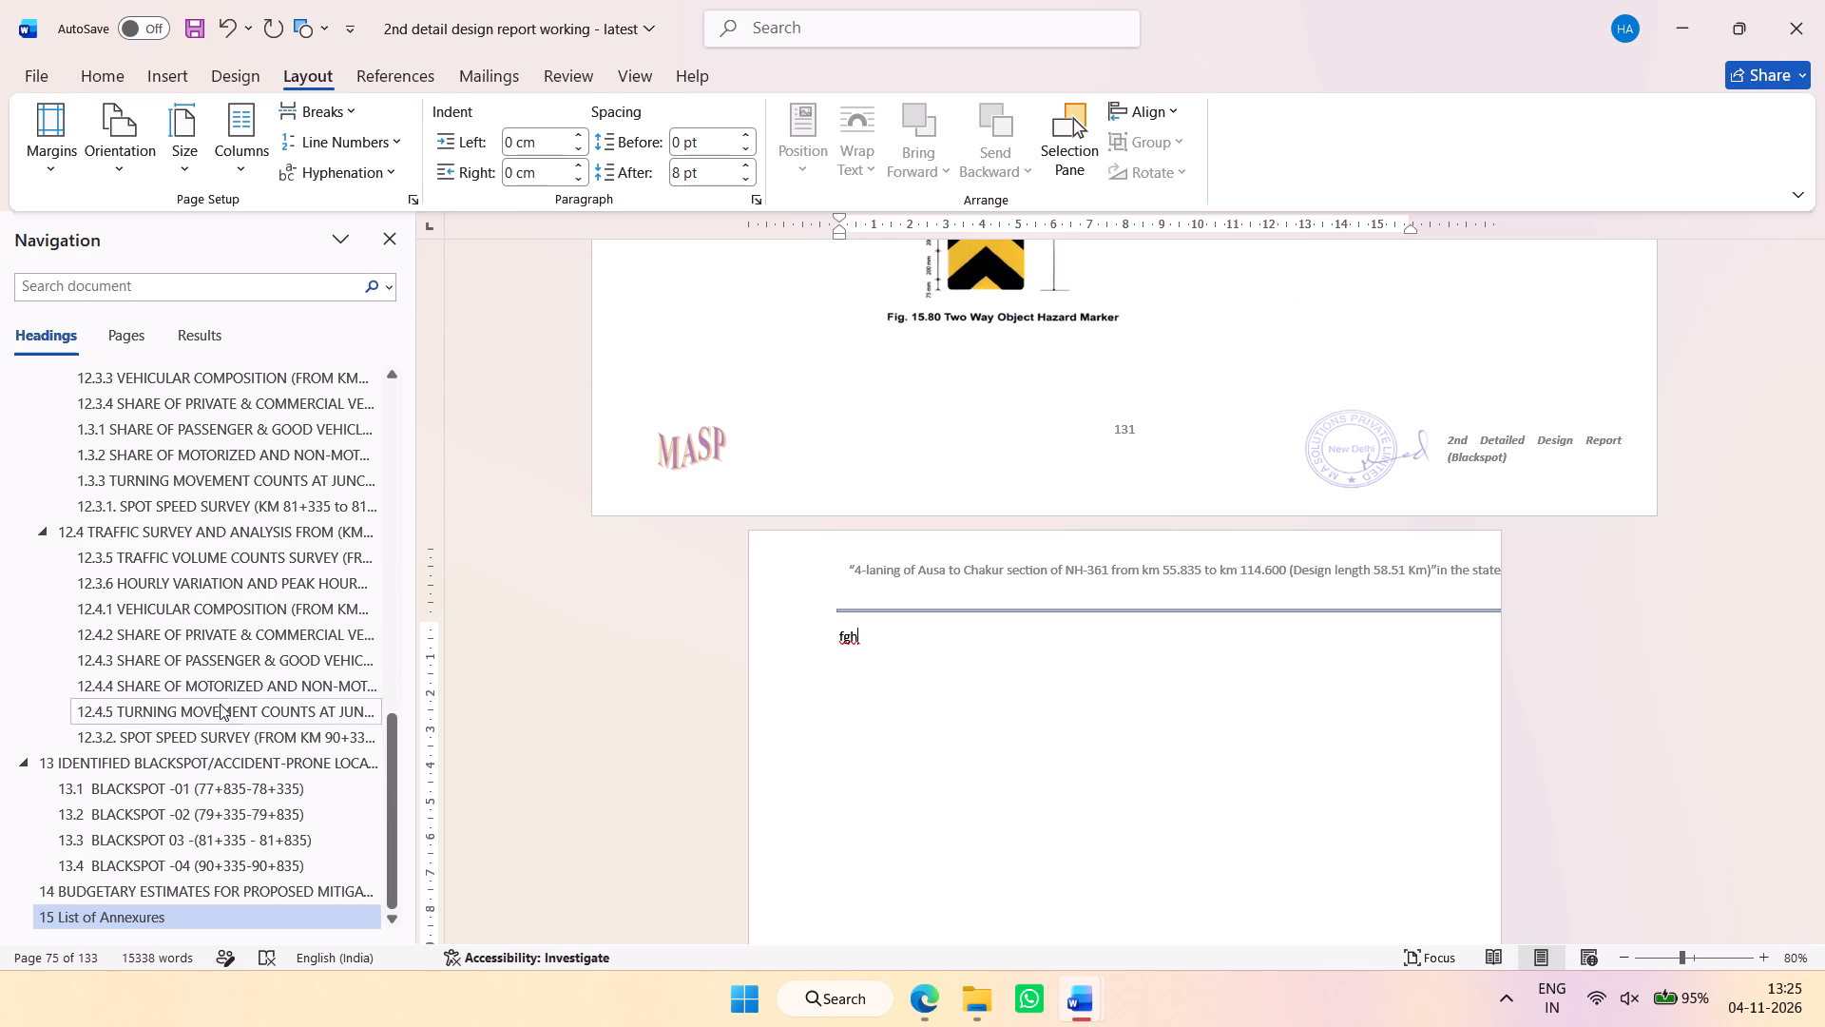
Copy the header content from the portrait page holding section 1.3.2, Share of Motorized and Non-Motorized Vehicles.
left_click(202, 457)
scroll(1042, 466, "up", 5)
double_click(1163, 350)
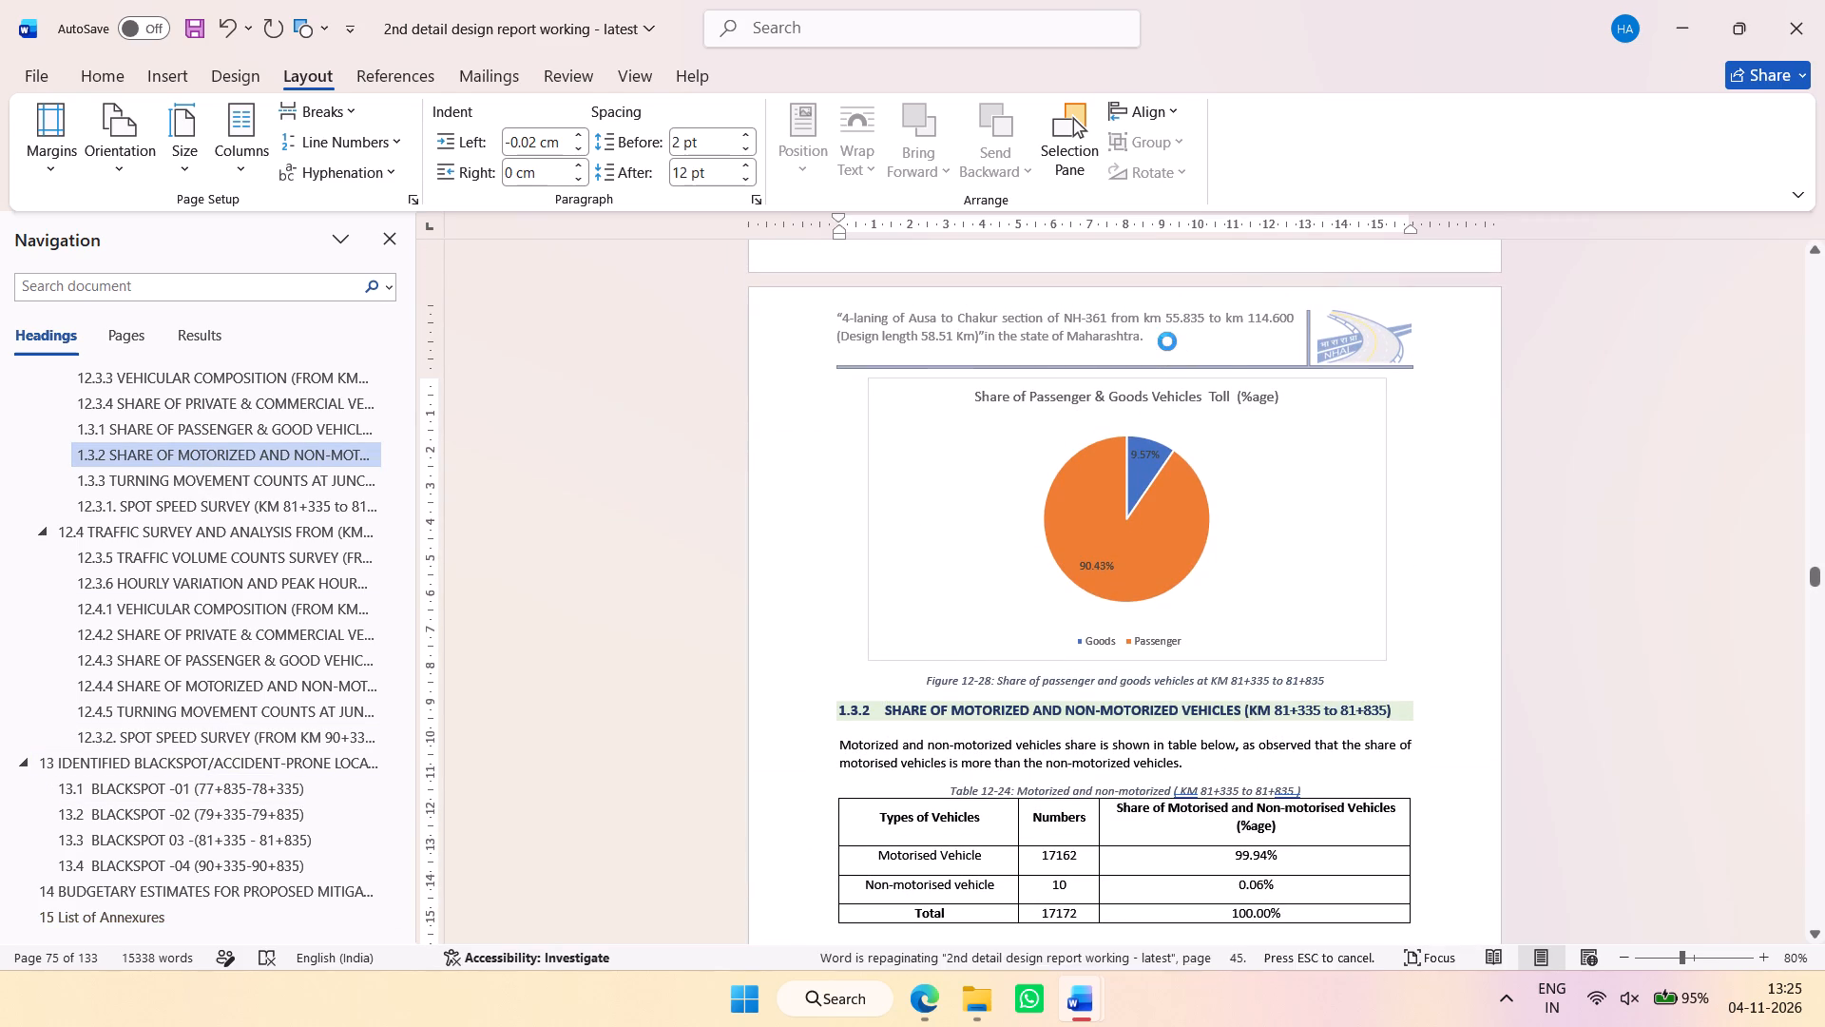
left_click(775, 339)
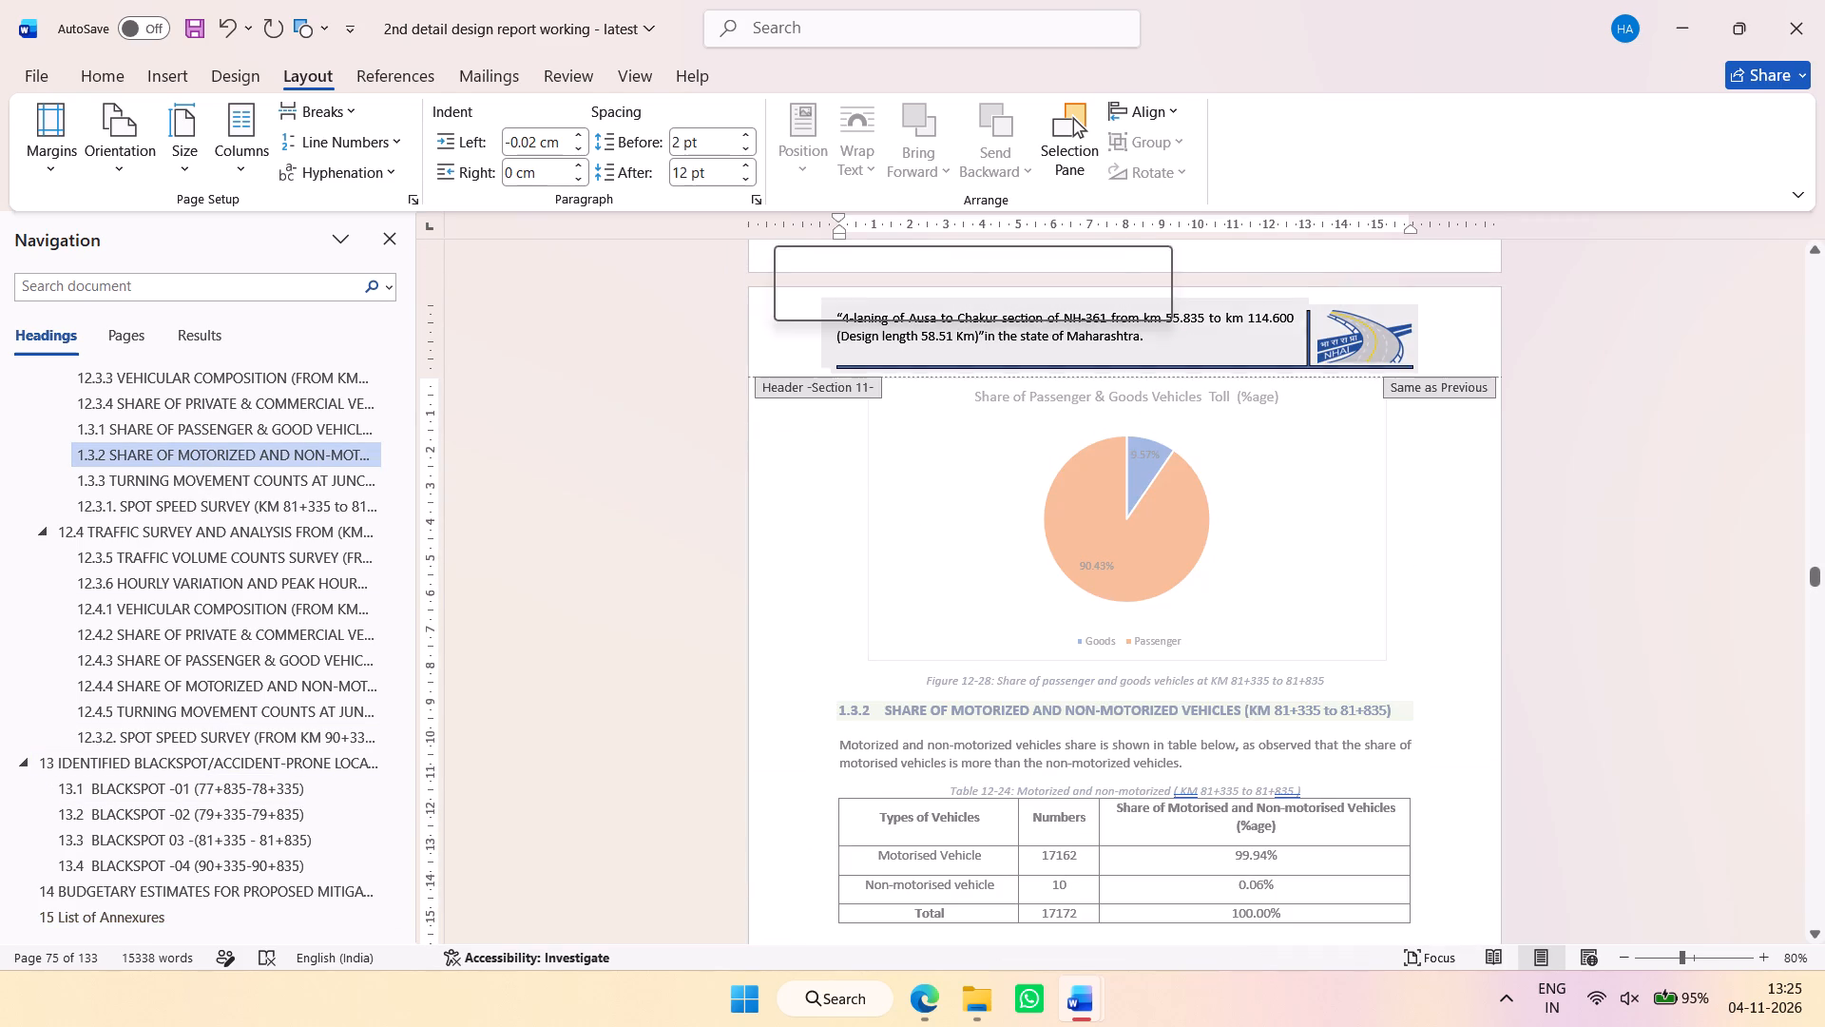
key("ctrl+c")
key("ctrl+c")
key("ctrl+c")
key("ctrl+c")
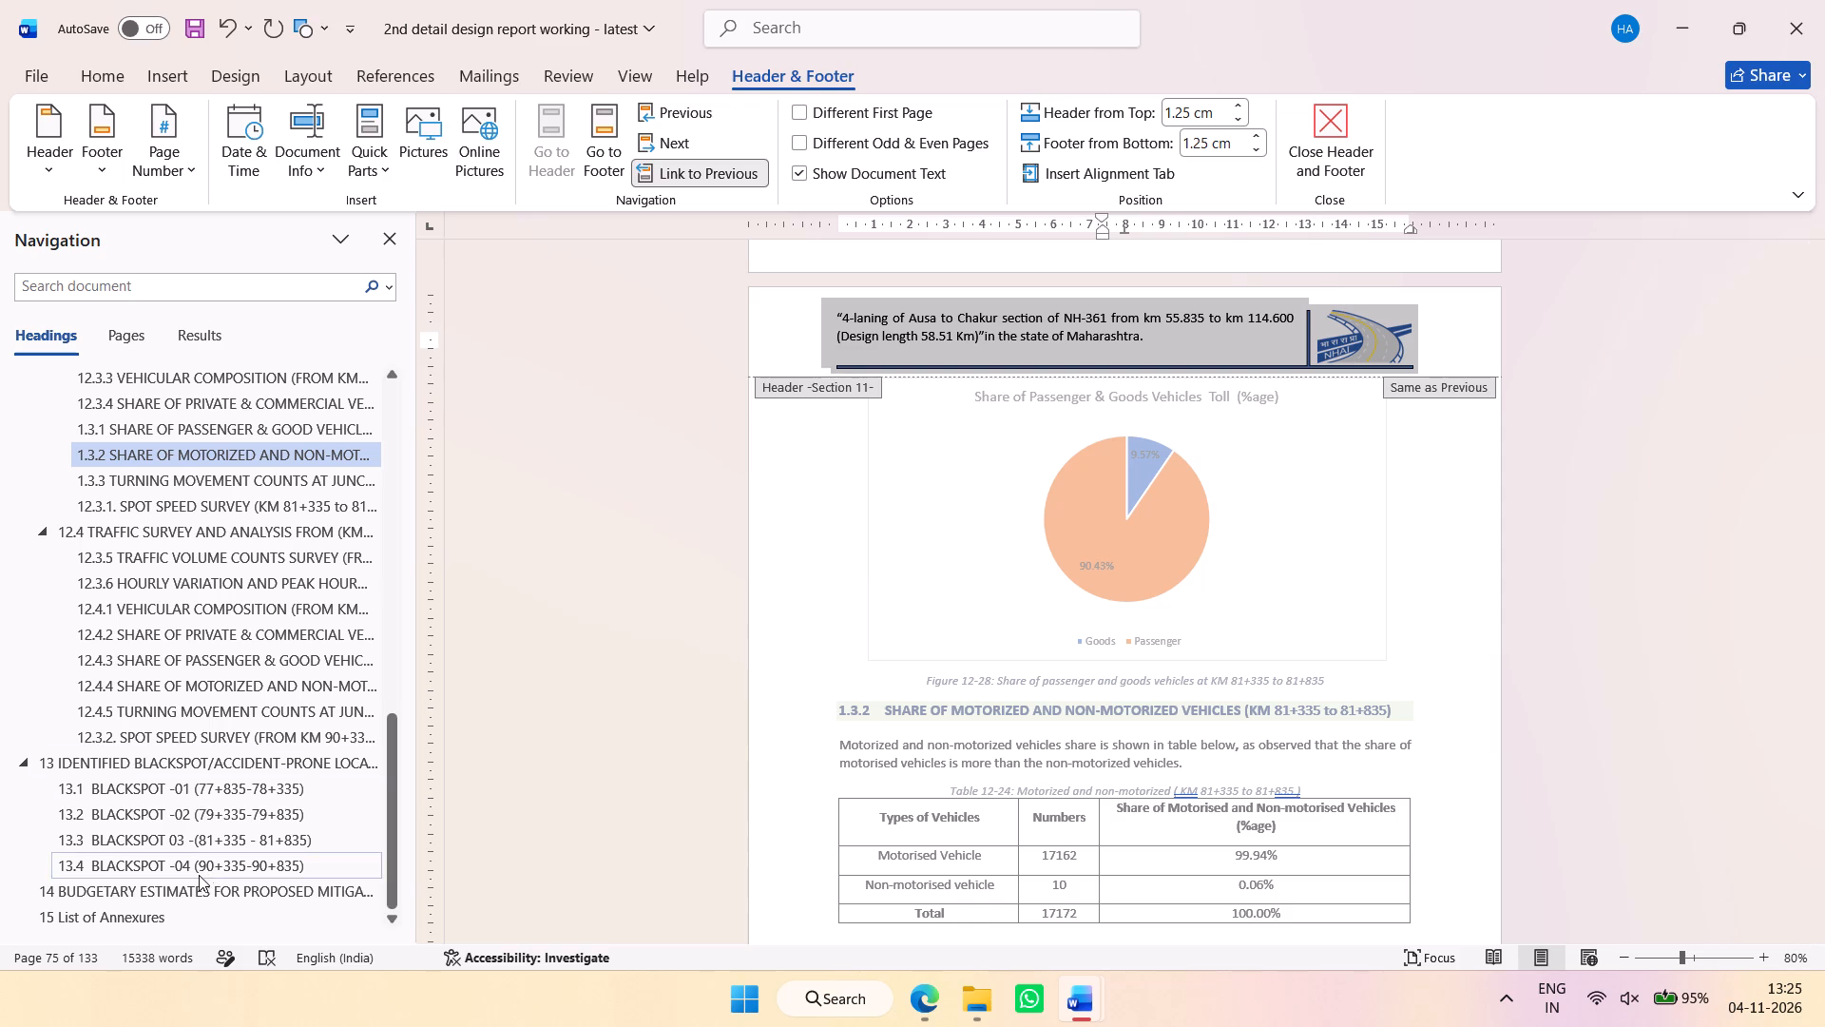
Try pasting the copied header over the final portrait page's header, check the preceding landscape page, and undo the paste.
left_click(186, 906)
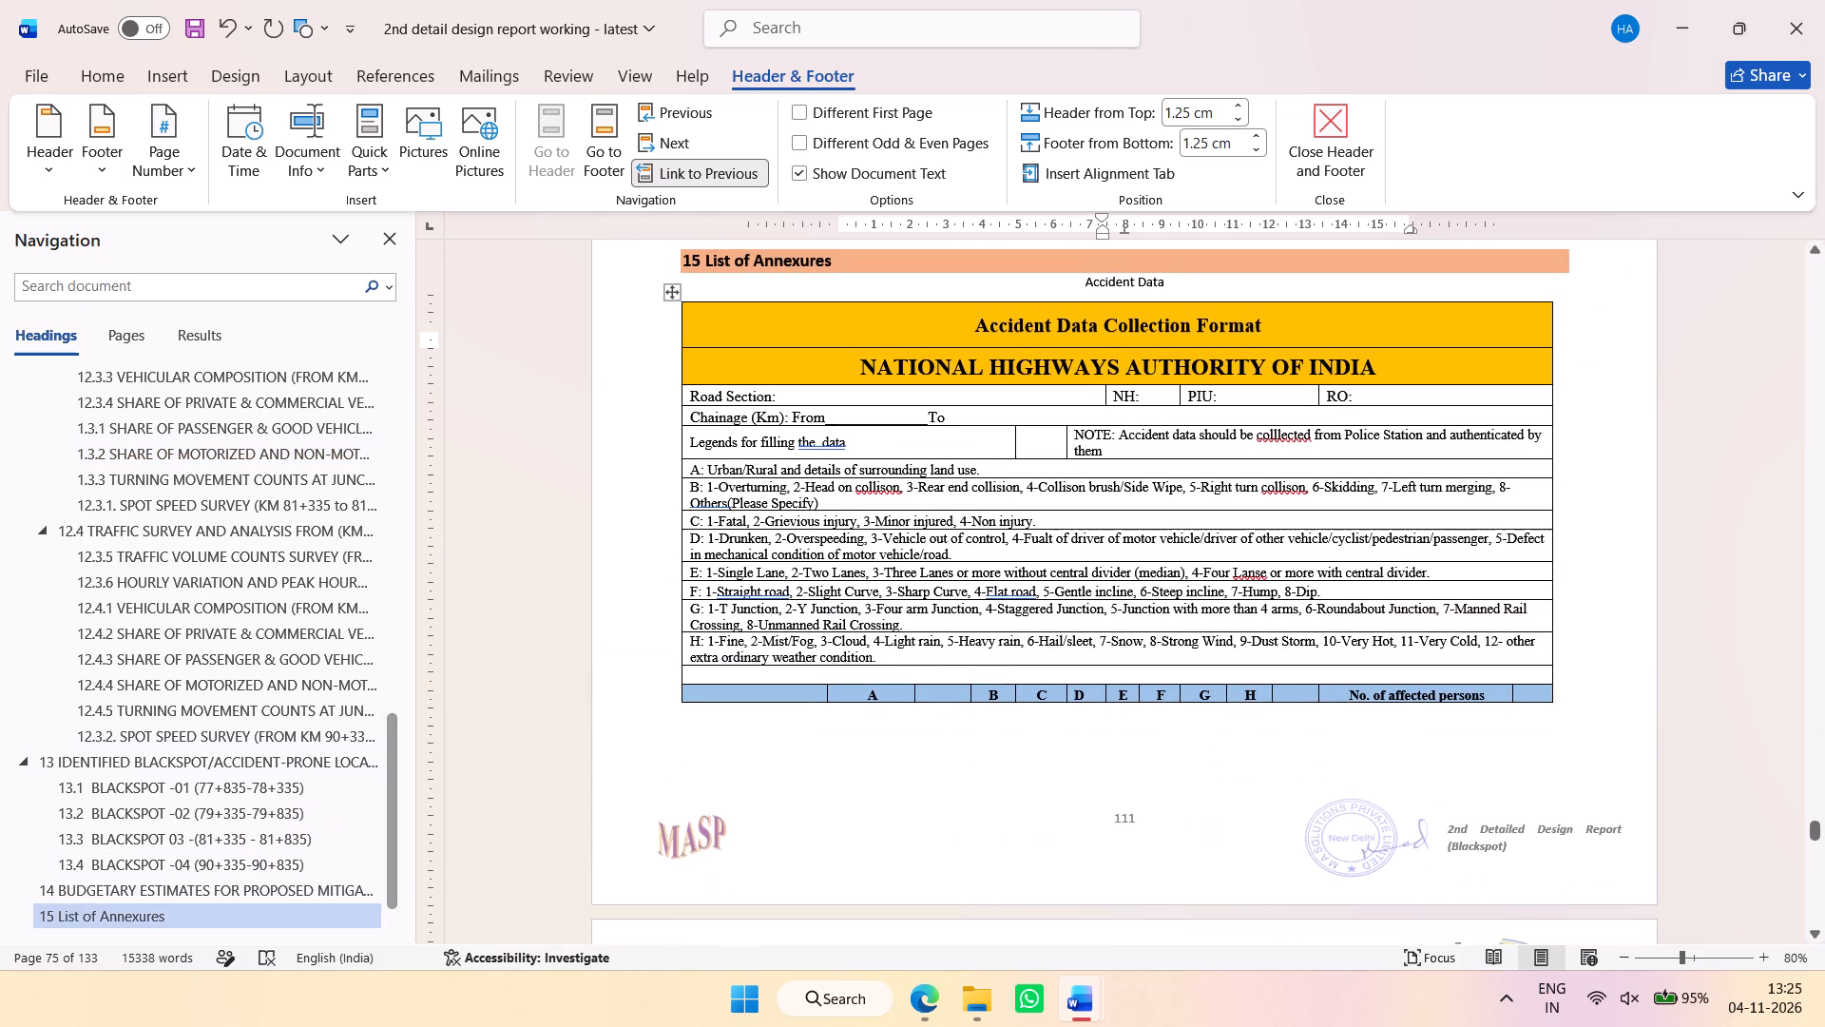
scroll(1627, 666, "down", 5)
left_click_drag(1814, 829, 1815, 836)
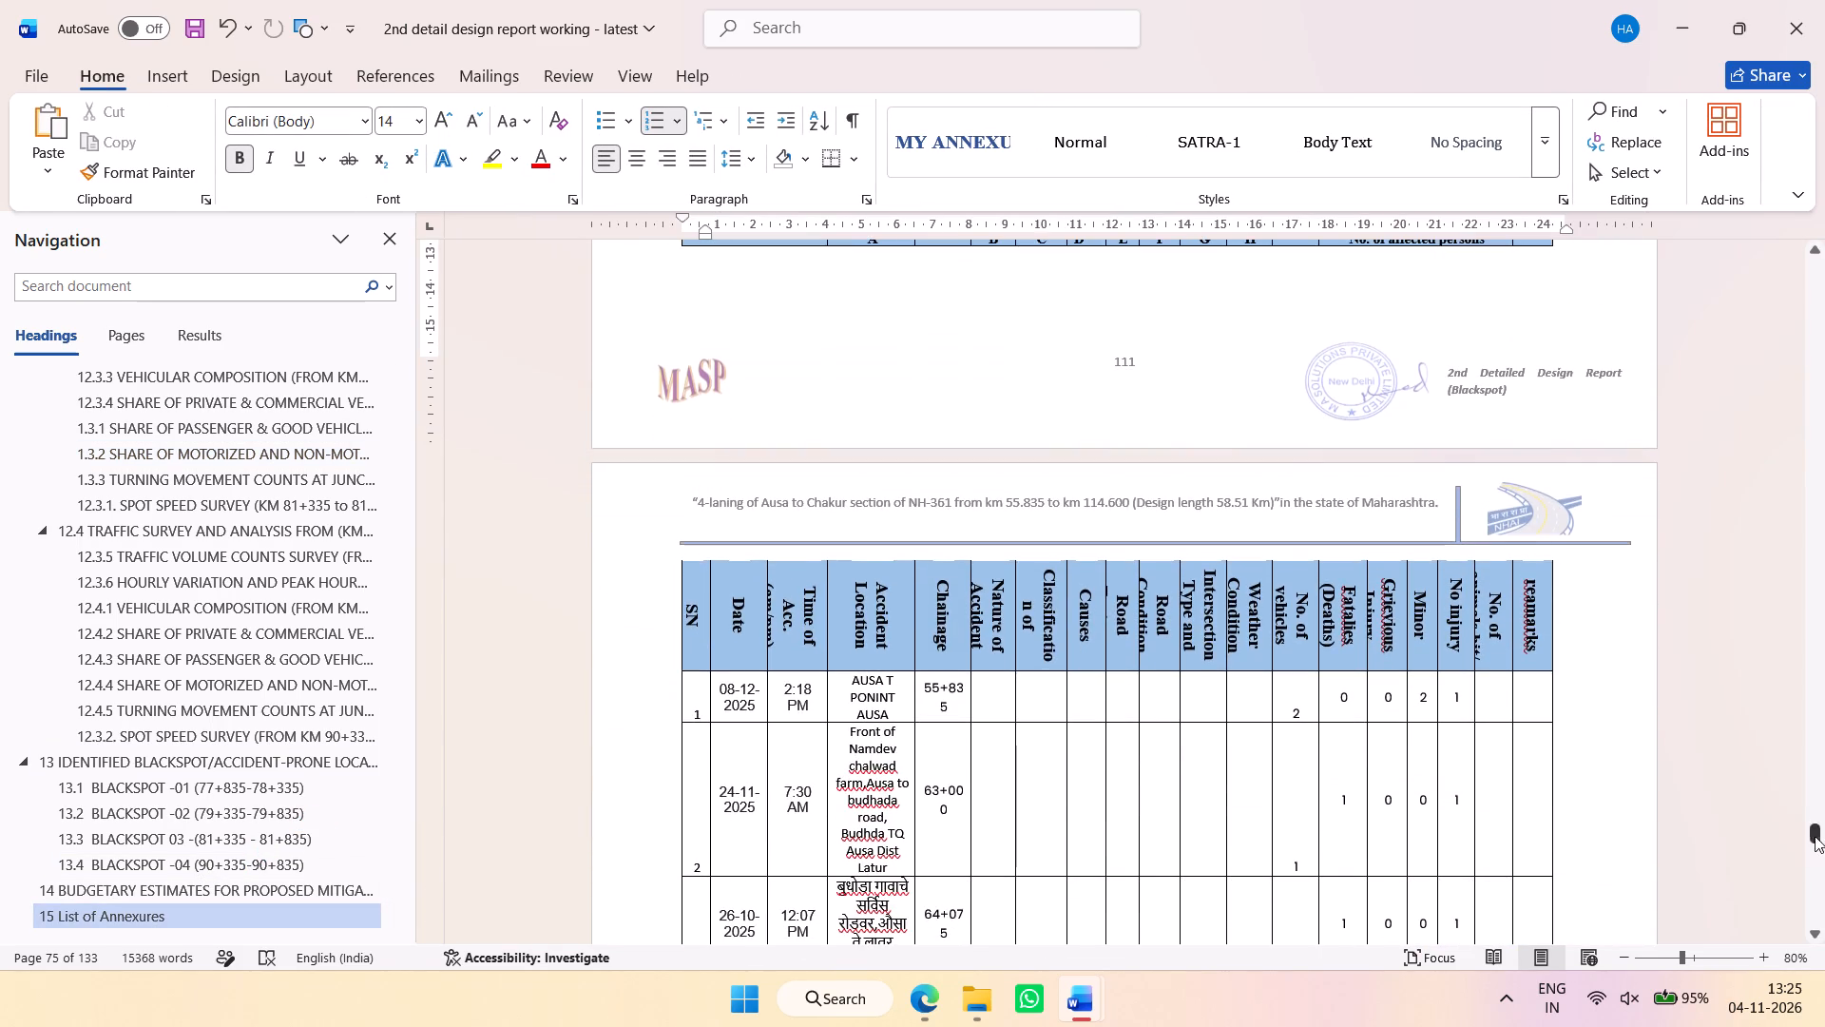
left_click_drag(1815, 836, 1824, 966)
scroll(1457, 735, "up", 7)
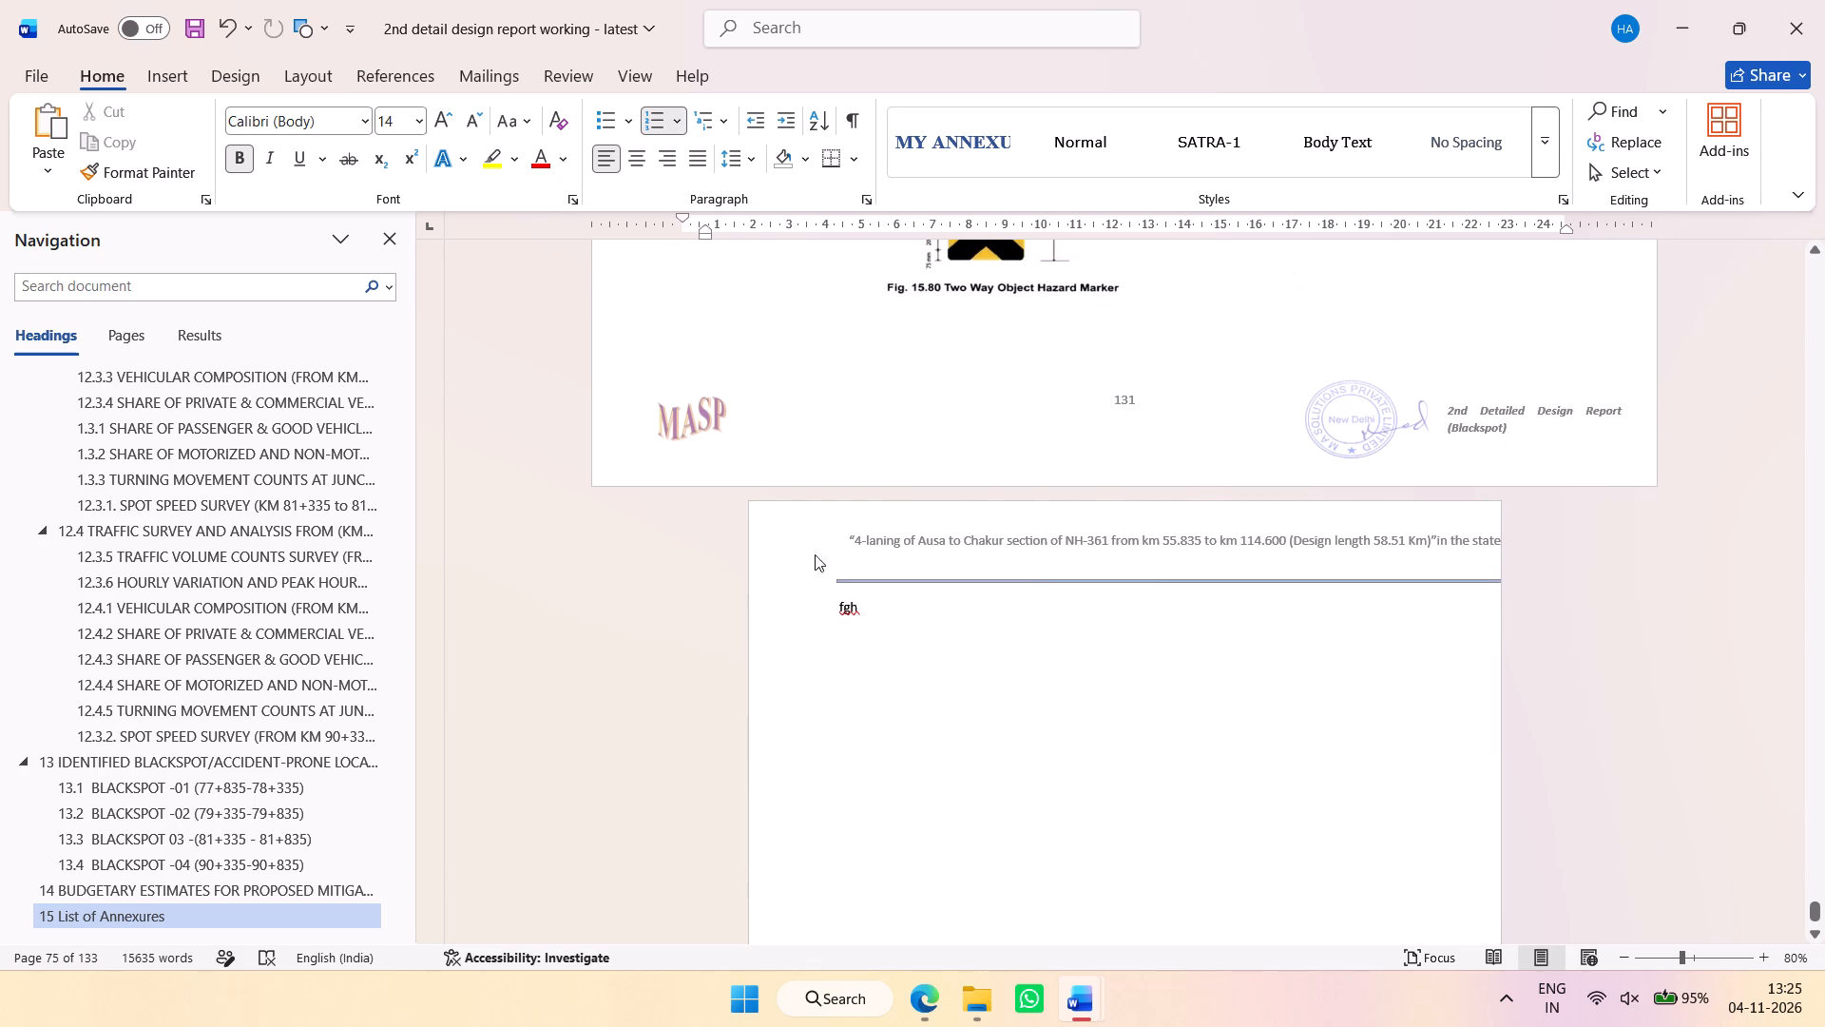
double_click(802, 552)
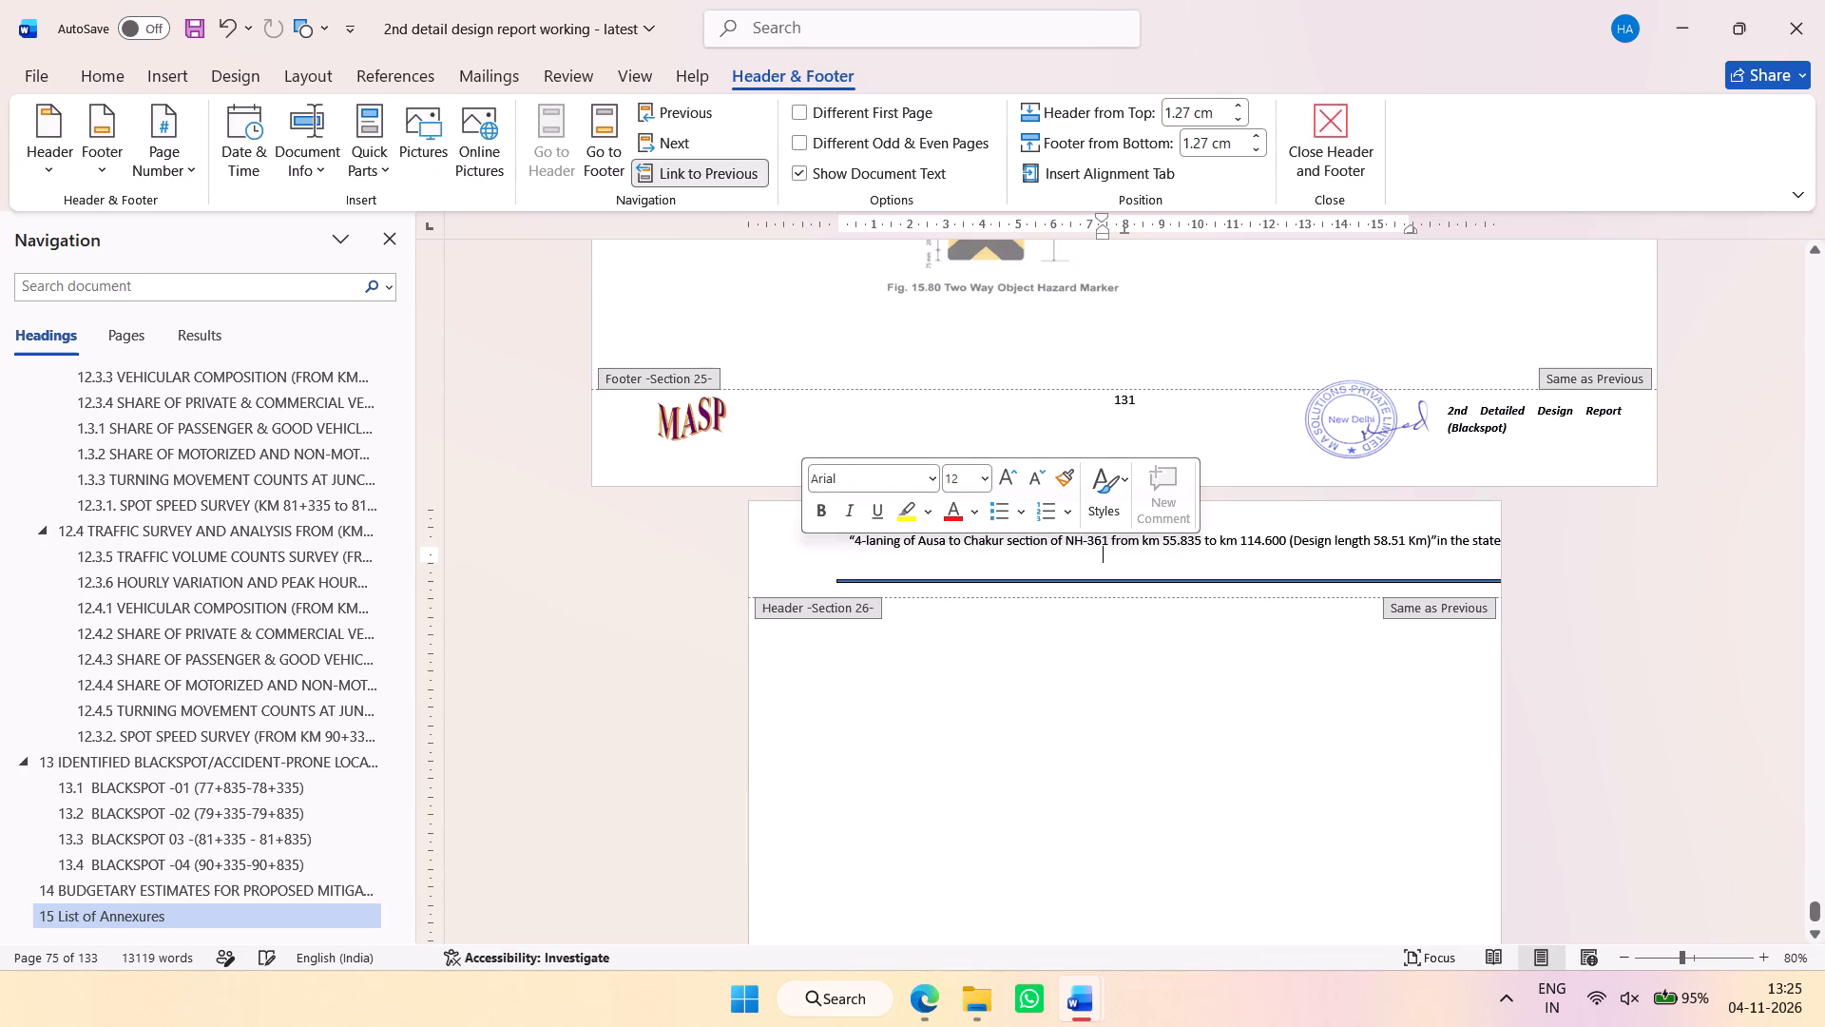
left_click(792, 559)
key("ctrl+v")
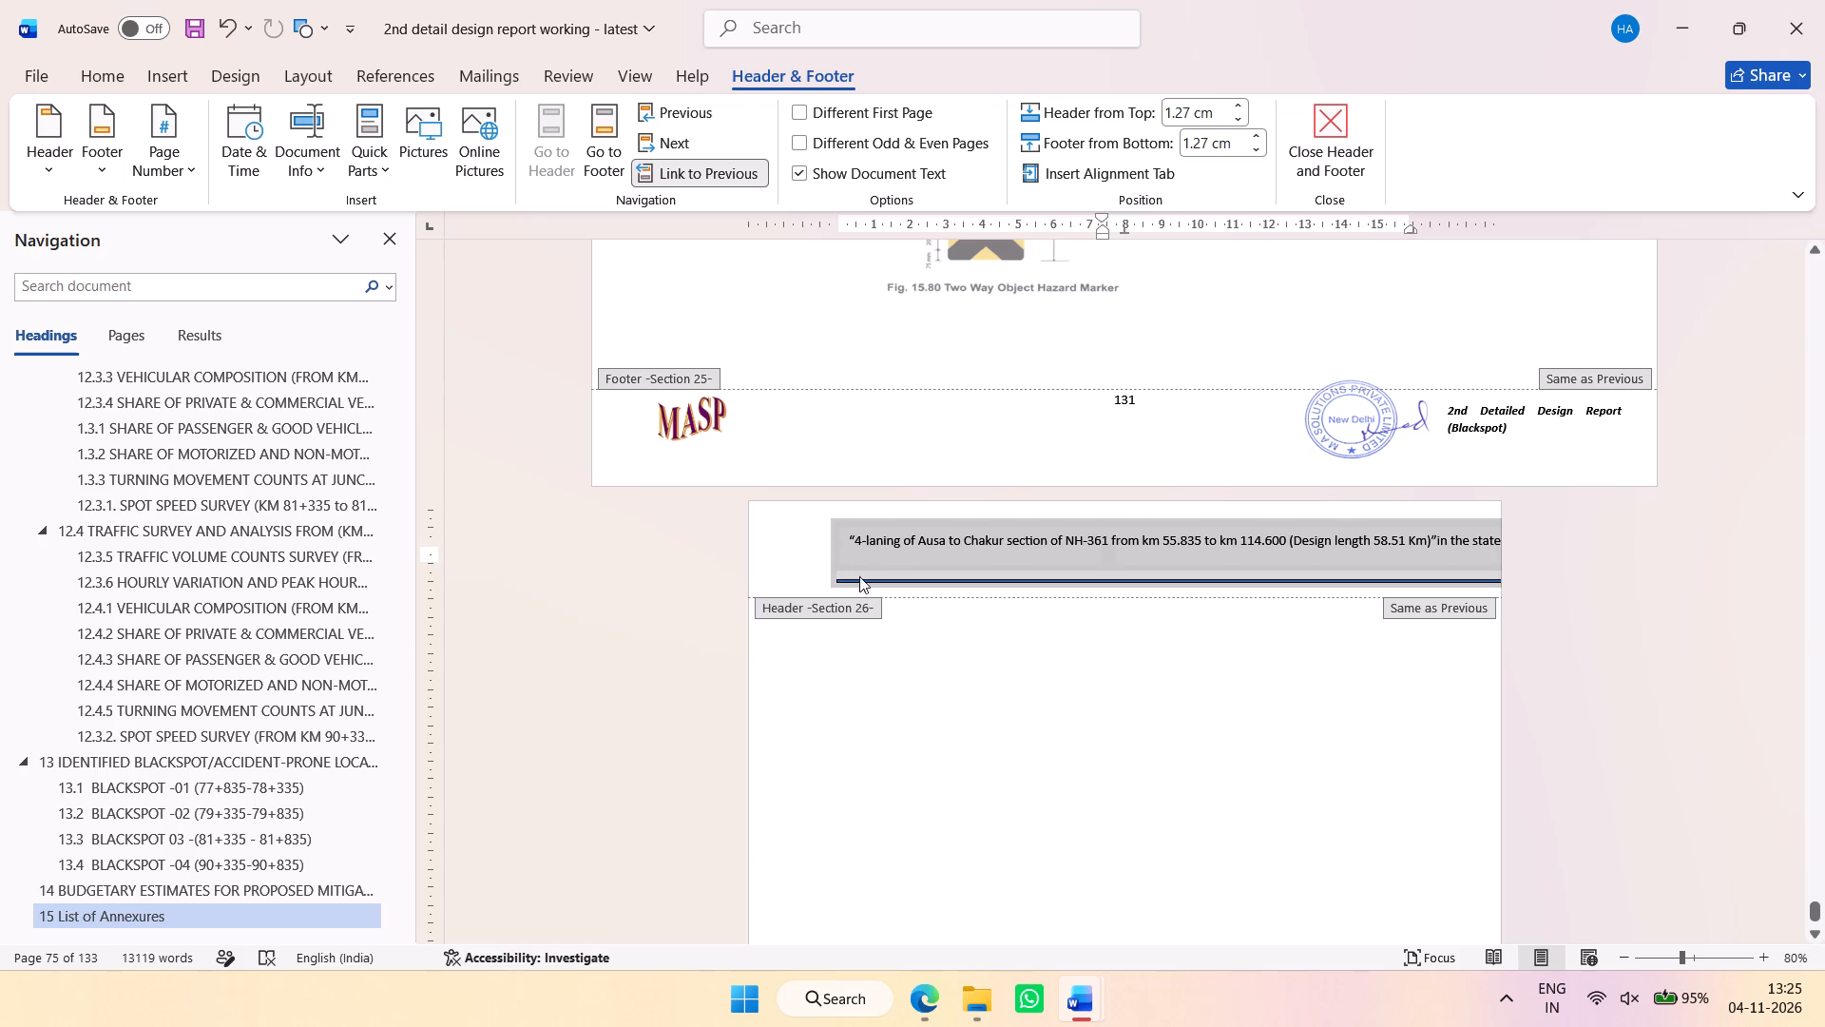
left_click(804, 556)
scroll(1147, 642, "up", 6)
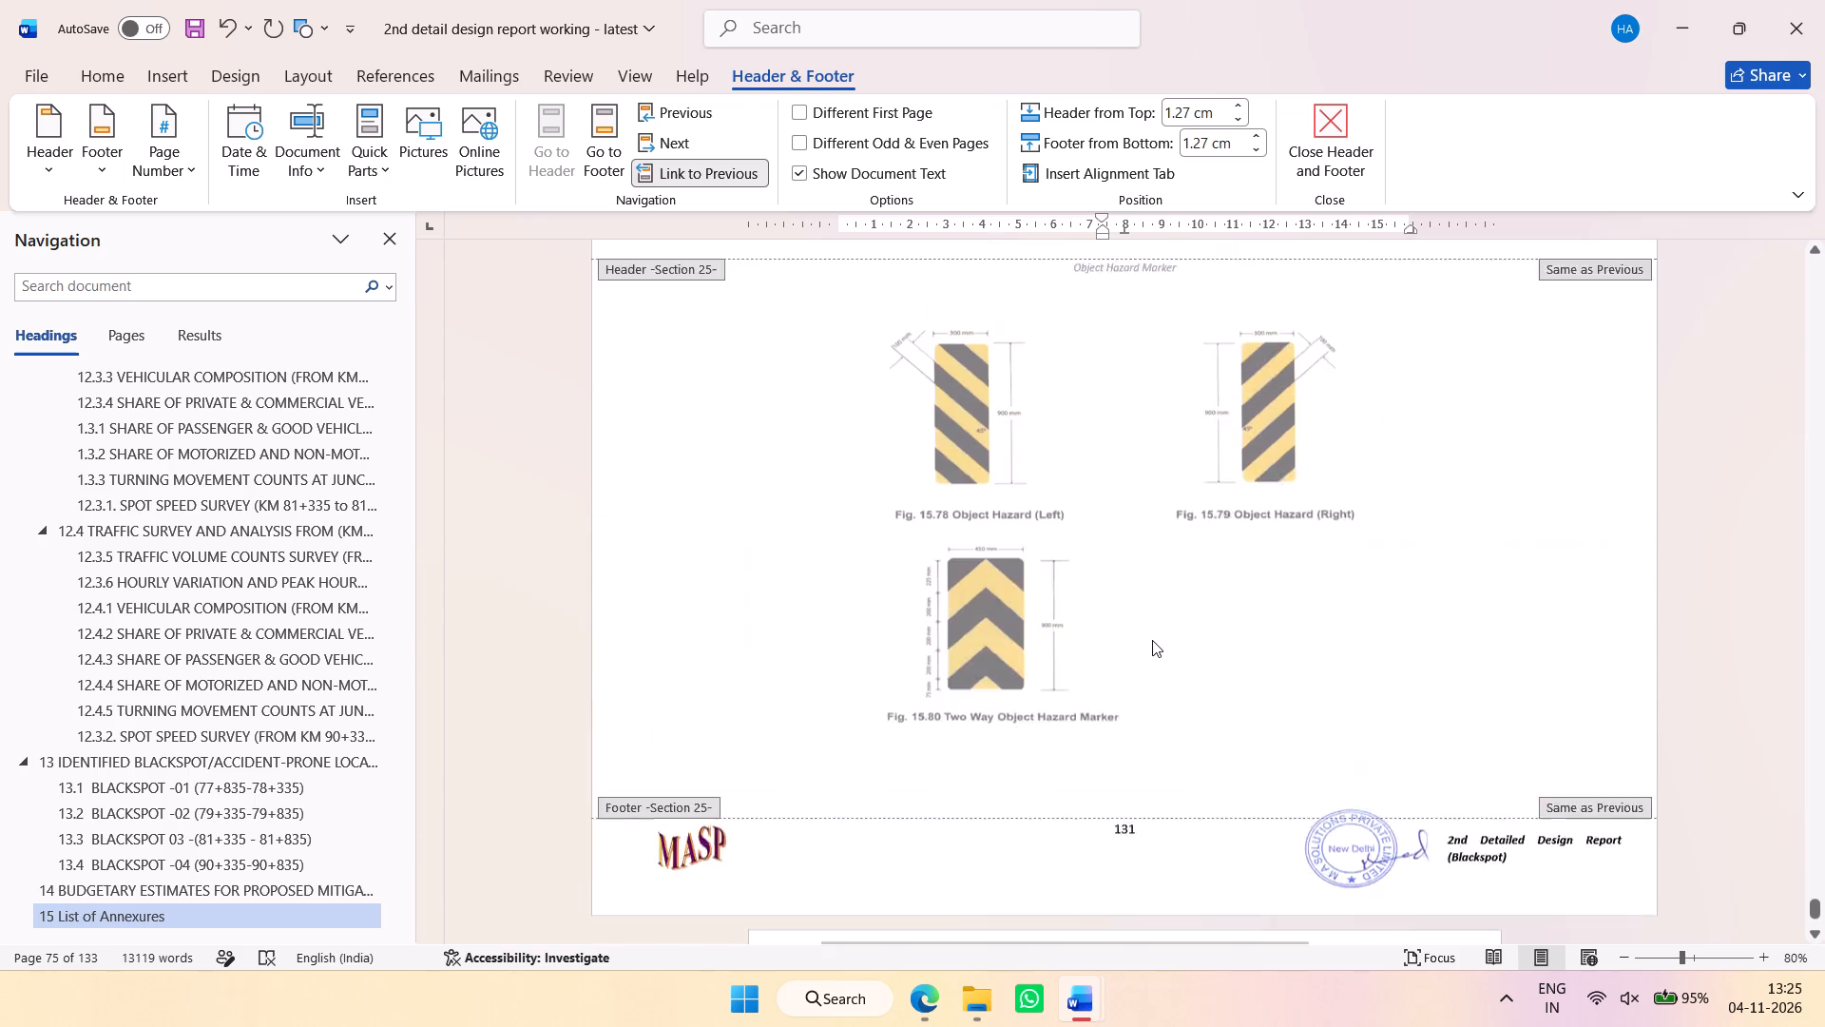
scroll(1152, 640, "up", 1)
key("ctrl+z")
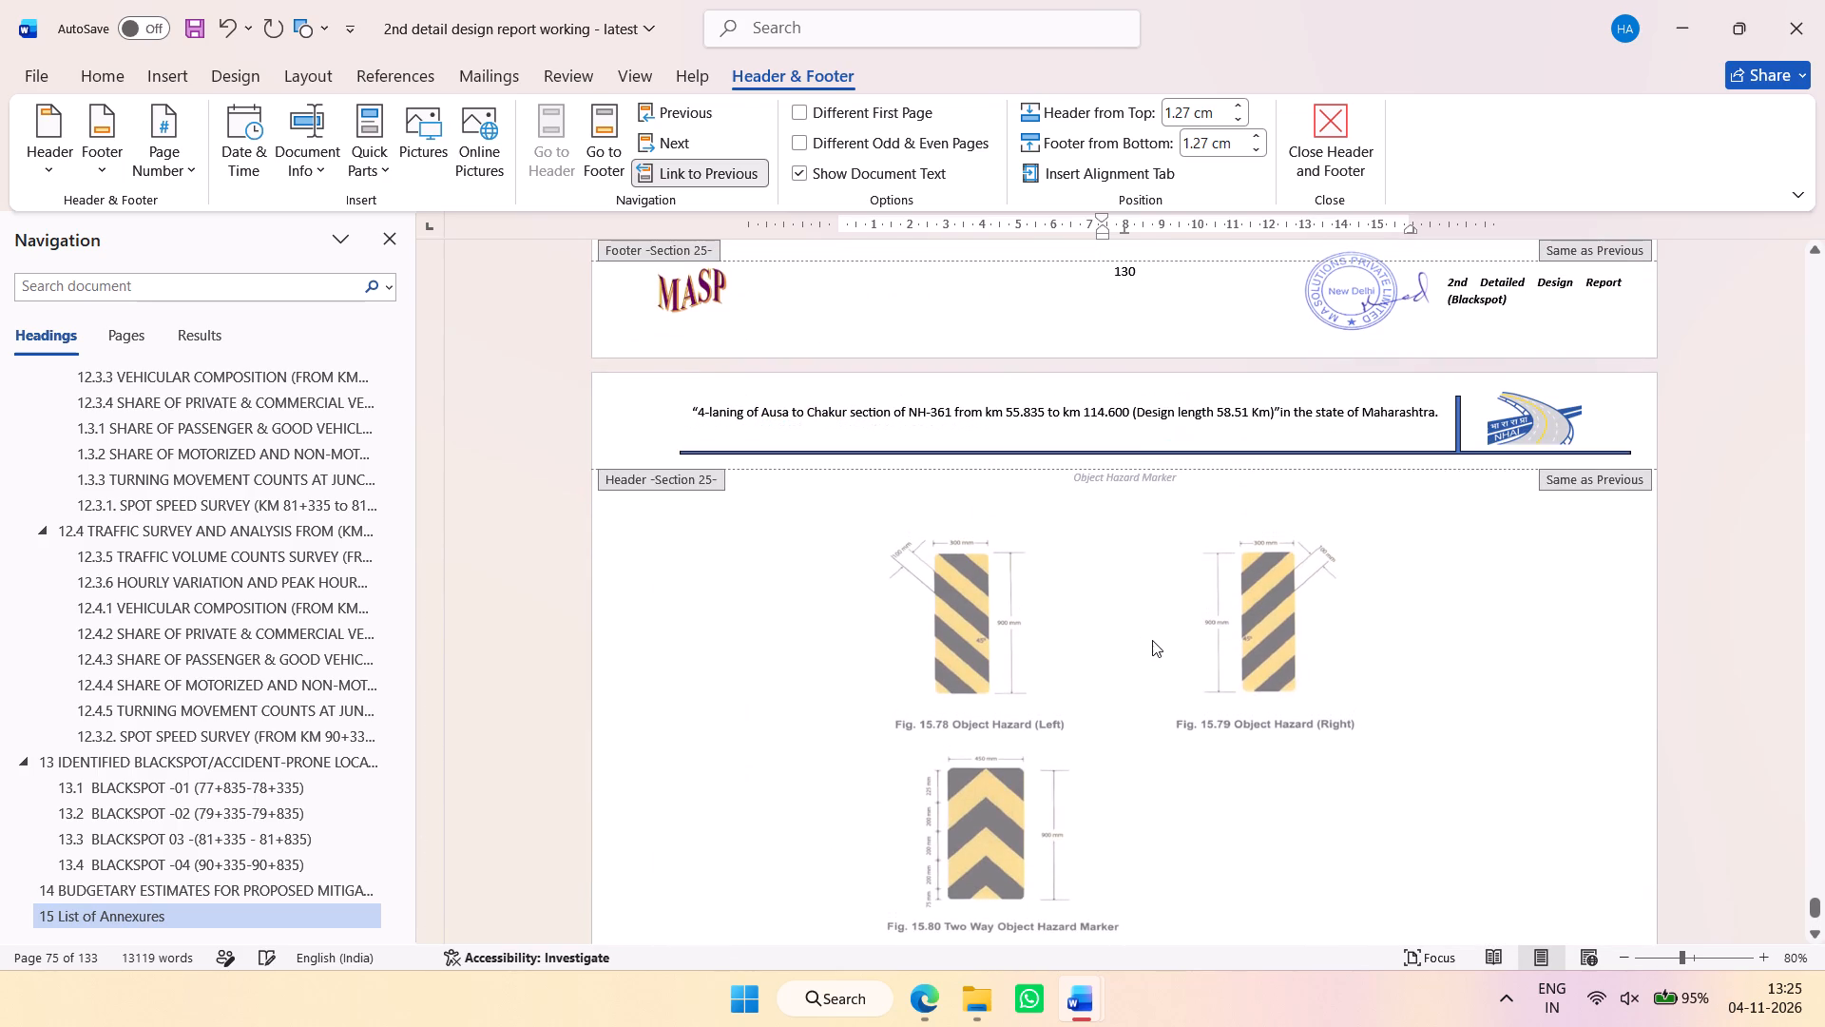
Unlink the Section 26 header from the previous section and replace it with the copied portrait header.
left_click(736, 181)
scroll(994, 541, "down", 3)
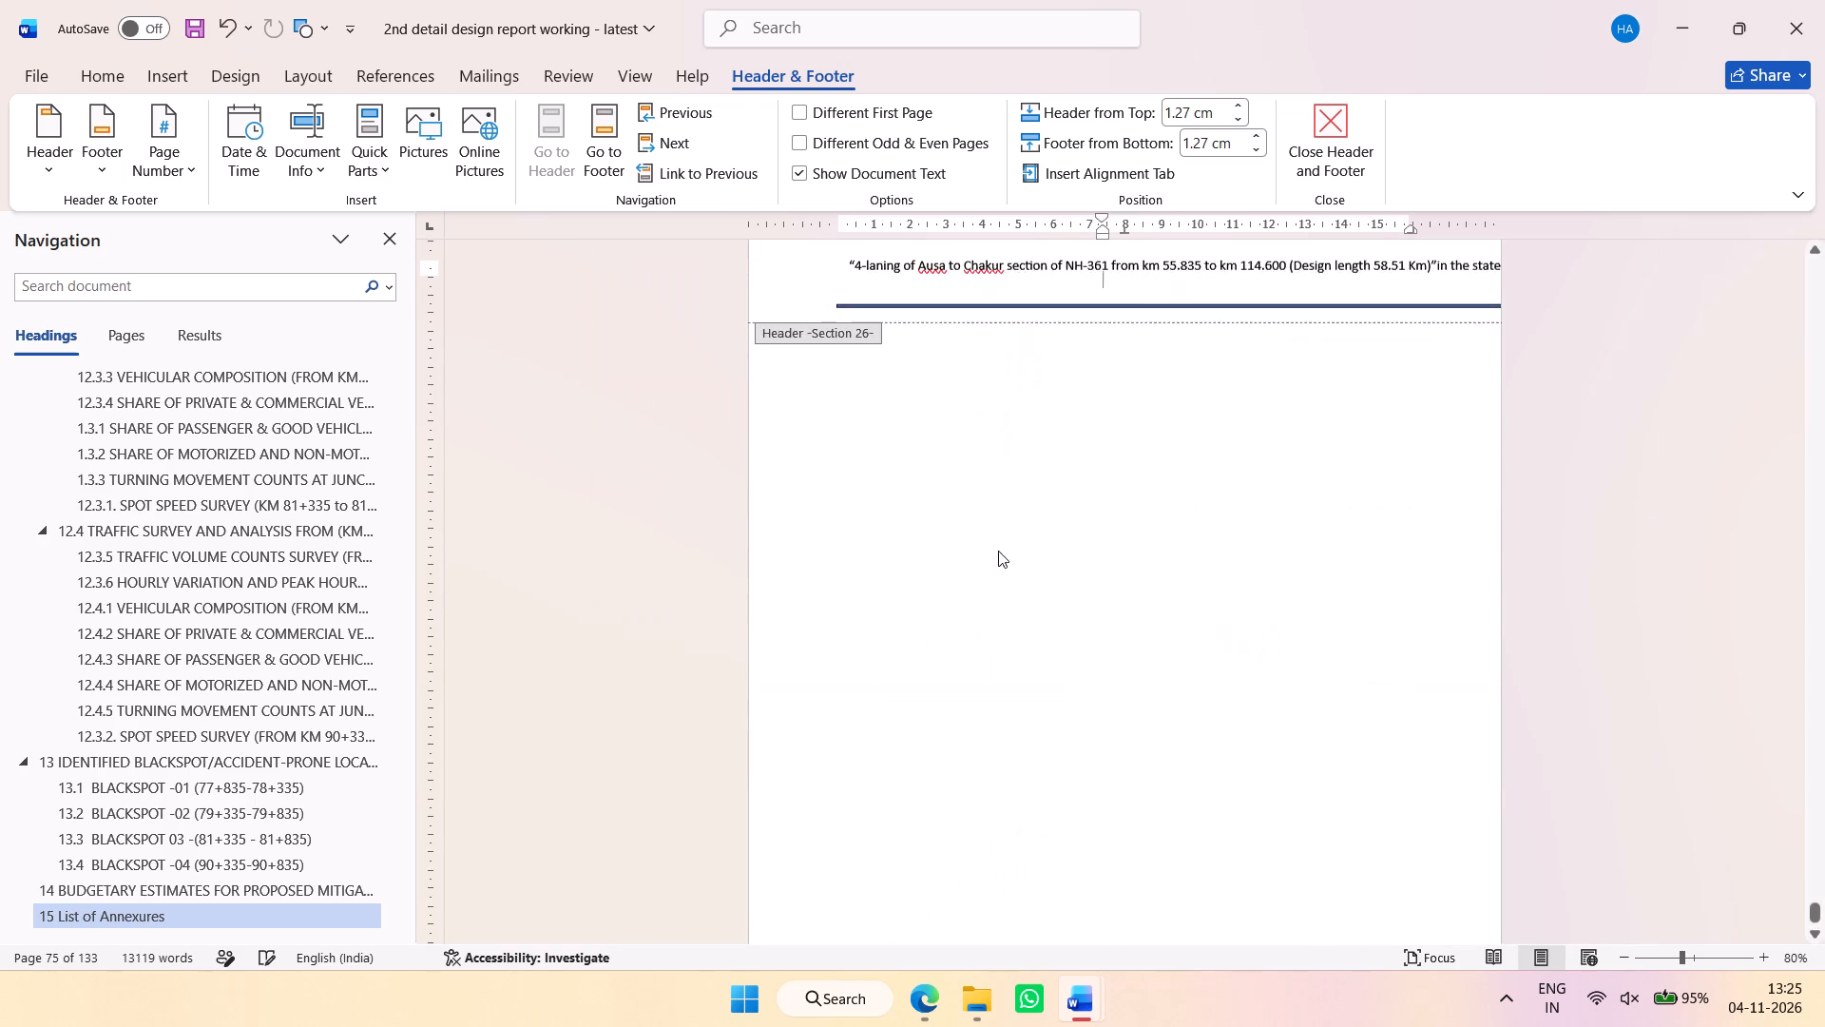
scroll(990, 539, "up", 1)
left_click(776, 348)
key("ctrl+v")
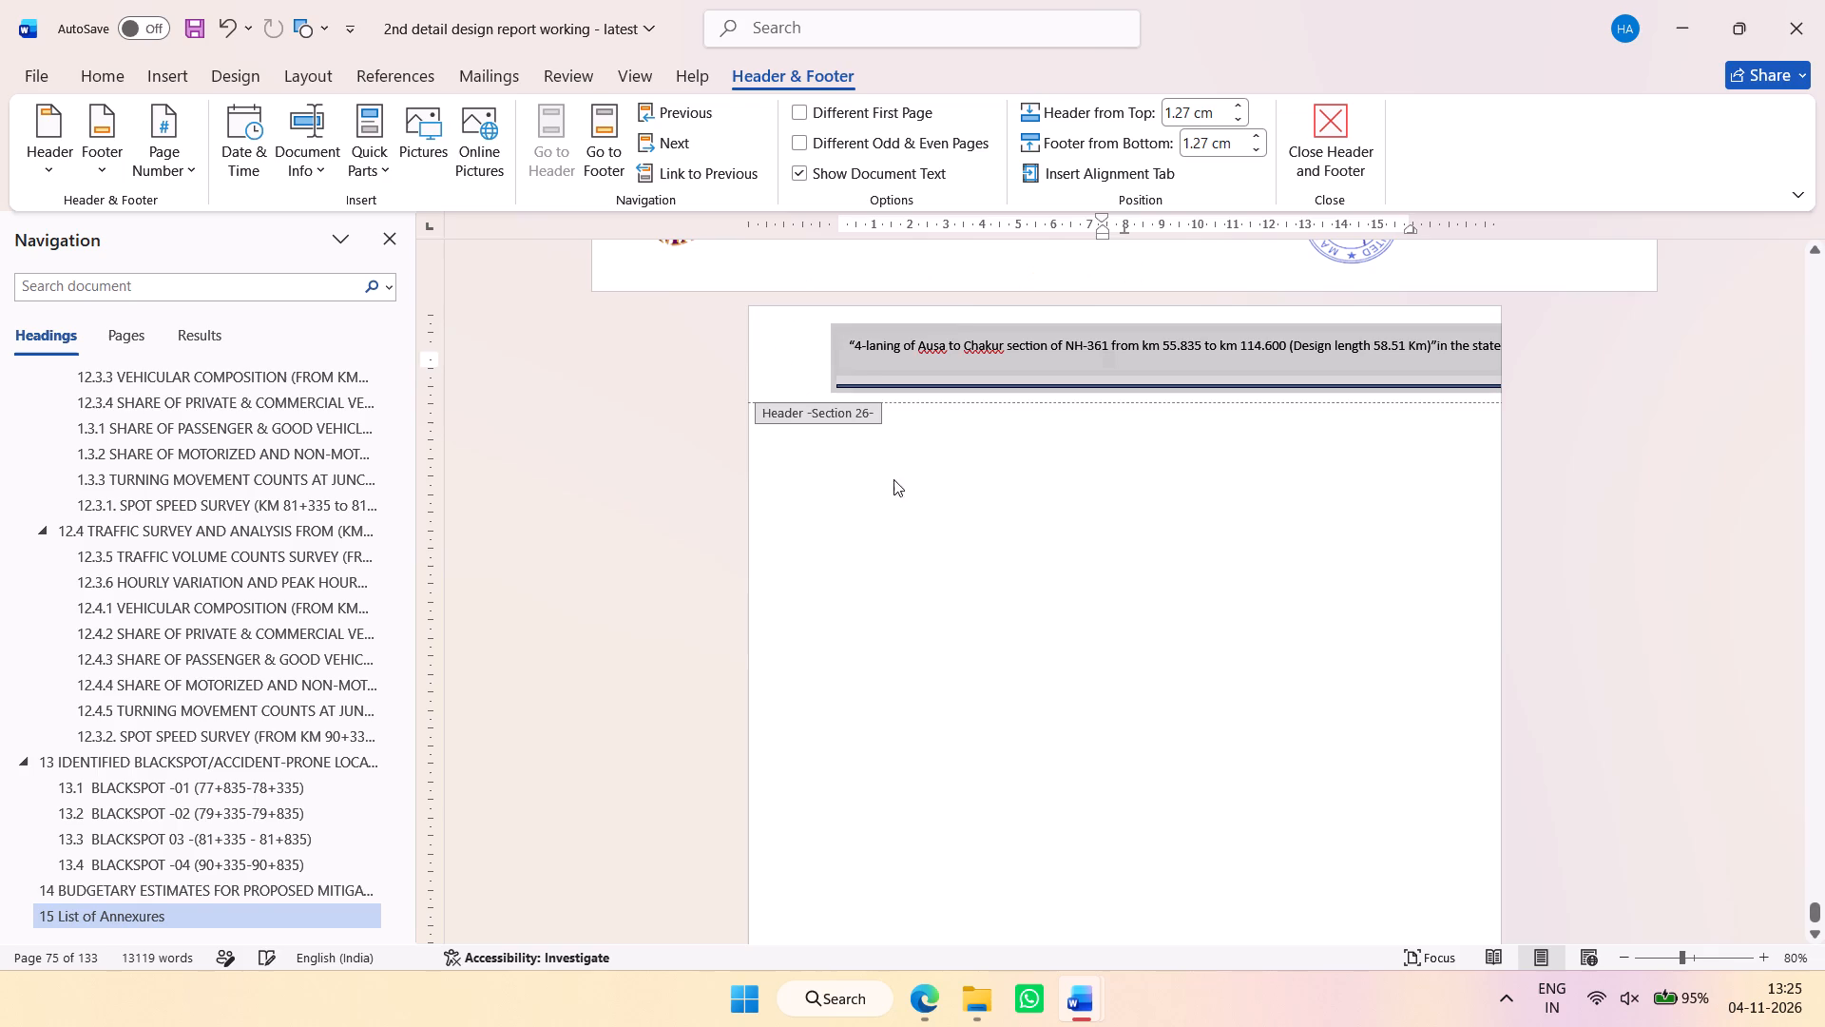
scroll(928, 530, "up", 9)
scroll(935, 524, "down", 9)
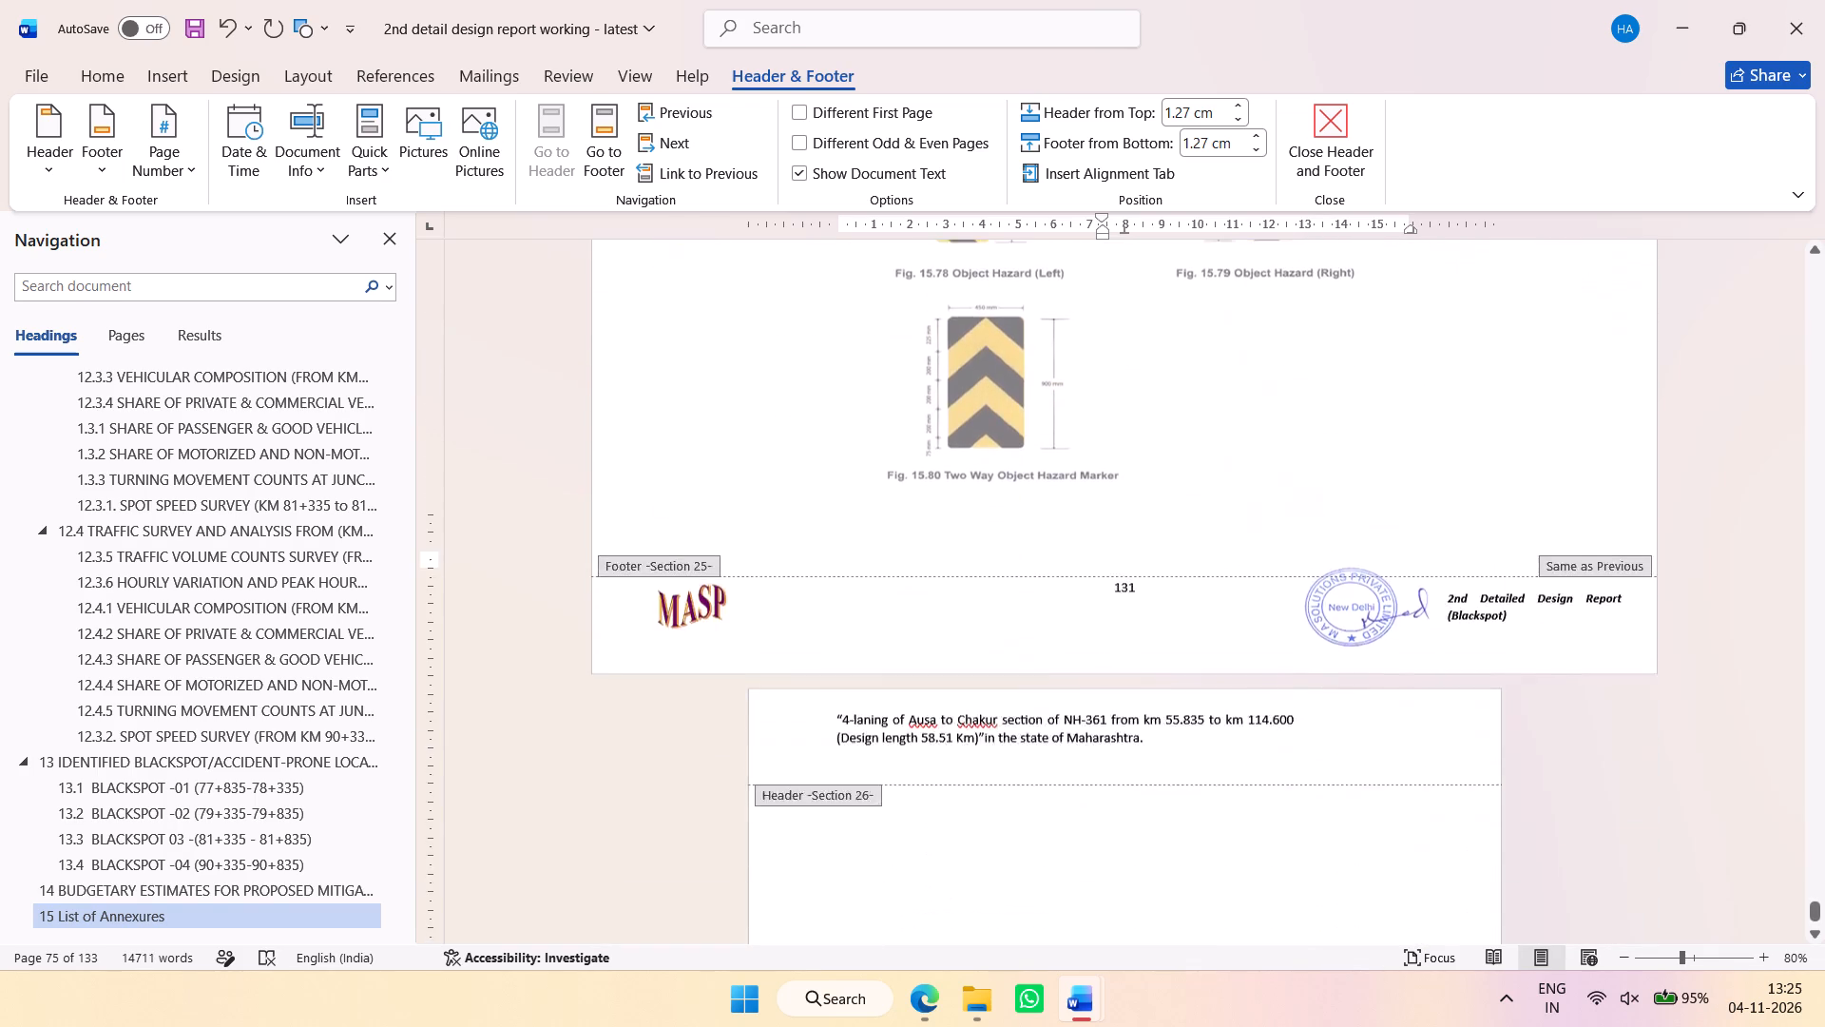
Move the round New Delhi stamp in the Section 26 footer inward so it fits within the portrait page.
scroll(990, 515, "down", 6)
left_click_drag(1476, 872, 1434, 862)
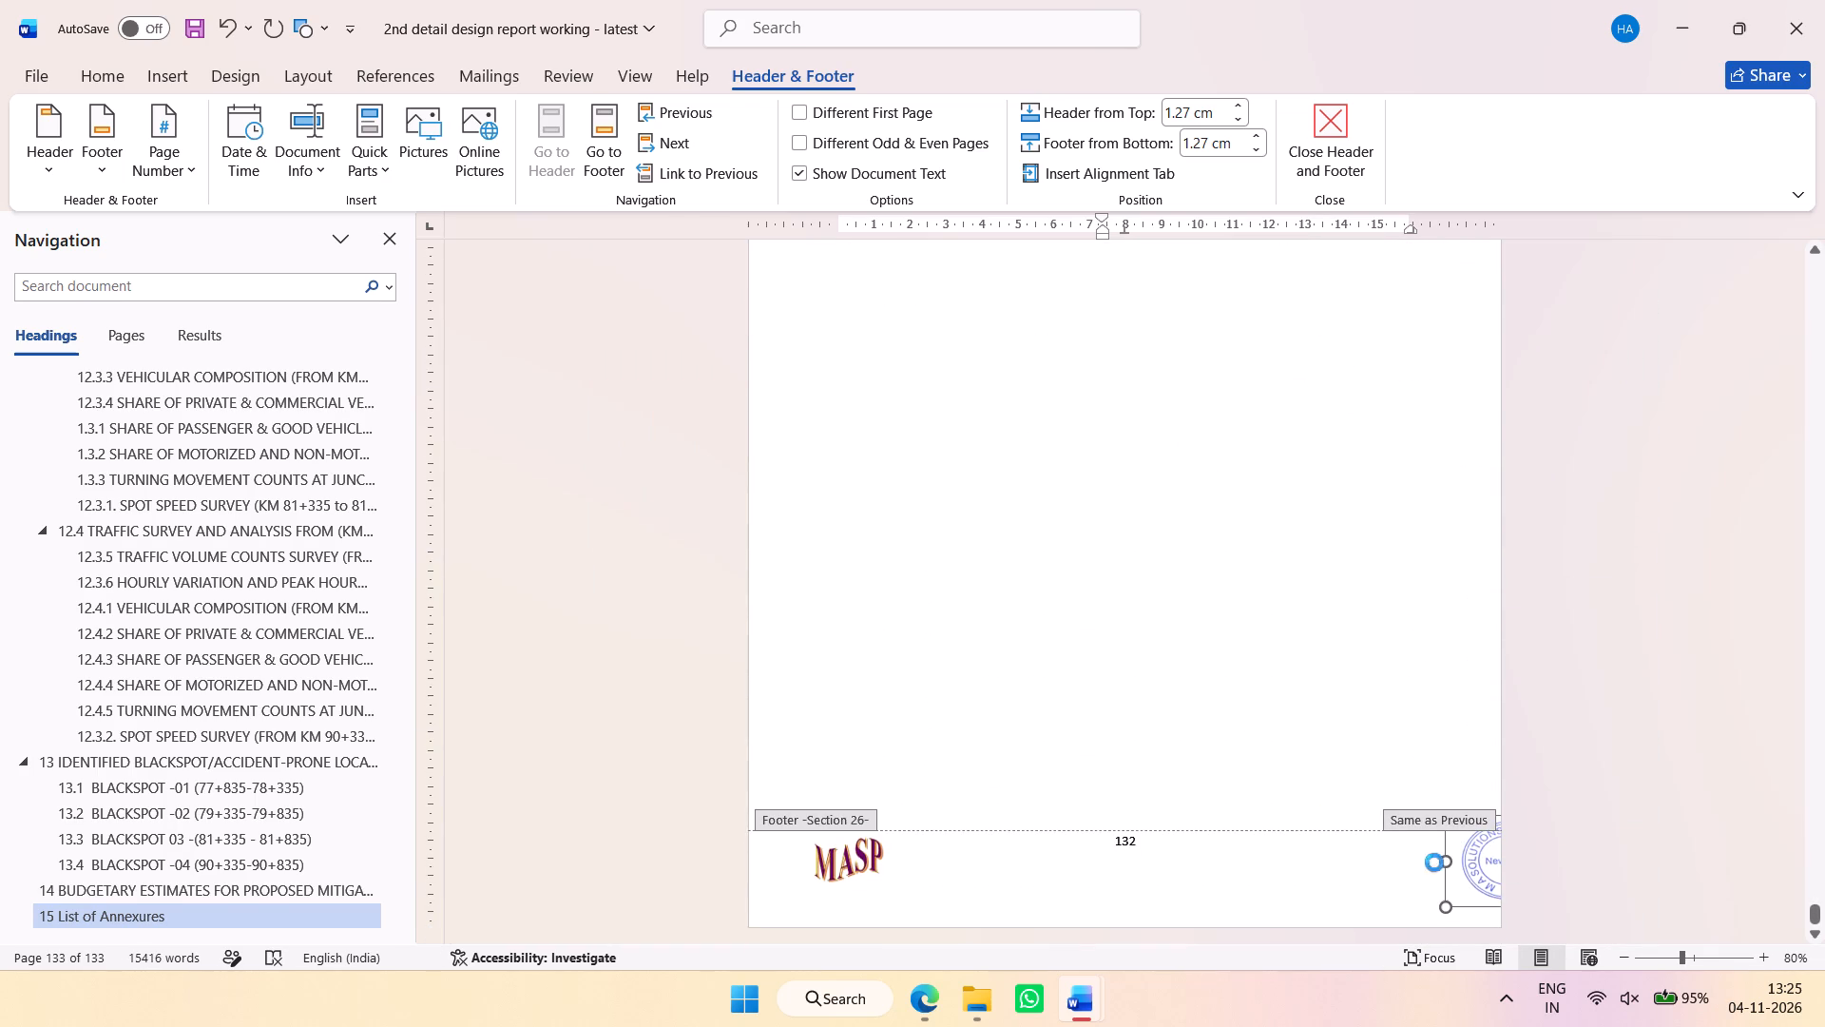
left_click_drag(1434, 862, 1256, 878)
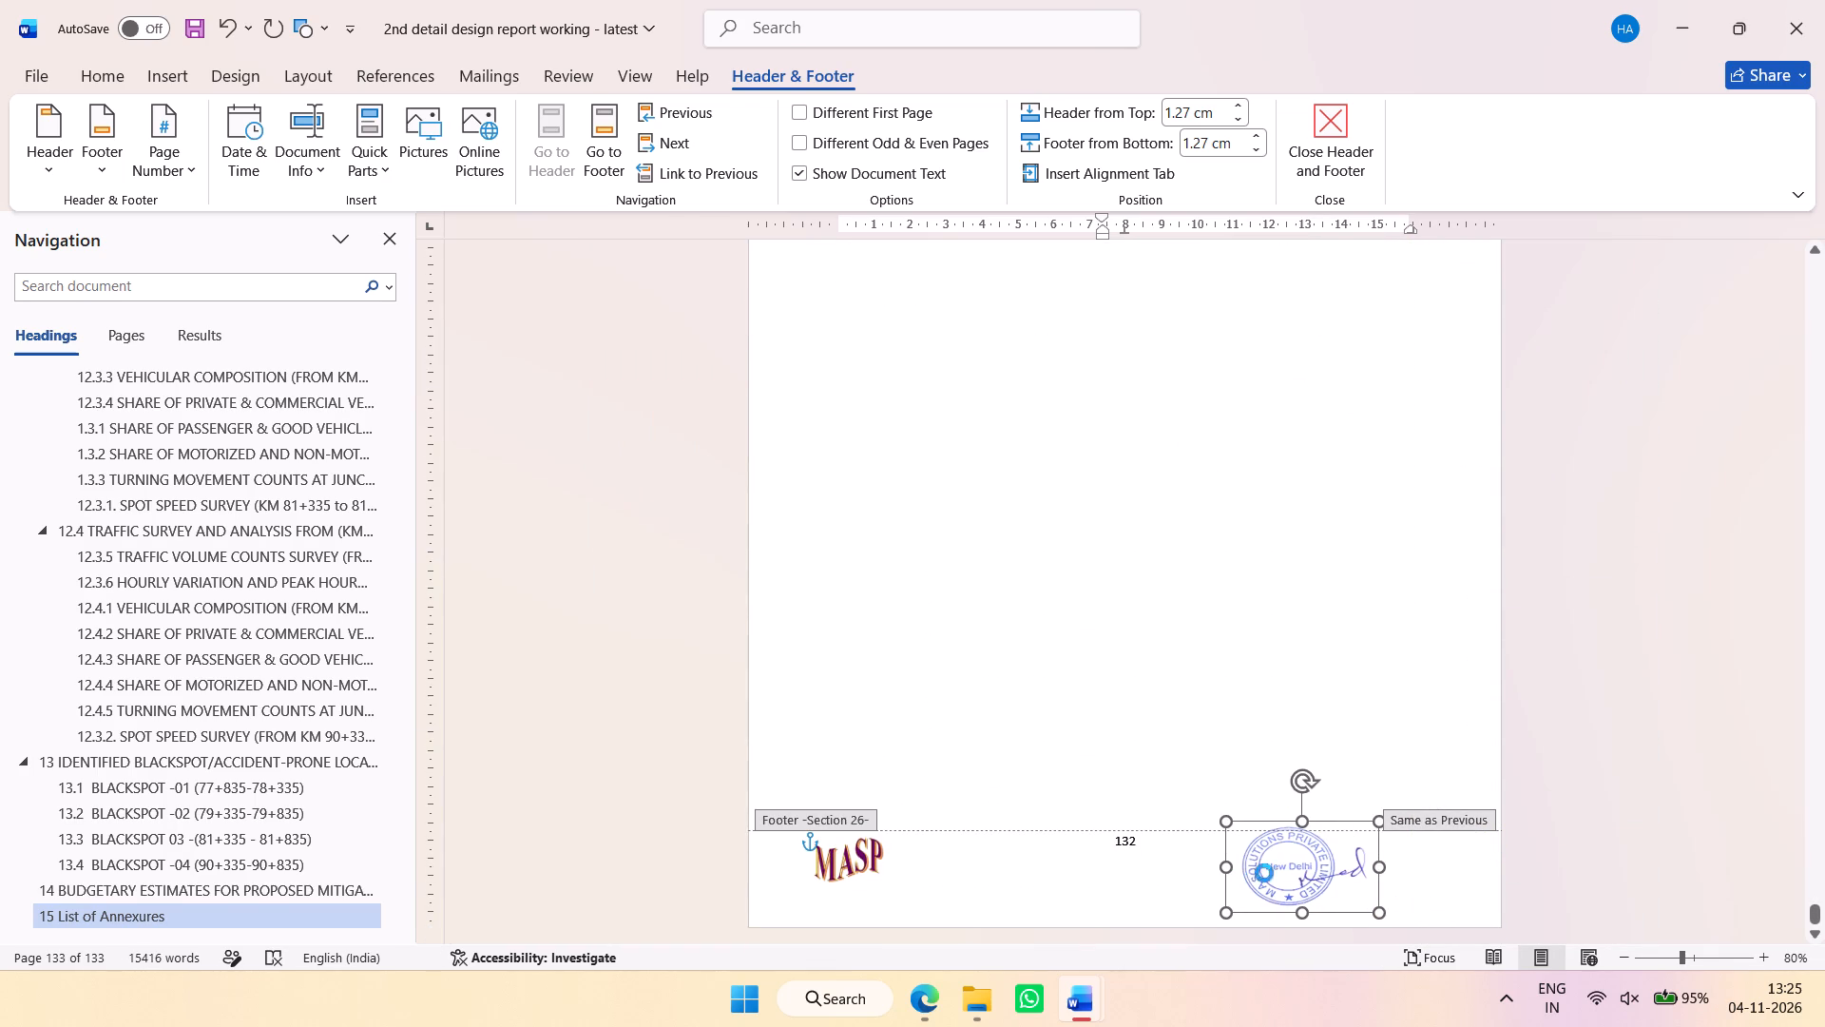
Copy the "2nd Detailed Design Report (Blackspot)" text box from the Section 25 footer and place the copy on the Section 26 page.
scroll(1476, 624, "up", 6)
left_click(1495, 334)
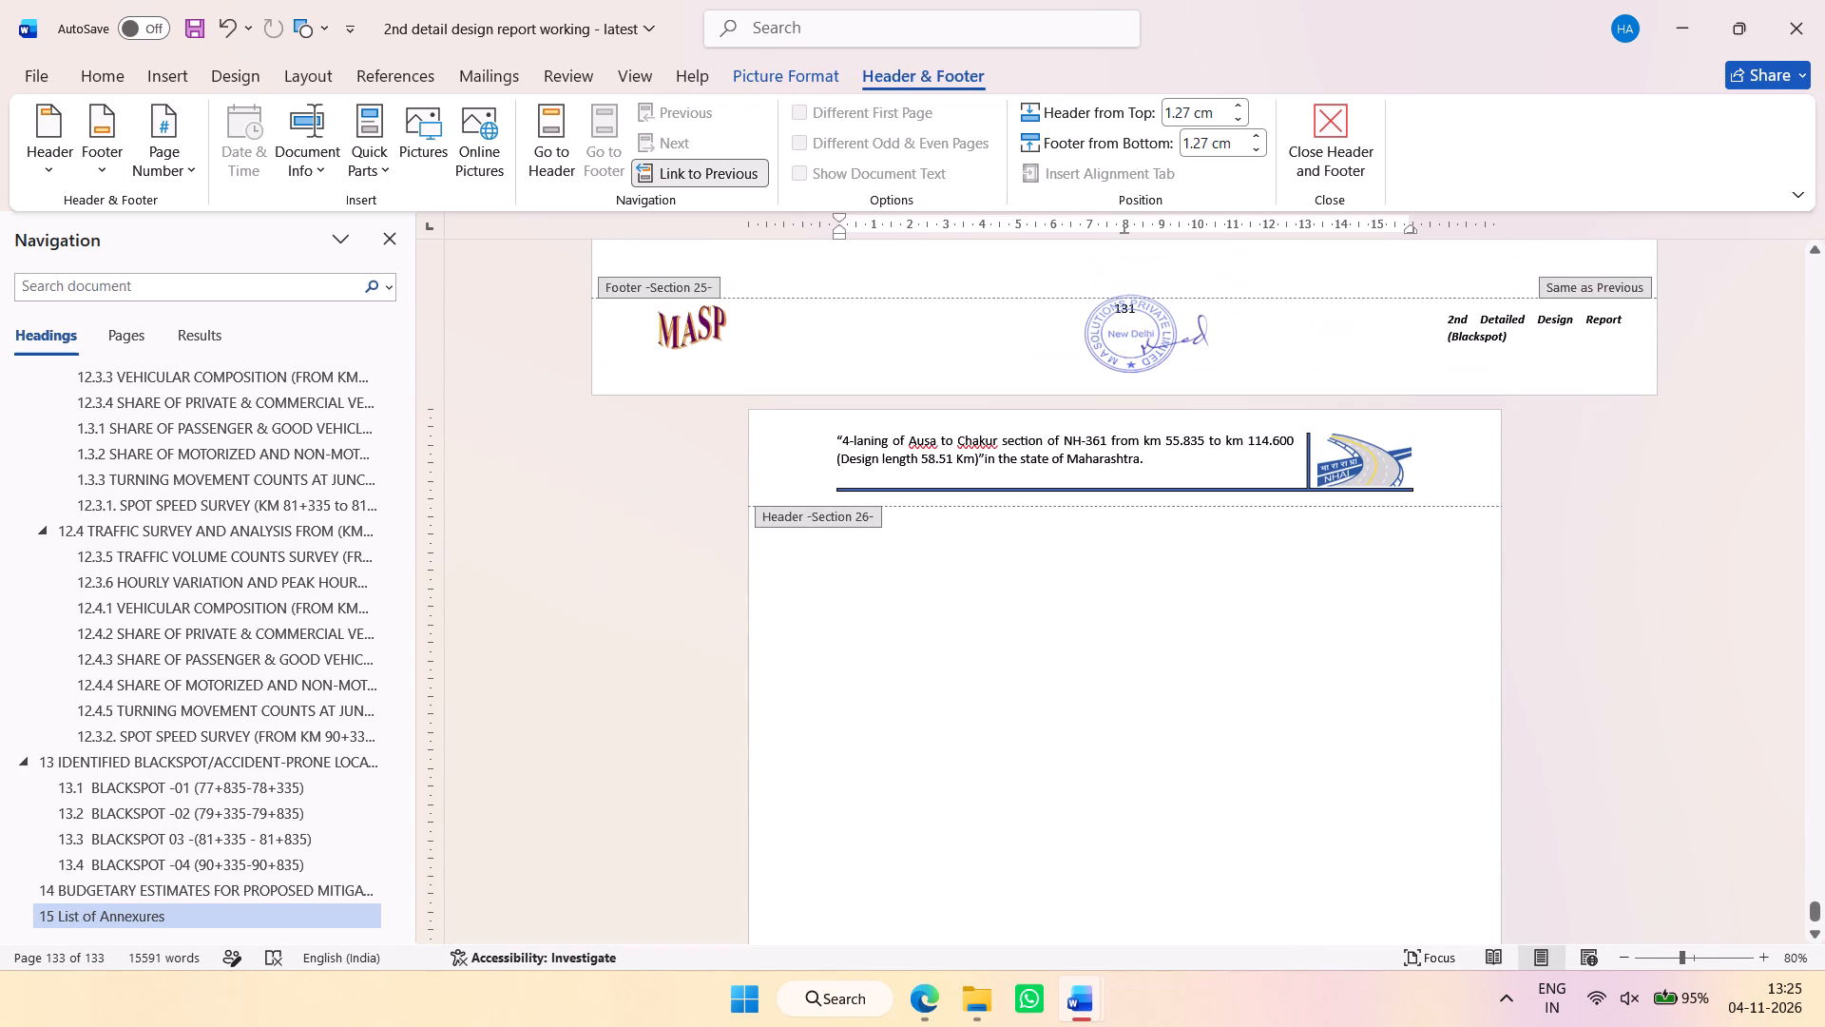
left_click(1531, 372)
key("ctrl+c")
scroll(1531, 372, "down", 11)
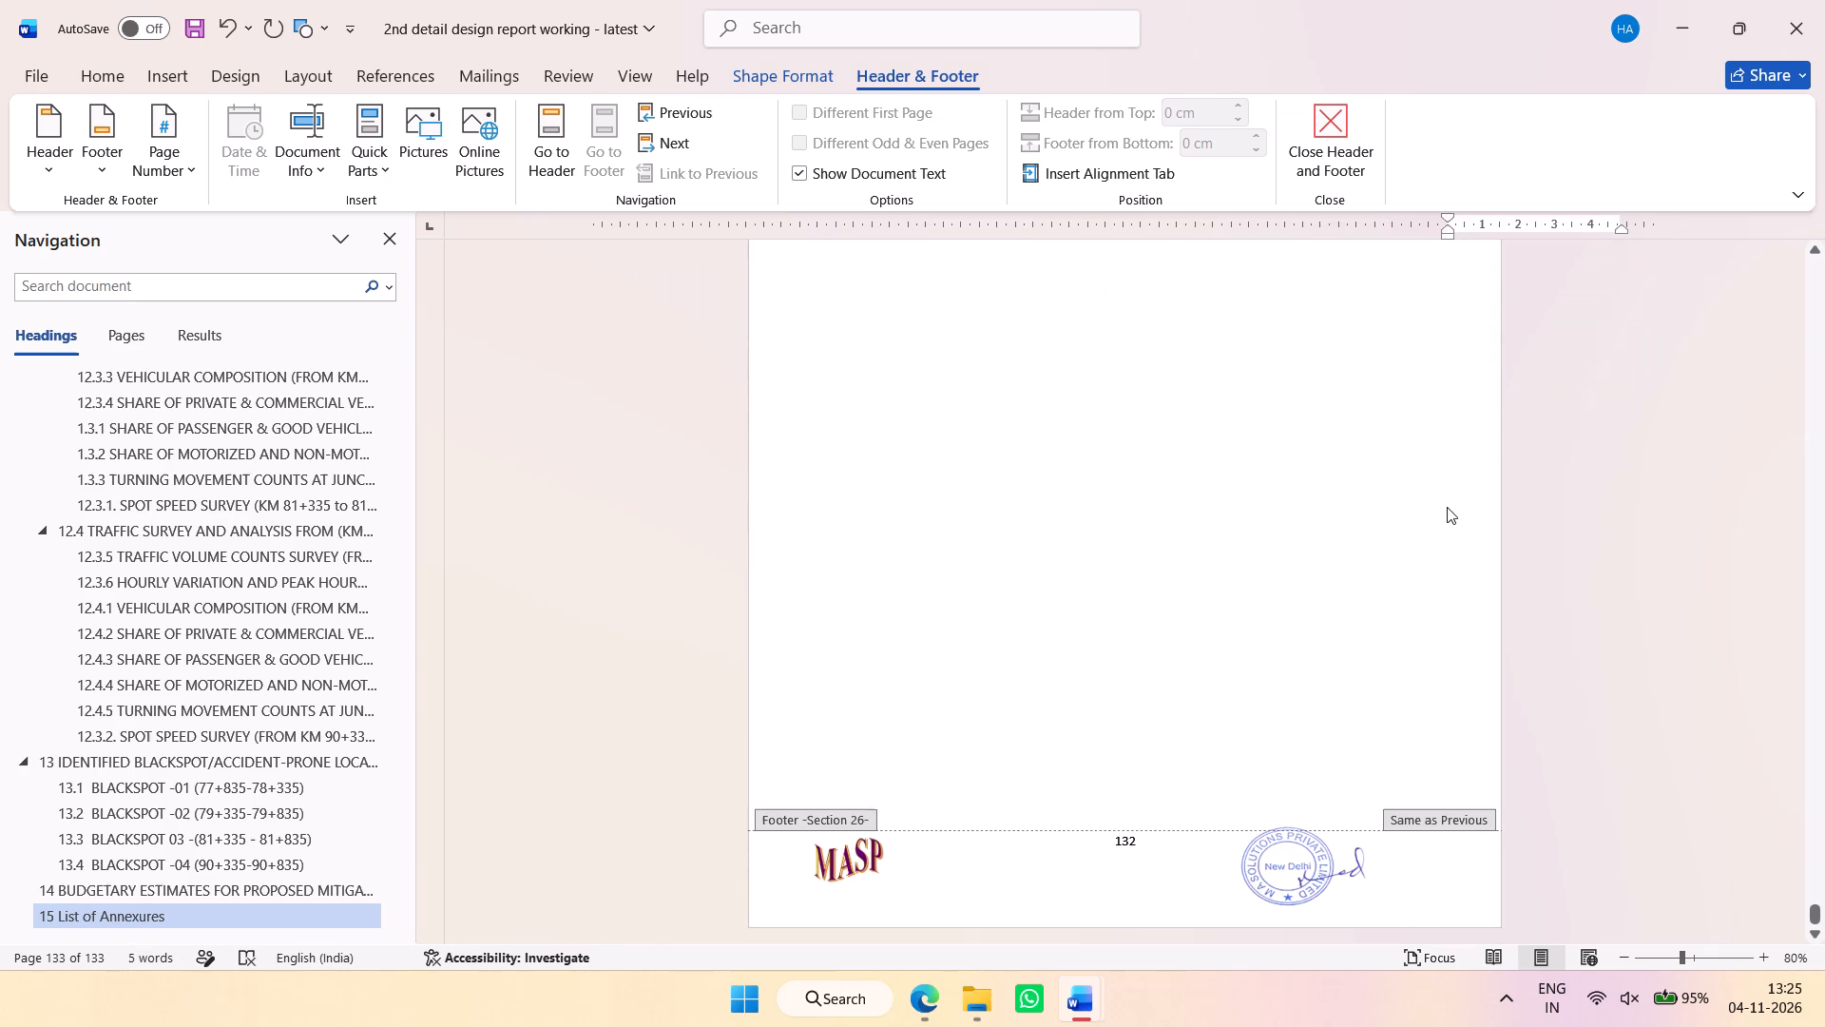
key("ctrl+v")
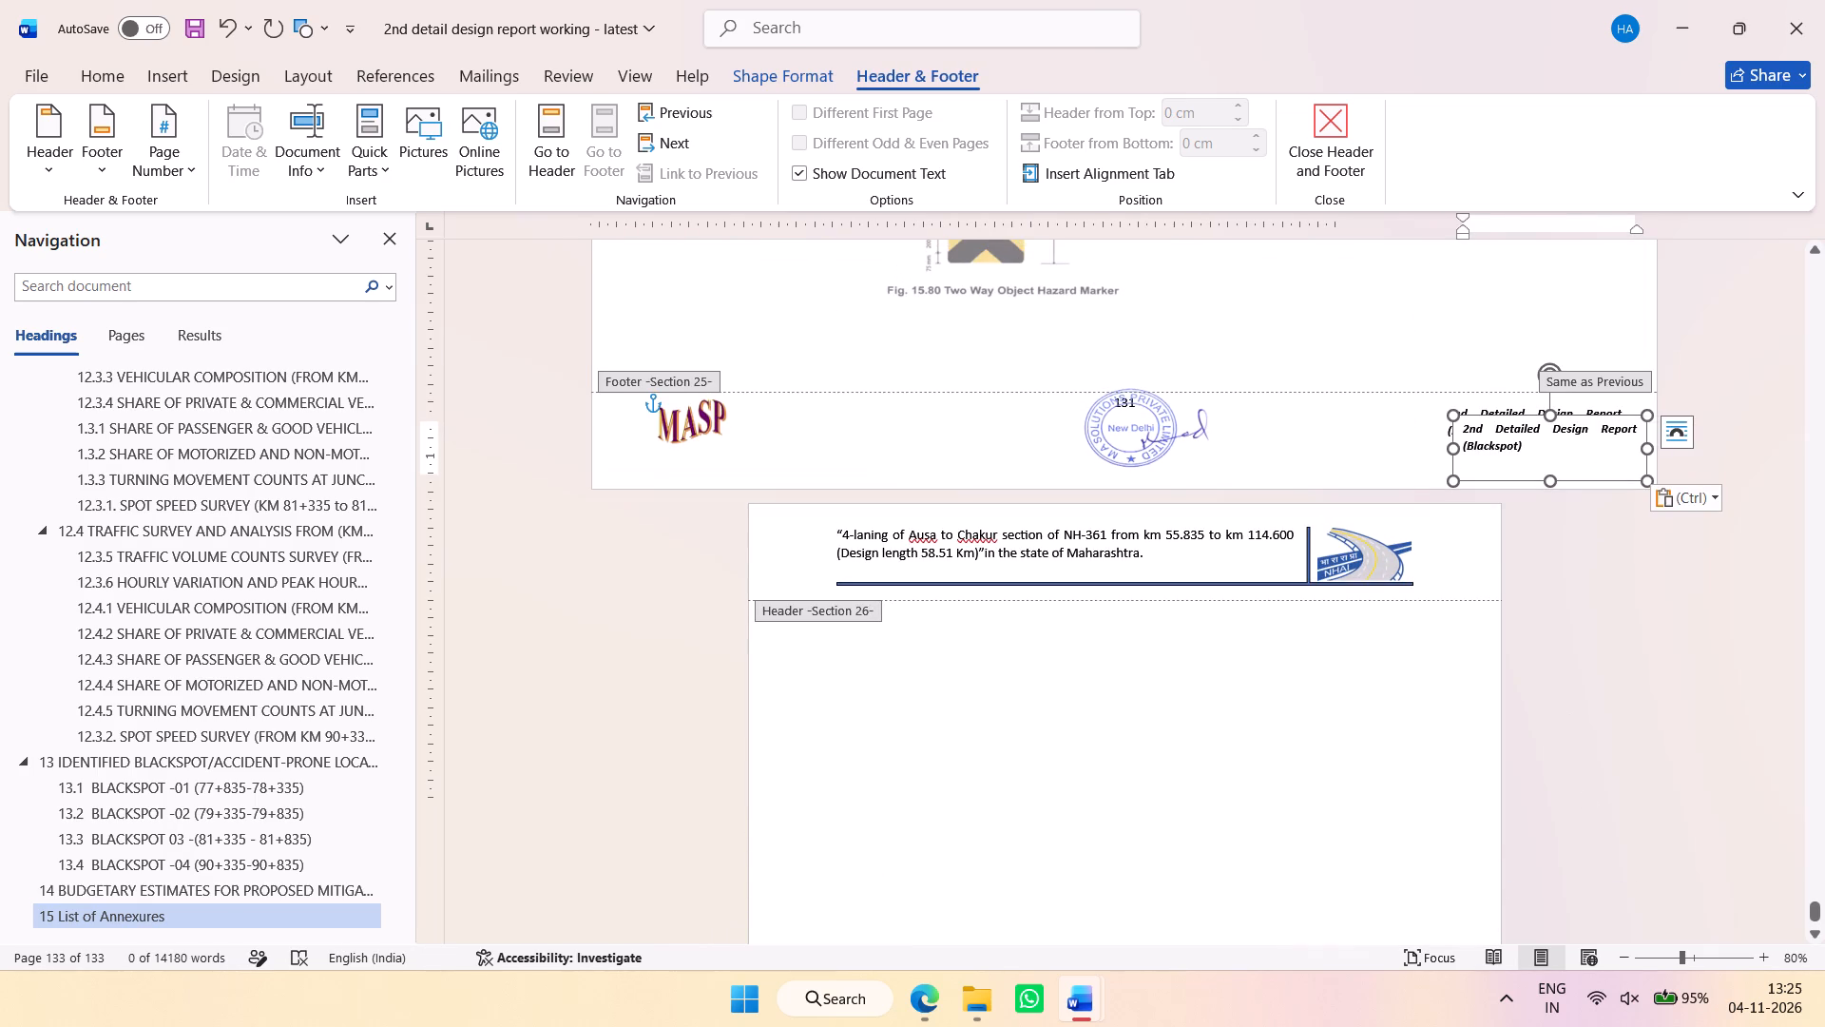
left_click_drag(1513, 478, 1312, 854)
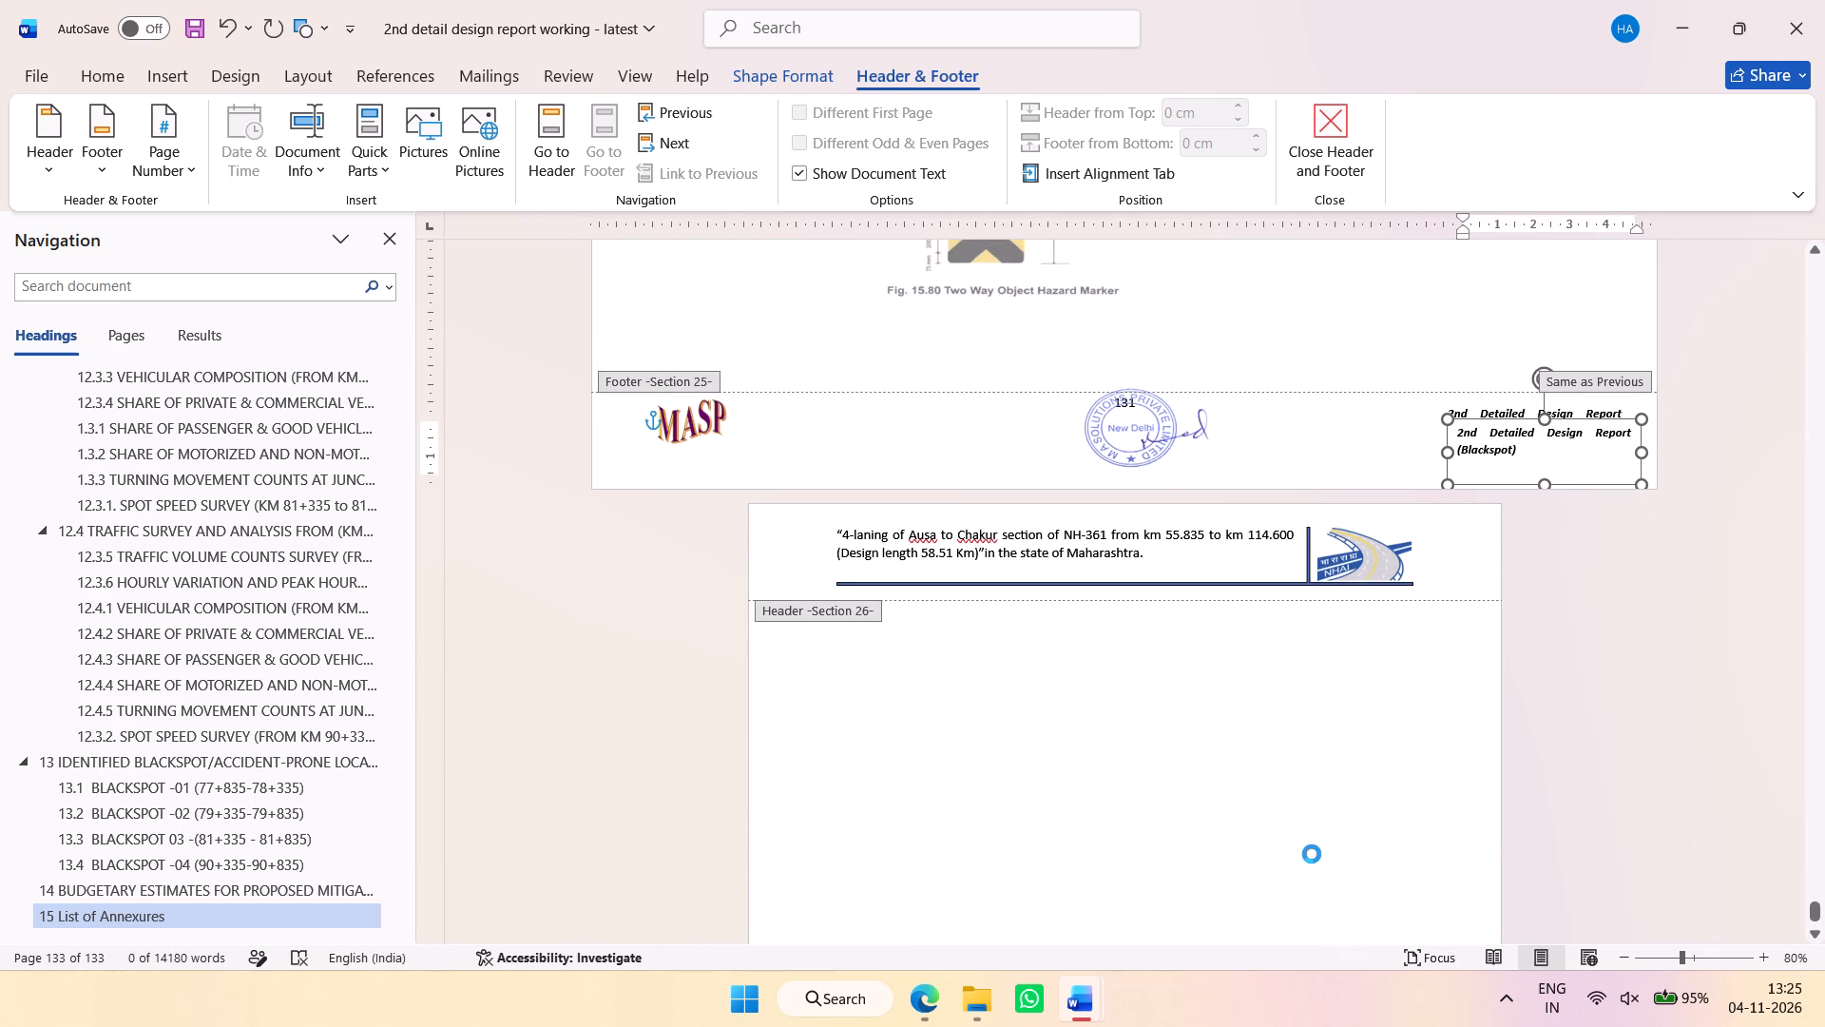
left_click_drag(1312, 854, 1313, 901)
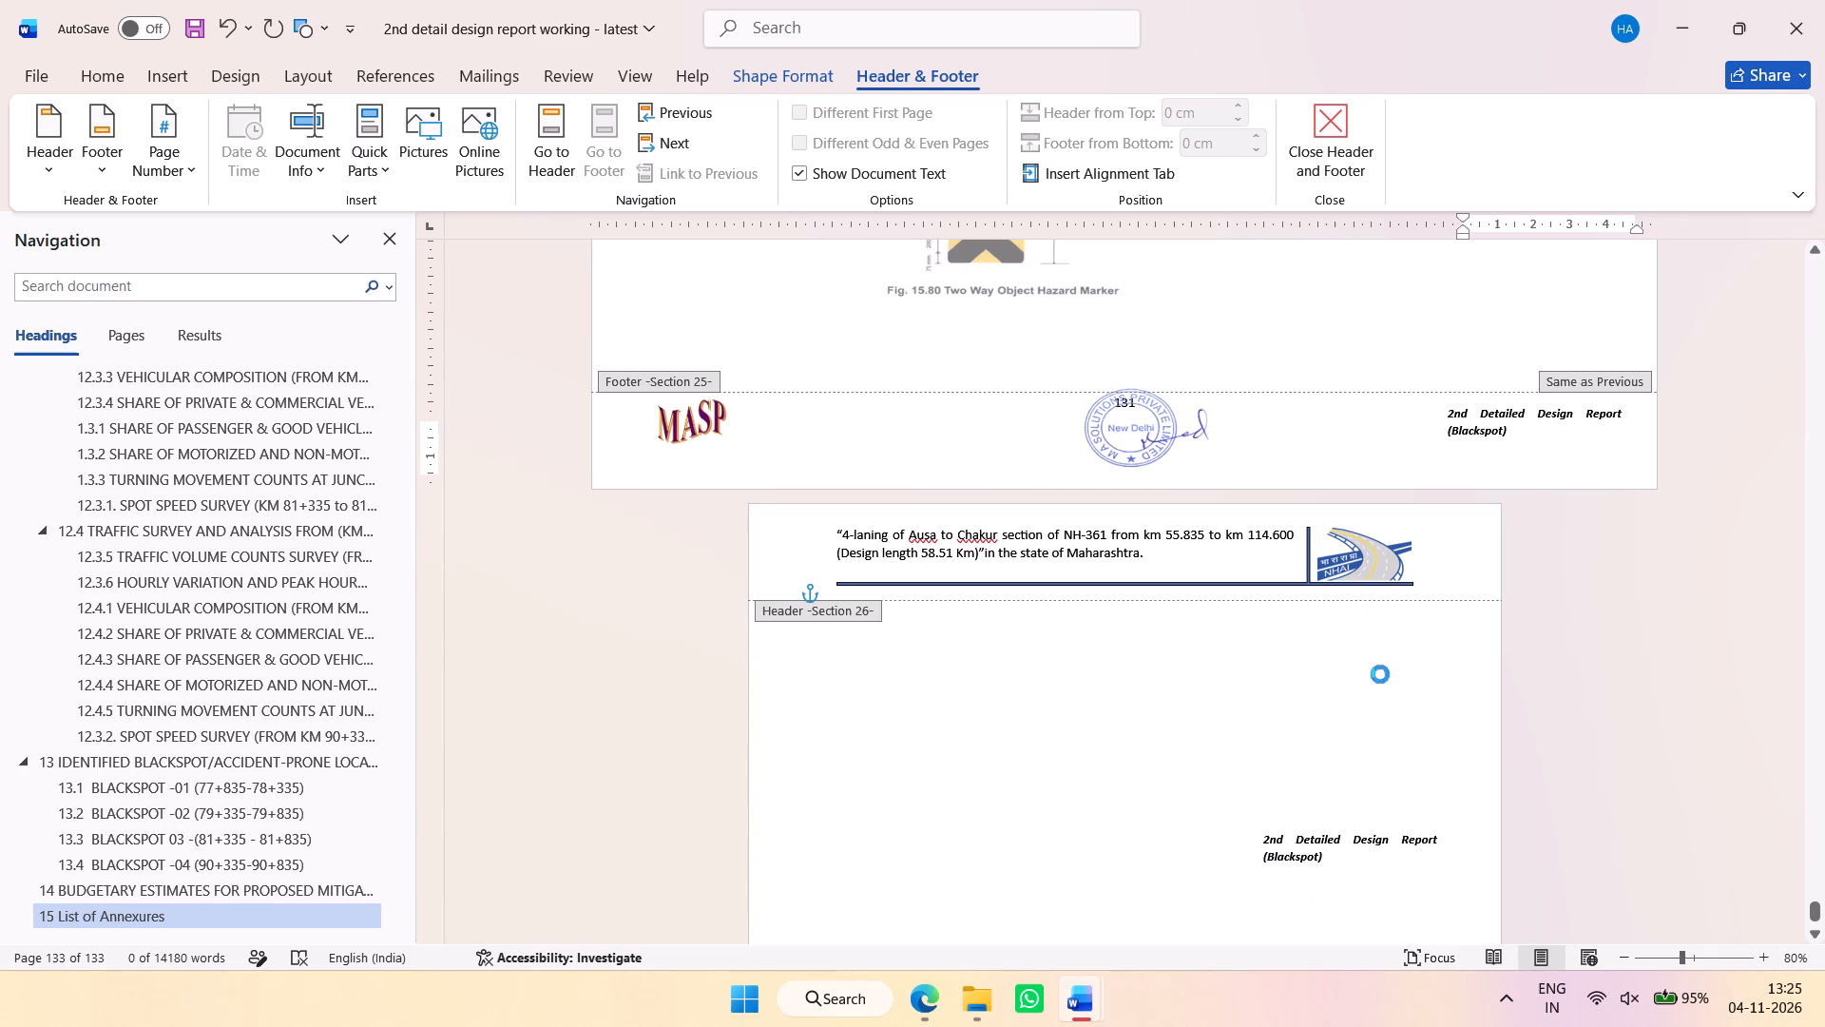
scroll(1386, 576, "down", 5)
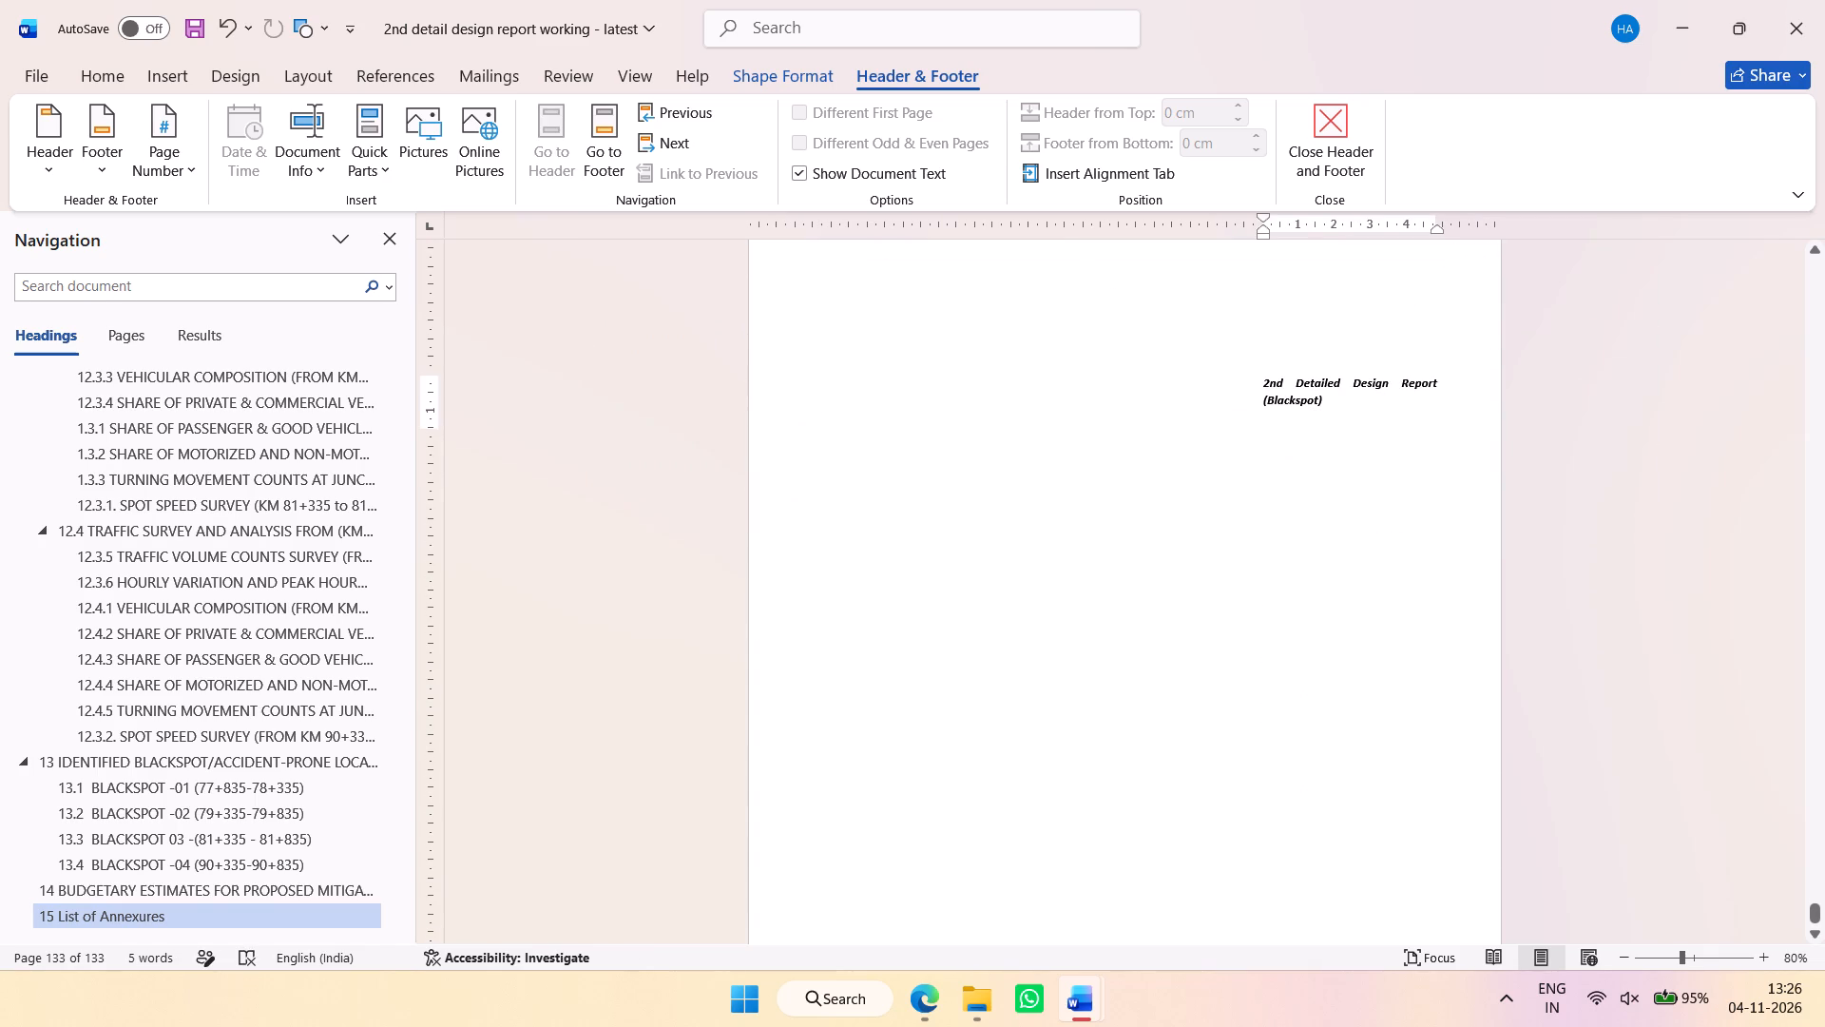
Try to move the copied report-title text box down the portrait page into the Section 26 footer.
left_click(1335, 385)
scroll(1377, 390, "down", 1)
left_click_drag(1381, 346, 1379, 370)
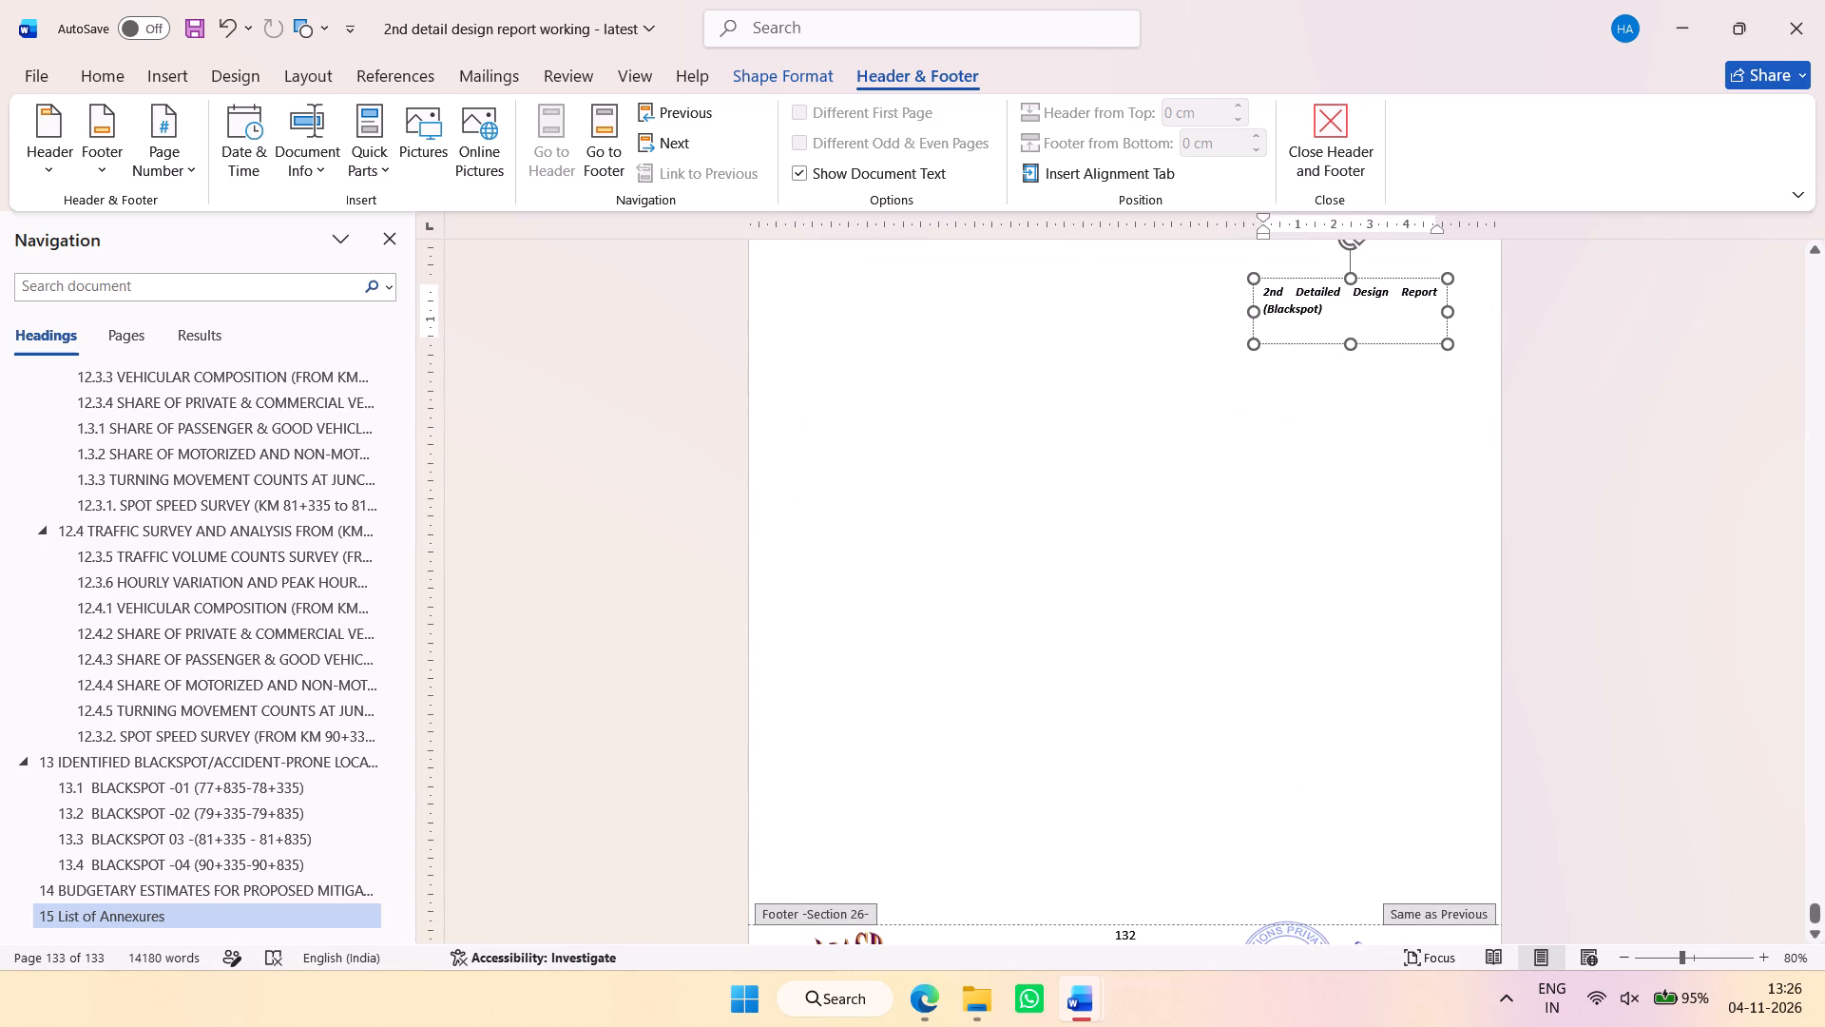
left_click_drag(1379, 370, 1374, 881)
scroll(1412, 538, "down", 2)
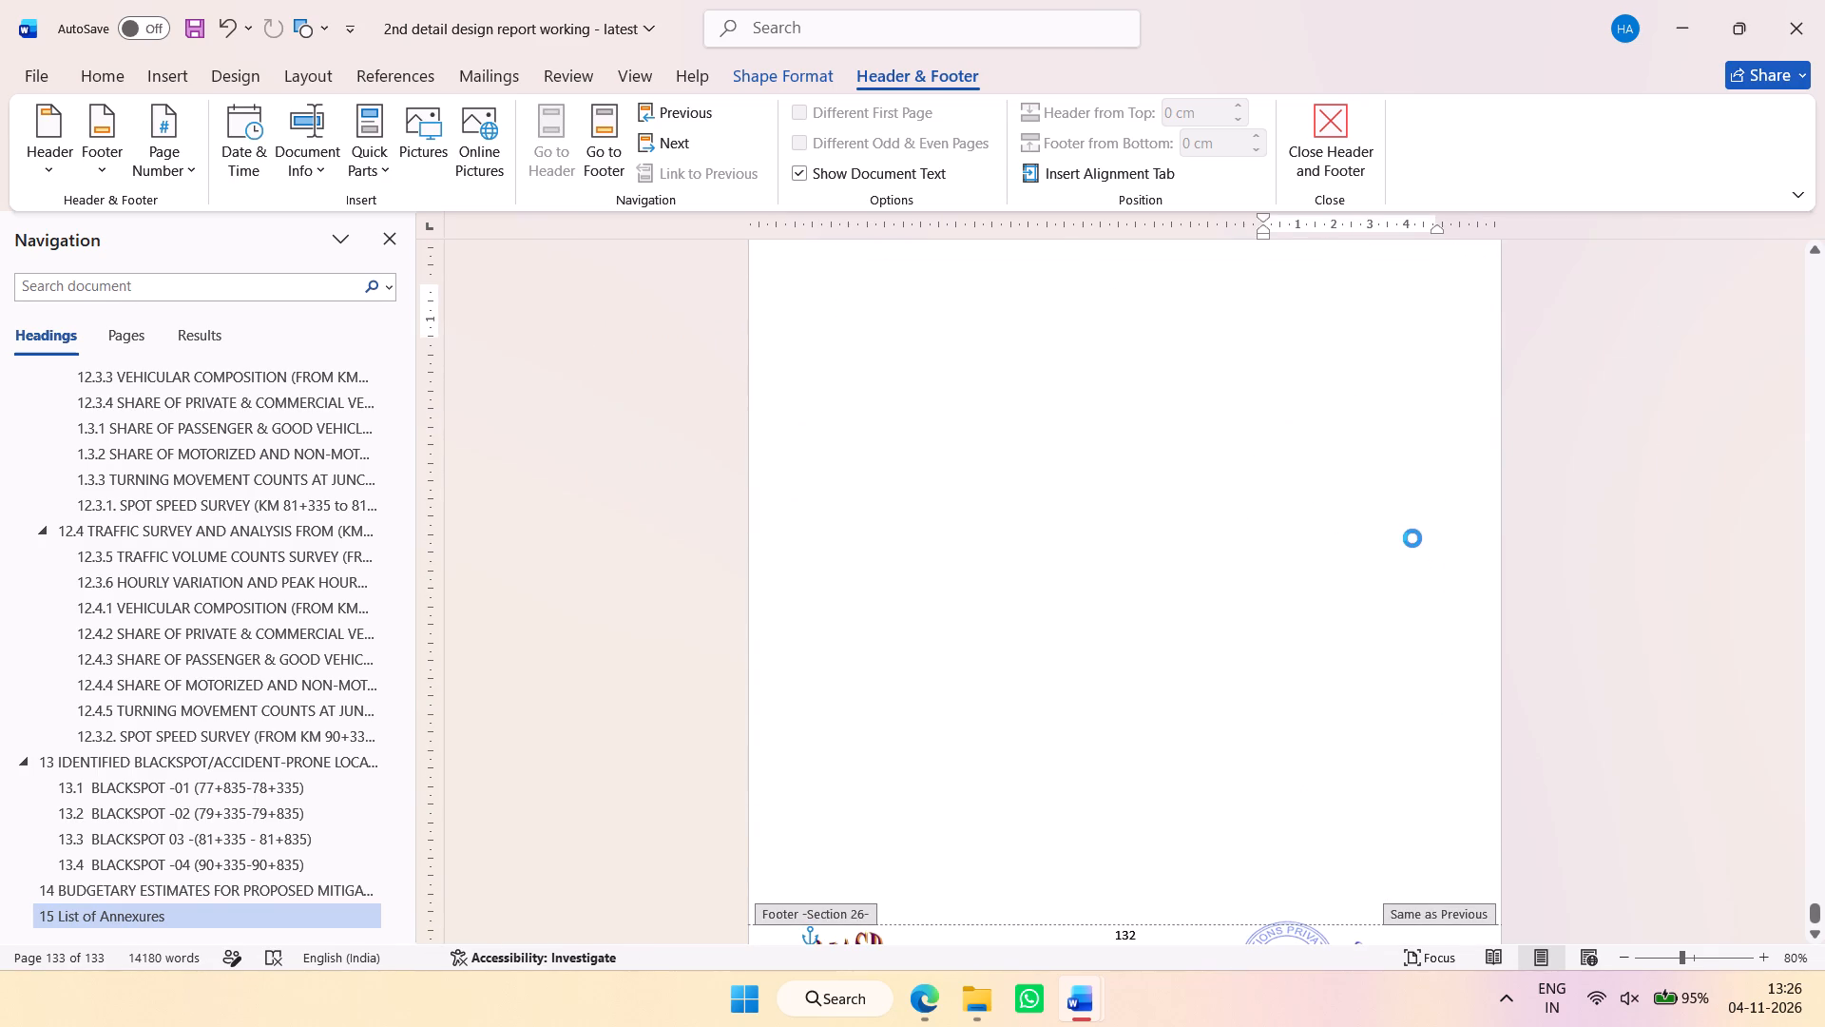
scroll(1412, 538, "down", 1)
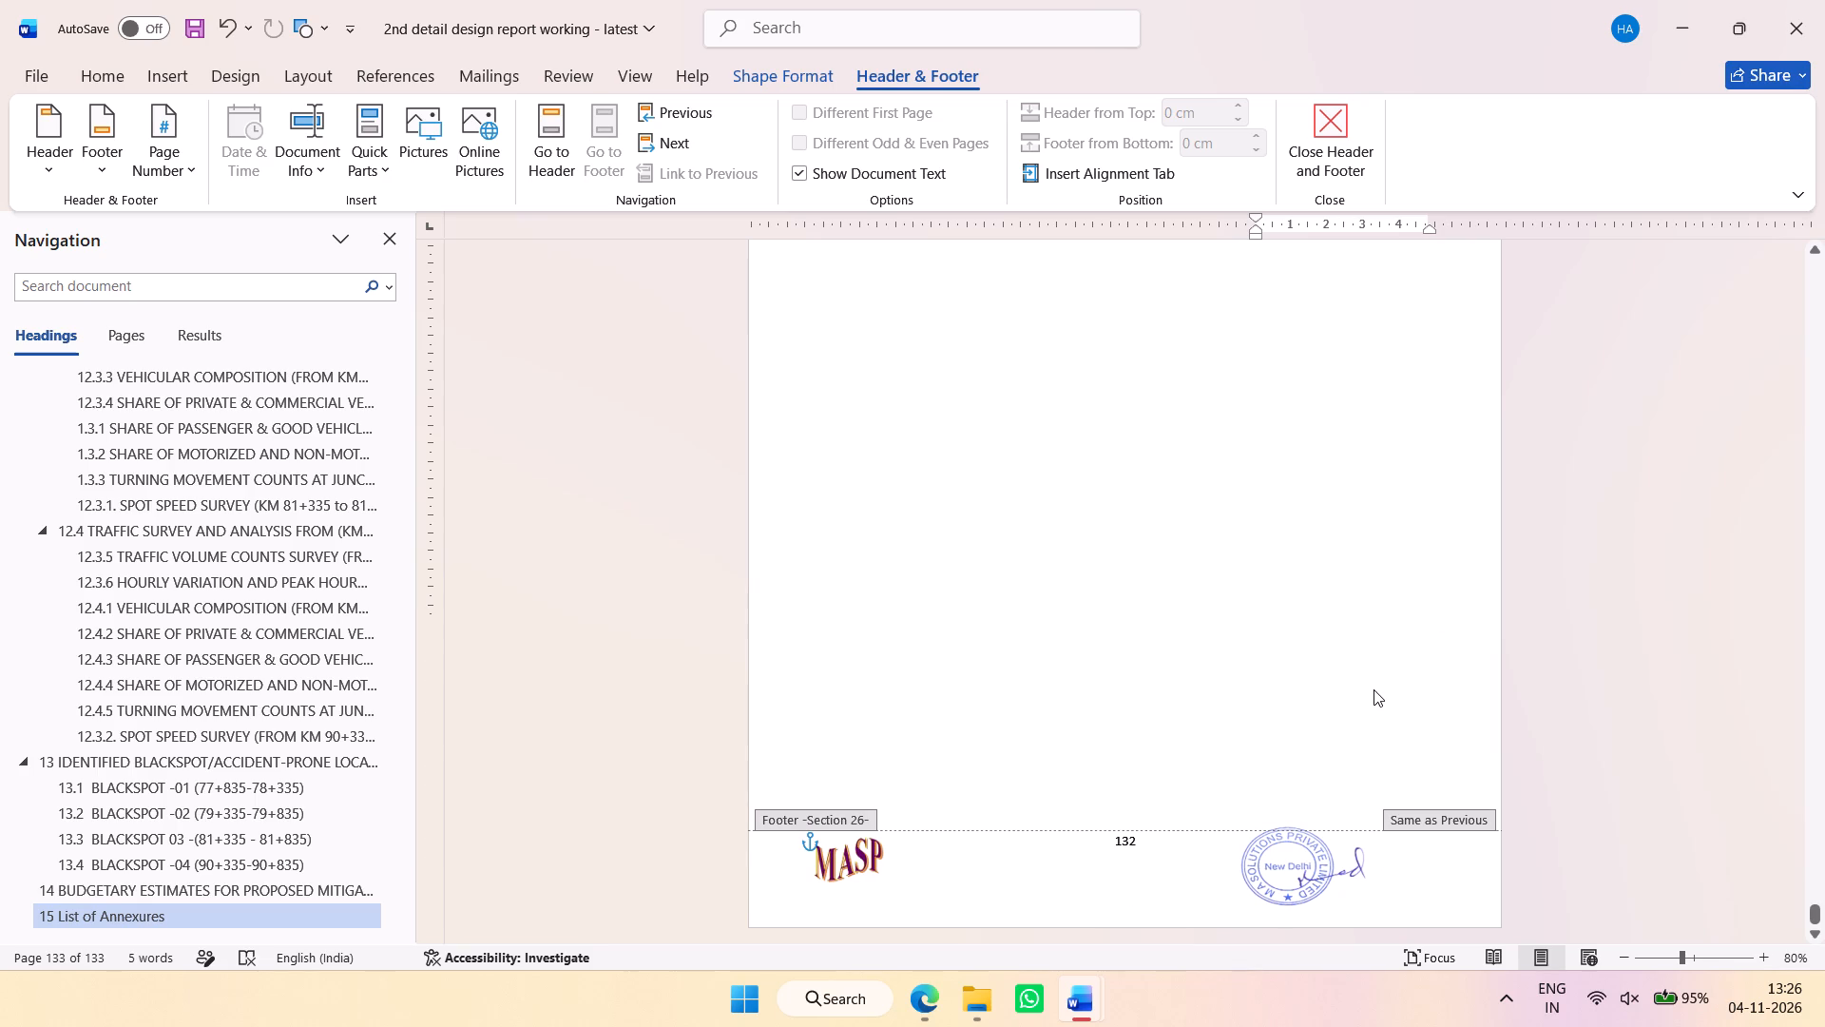
scroll(1341, 734, "up", 7)
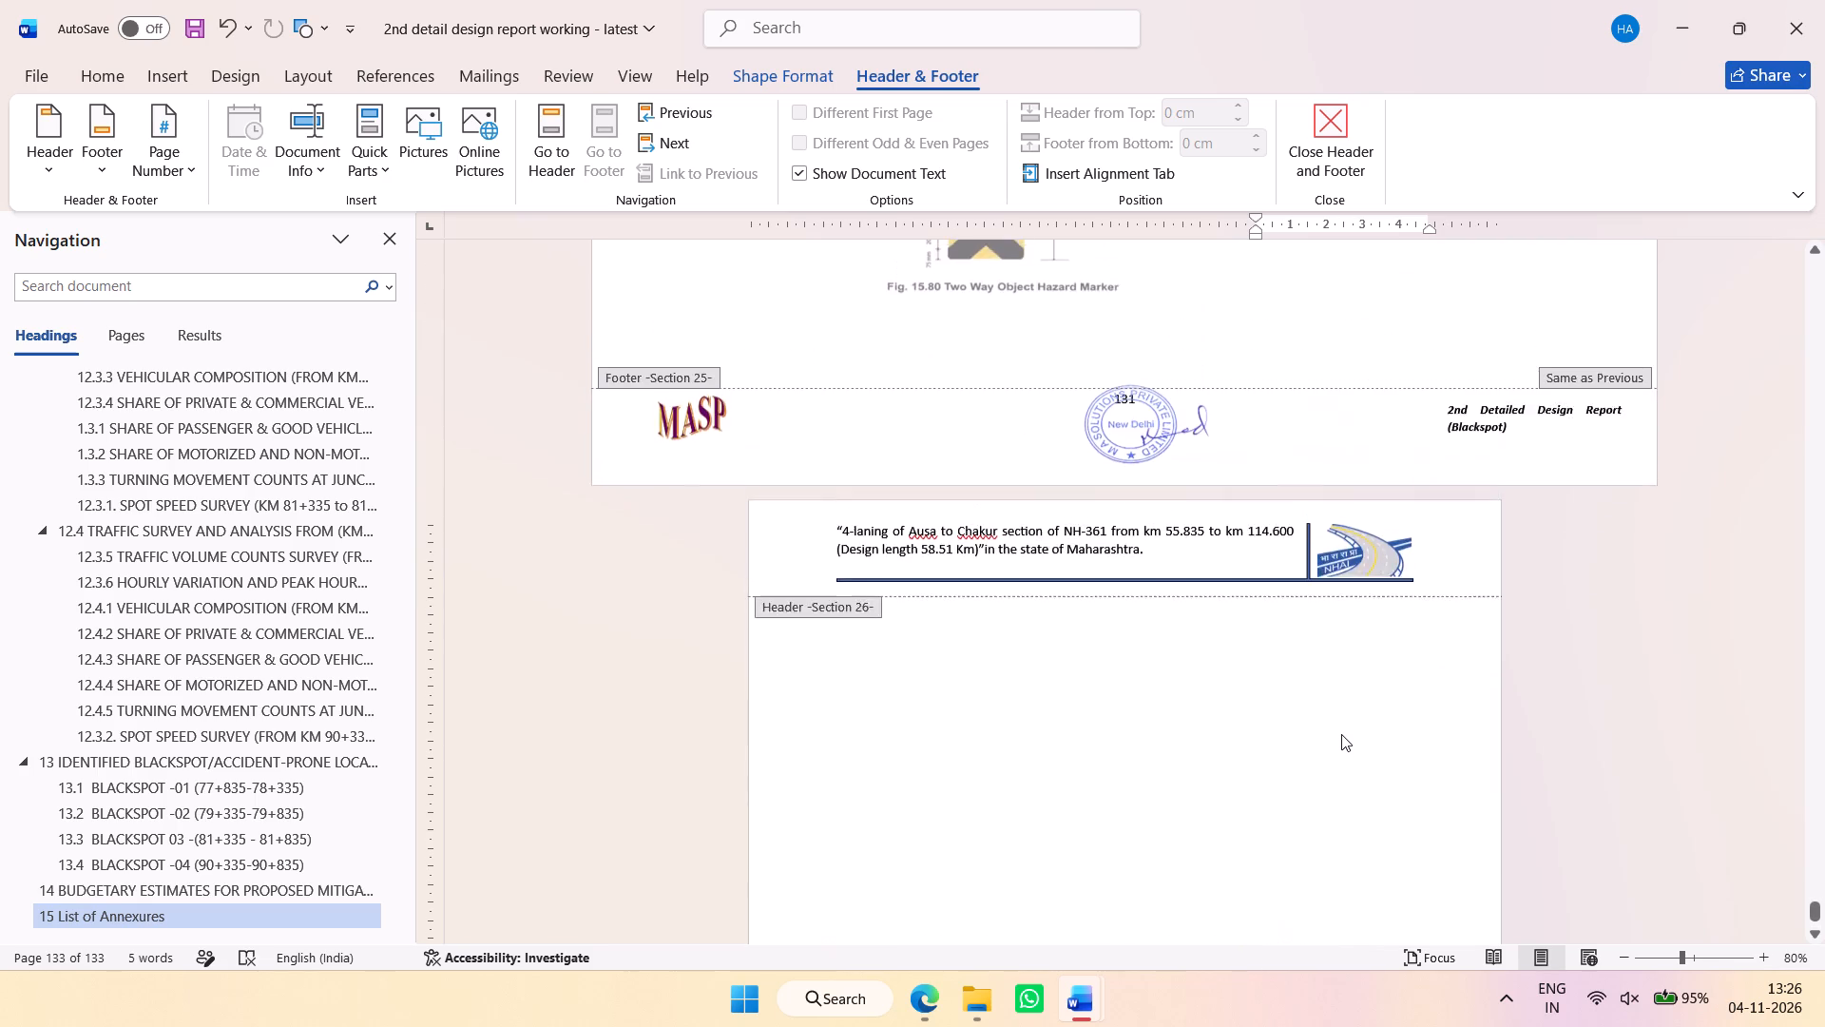
scroll(1341, 734, "up", 1)
scroll(1341, 734, "down", 14)
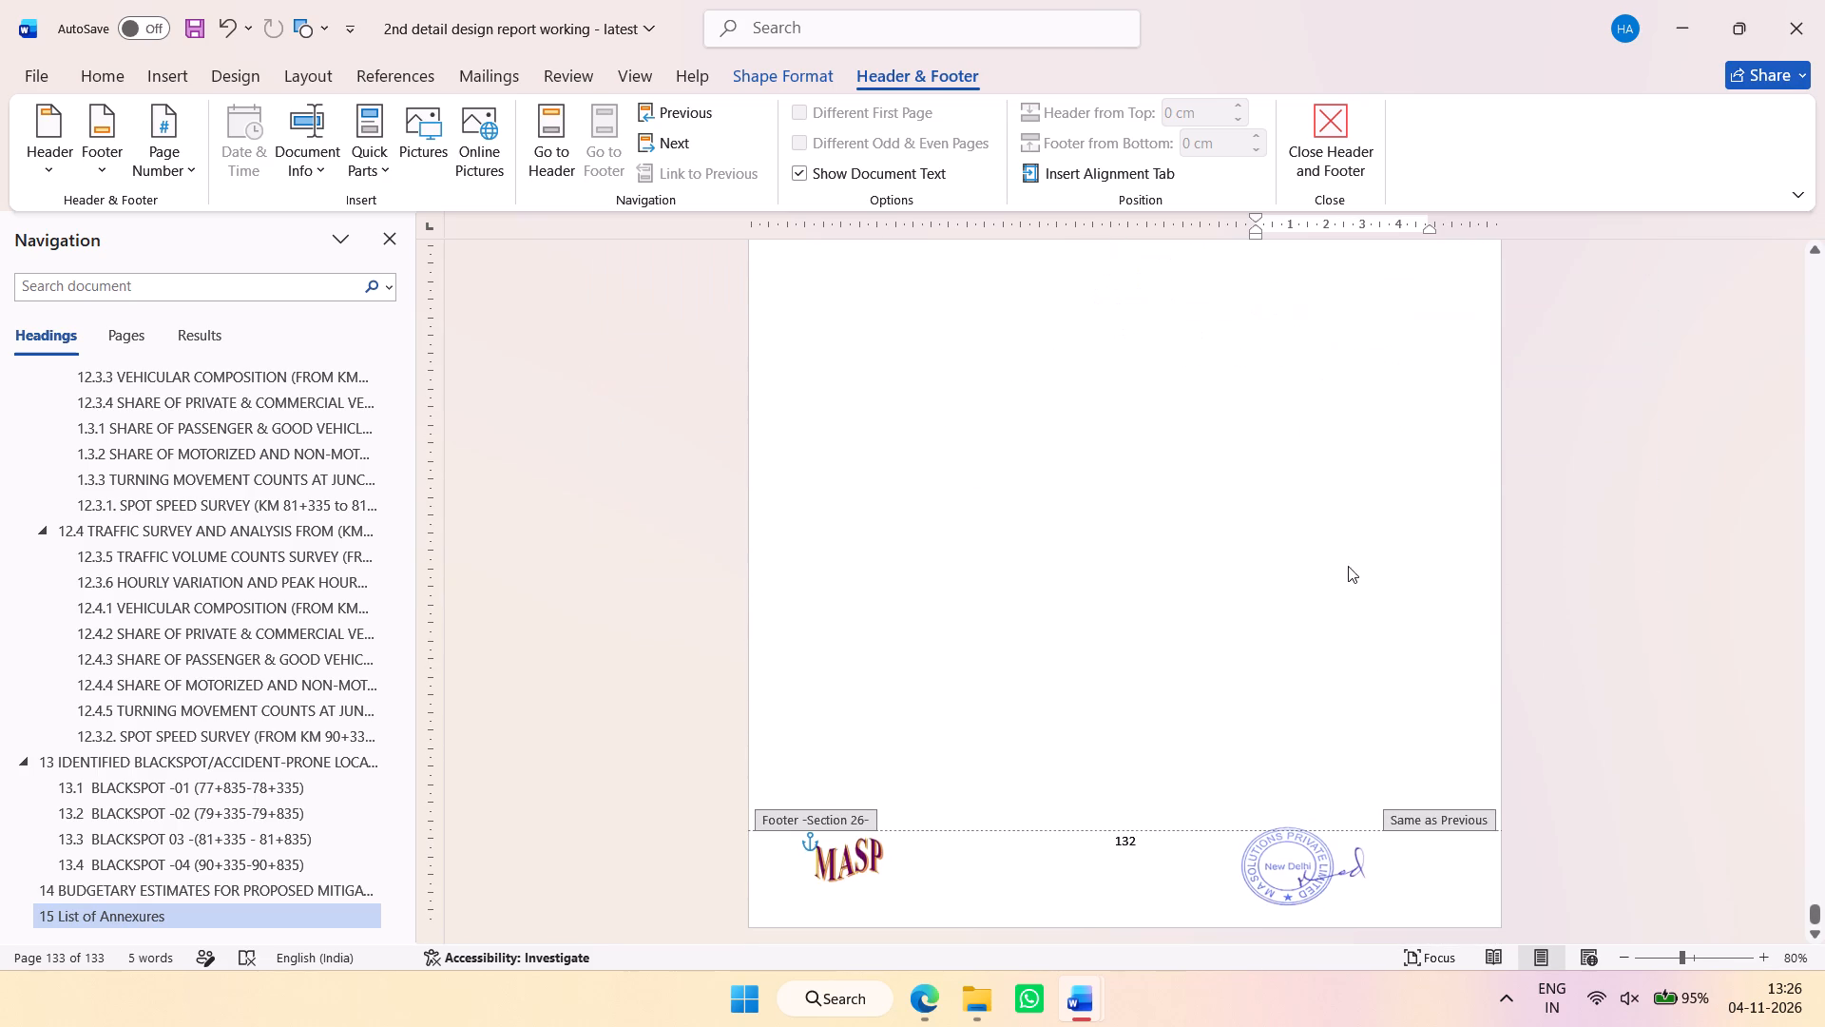
left_click(1431, 710)
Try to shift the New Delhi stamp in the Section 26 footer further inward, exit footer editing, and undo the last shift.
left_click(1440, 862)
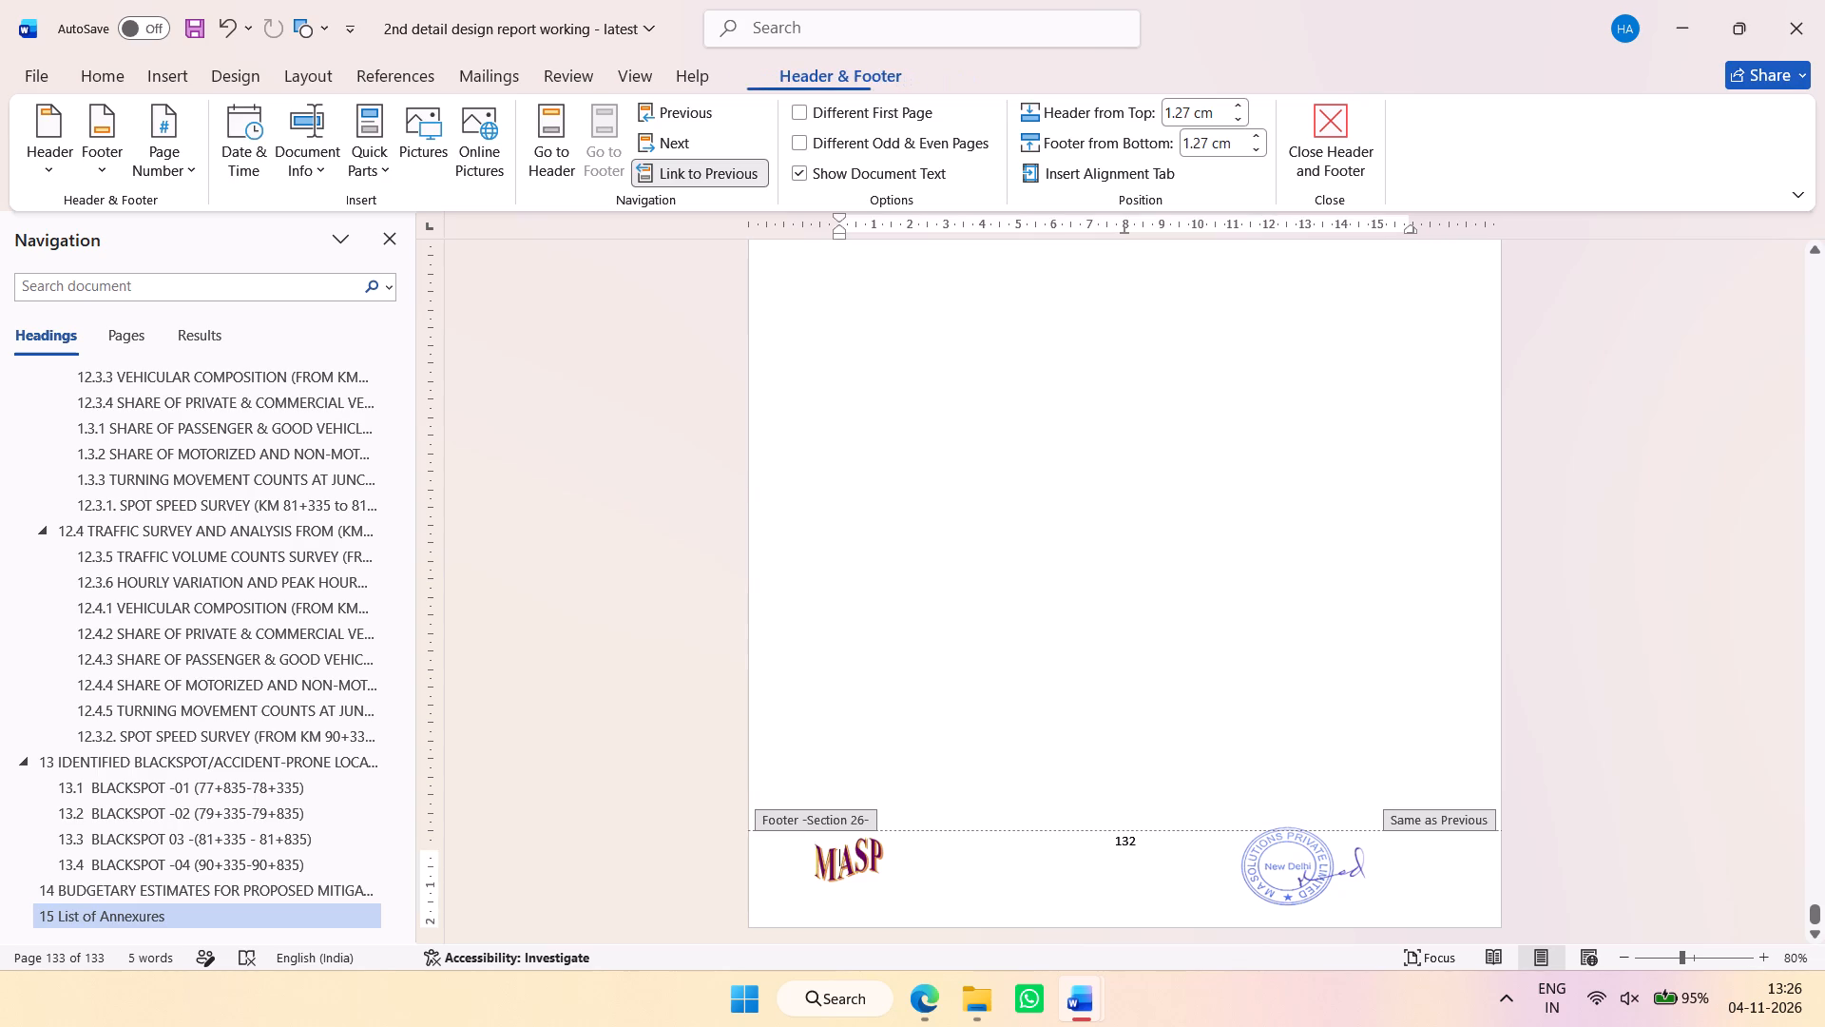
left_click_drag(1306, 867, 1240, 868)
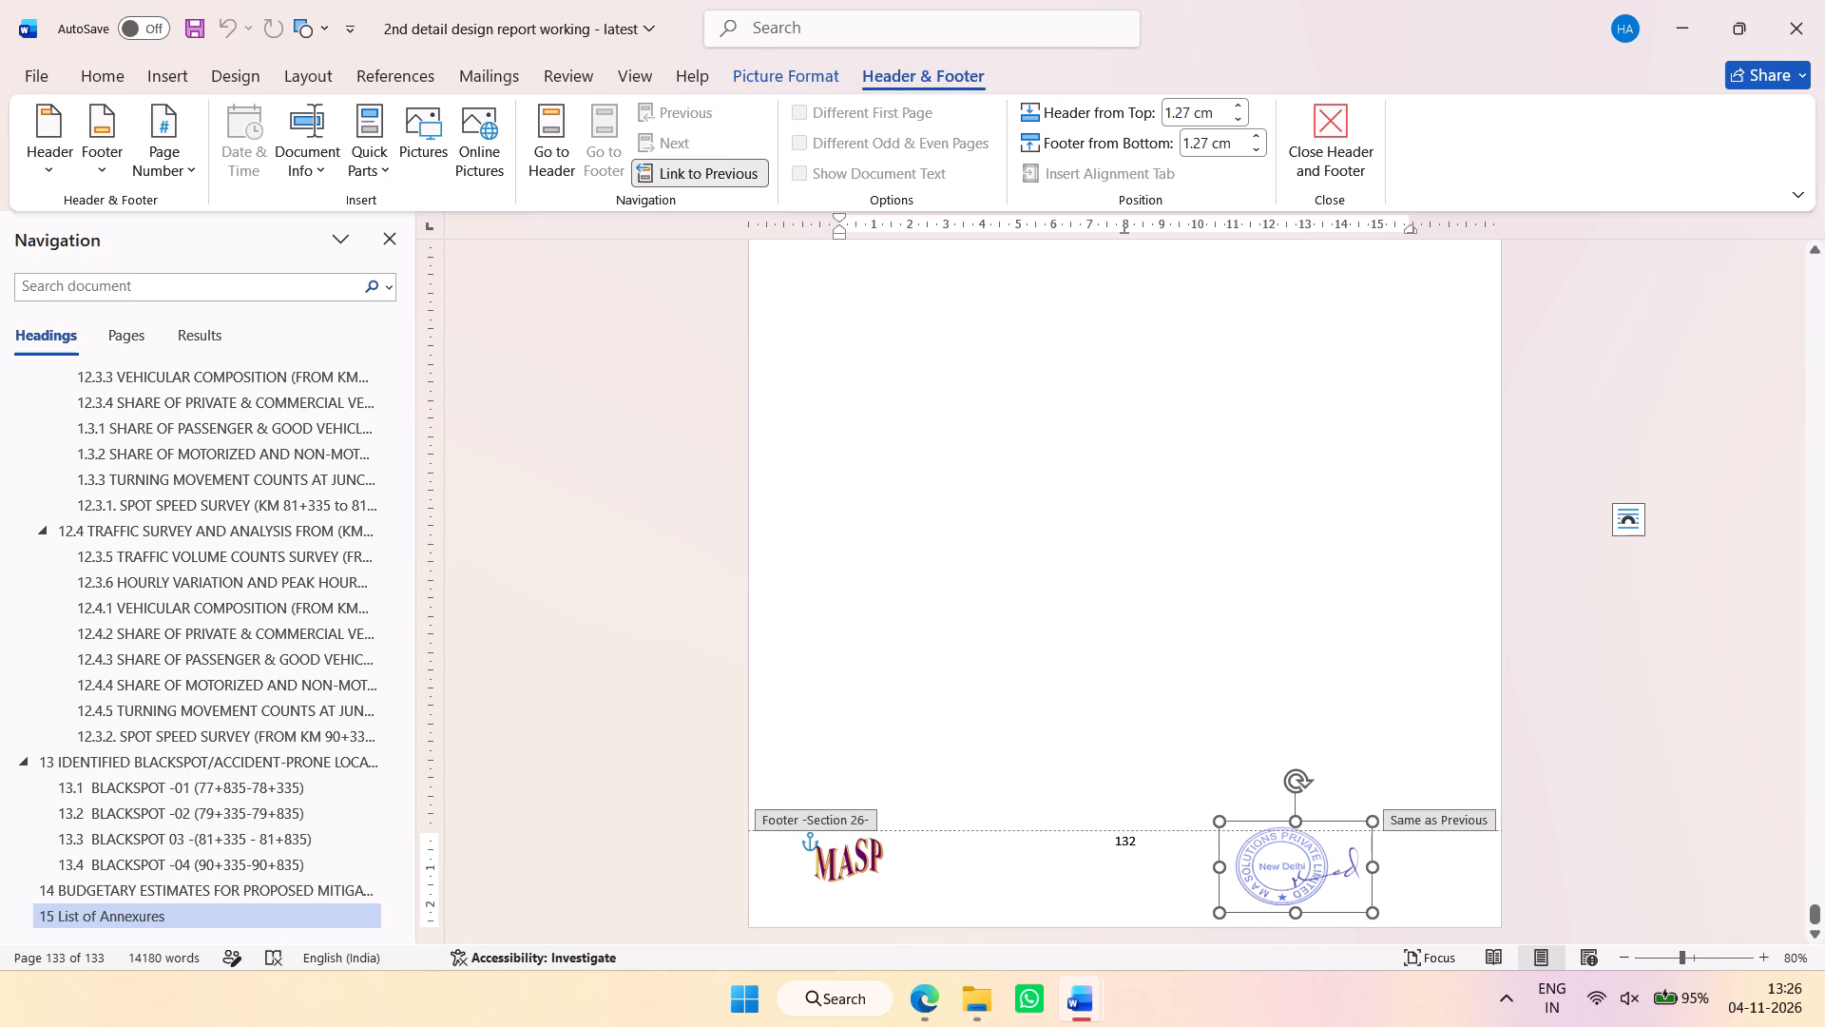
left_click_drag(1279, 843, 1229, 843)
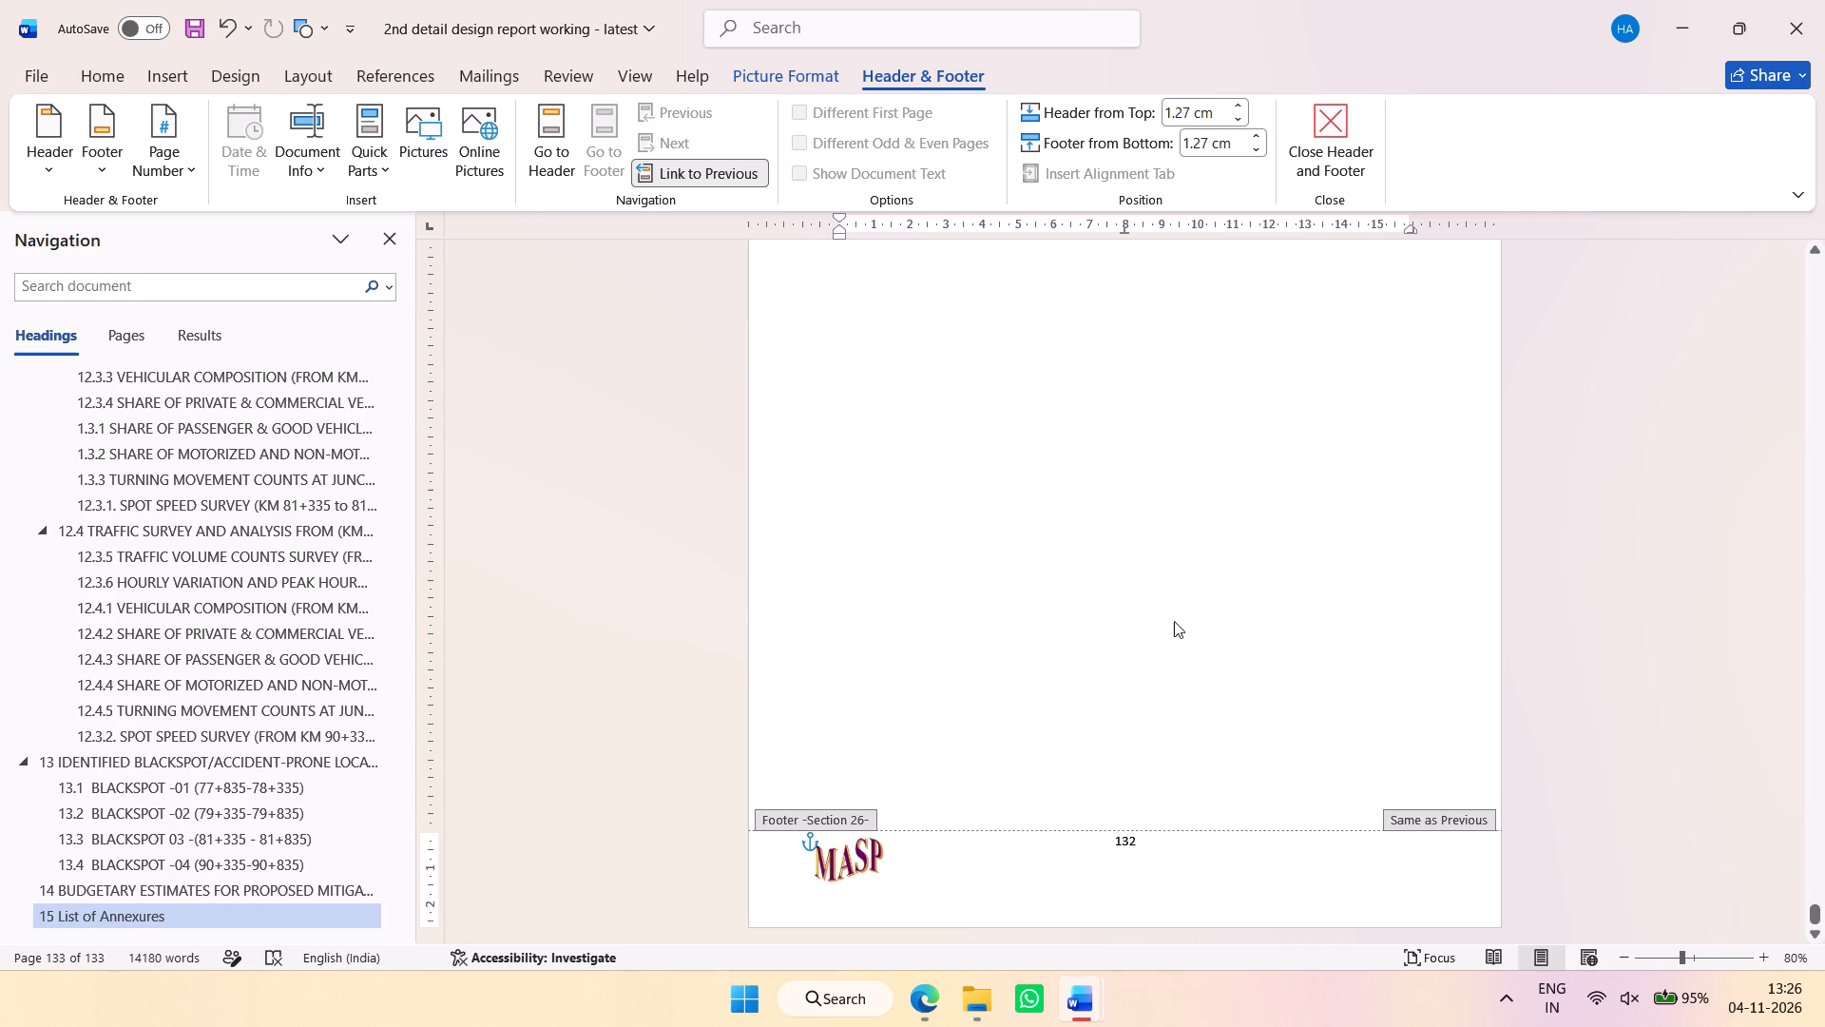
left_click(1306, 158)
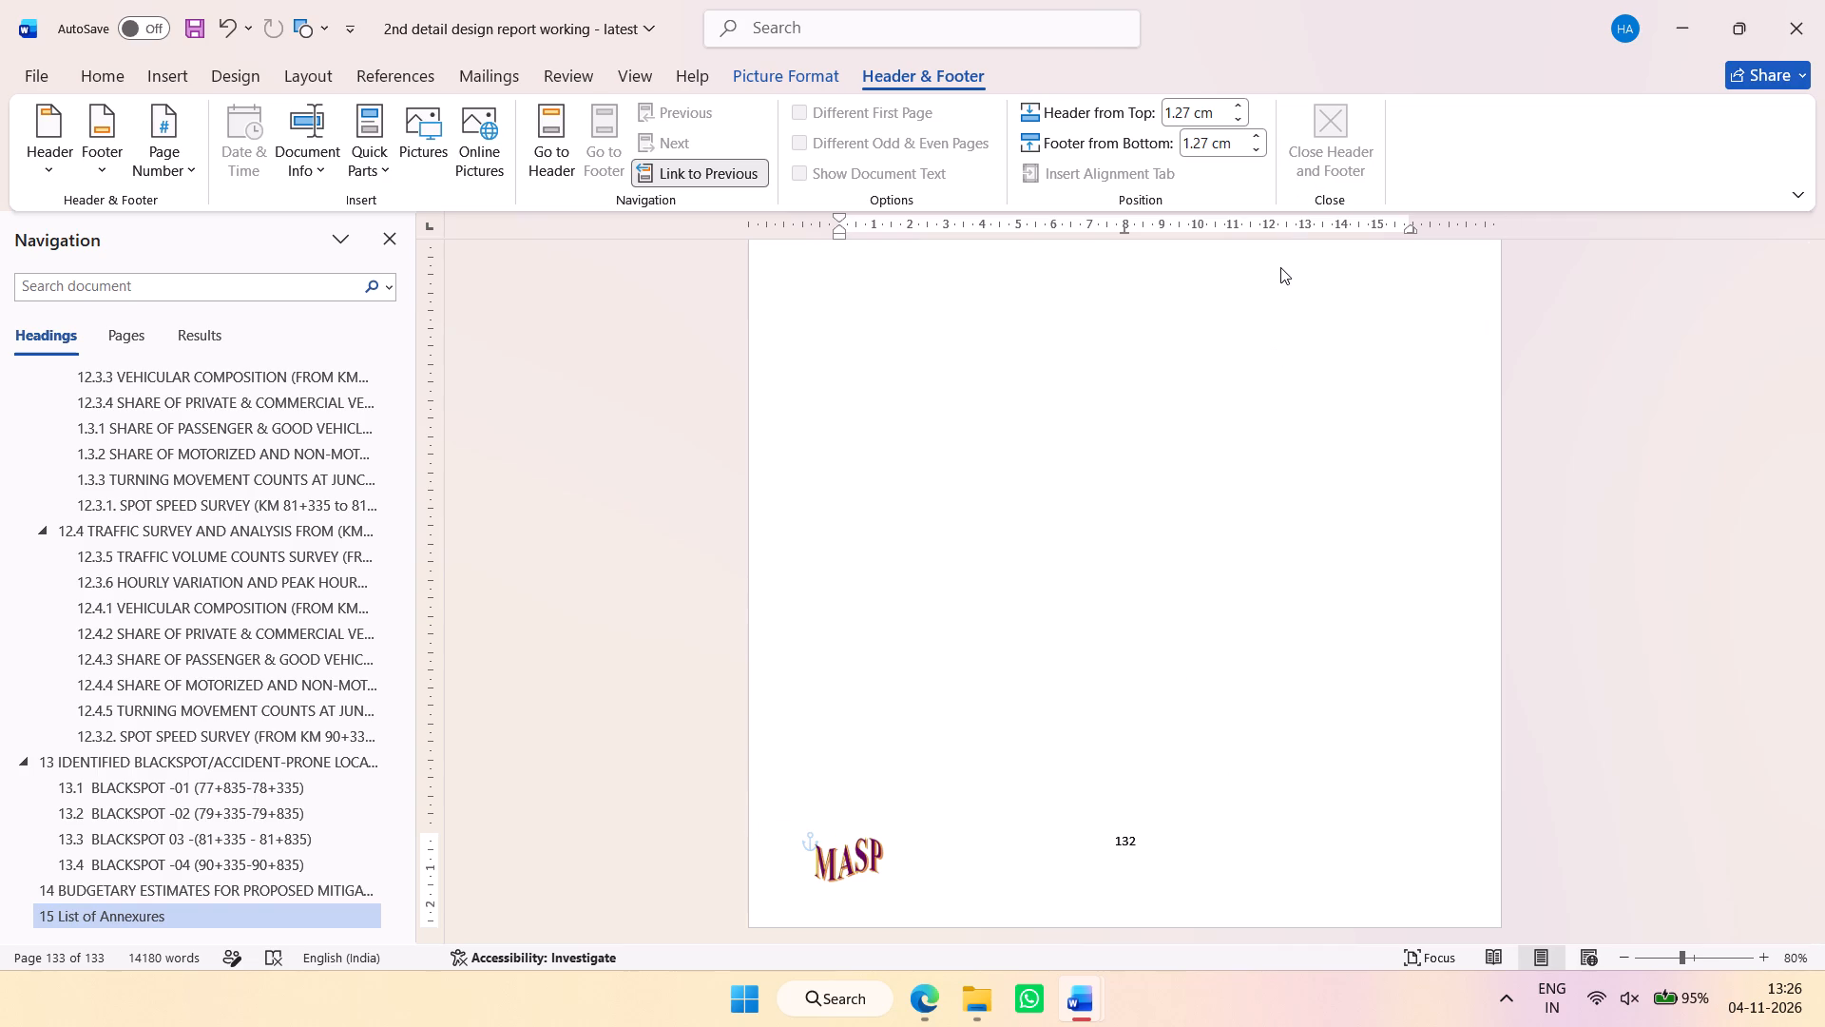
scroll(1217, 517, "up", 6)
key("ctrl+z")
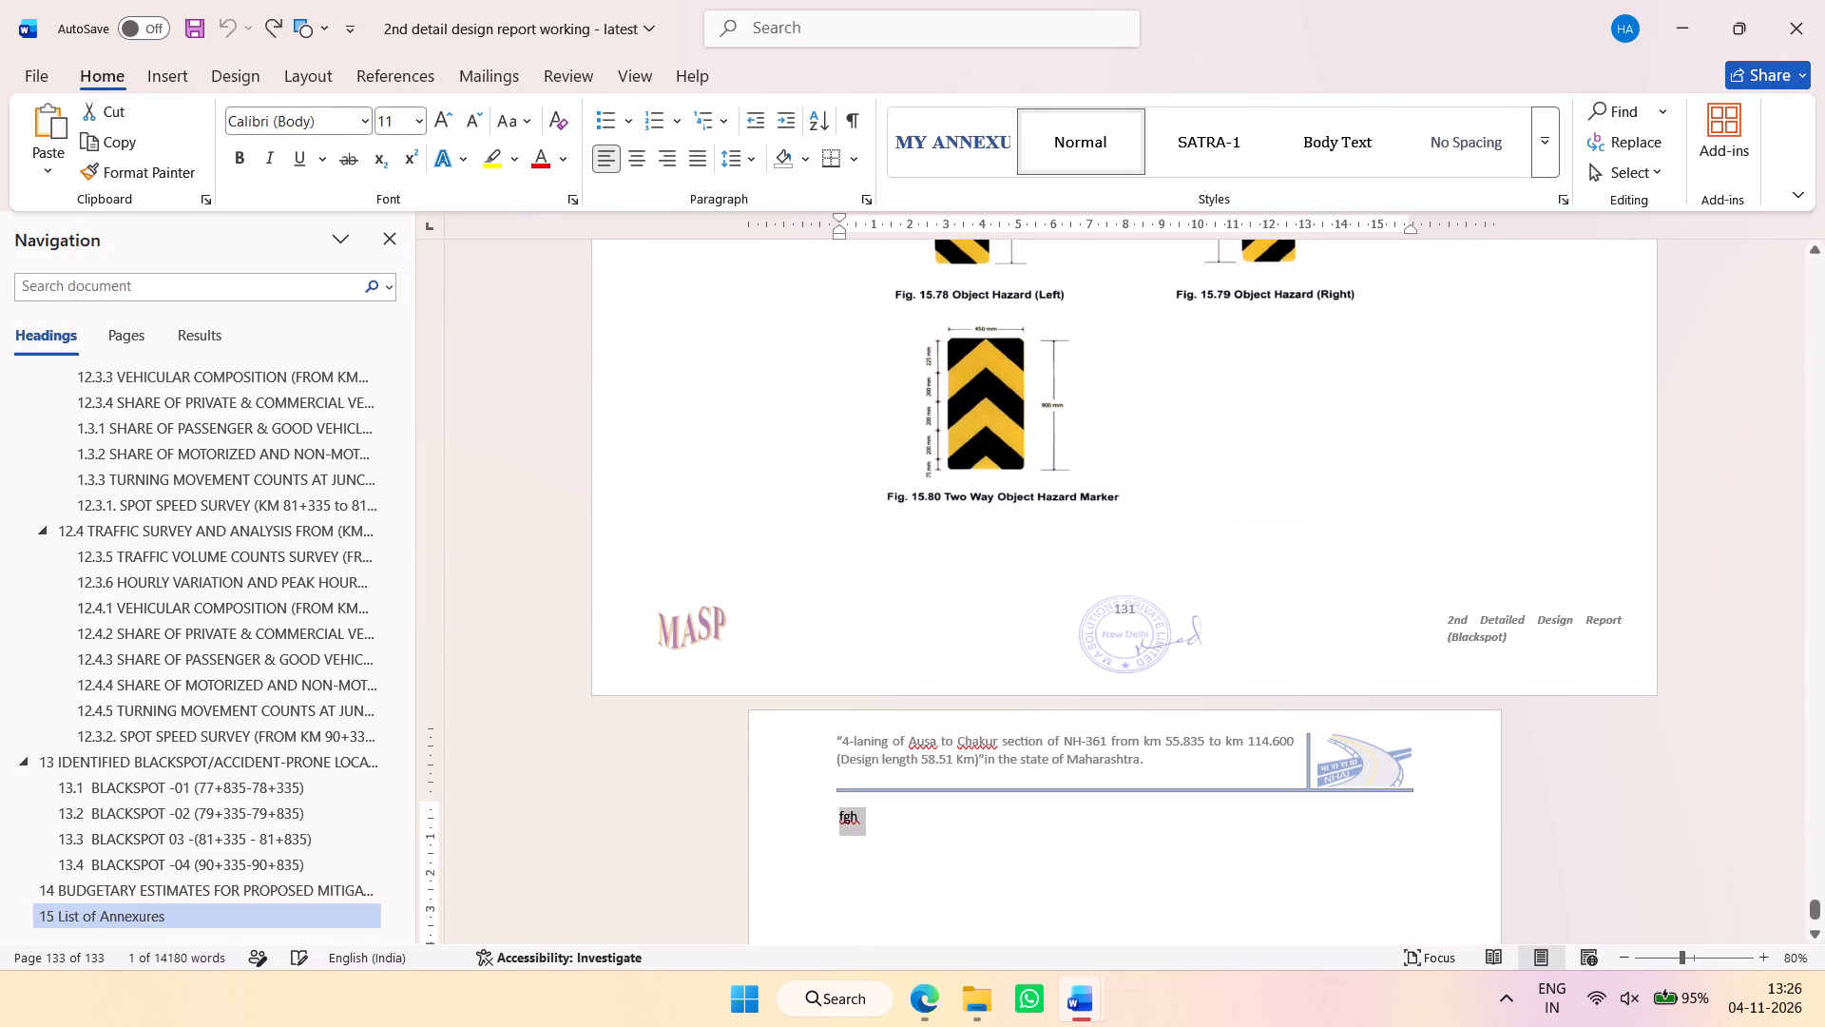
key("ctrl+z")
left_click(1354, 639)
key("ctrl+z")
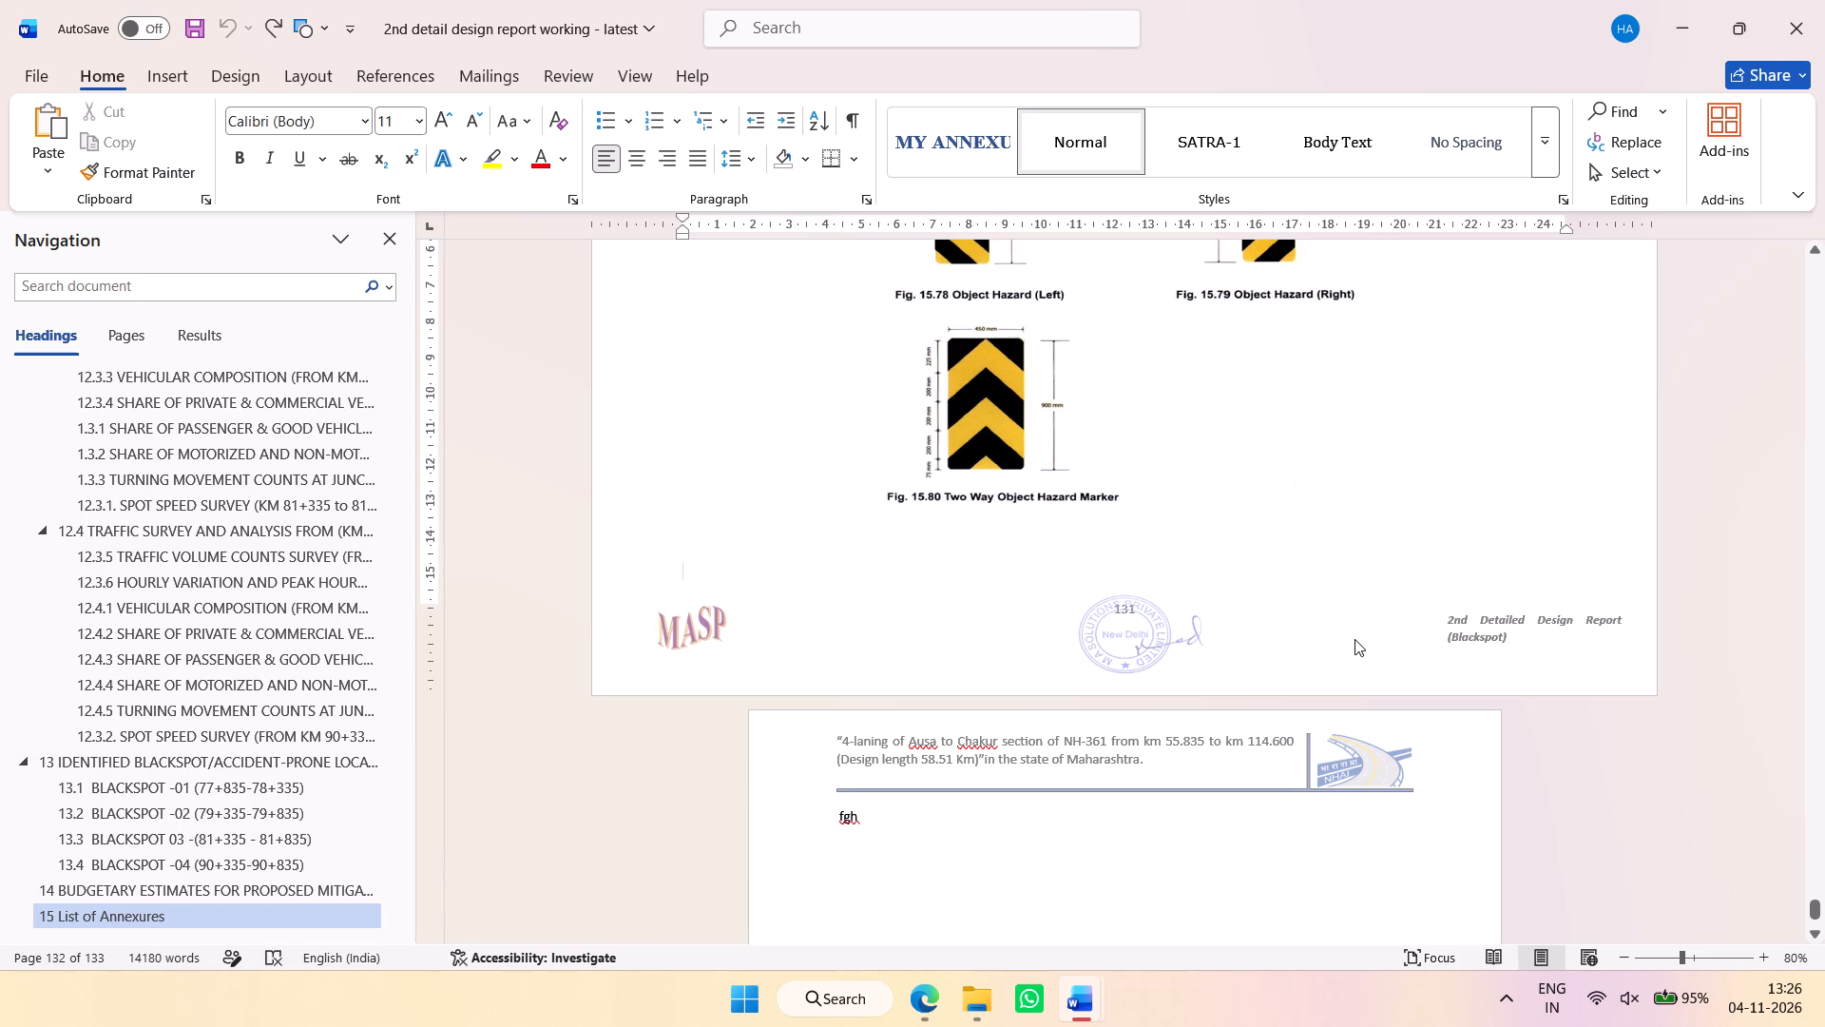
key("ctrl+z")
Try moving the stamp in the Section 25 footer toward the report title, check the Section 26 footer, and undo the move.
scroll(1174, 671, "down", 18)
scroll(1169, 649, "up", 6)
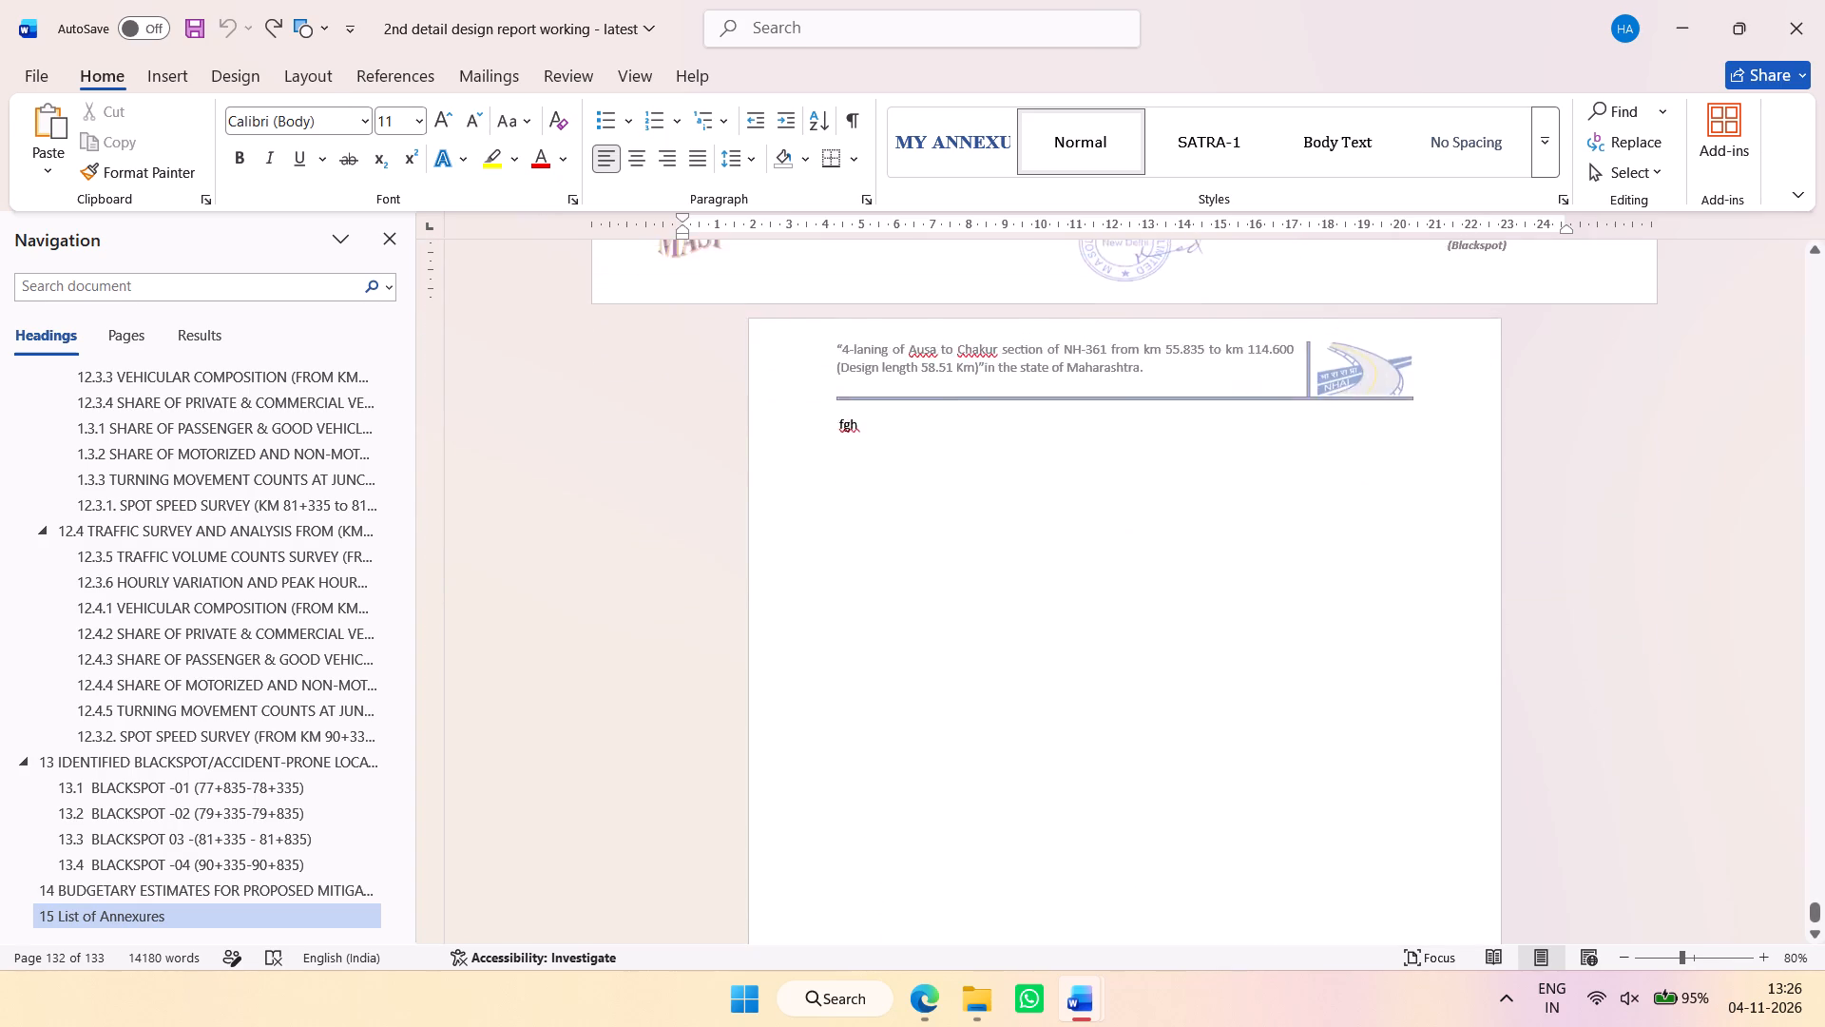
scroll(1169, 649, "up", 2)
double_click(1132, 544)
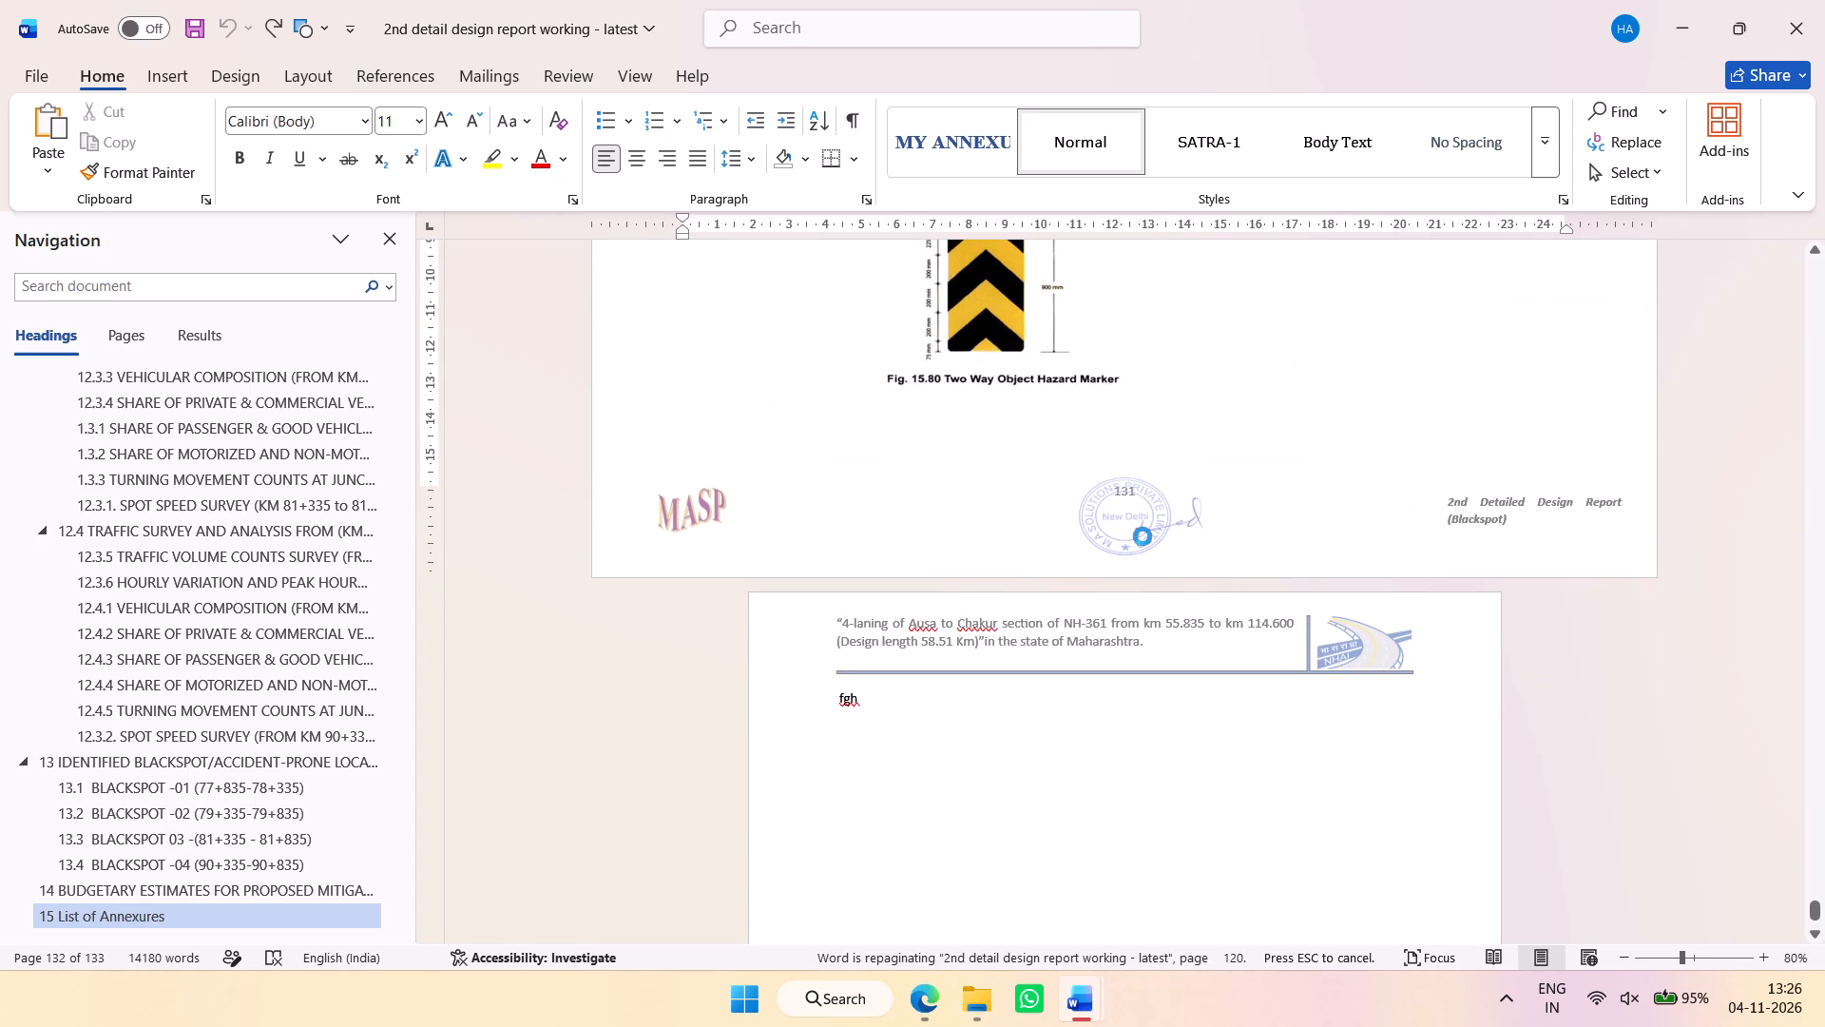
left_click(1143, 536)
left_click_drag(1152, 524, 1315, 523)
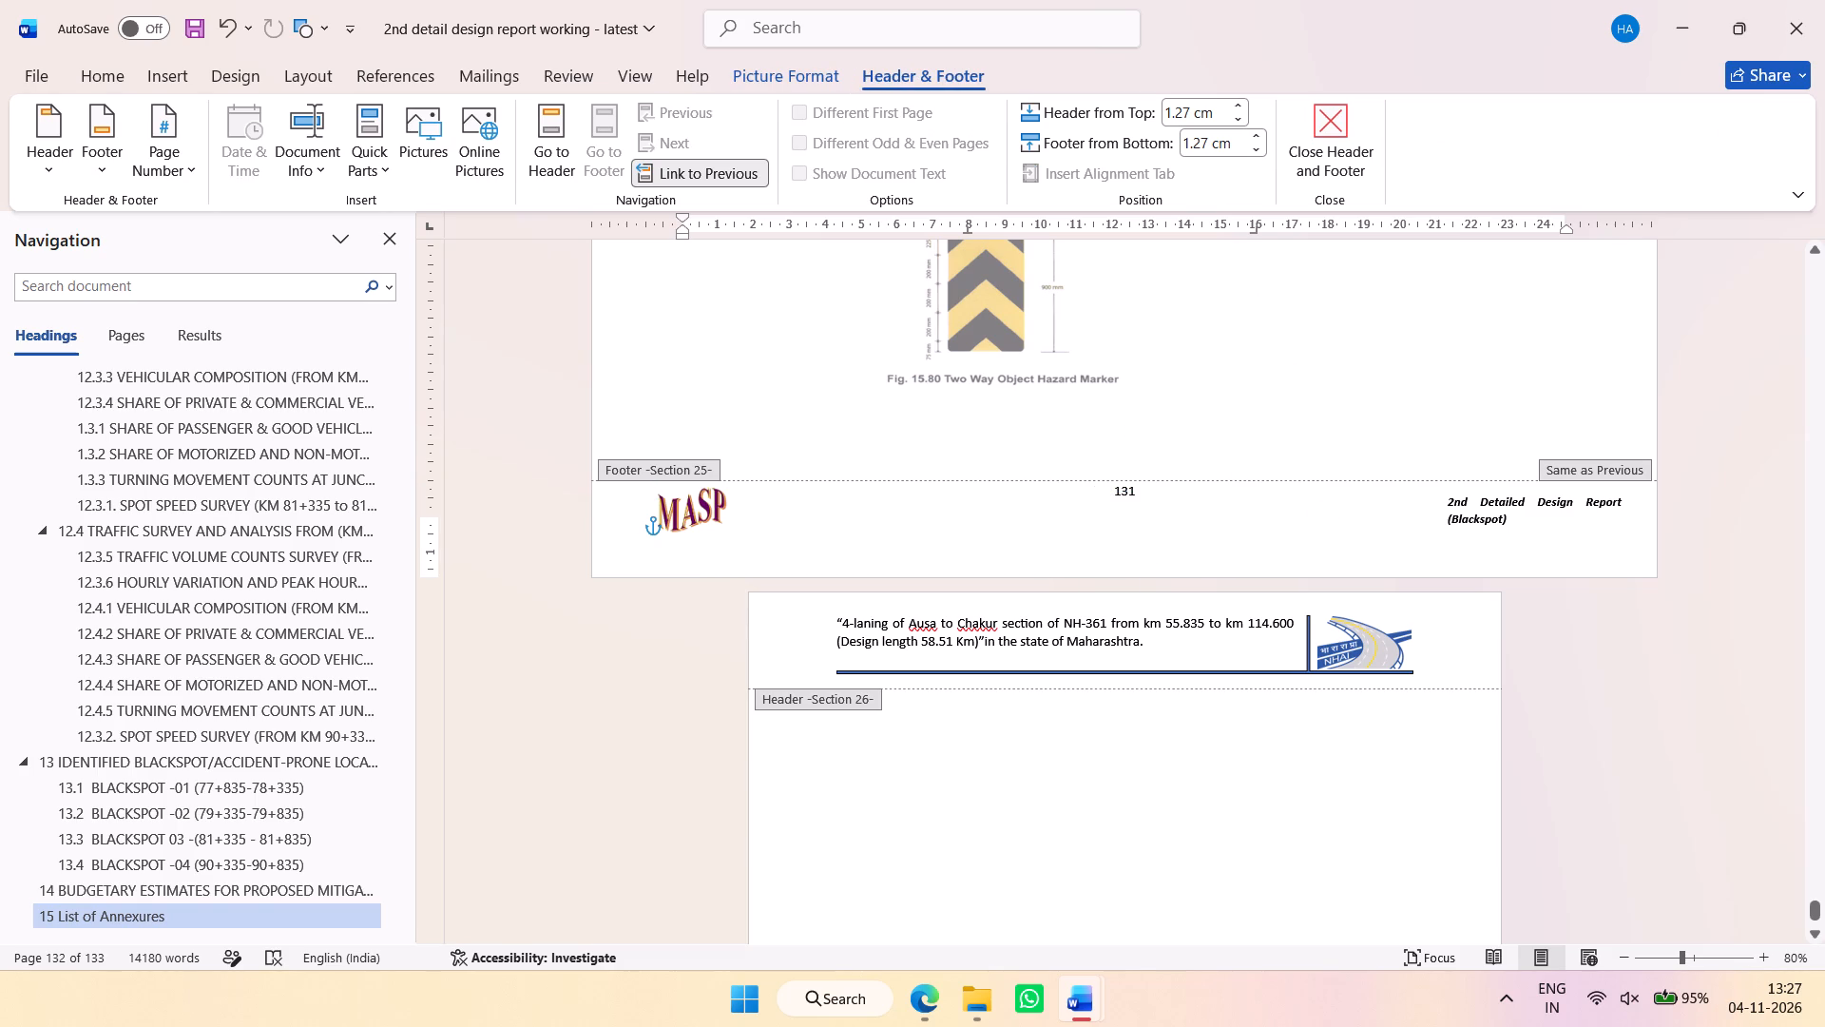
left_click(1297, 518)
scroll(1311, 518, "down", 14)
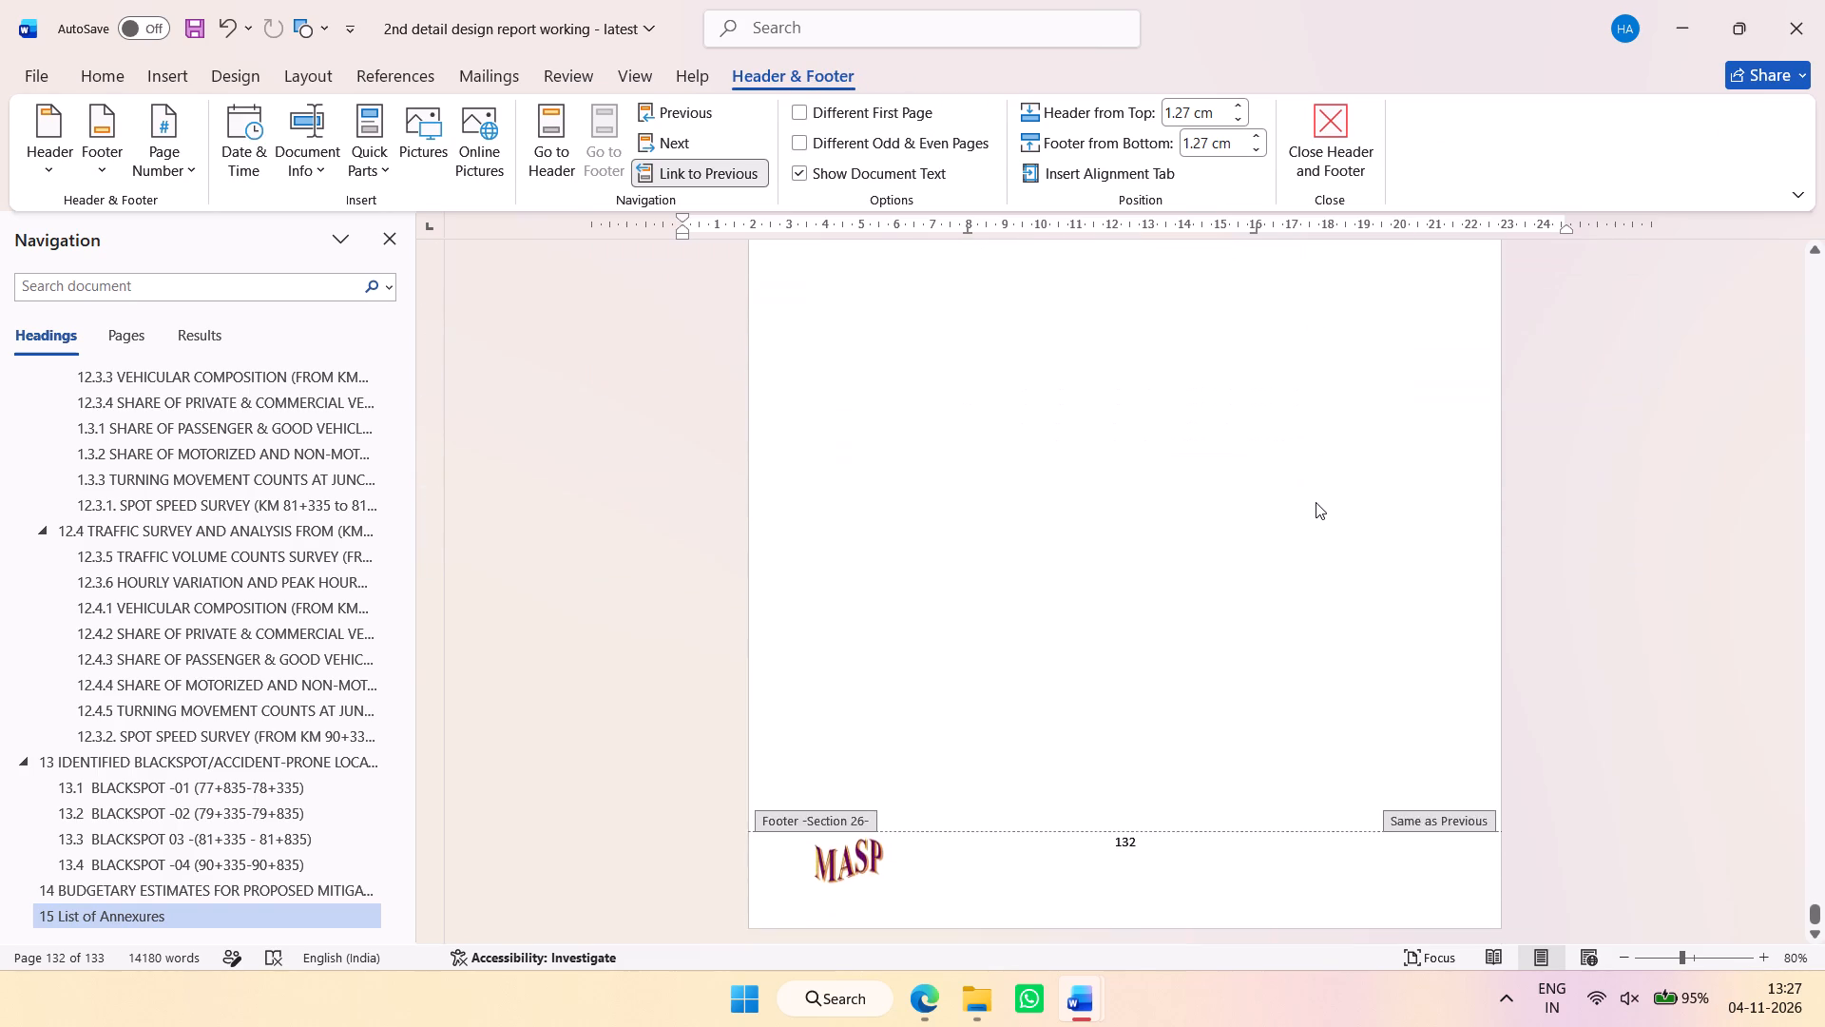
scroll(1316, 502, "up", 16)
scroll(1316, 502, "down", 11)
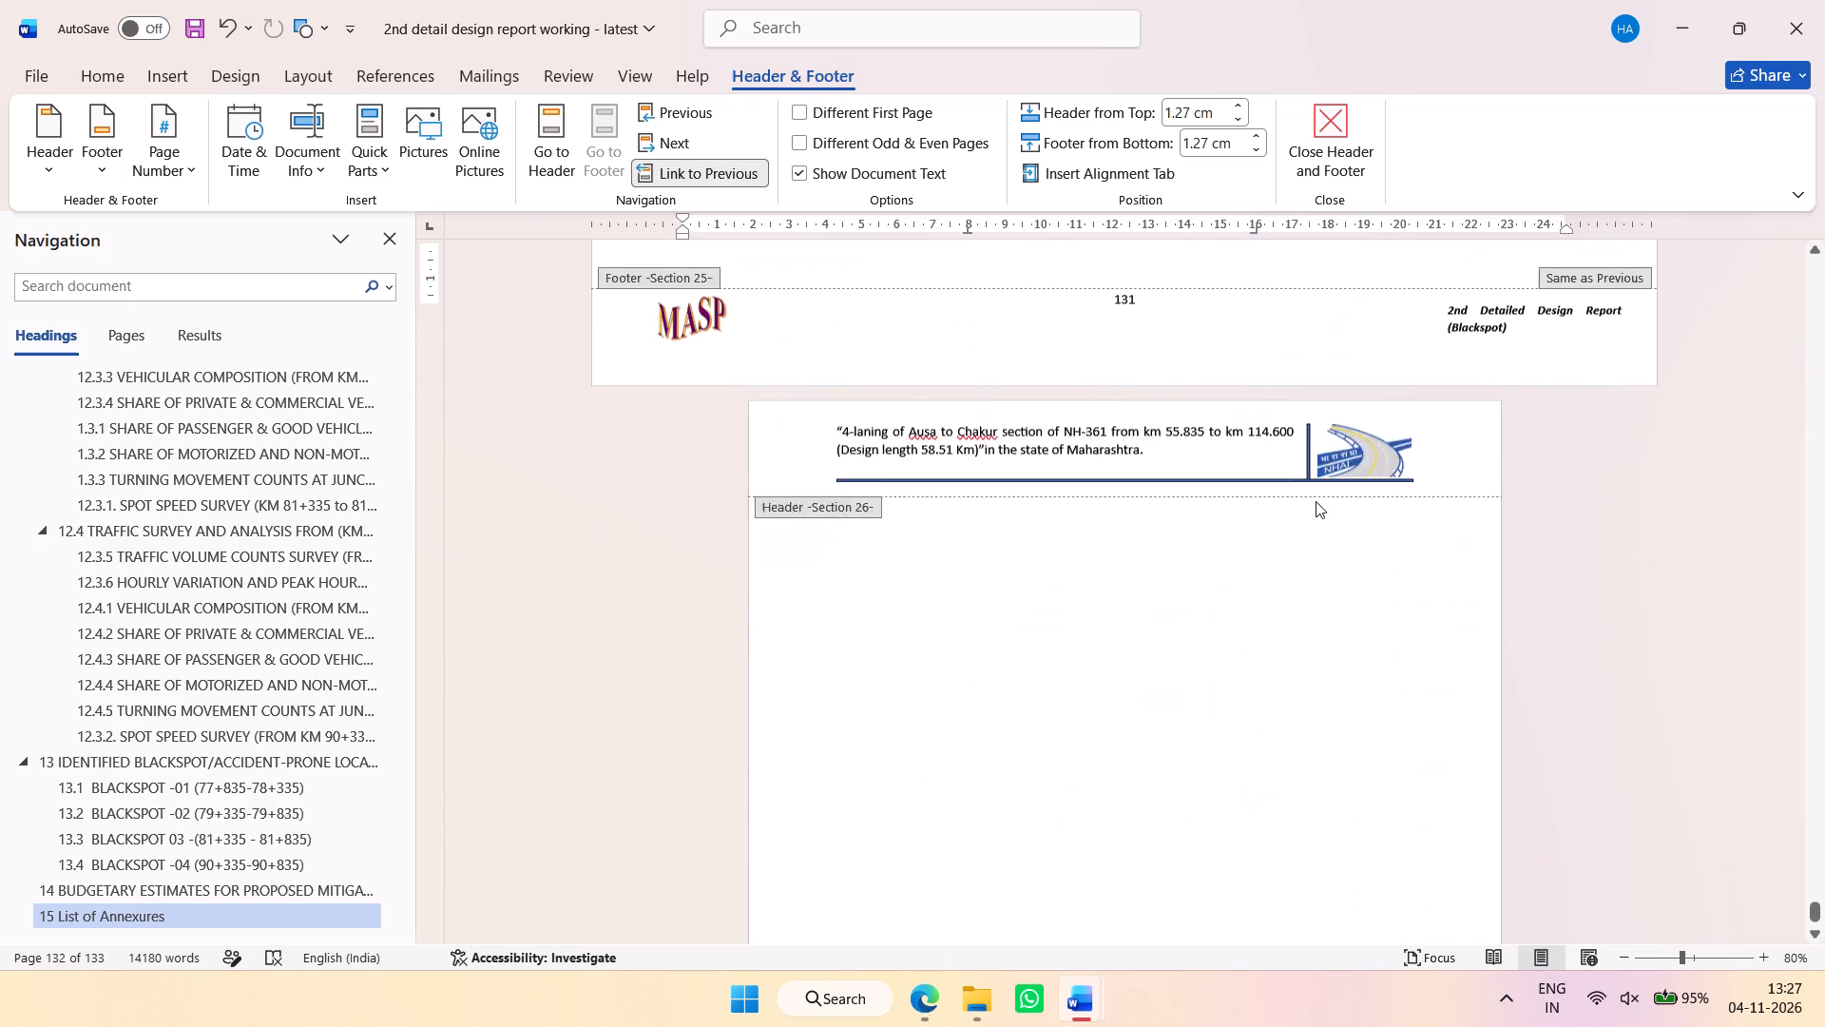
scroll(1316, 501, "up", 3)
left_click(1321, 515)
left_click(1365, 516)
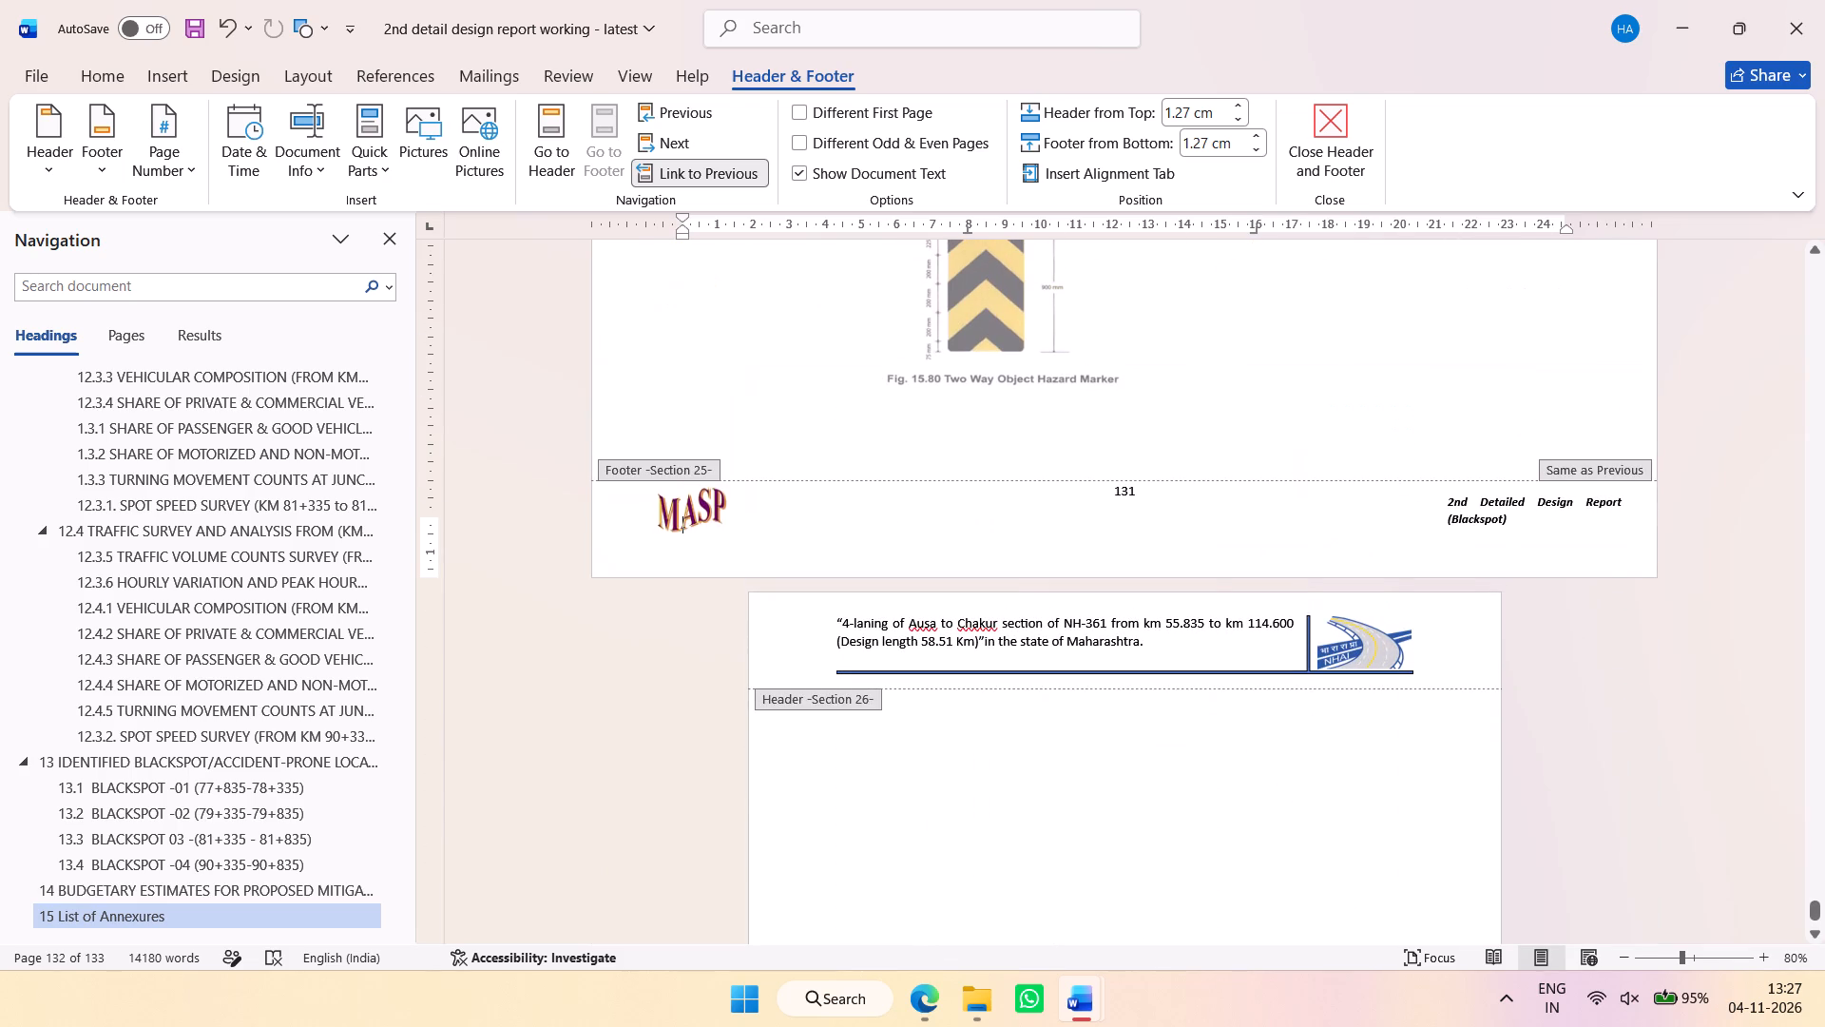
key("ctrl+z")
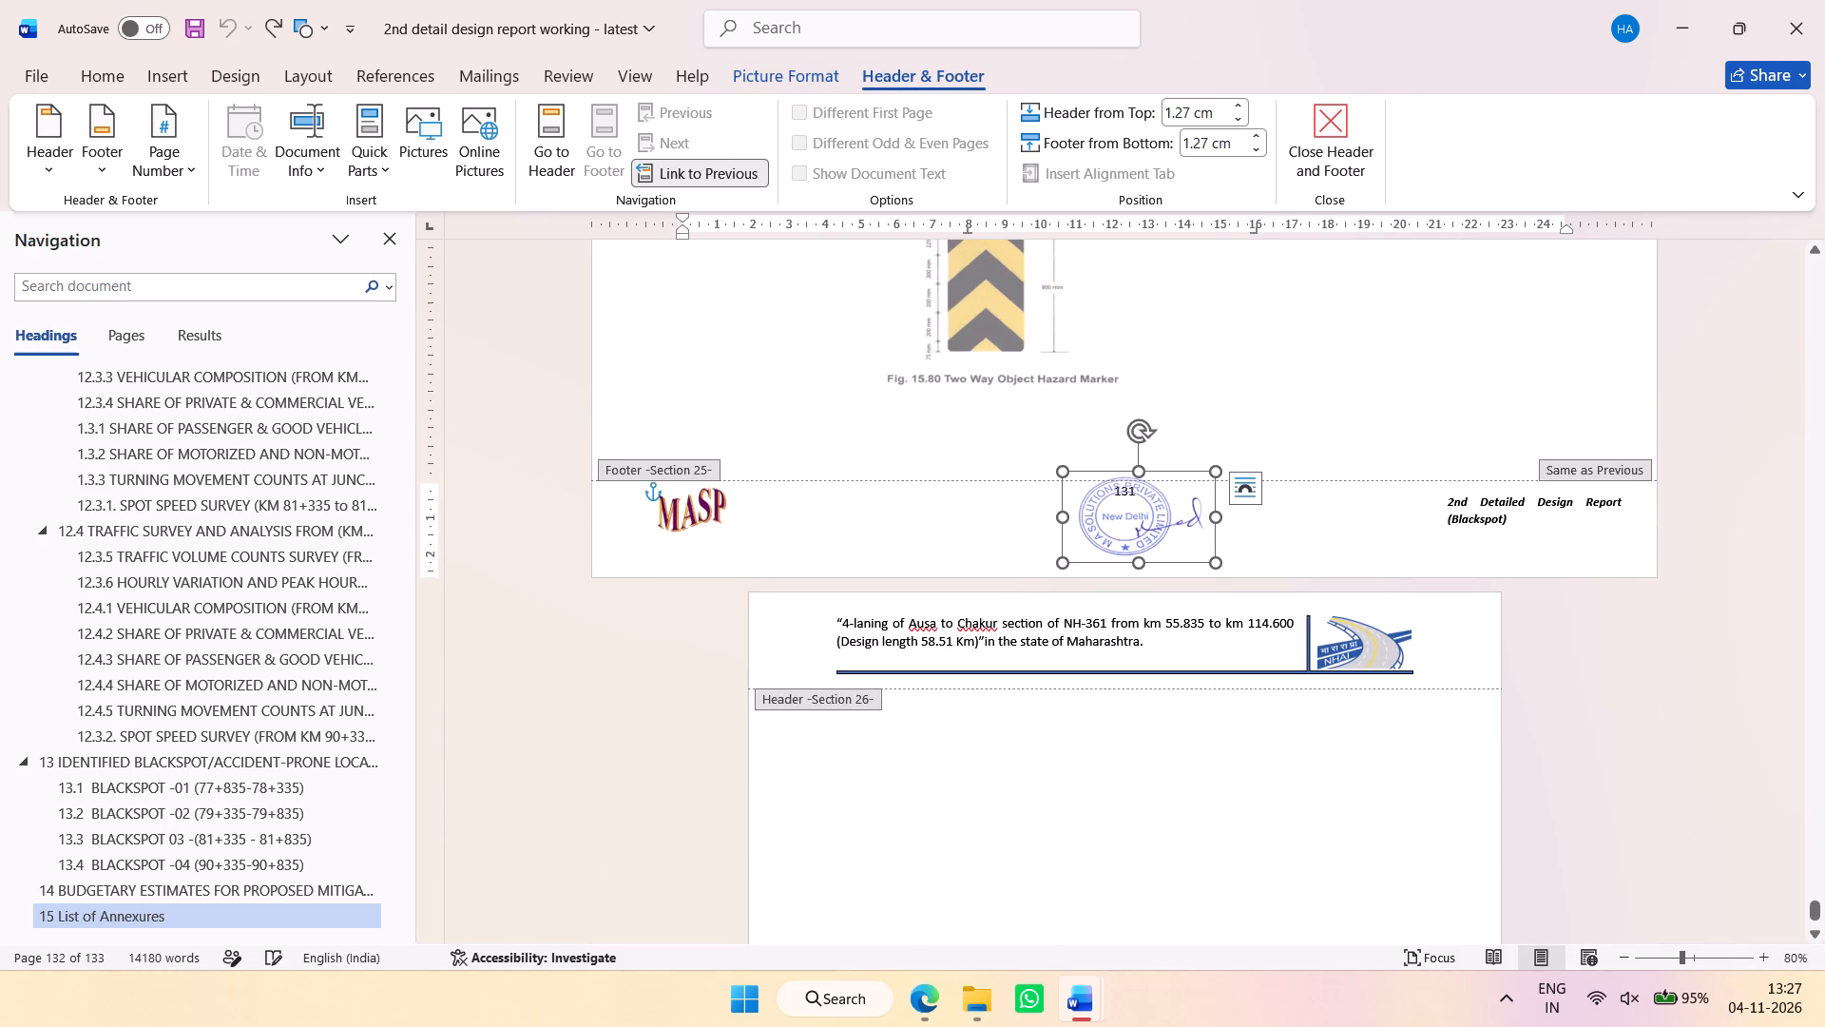
Unlink the Section 26 footer from the previous section.
scroll(920, 384, "down", 13)
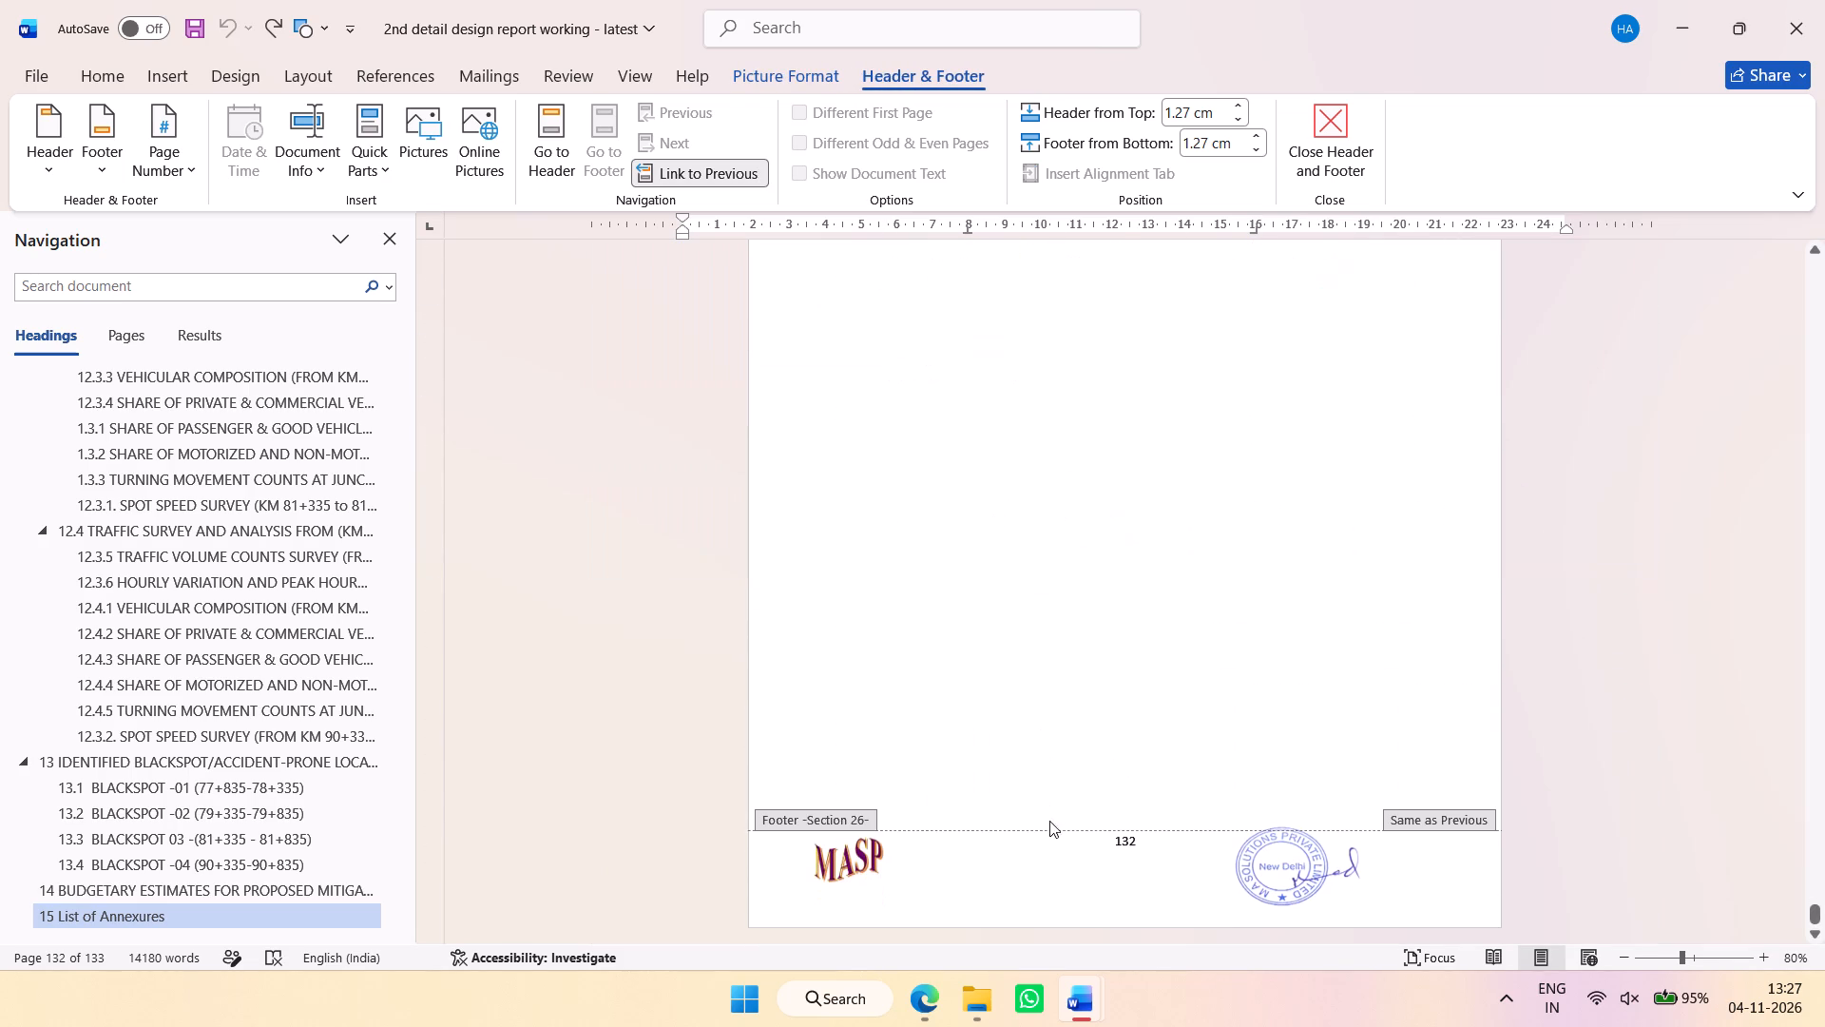
left_click(1035, 864)
left_click(730, 170)
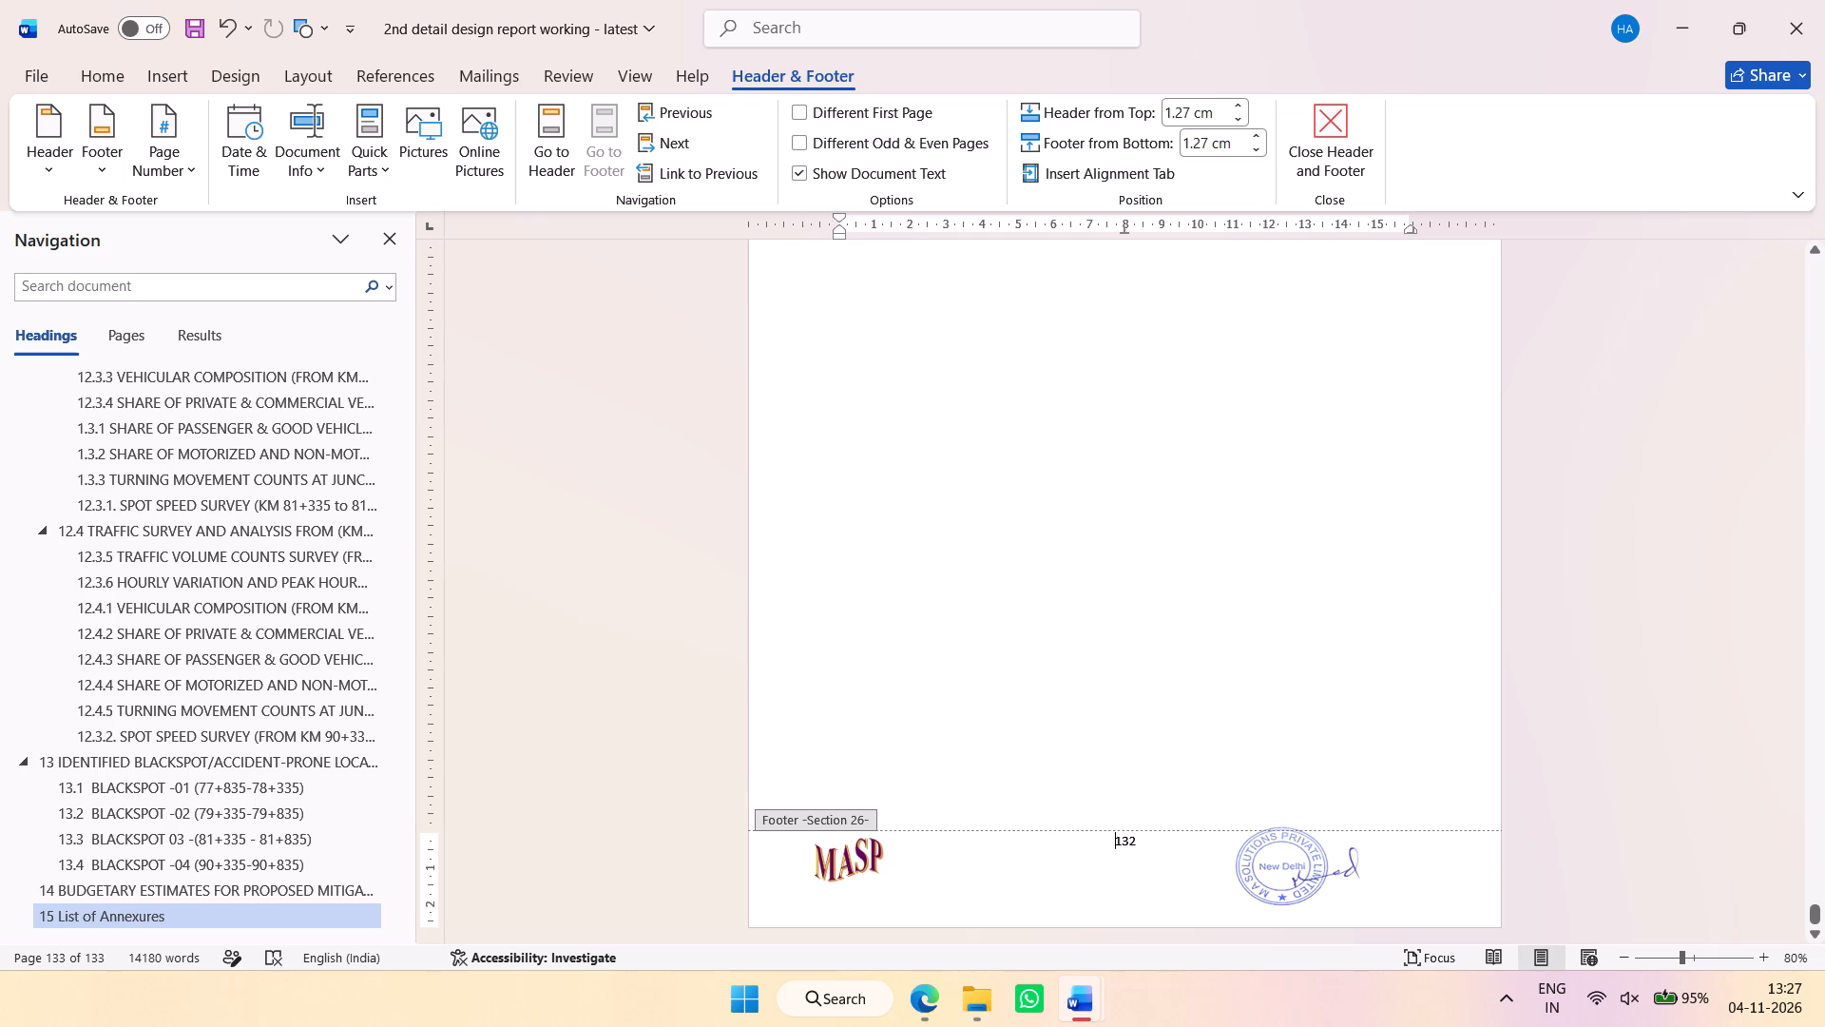
Shift the New Delhi stamp in the Section 25 footer toward the report title, clear of the page number, and exit footer editing.
scroll(1324, 843, "up", 6)
scroll(1318, 594, "up", 2)
left_click(1172, 537)
left_click_drag(1155, 524, 1259, 523)
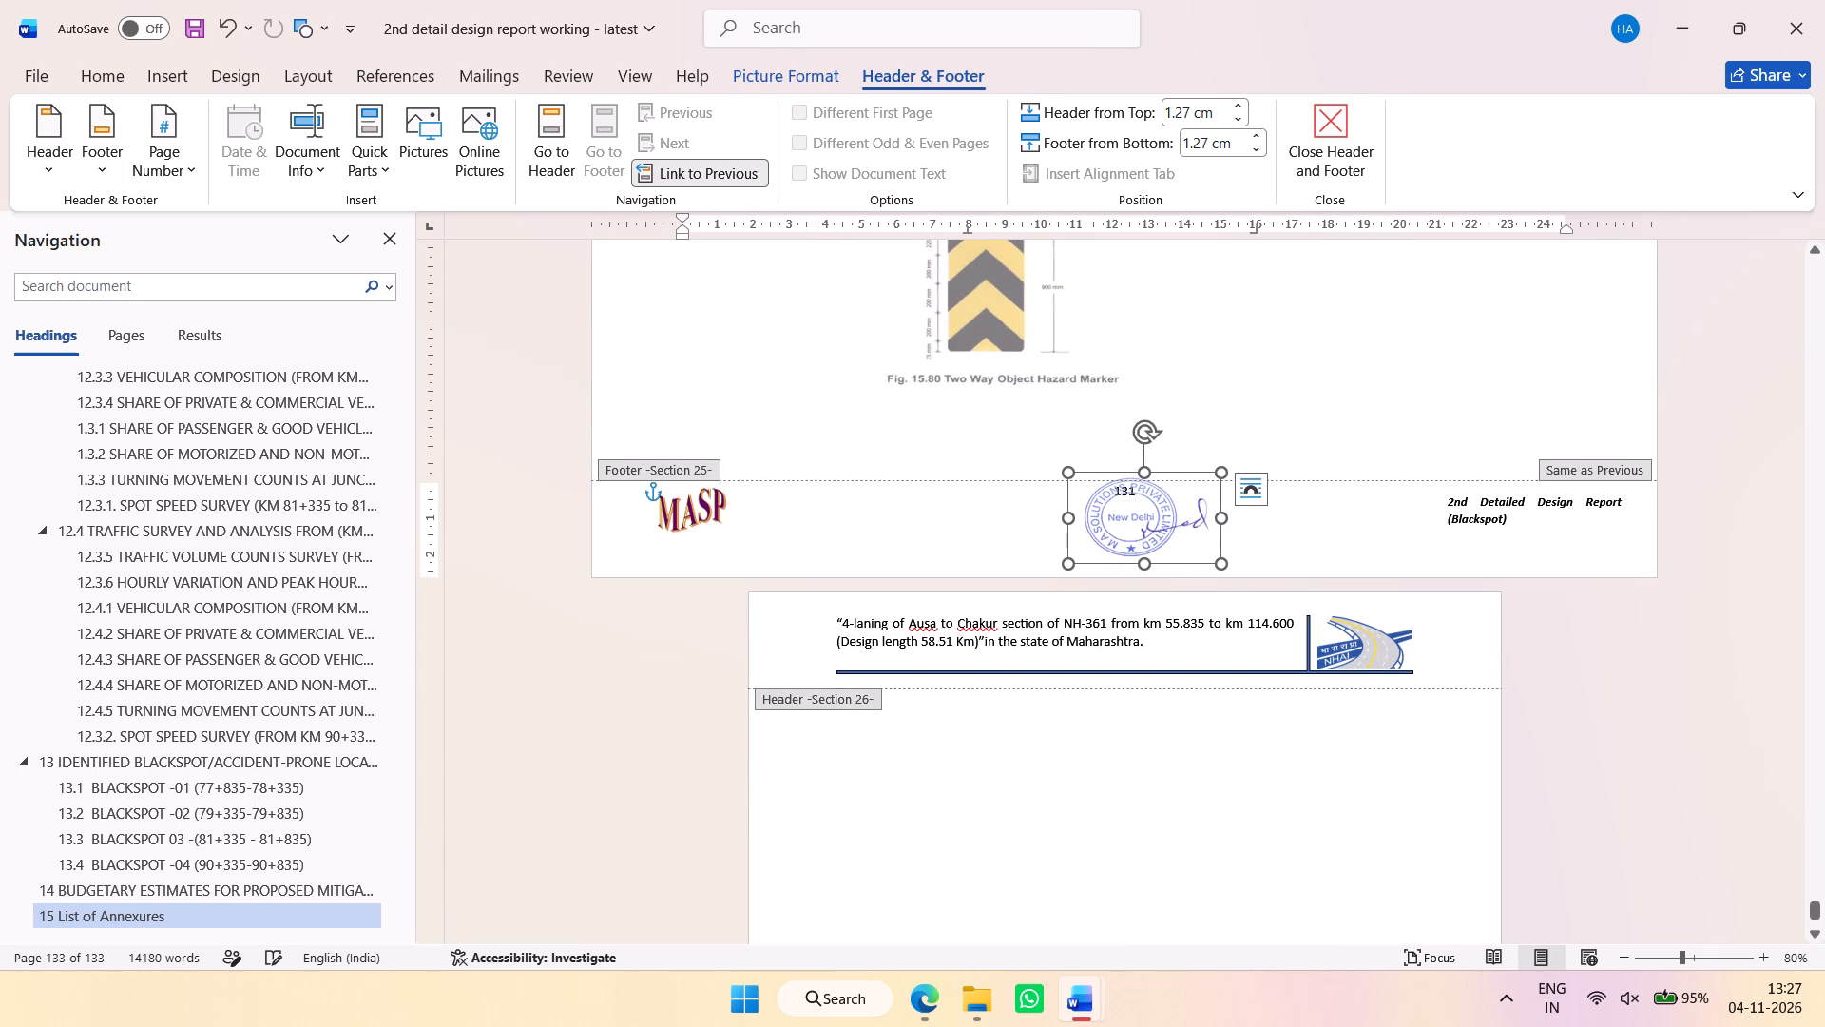
left_click_drag(1130, 512, 1239, 524)
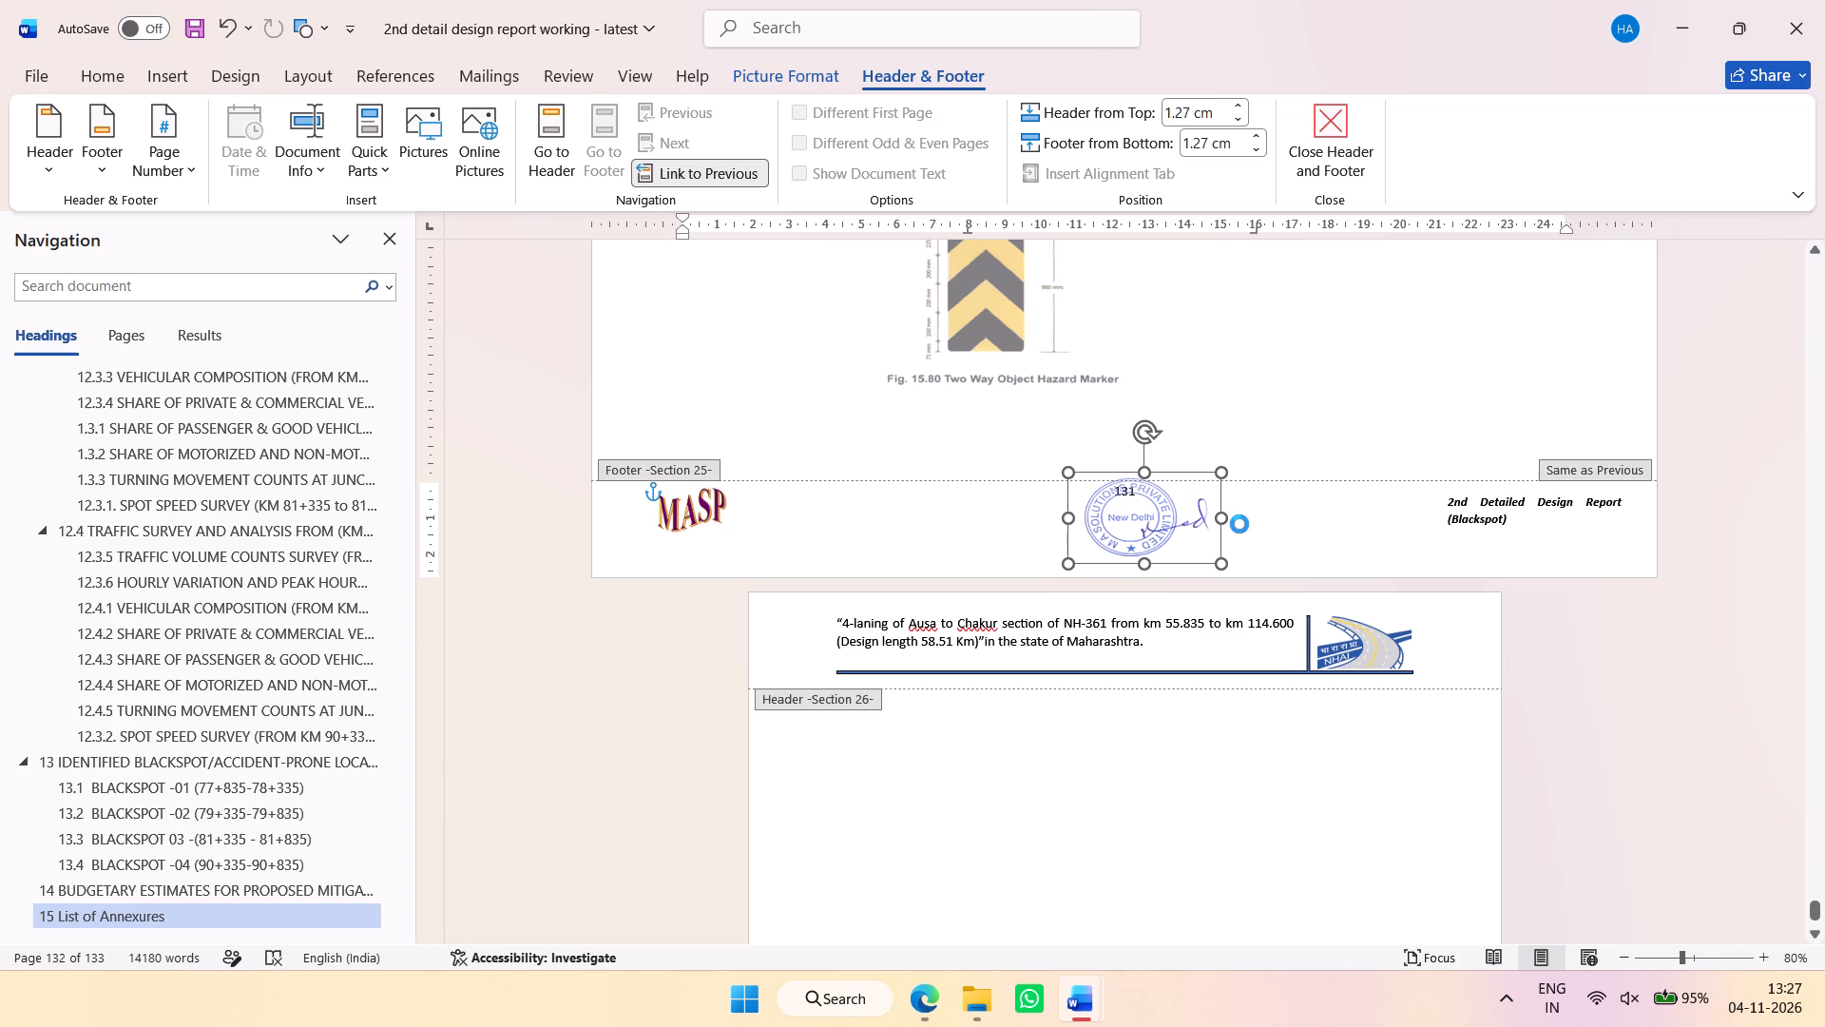
left_click_drag(1239, 524, 1376, 531)
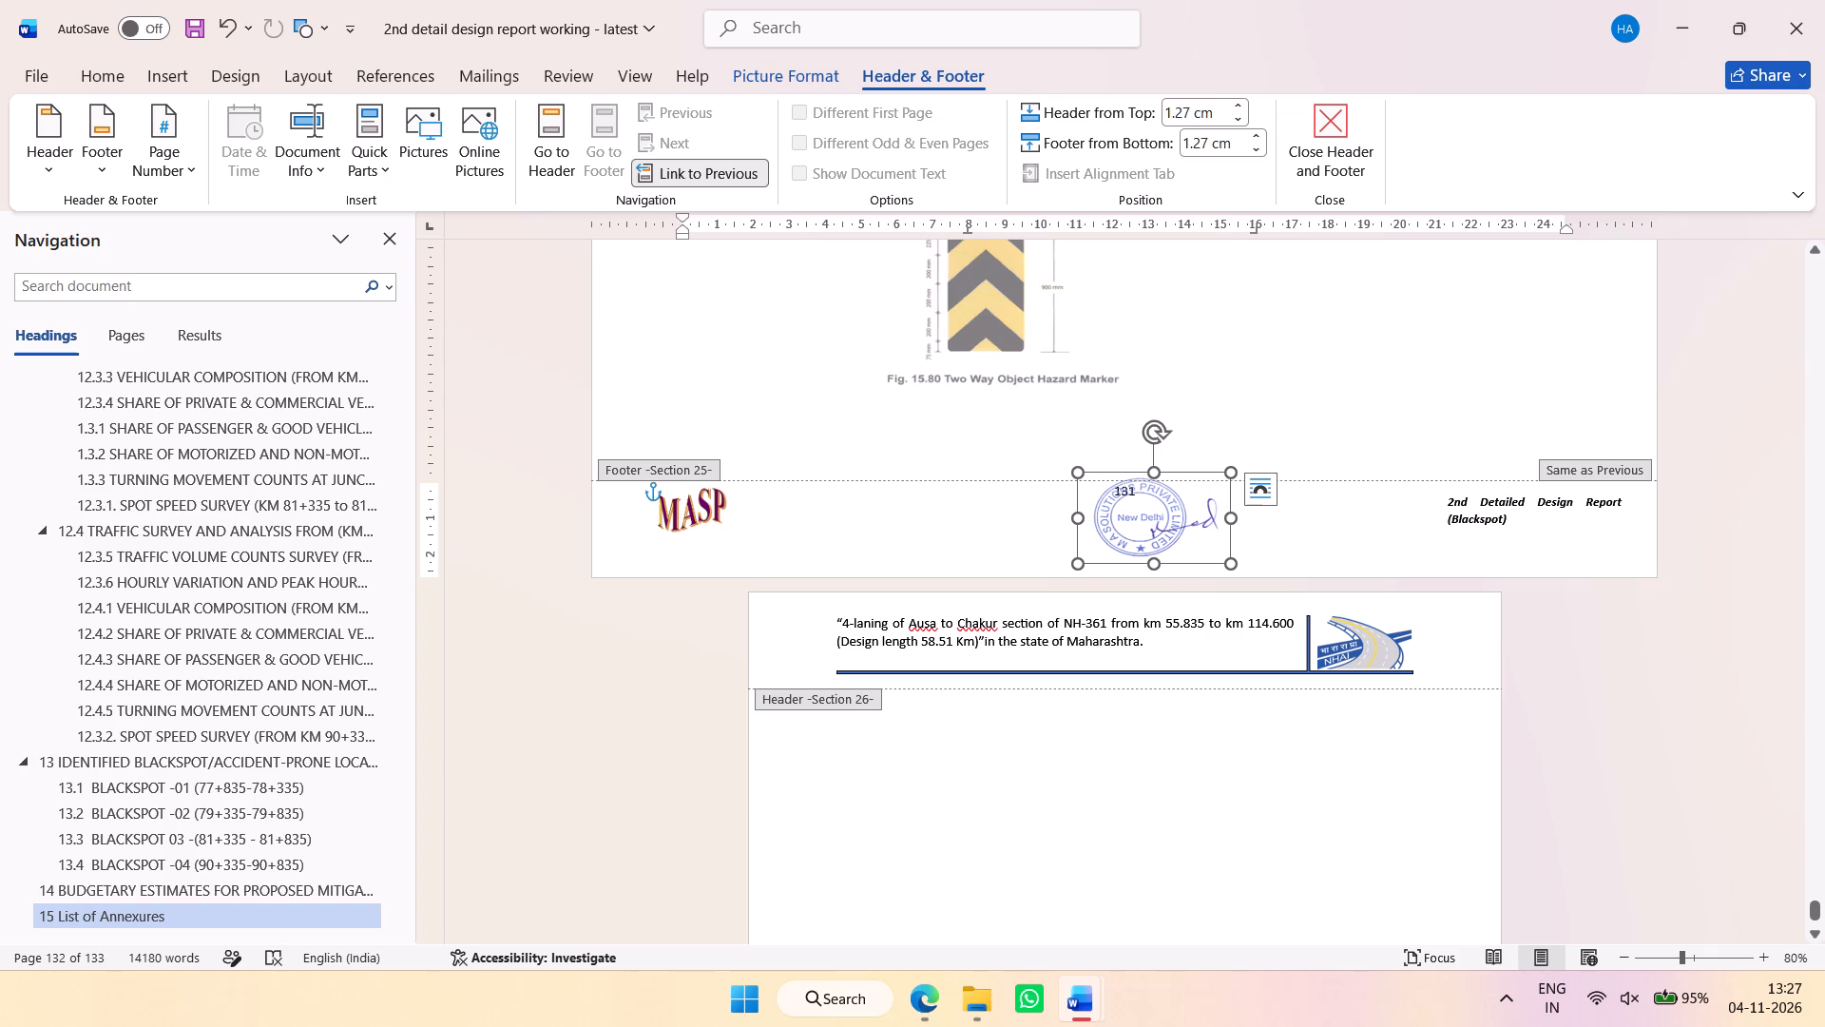
left_click_drag(1172, 522, 1339, 513)
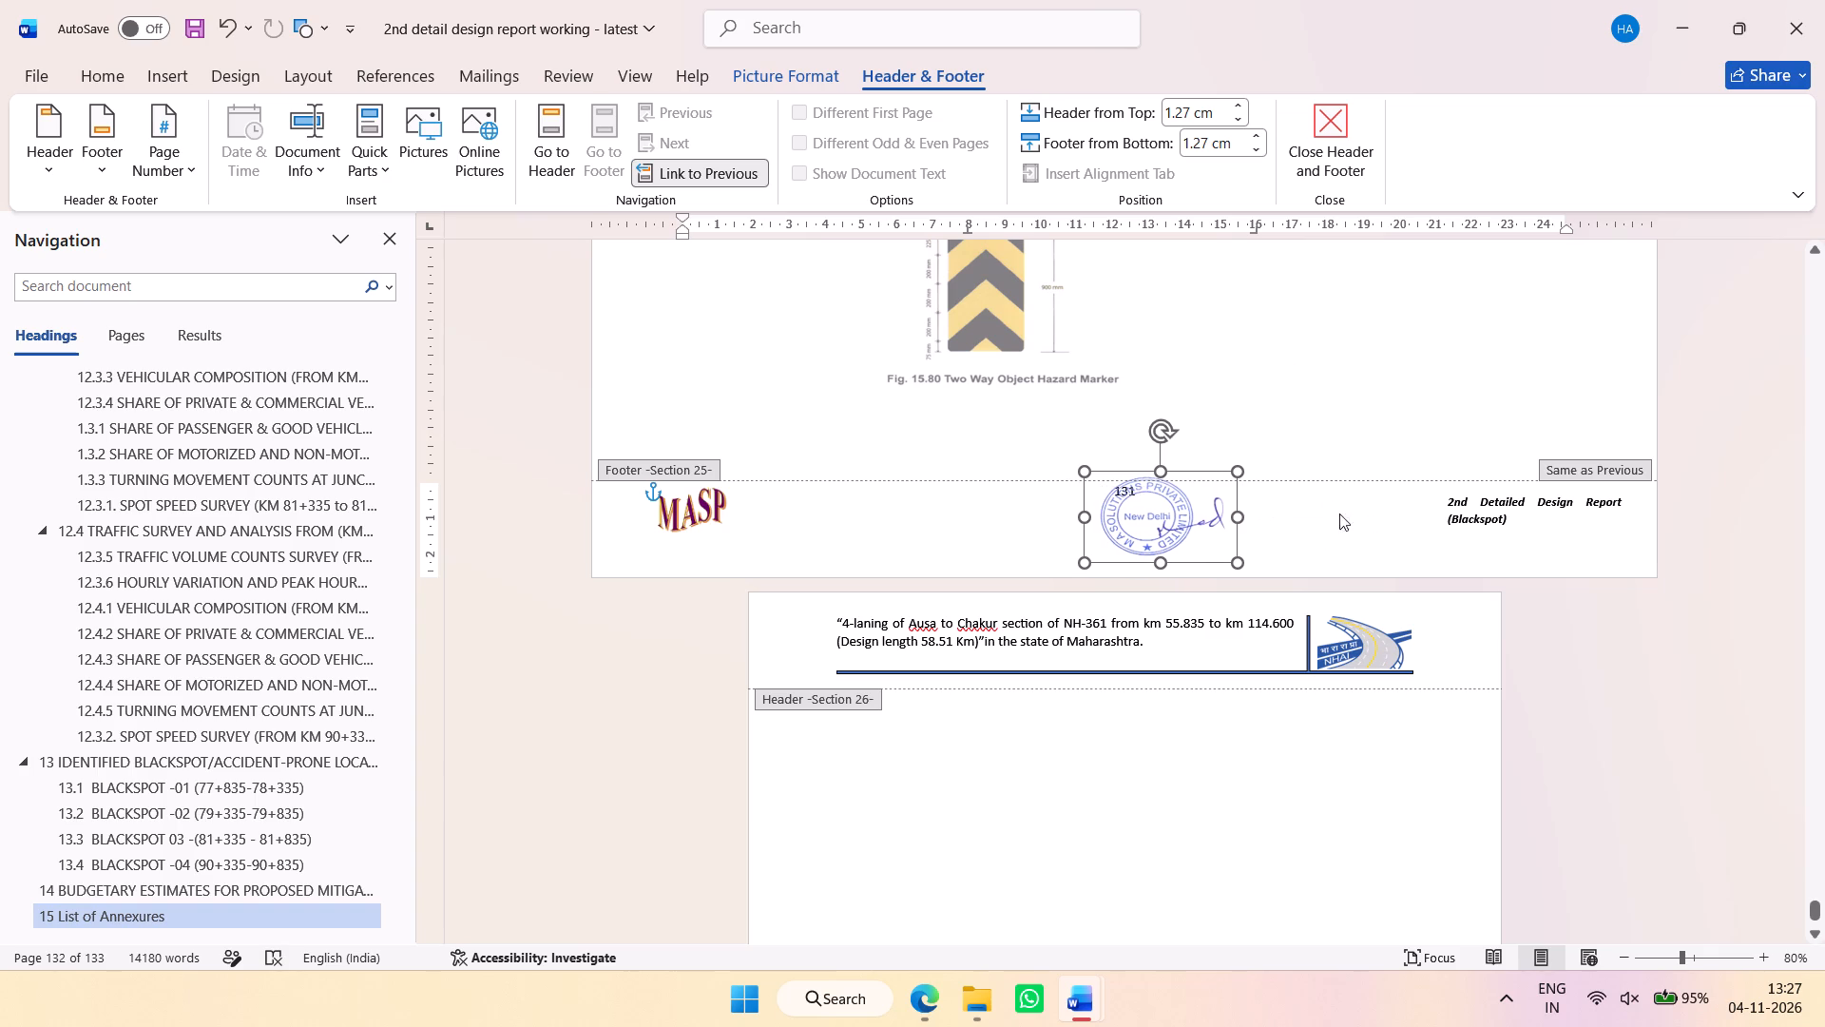
left_click_drag(1164, 544, 1325, 528)
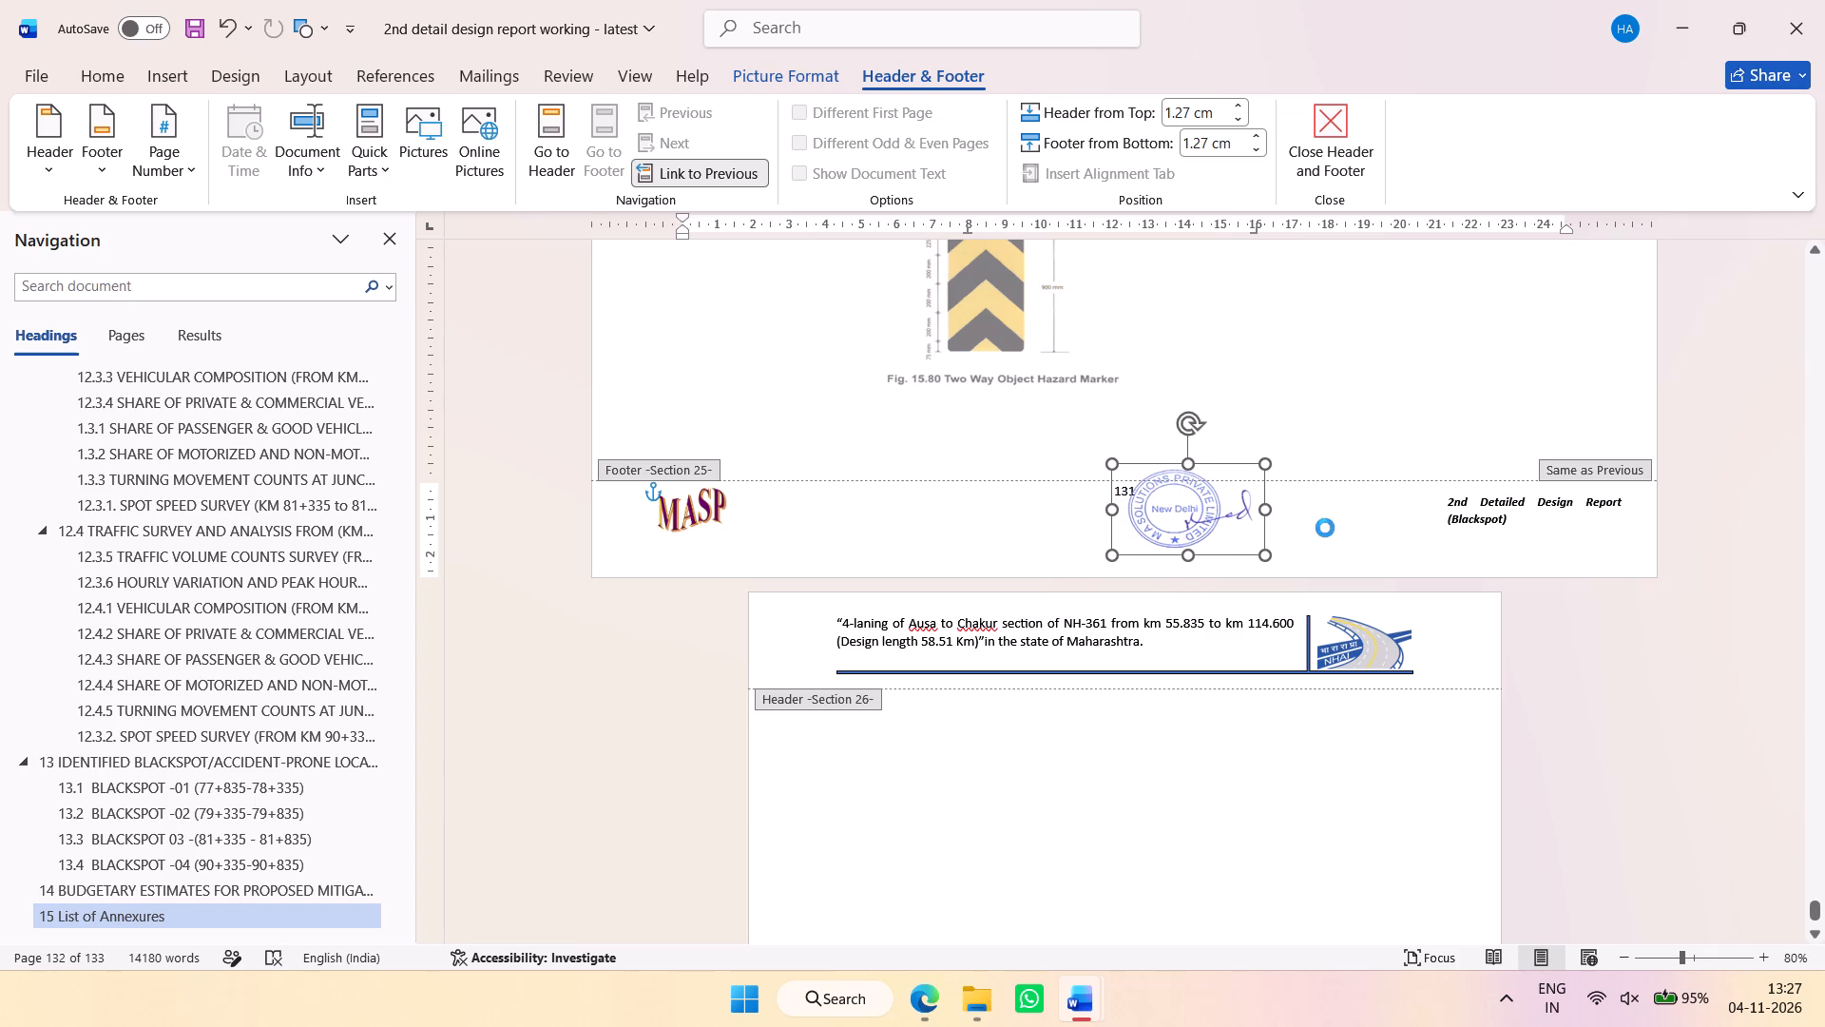
left_click_drag(1210, 523, 1345, 522)
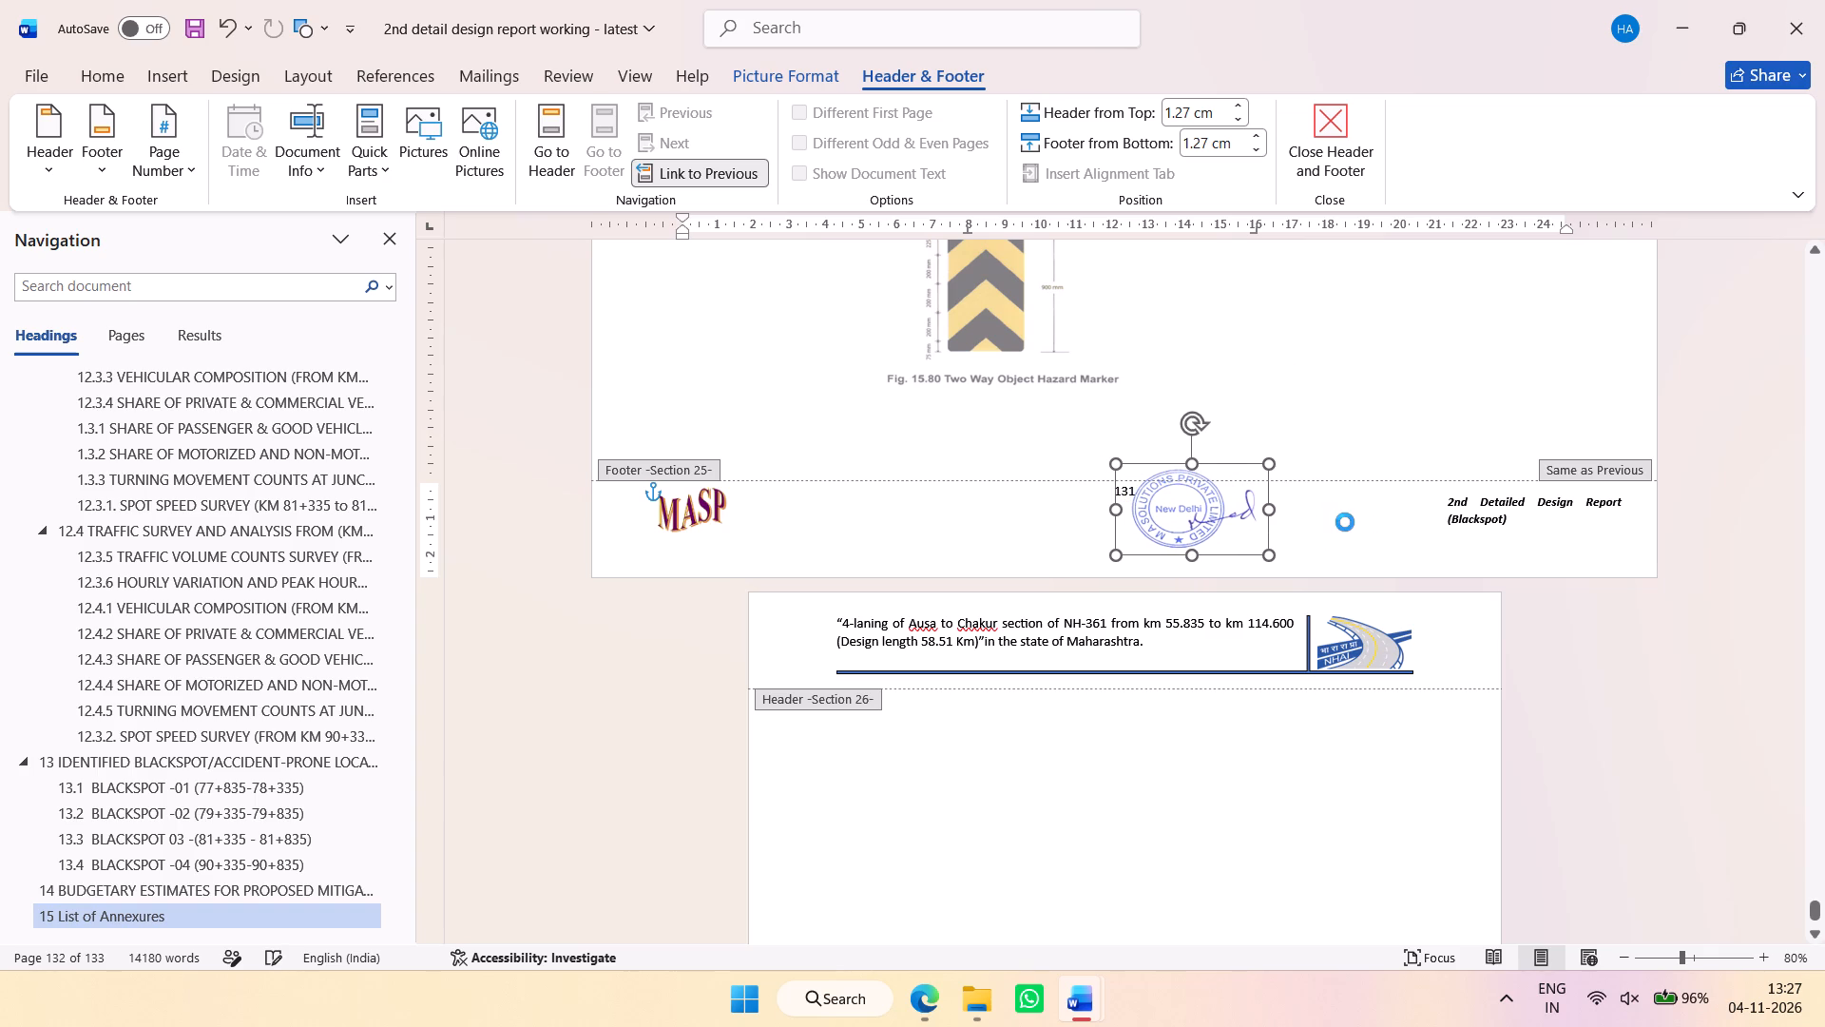
double_click(1368, 401)
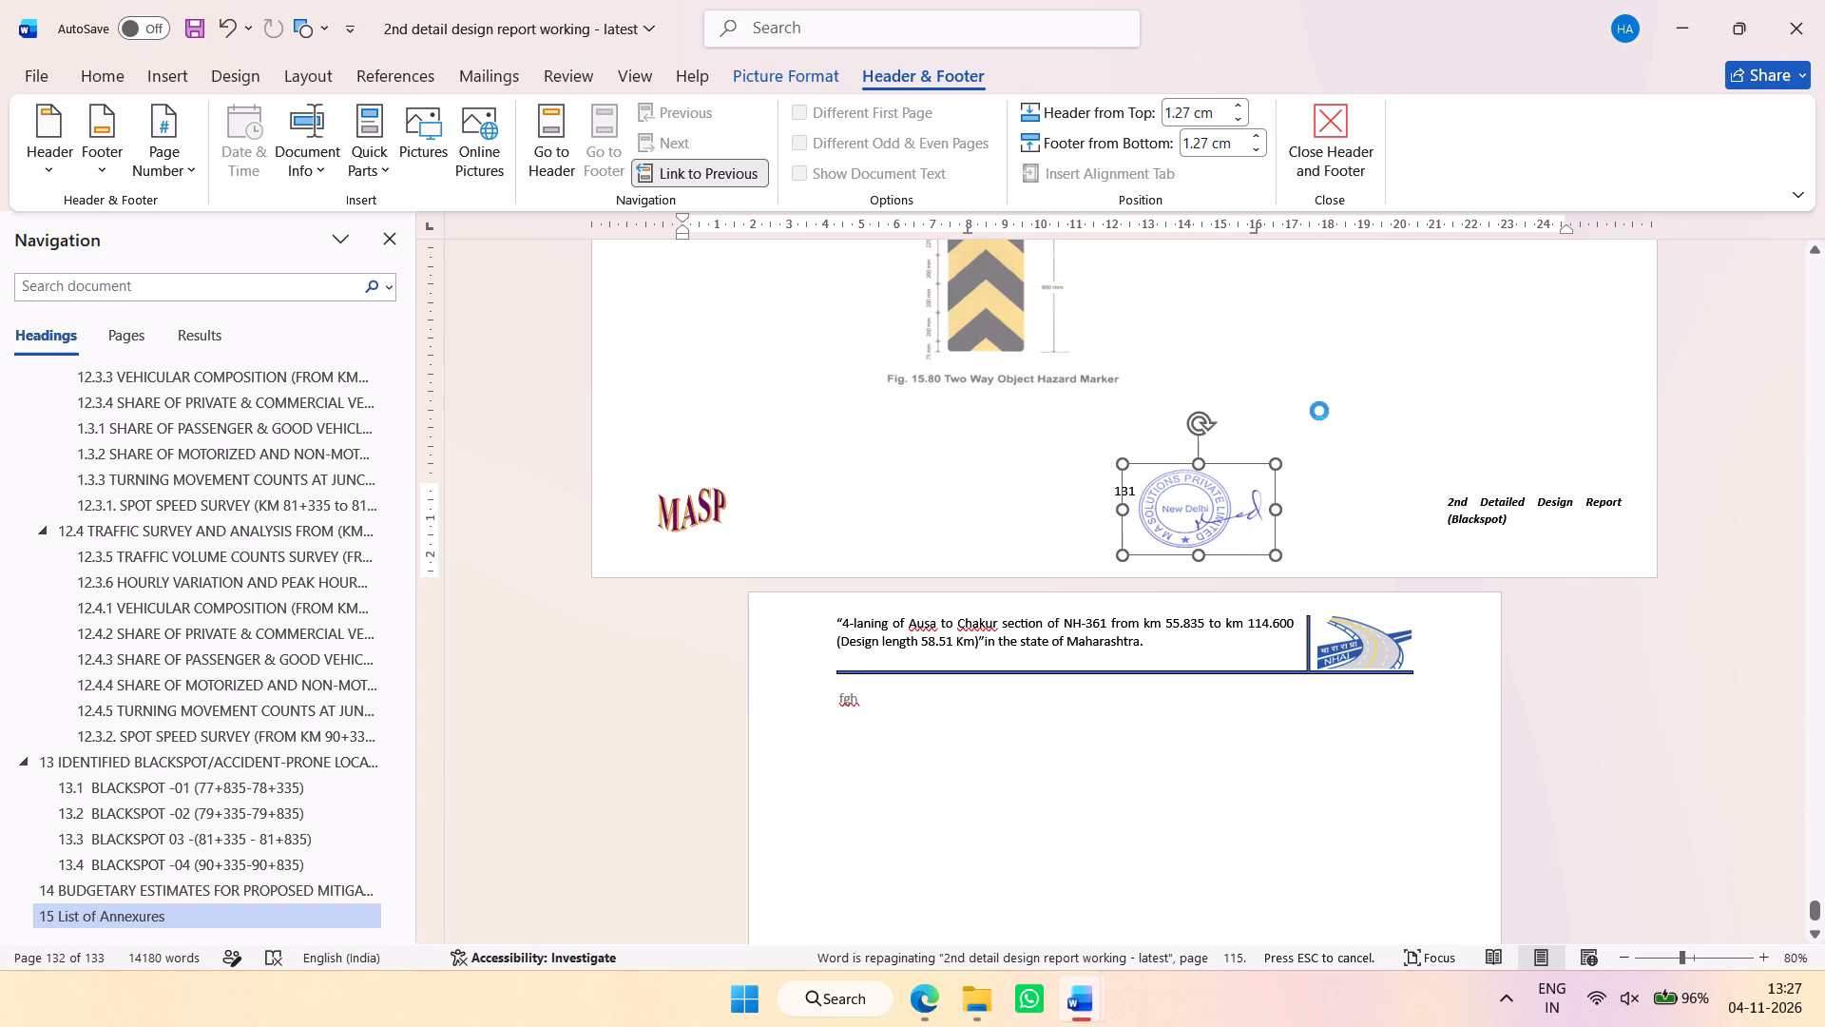
Copy the entire Section 12 footer from the portrait page containing heading 12.3.6.
scroll(1323, 504, "down", 4)
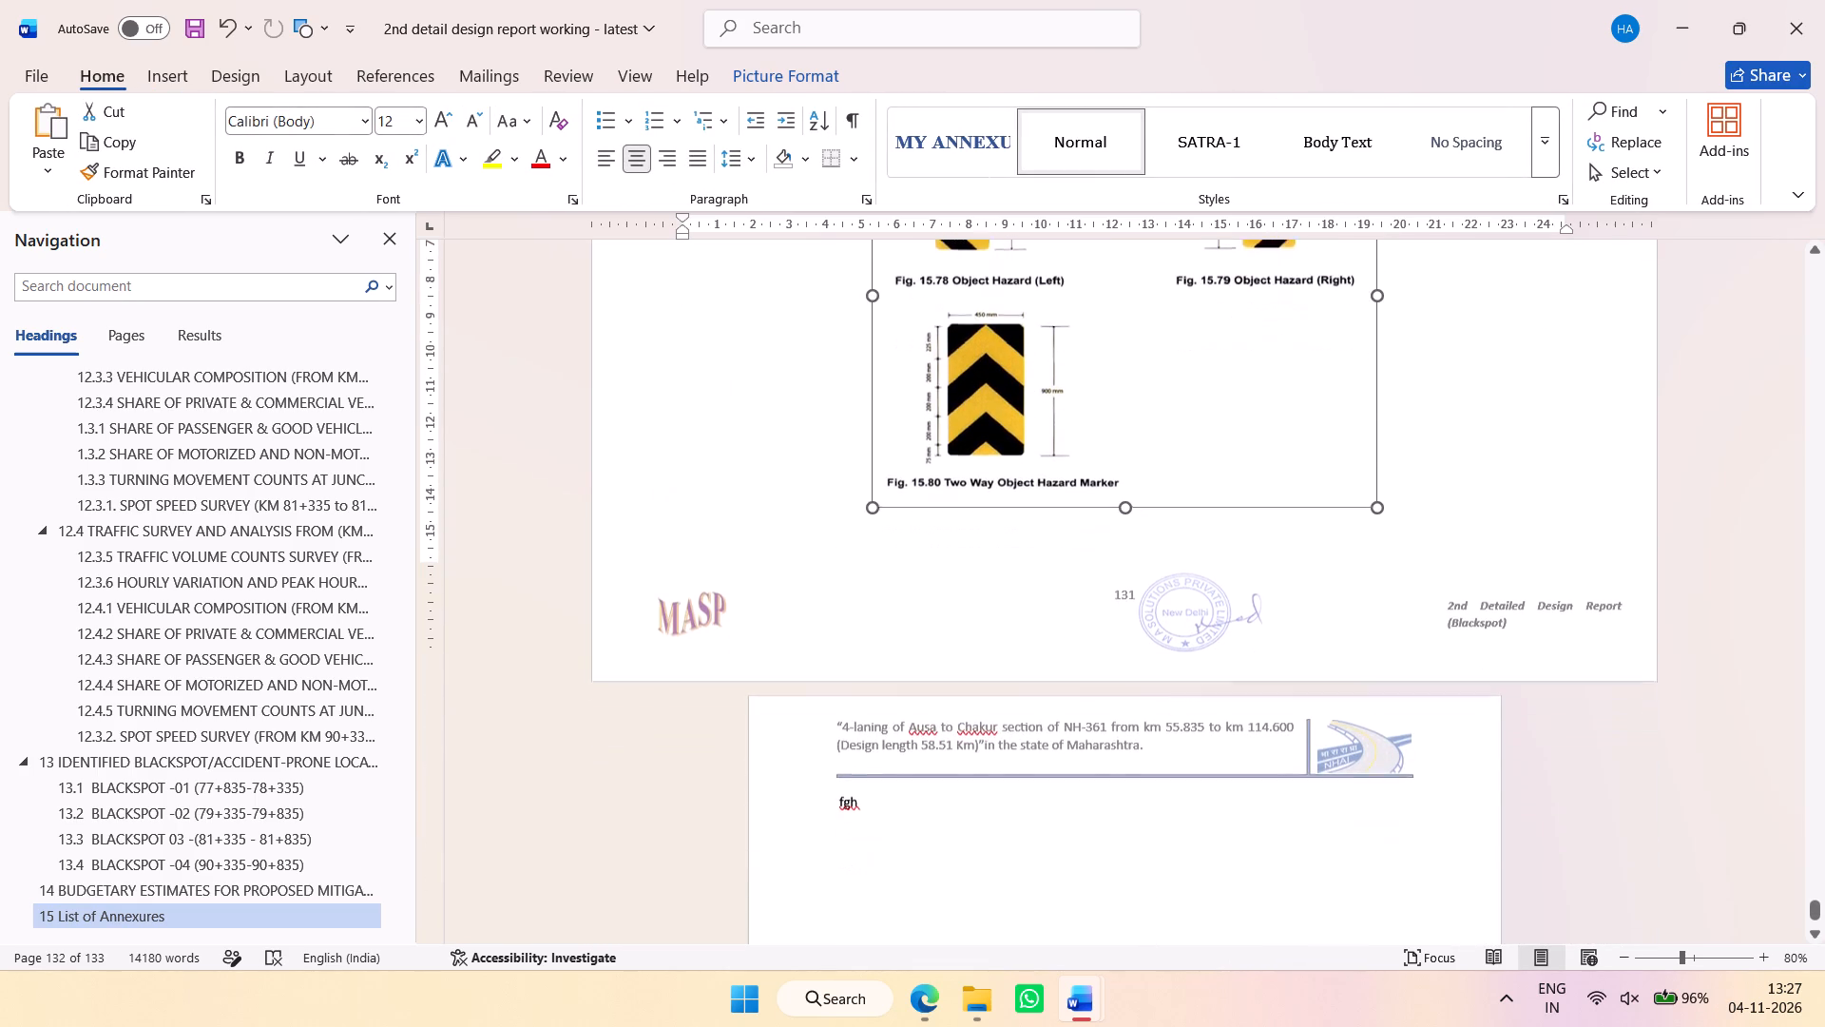
left_click(199, 572)
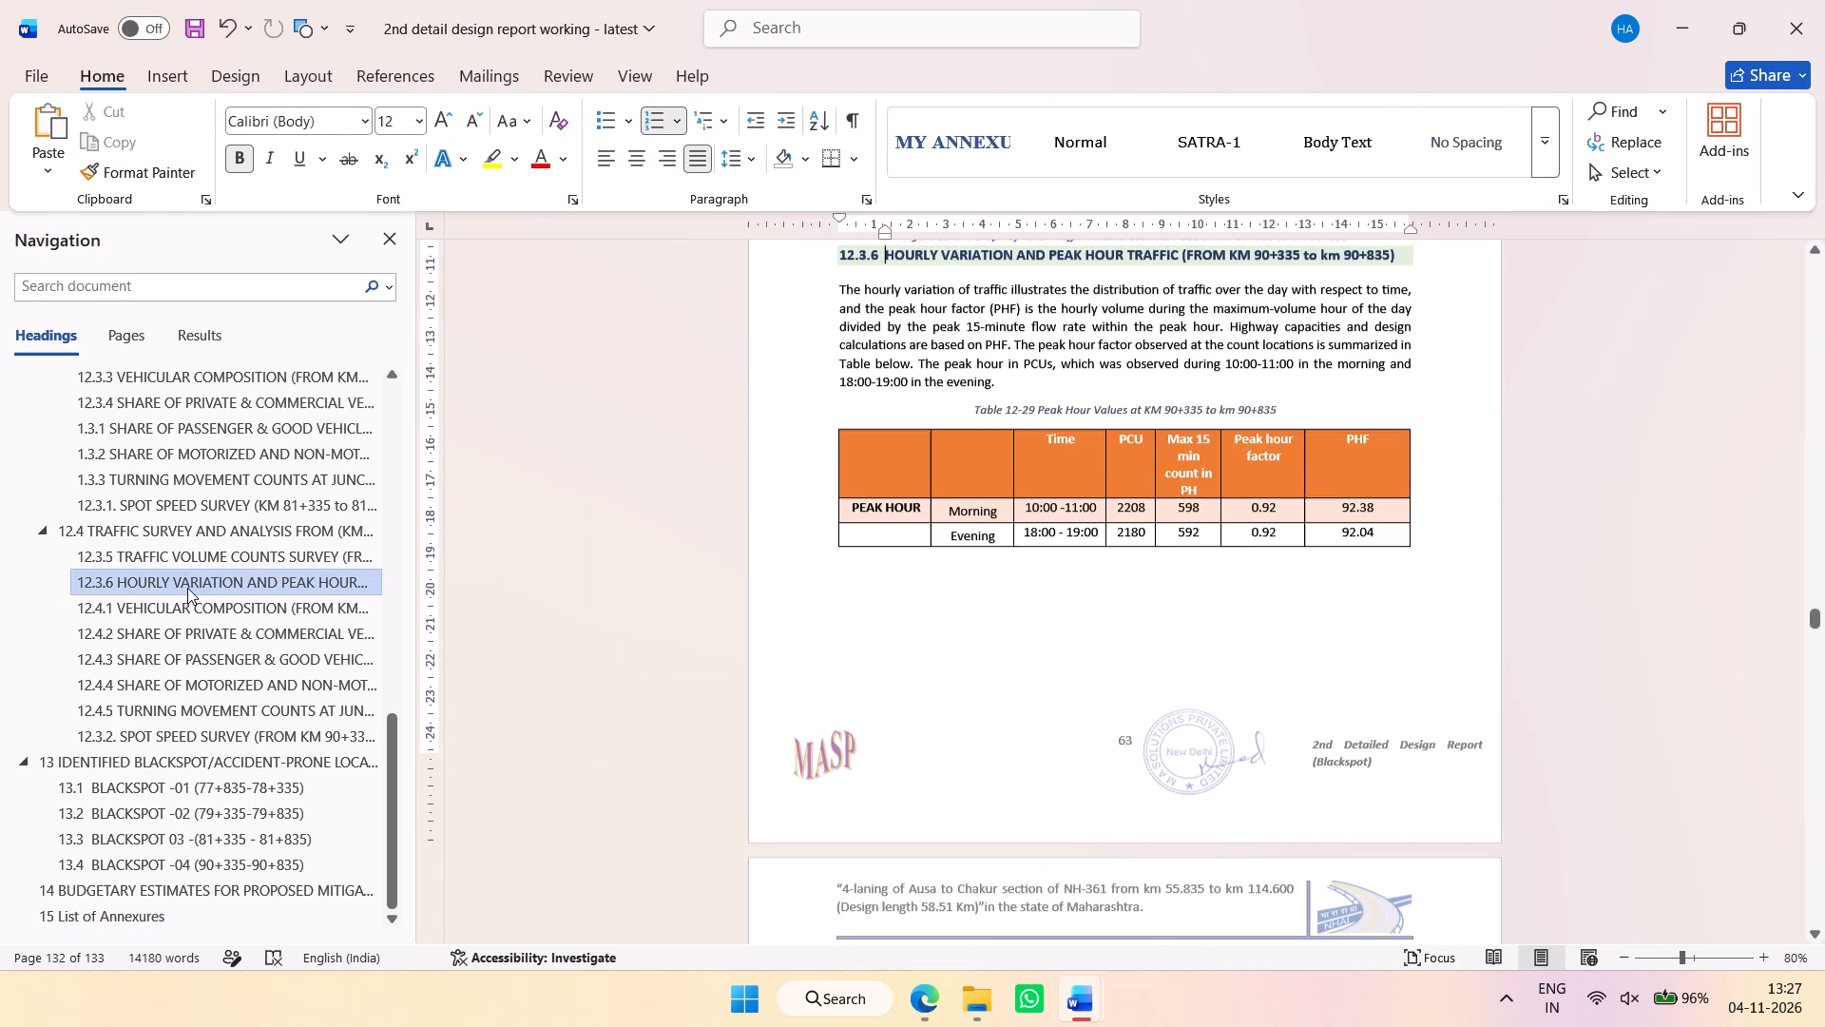
double_click(1038, 787)
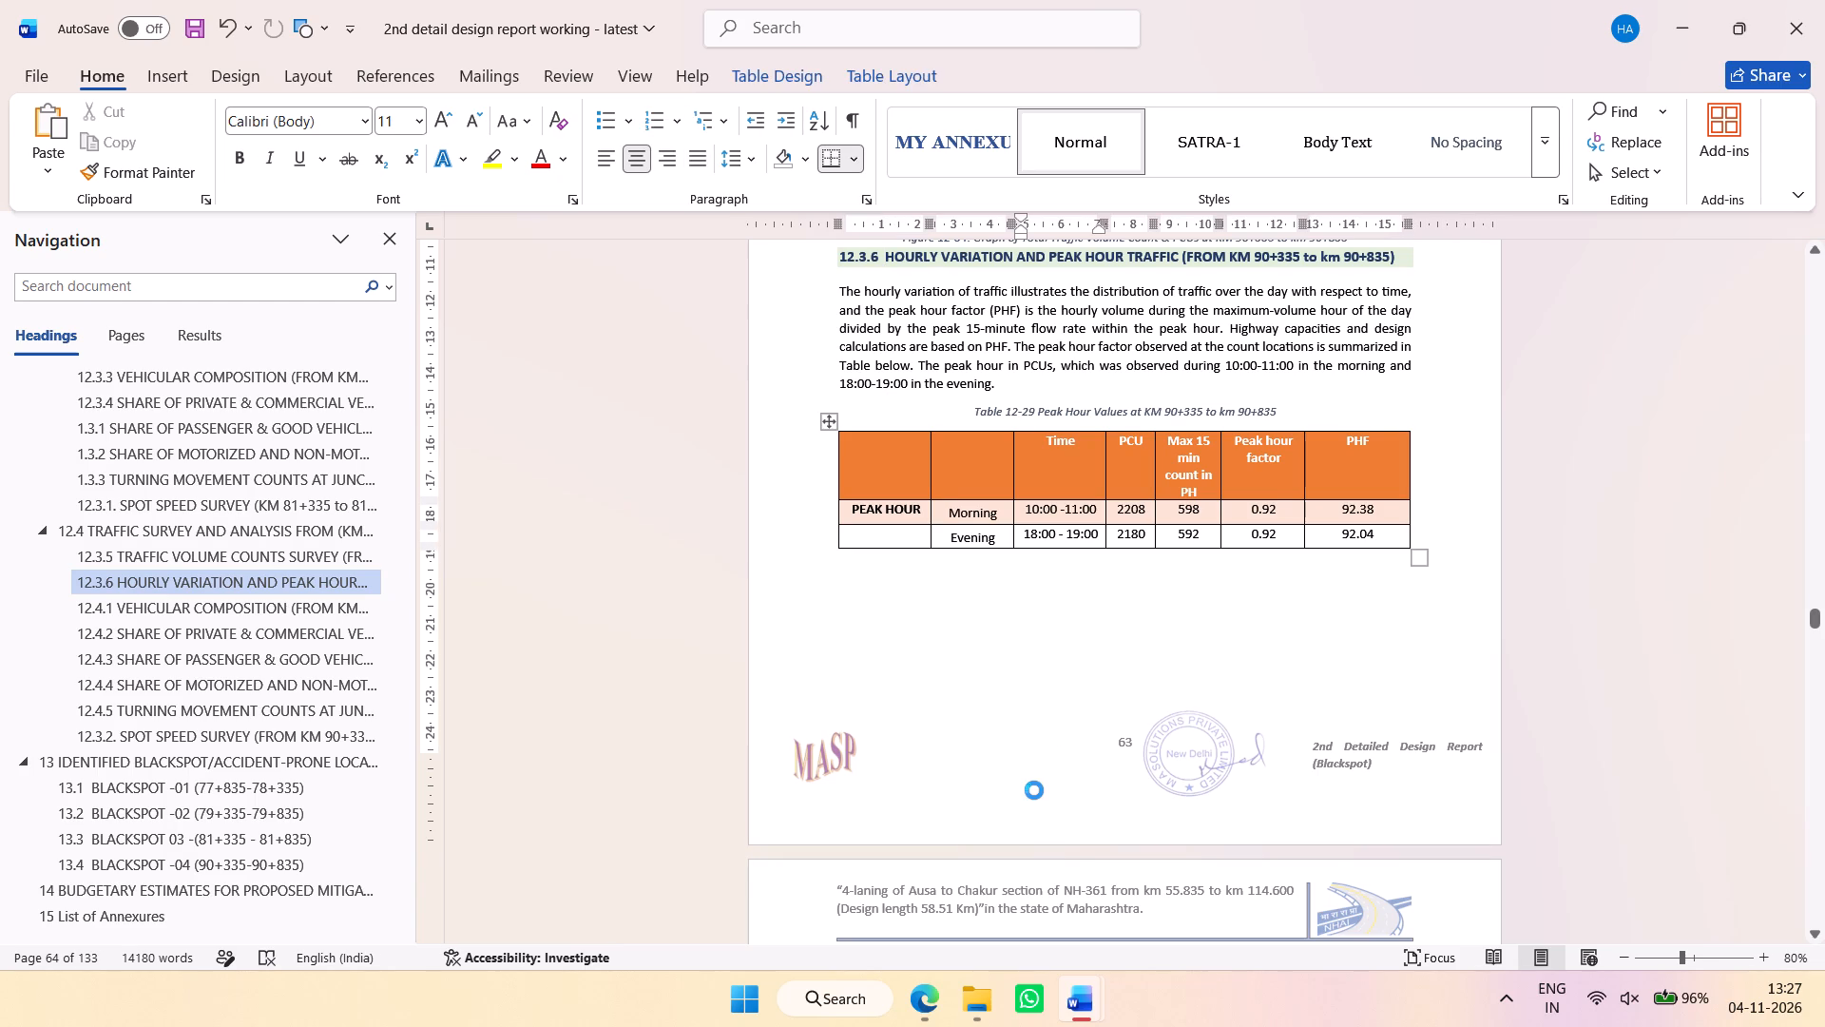
left_click(764, 777)
left_click(786, 771)
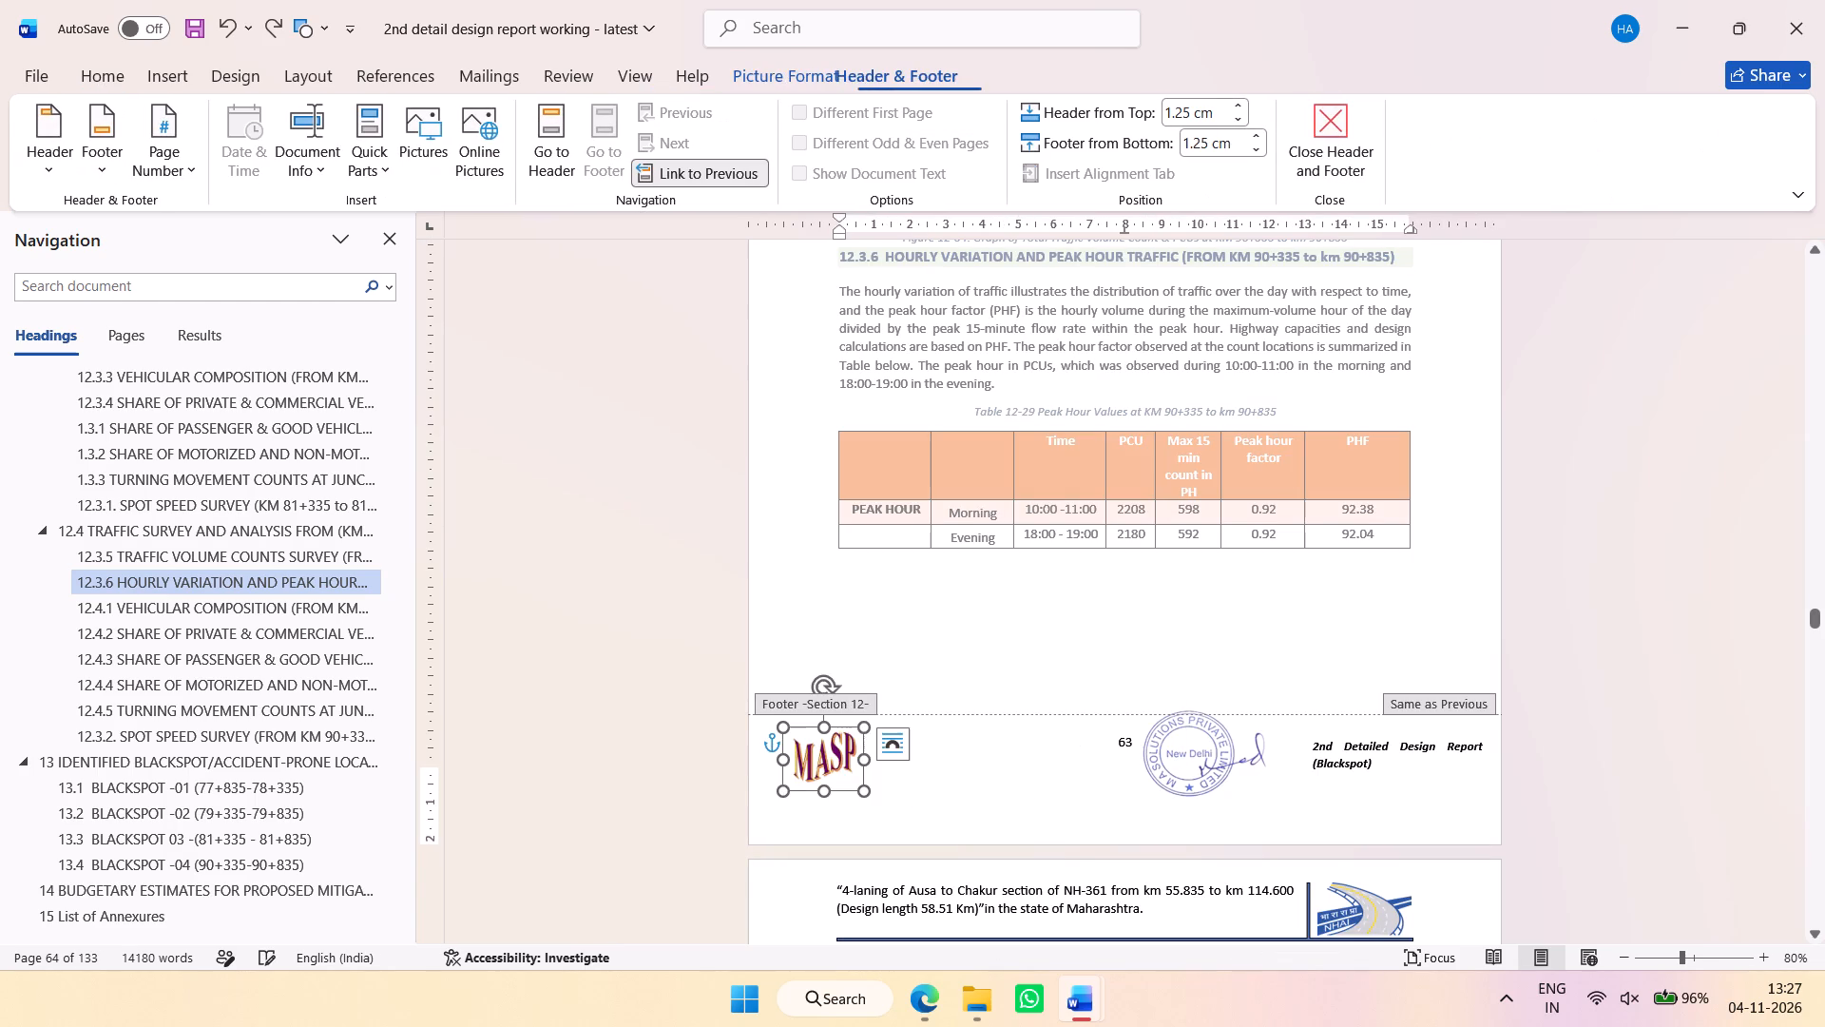
left_click(788, 804)
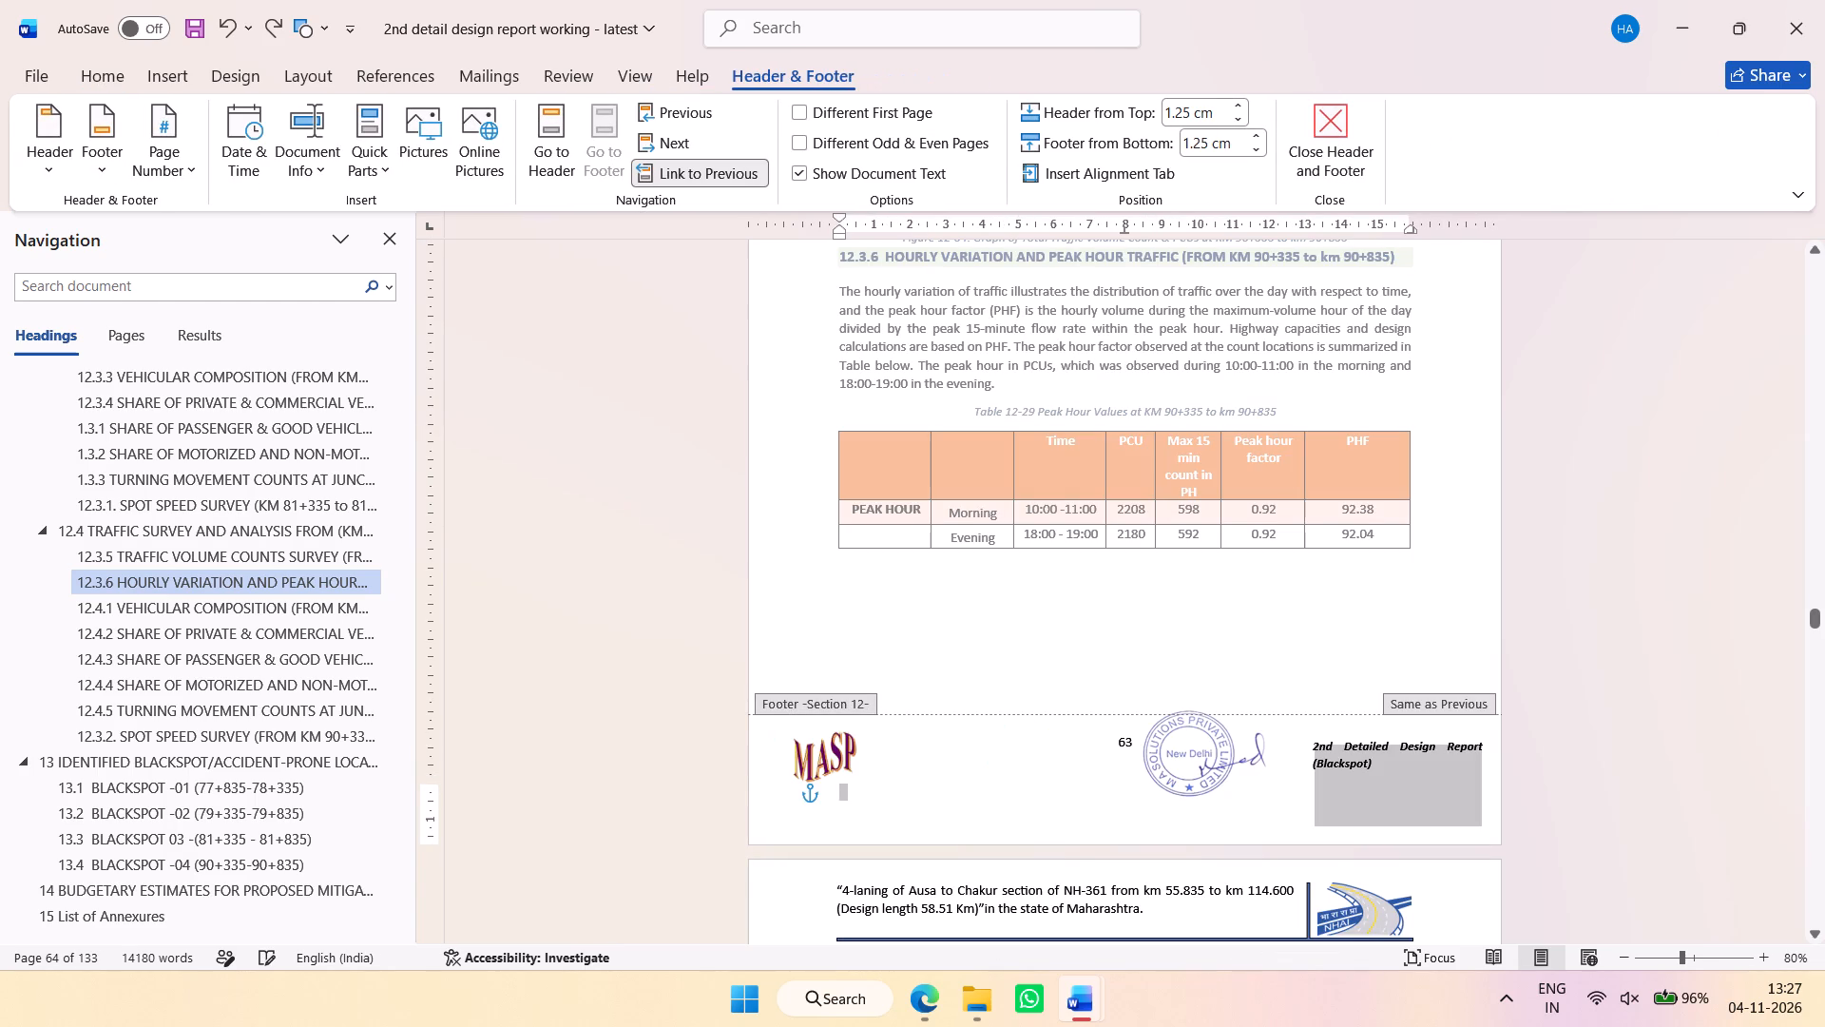
left_click(774, 761)
left_click(775, 760)
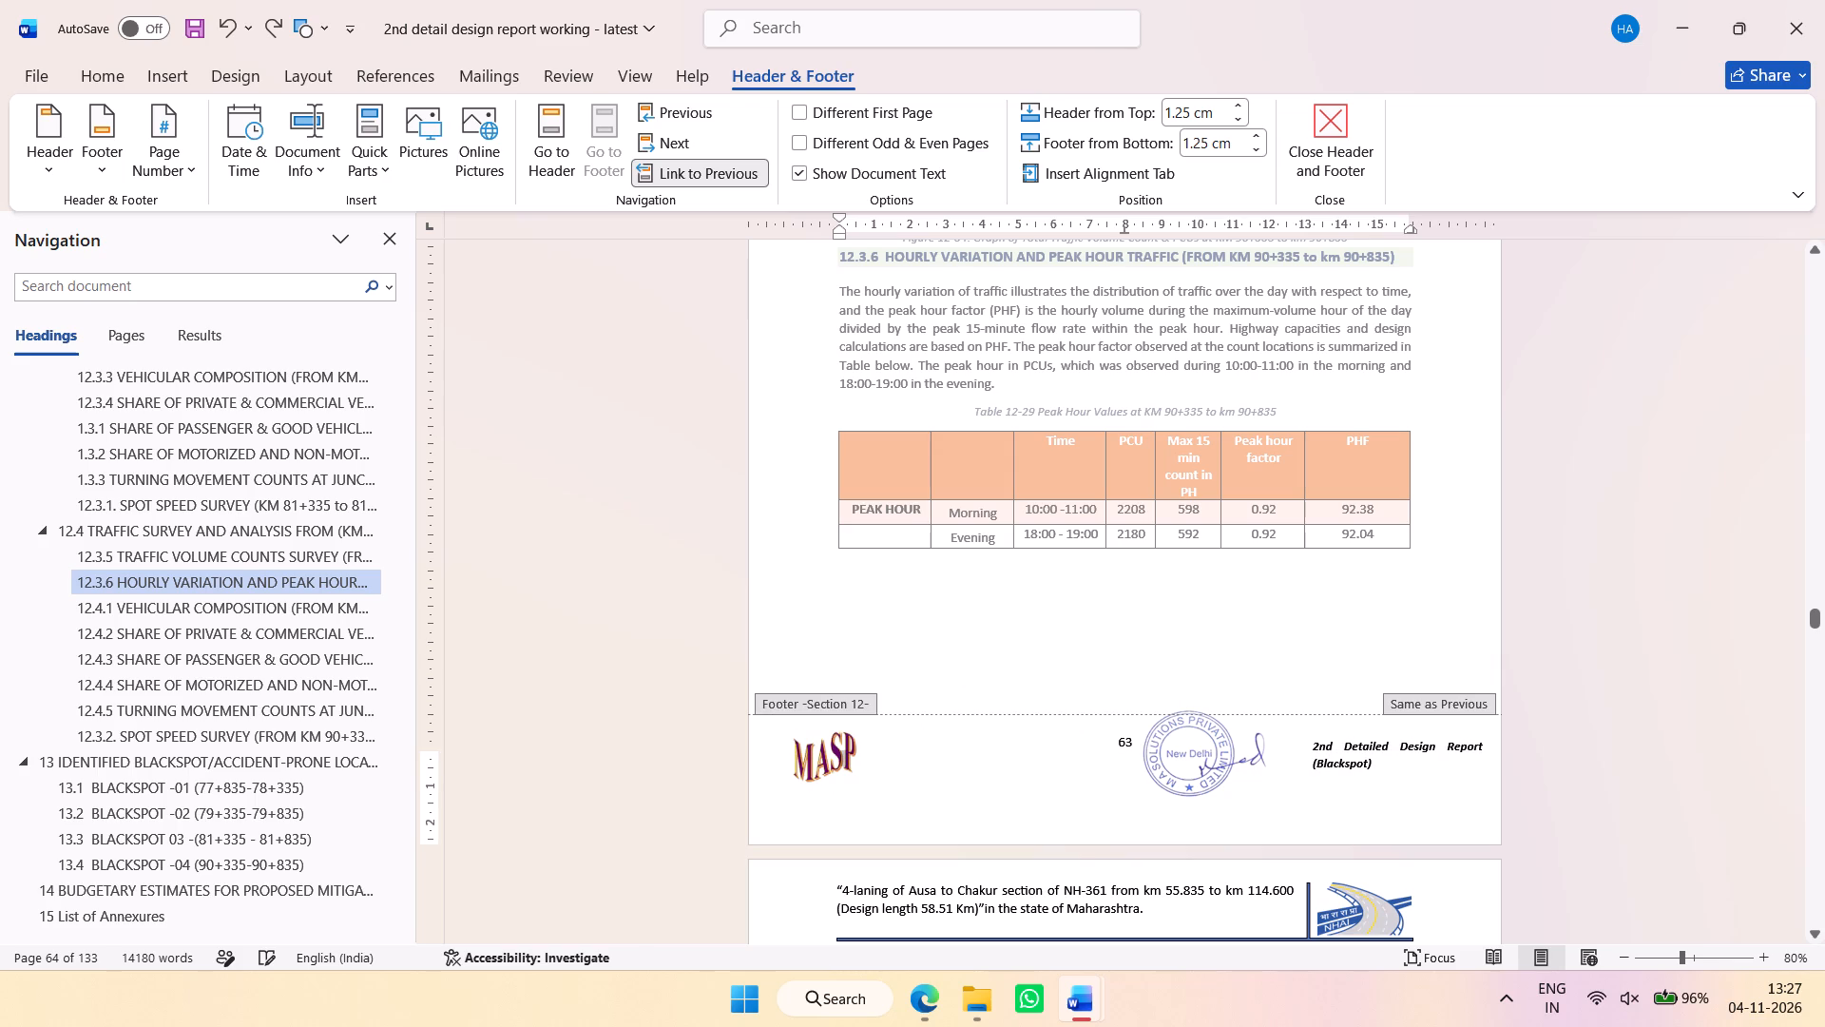
key("ctrl+a")
key("ctrl+c")
key("ctrl+c")
key("ctrl+c")
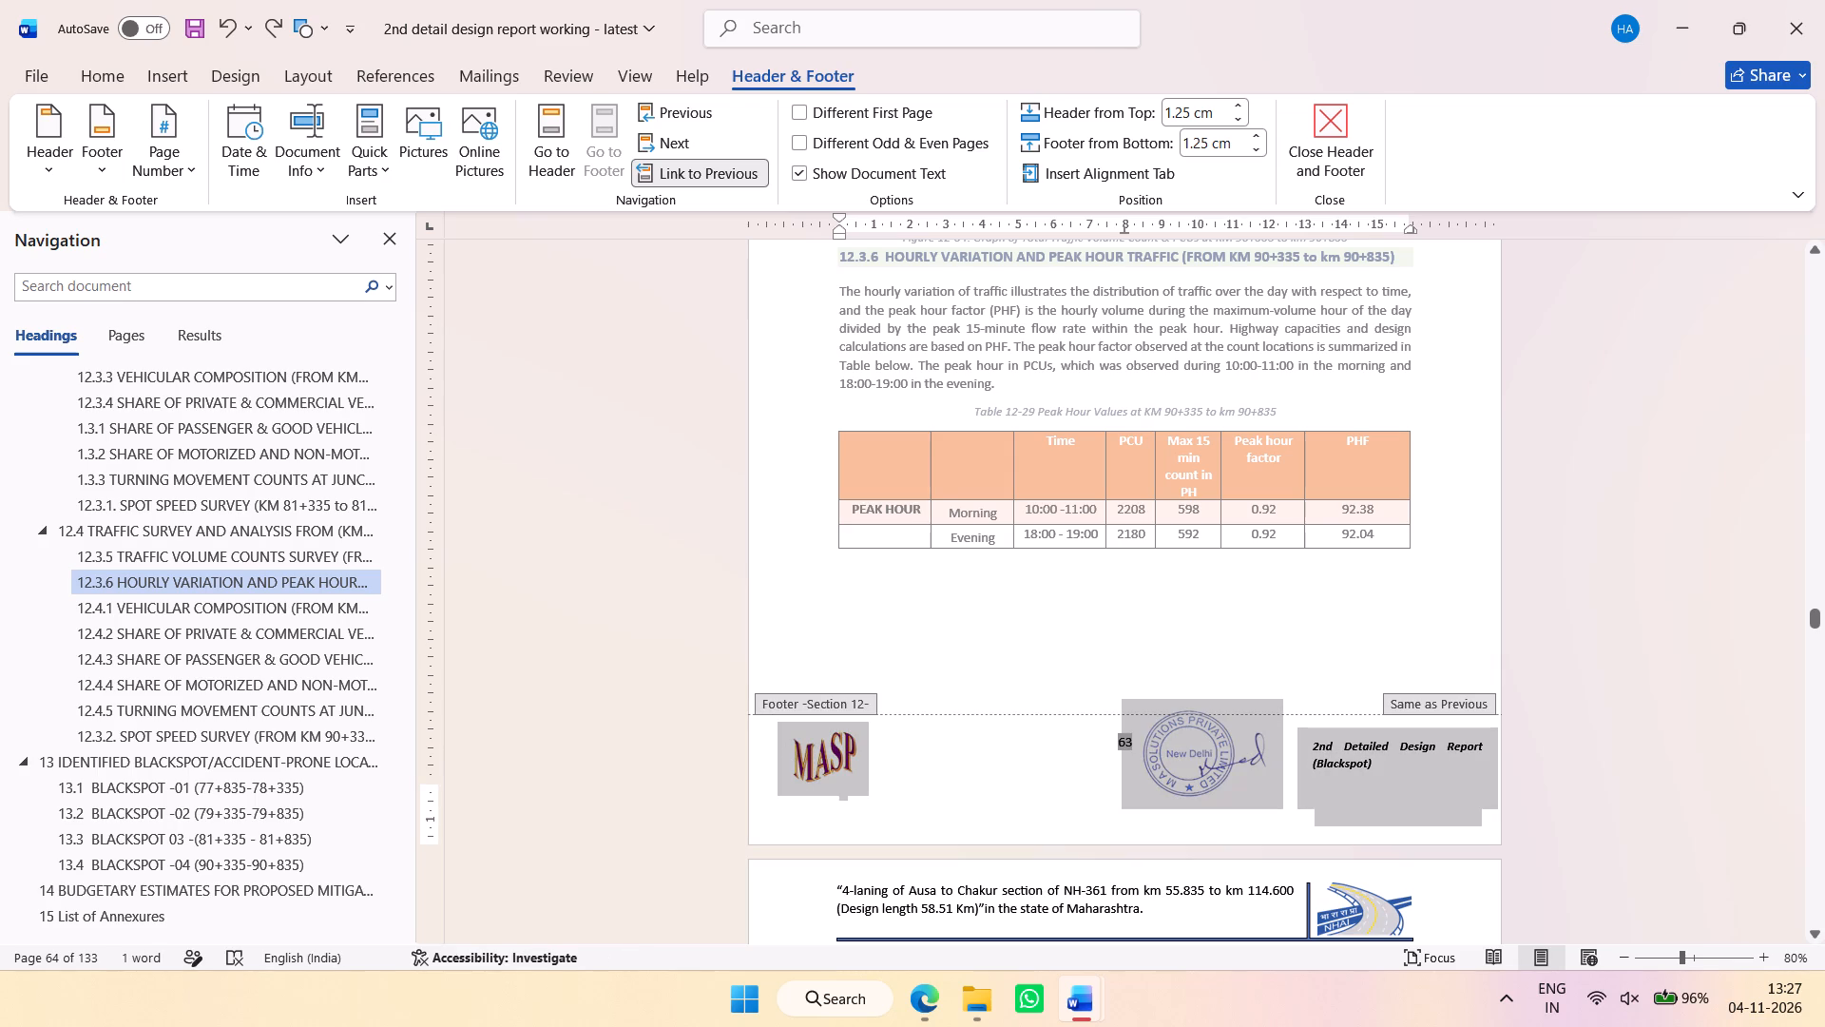
key("ctrl+c")
Replace the entire Section 26 footer on the last portrait page with the copied Section 12 footer.
scroll(366, 756, "down", 5)
left_click(226, 920)
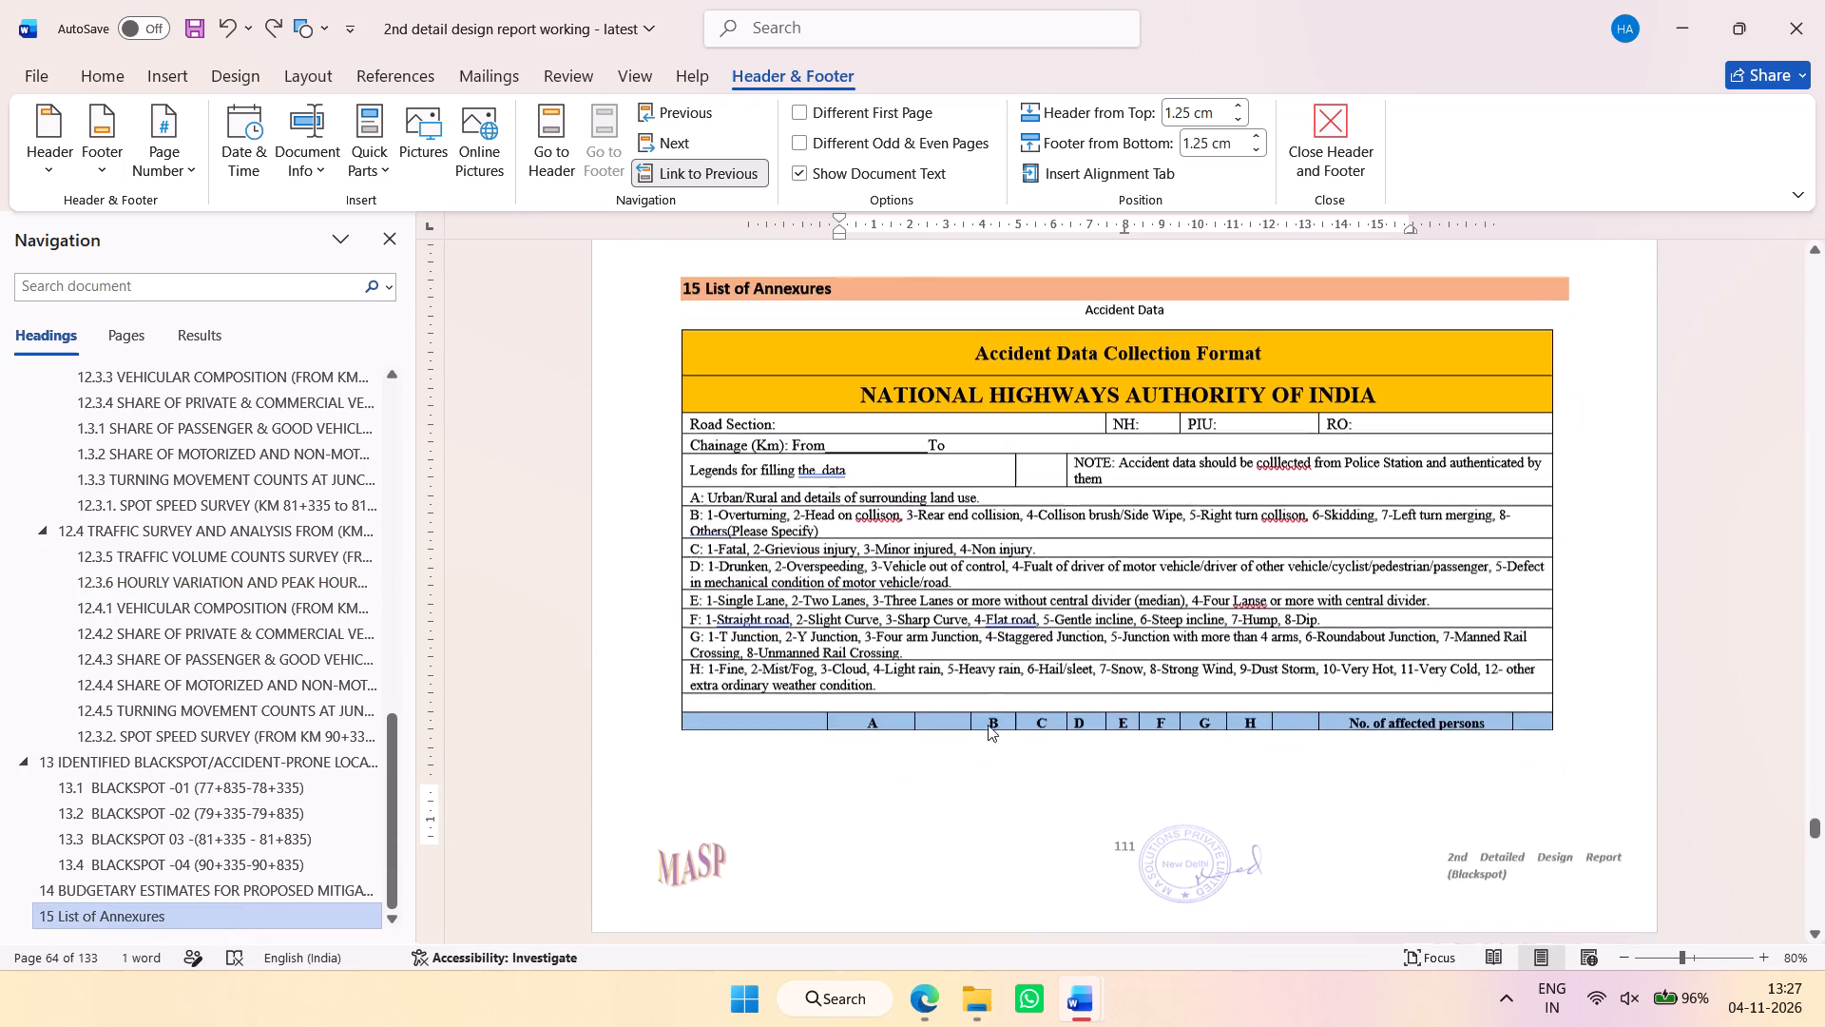
scroll(1272, 690, "down", 9)
left_click_drag(1811, 833, 1813, 904)
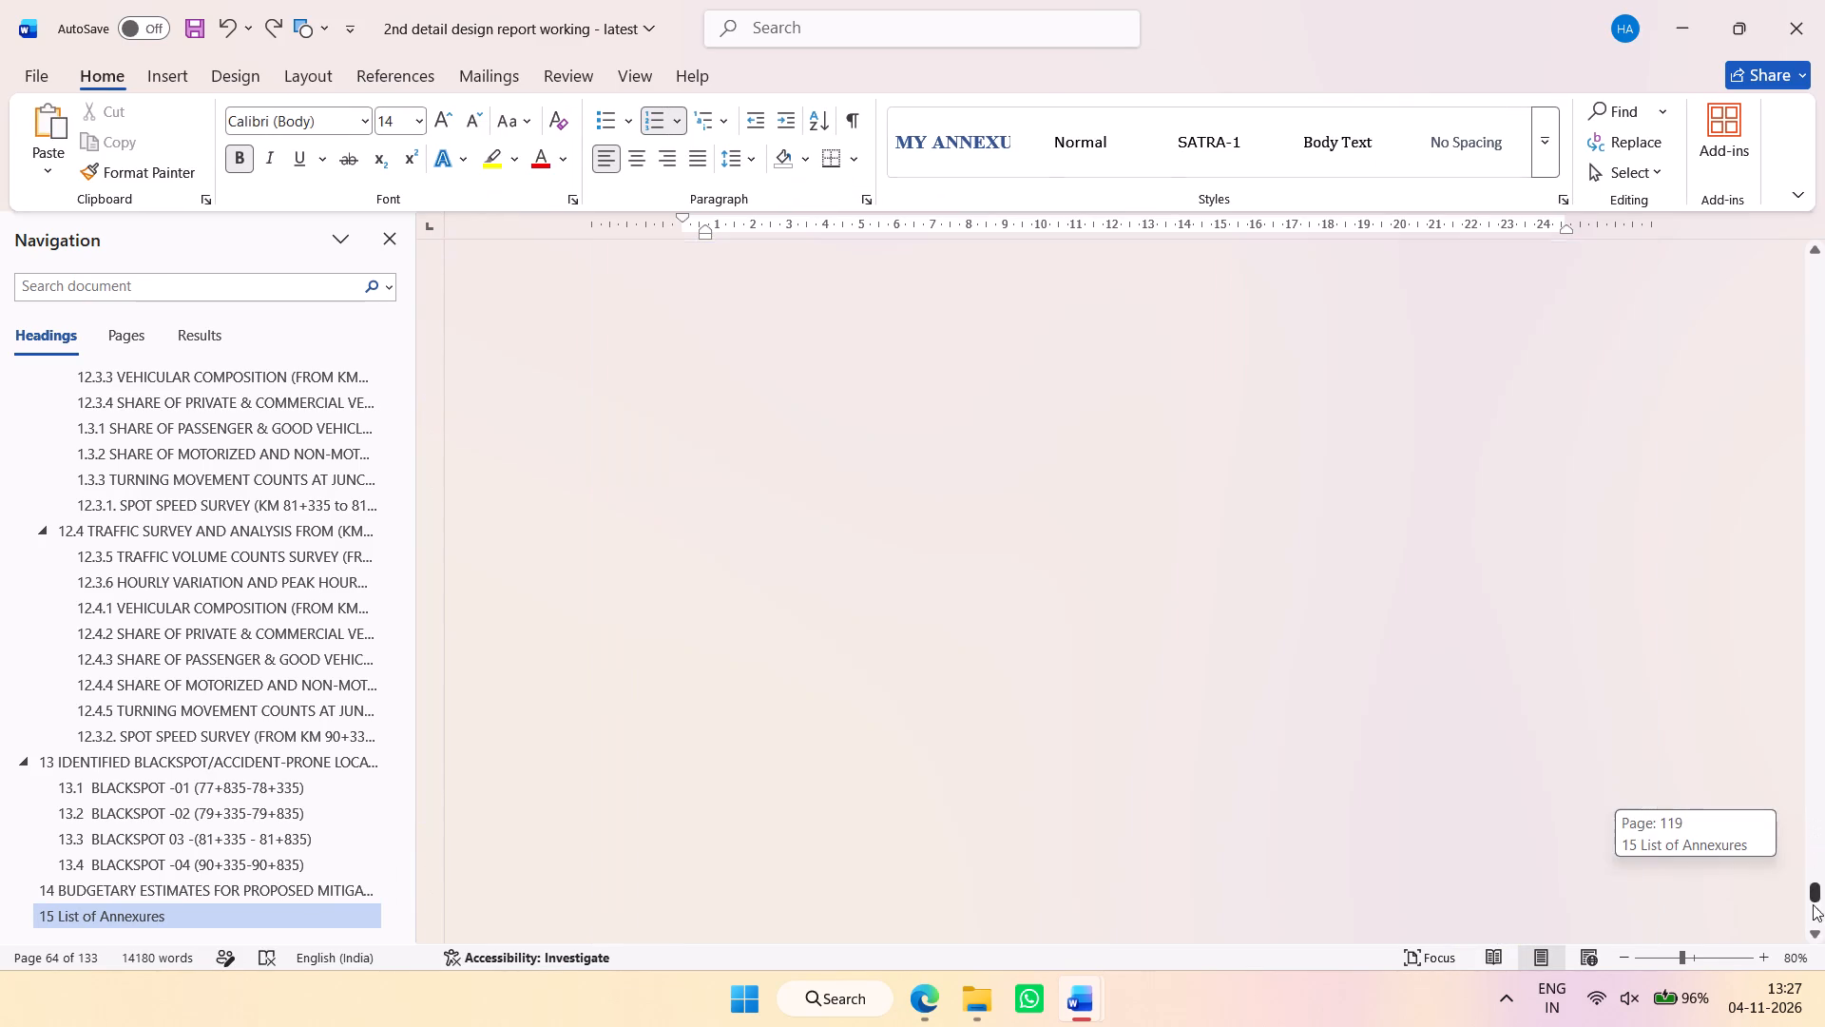
left_click_drag(1813, 904, 1815, 934)
double_click(857, 893)
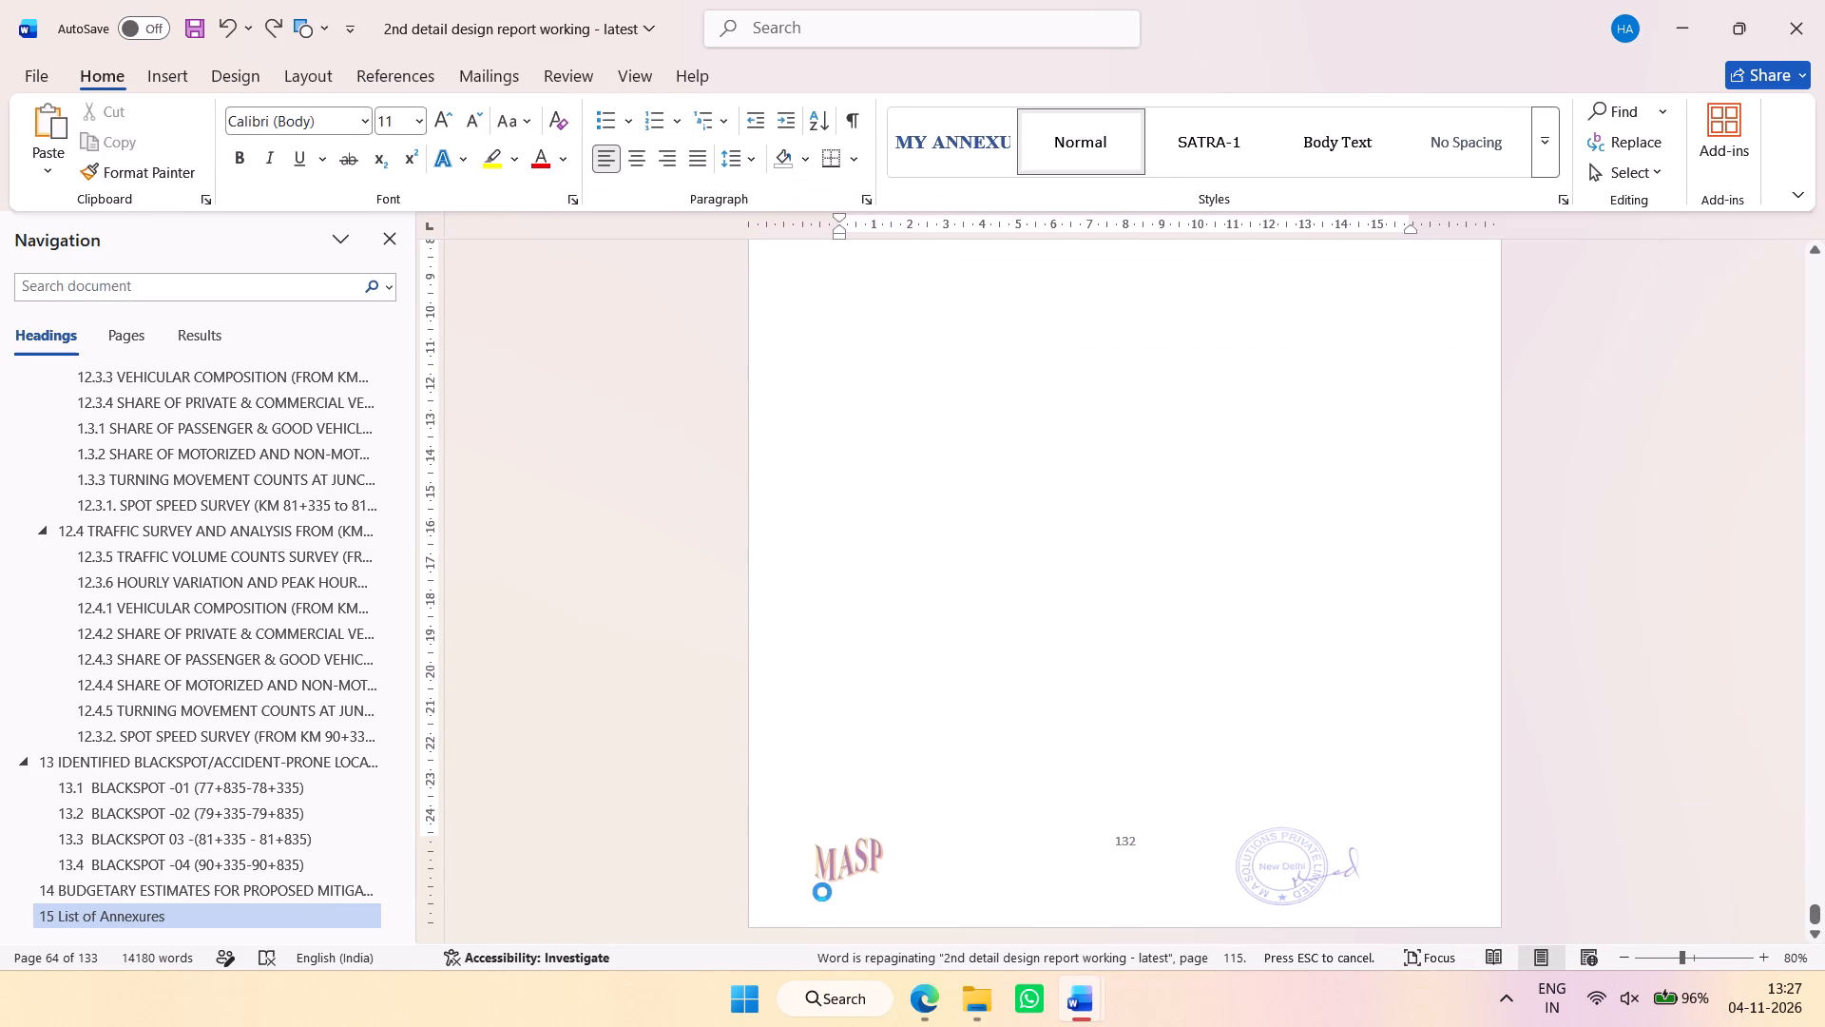
left_click(786, 888)
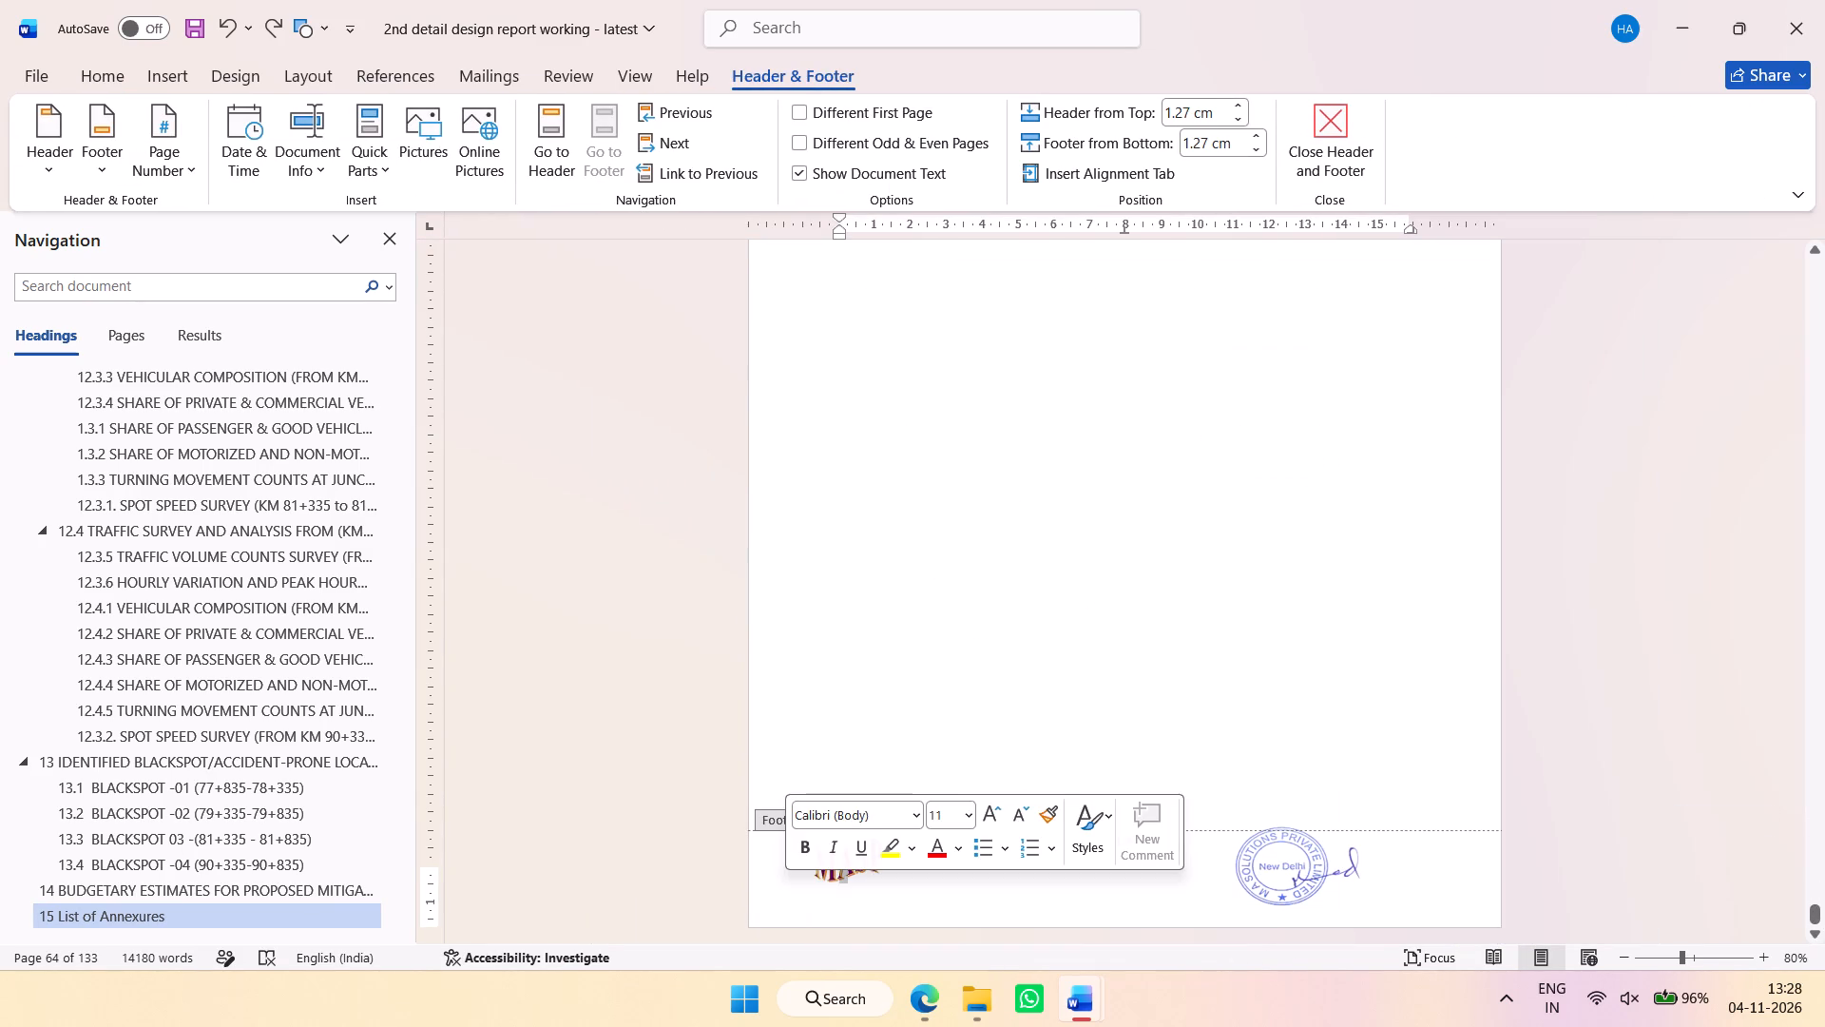
left_click(779, 882)
left_click(776, 865)
left_click(763, 859)
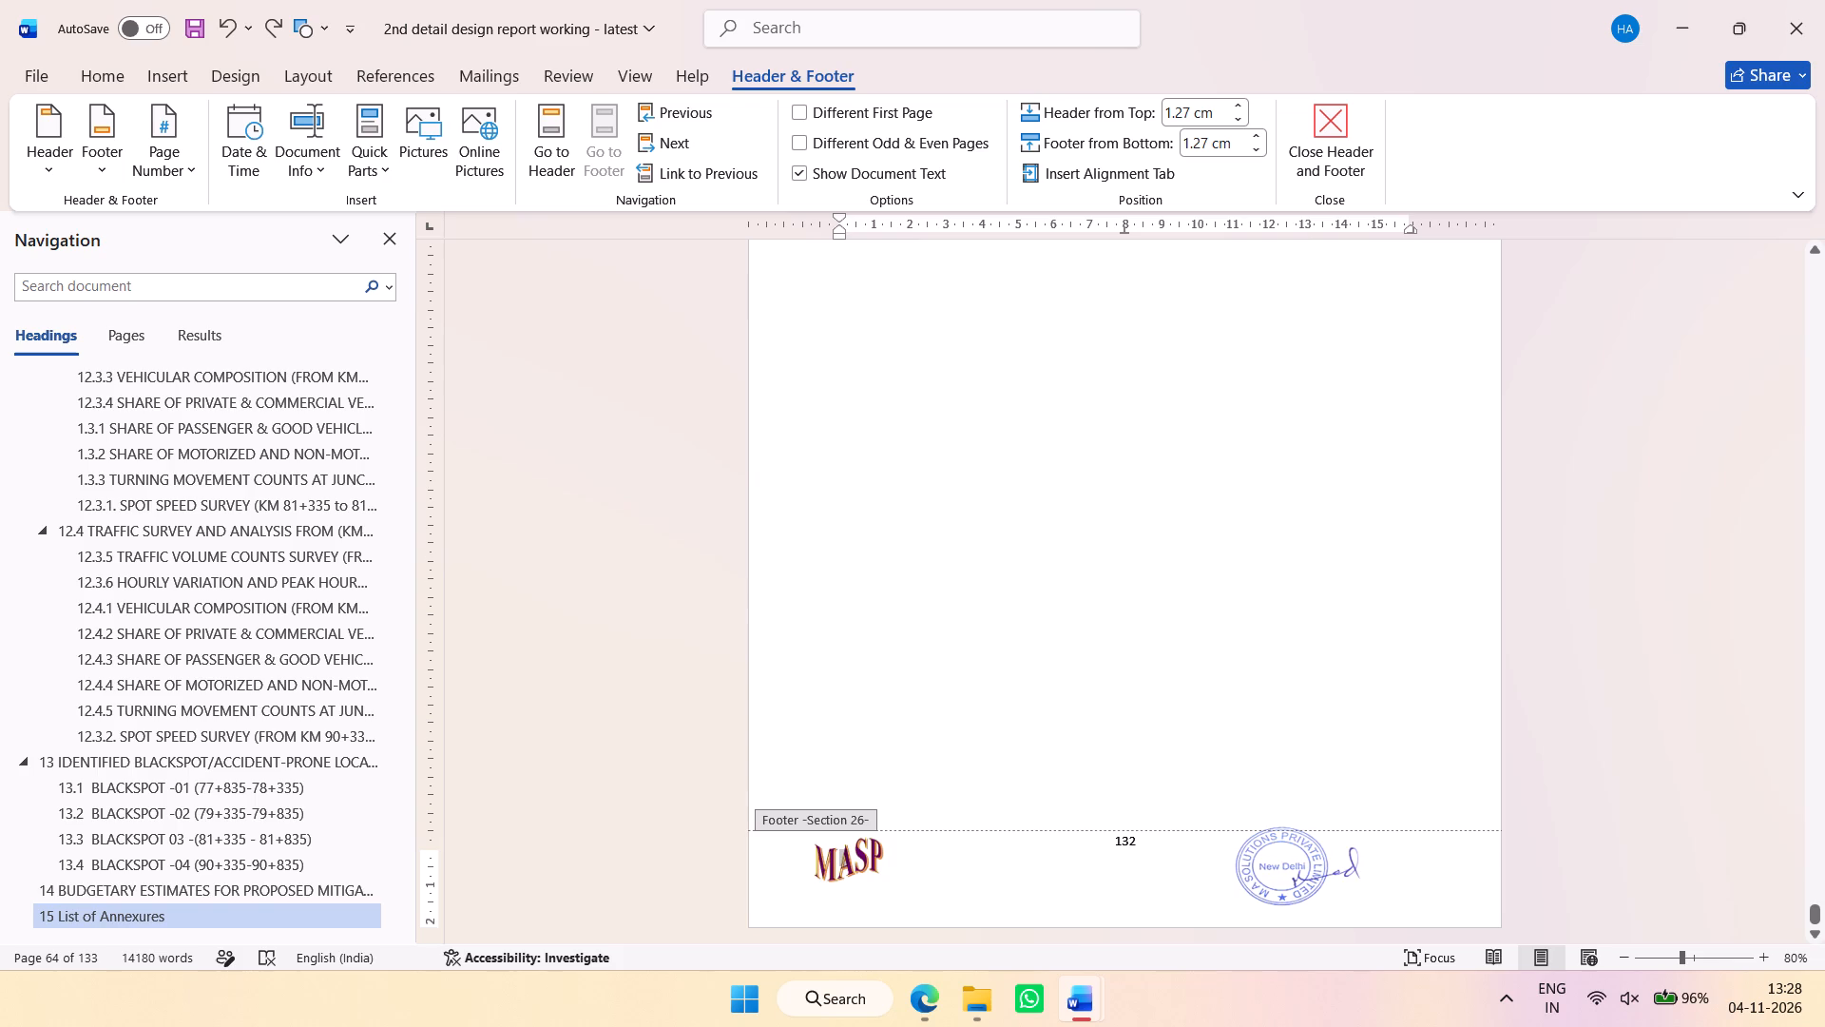
key("ctrl+a")
key("ctrl+v")
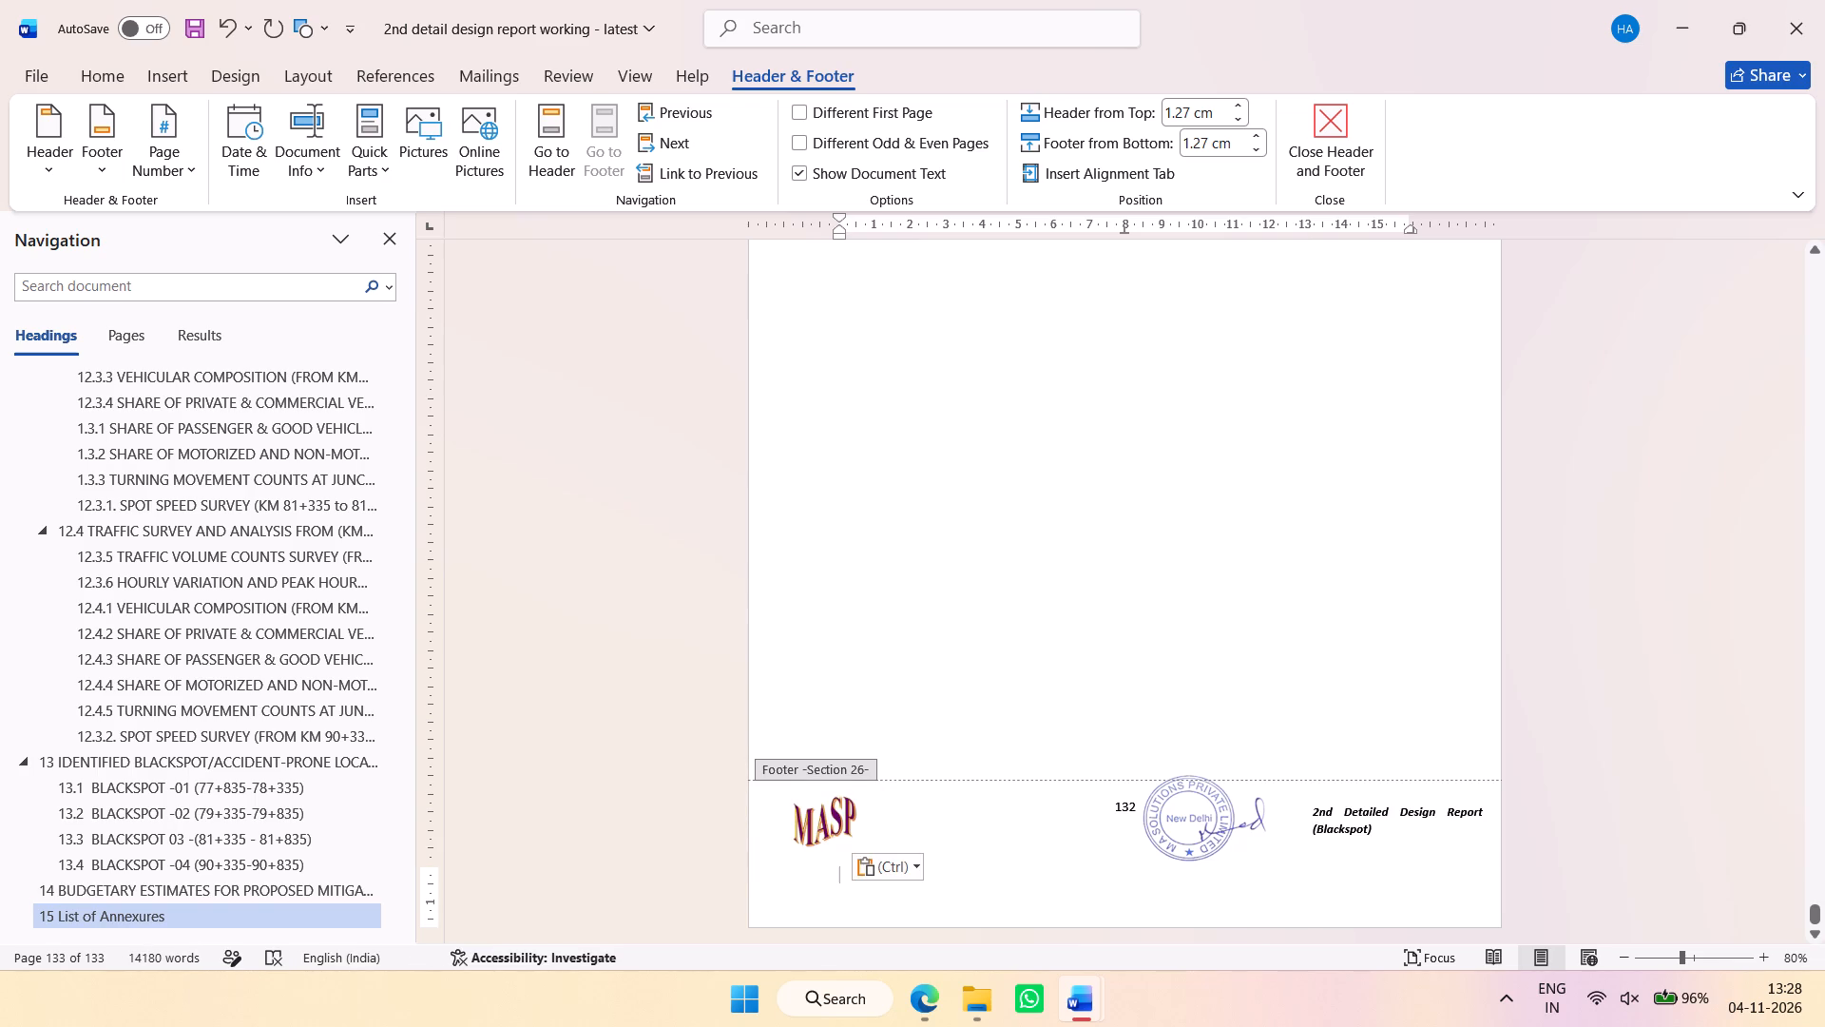
Delete the extra blank lines in the Section 26 footer and exit footer editing.
key("BackSpace")
left_click(935, 901)
key("BackSpace")
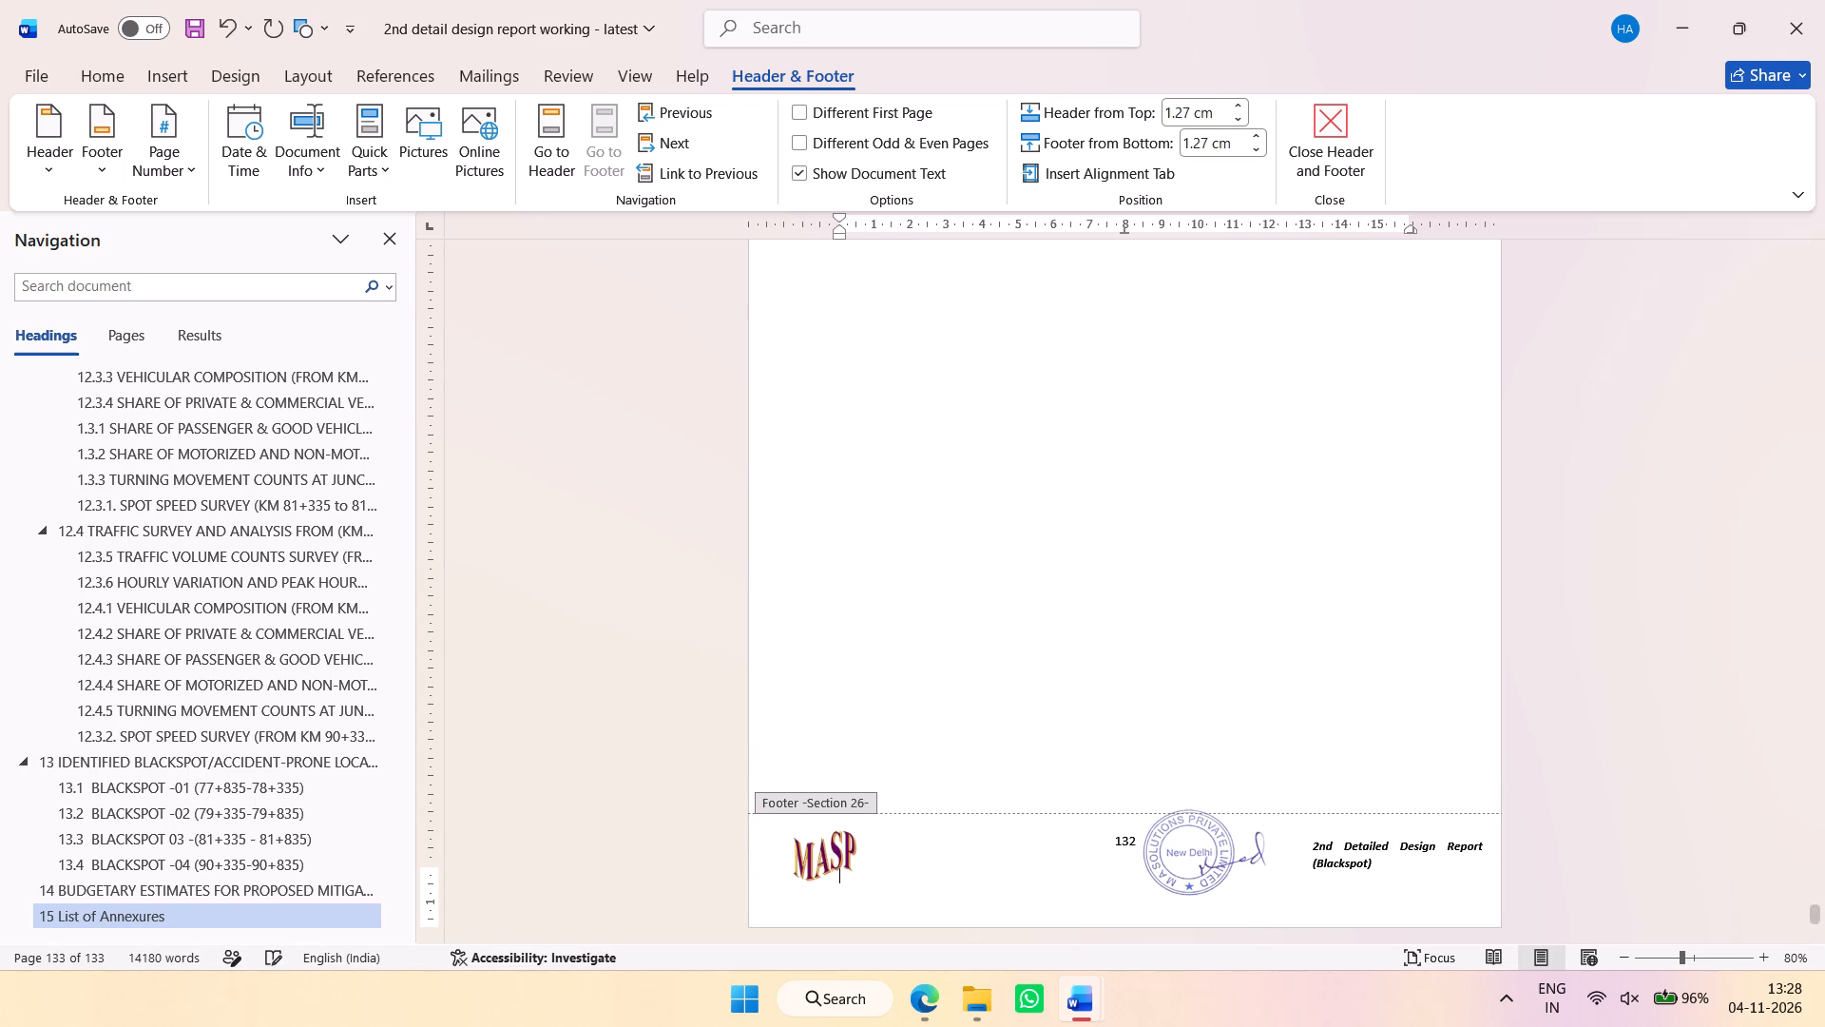
left_click(875, 890)
key("BackSpace")
left_click(895, 913)
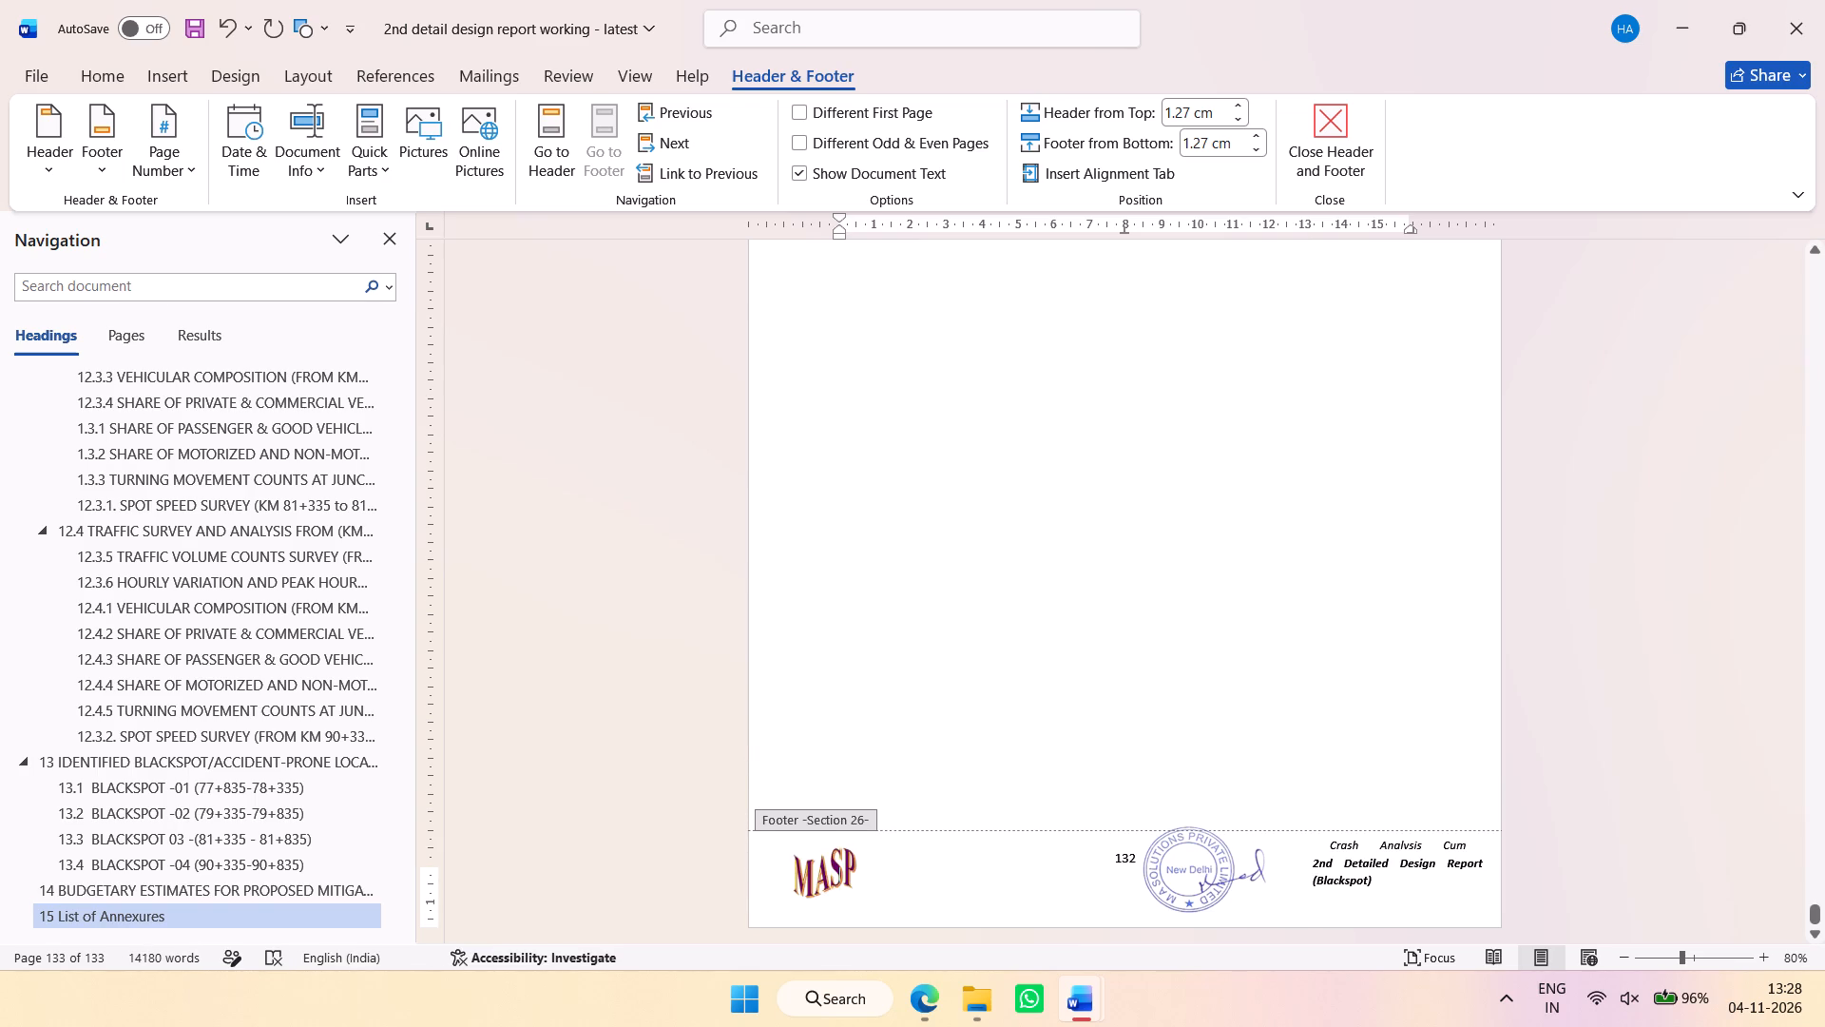
double_click(1019, 726)
Delete the placeholder text "fgh" at the top of the last portrait page.
scroll(1158, 667, "up", 1)
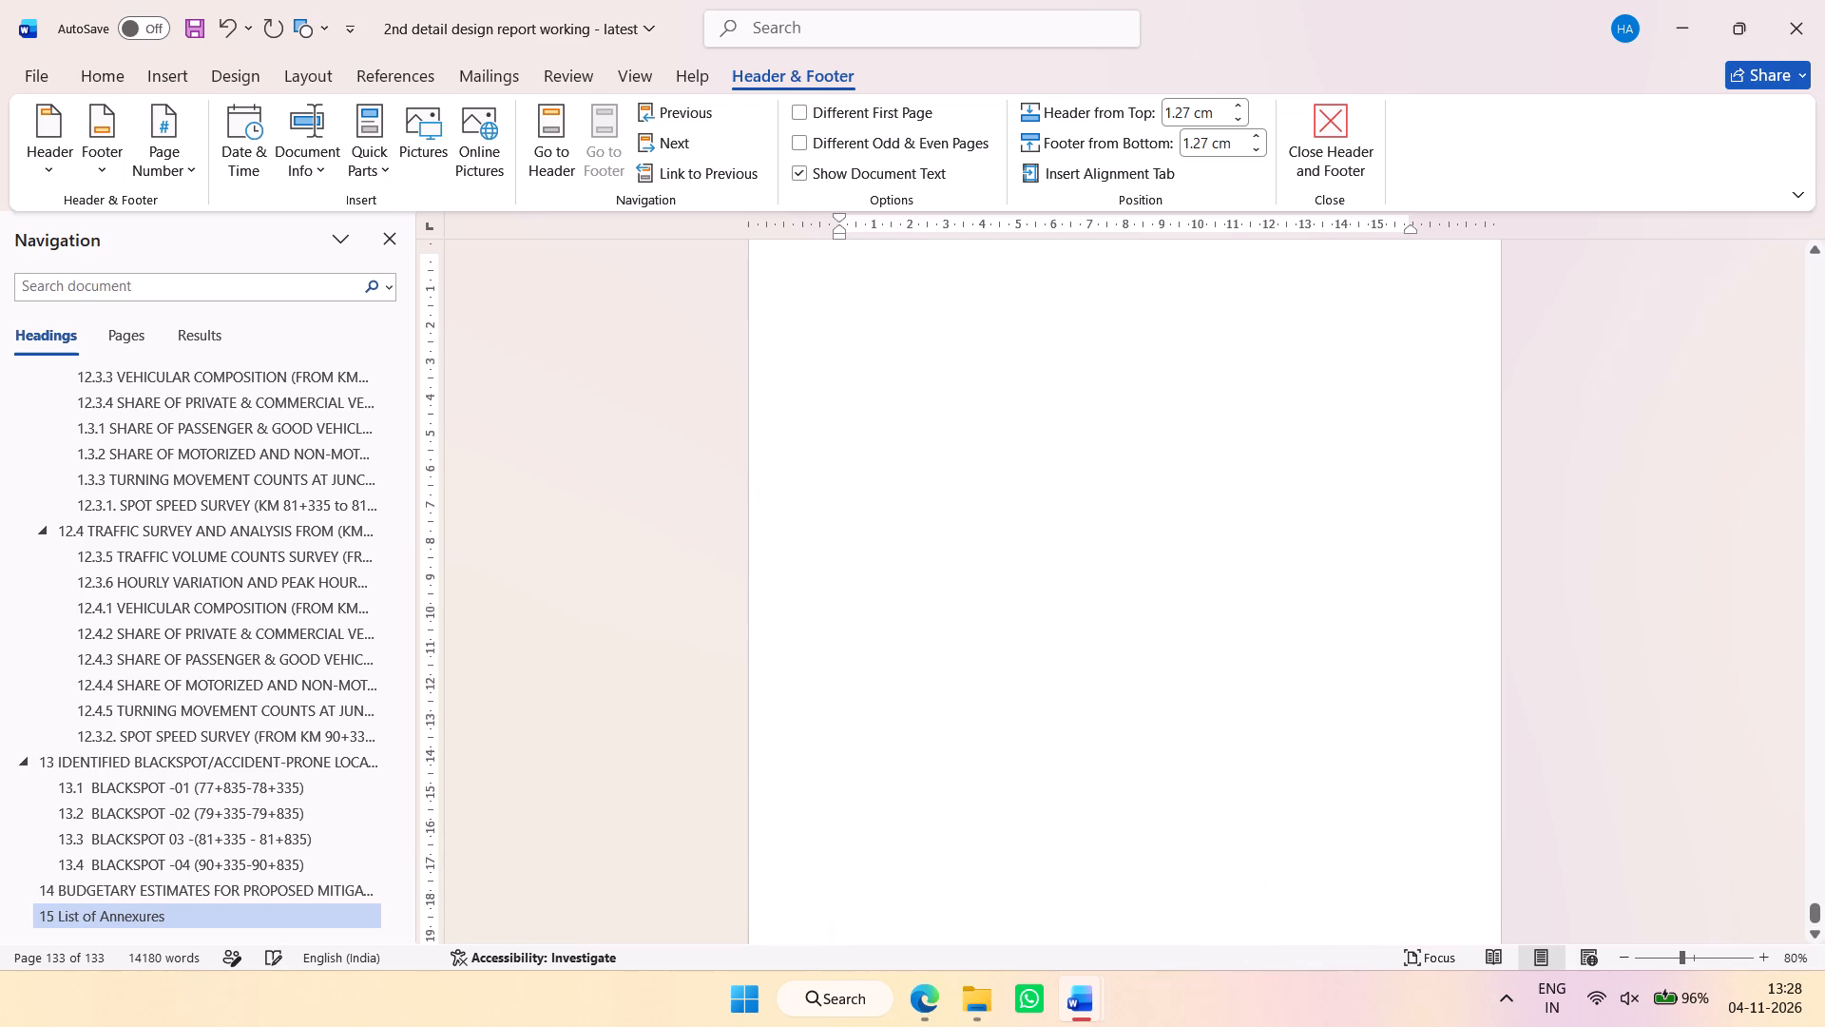
scroll(1166, 641, "up", 4)
scroll(1177, 633, "down", 13)
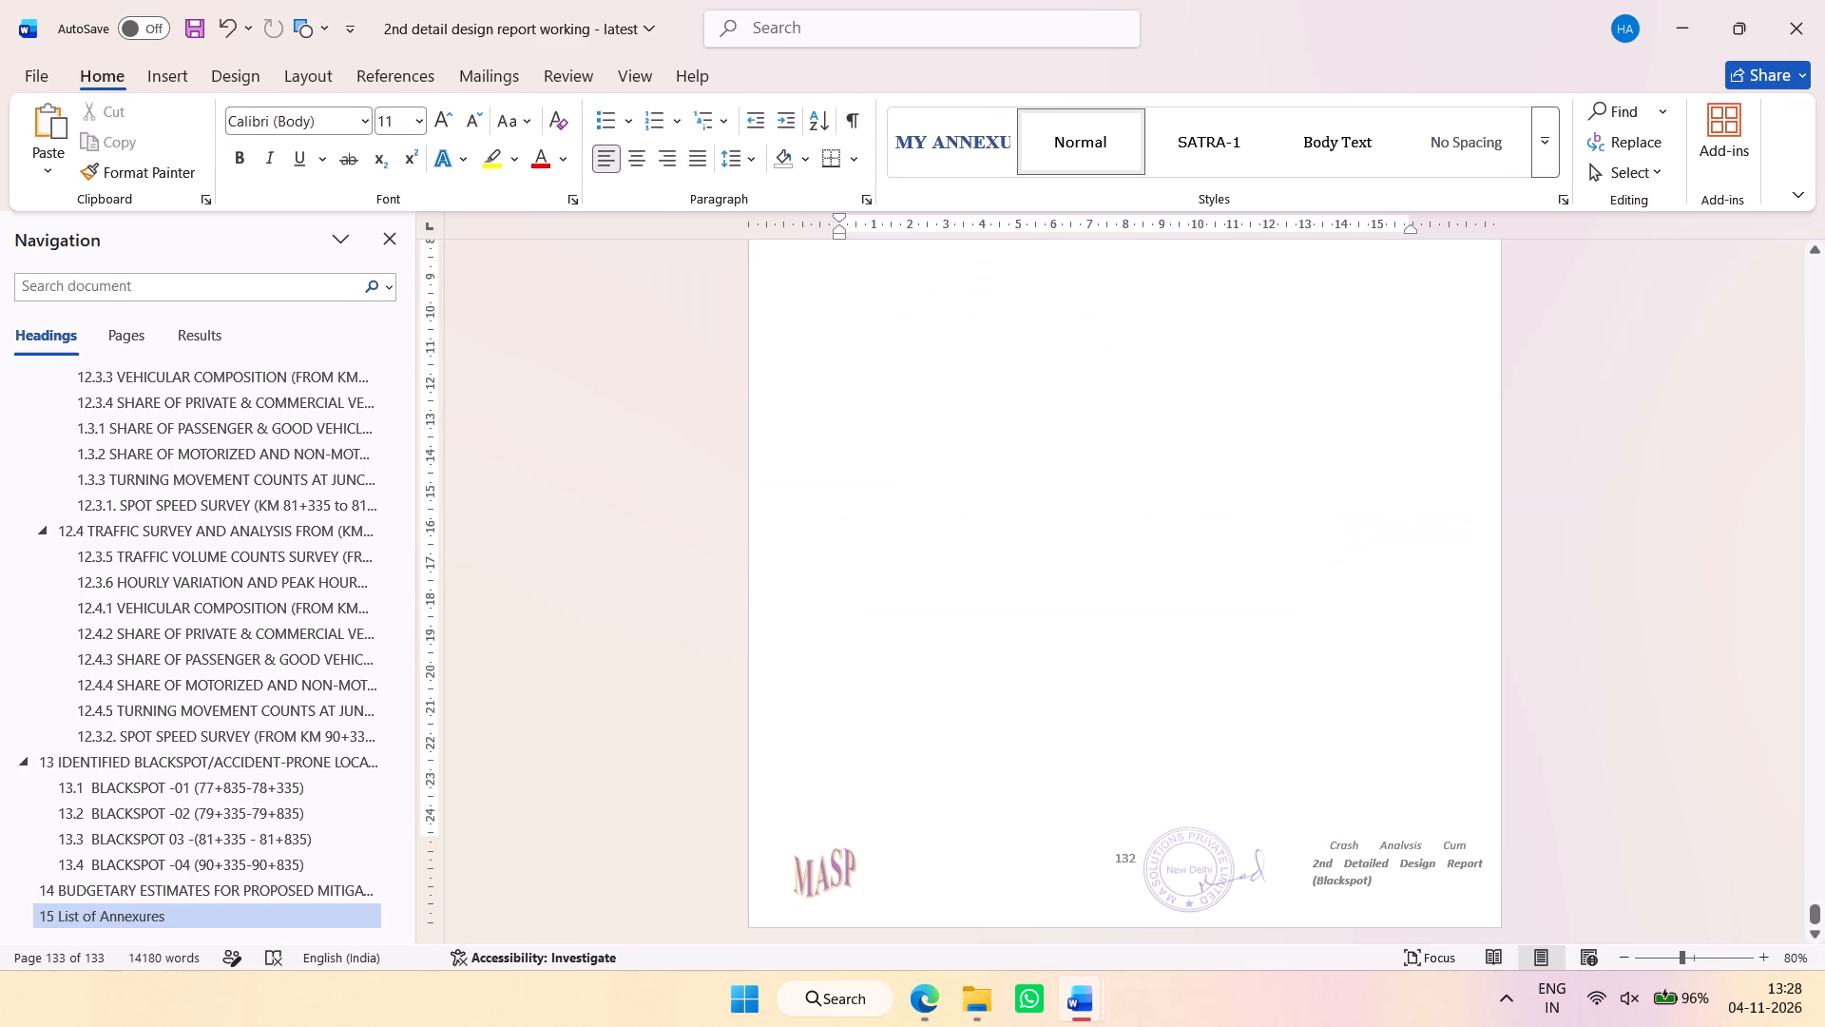
scroll(1159, 675, "up", 5)
left_click(1004, 536)
left_click_drag(886, 435, 875, 433)
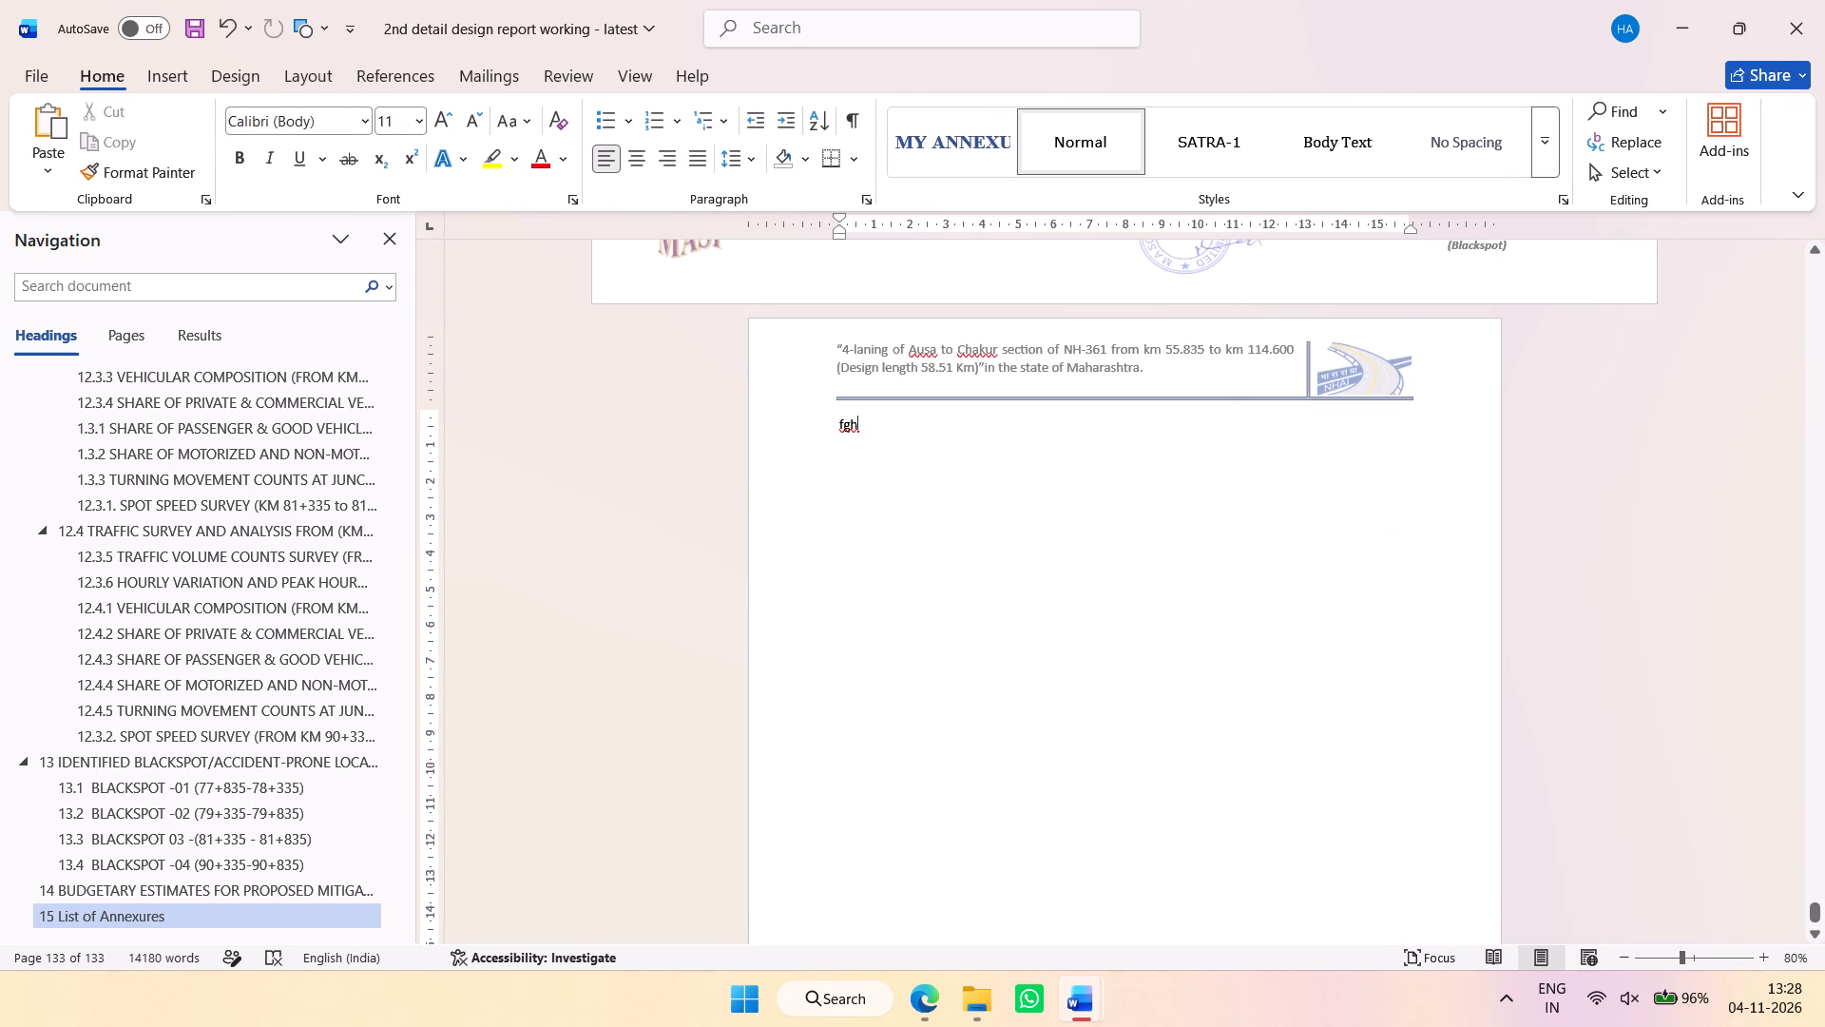
left_click_drag(875, 433, 833, 425)
key("BackSpace")
Copy the selected annexure content from the Kondhali–Talegoan report and paste it onto the blank portrait page of the design report.
key("alt+Tab")
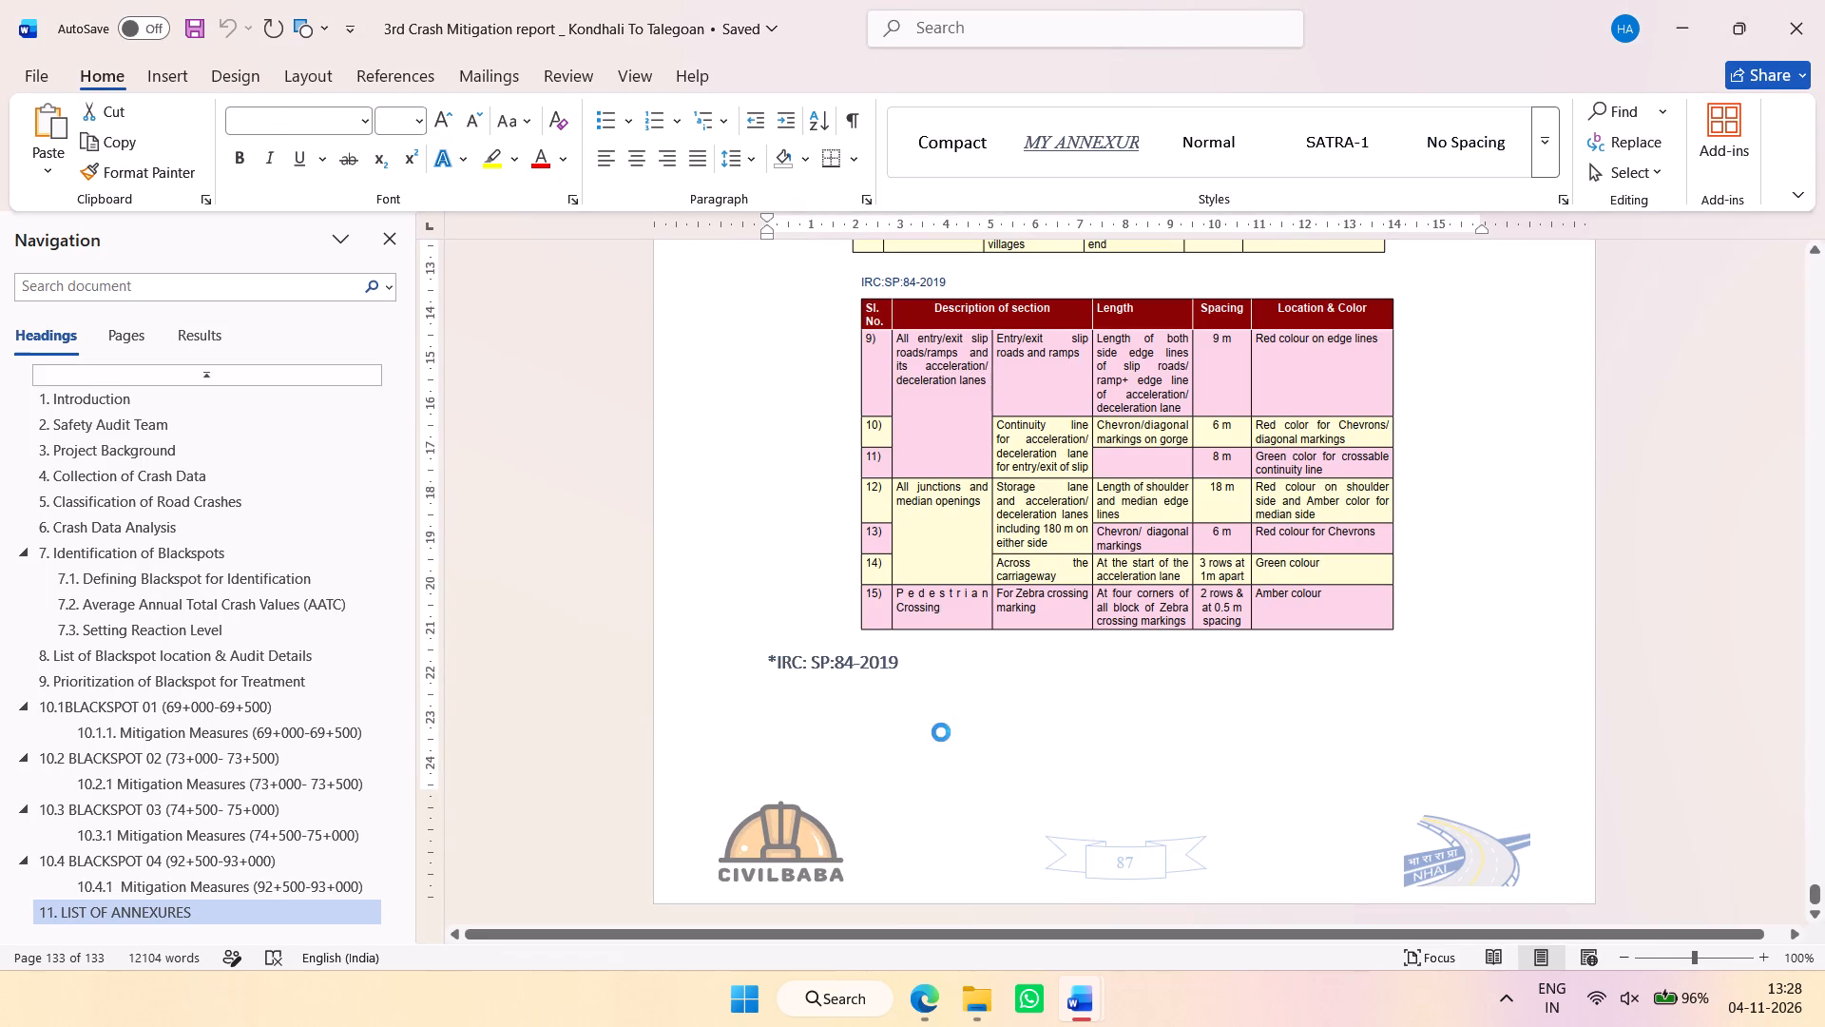
left_click(1071, 996)
left_click(1169, 928)
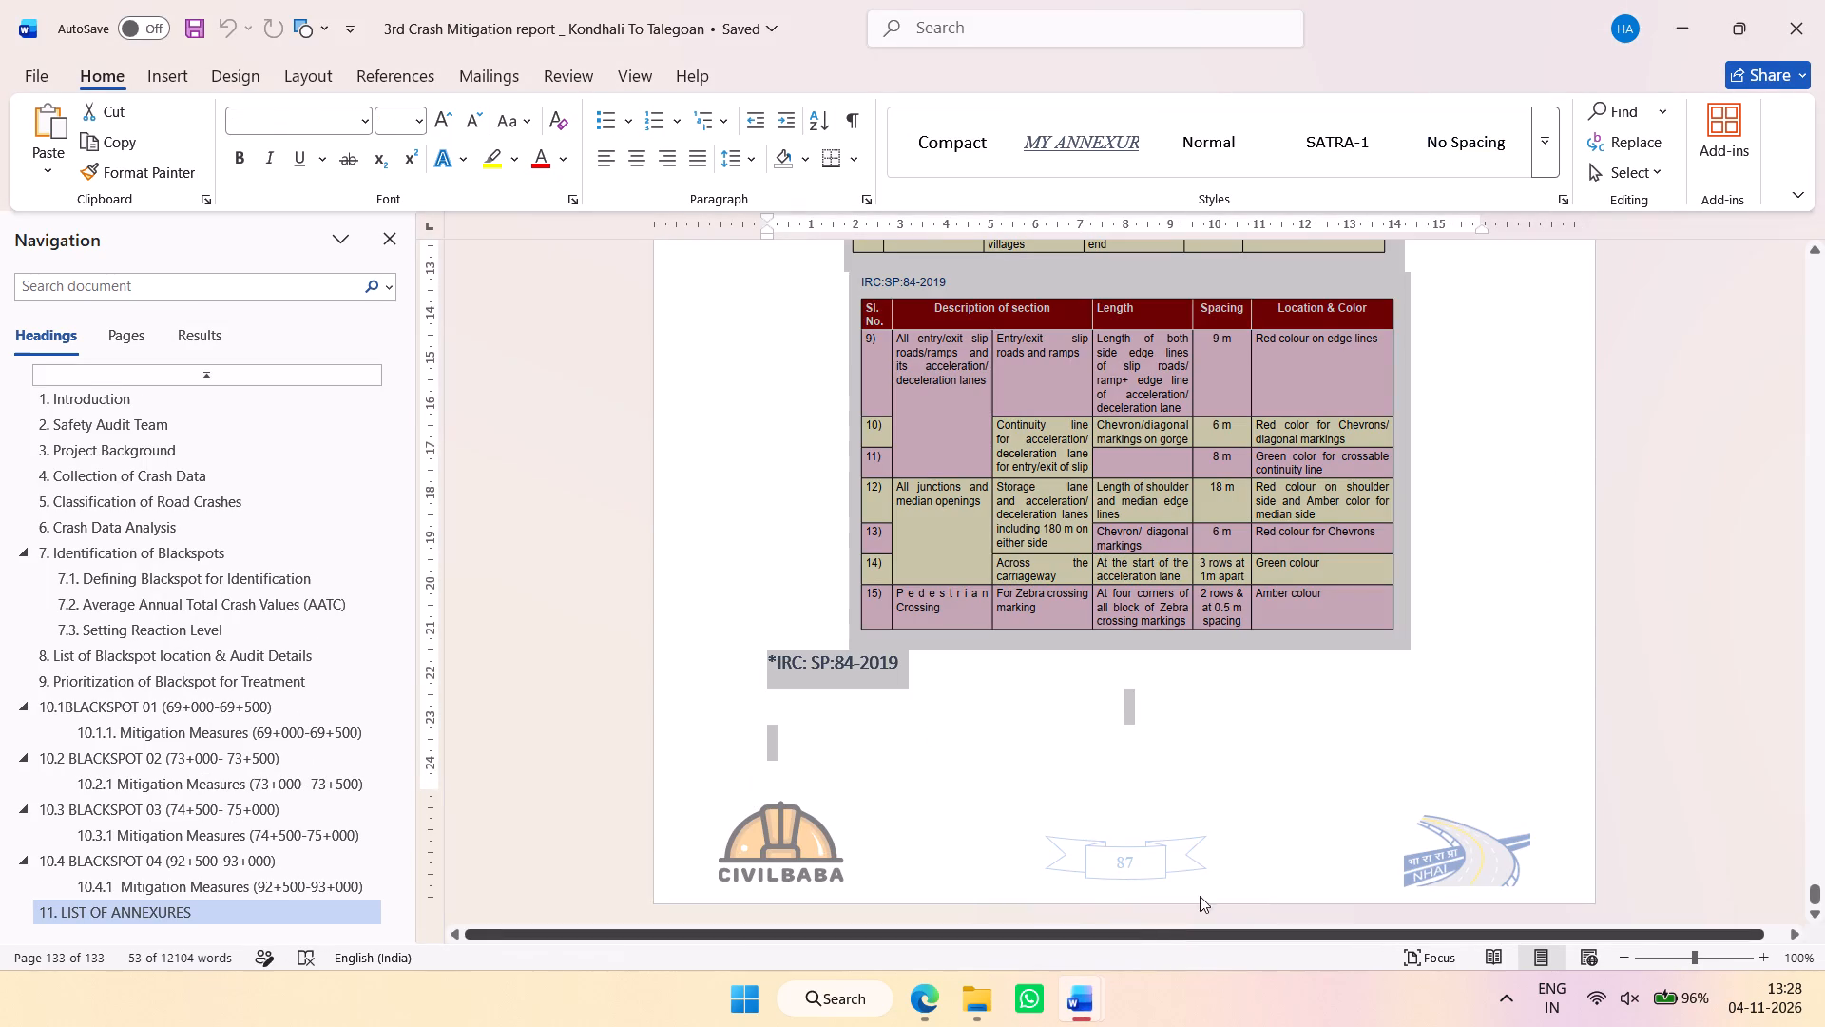
key("ctrl+c")
key("ctrl+c")
key("alt+Tab")
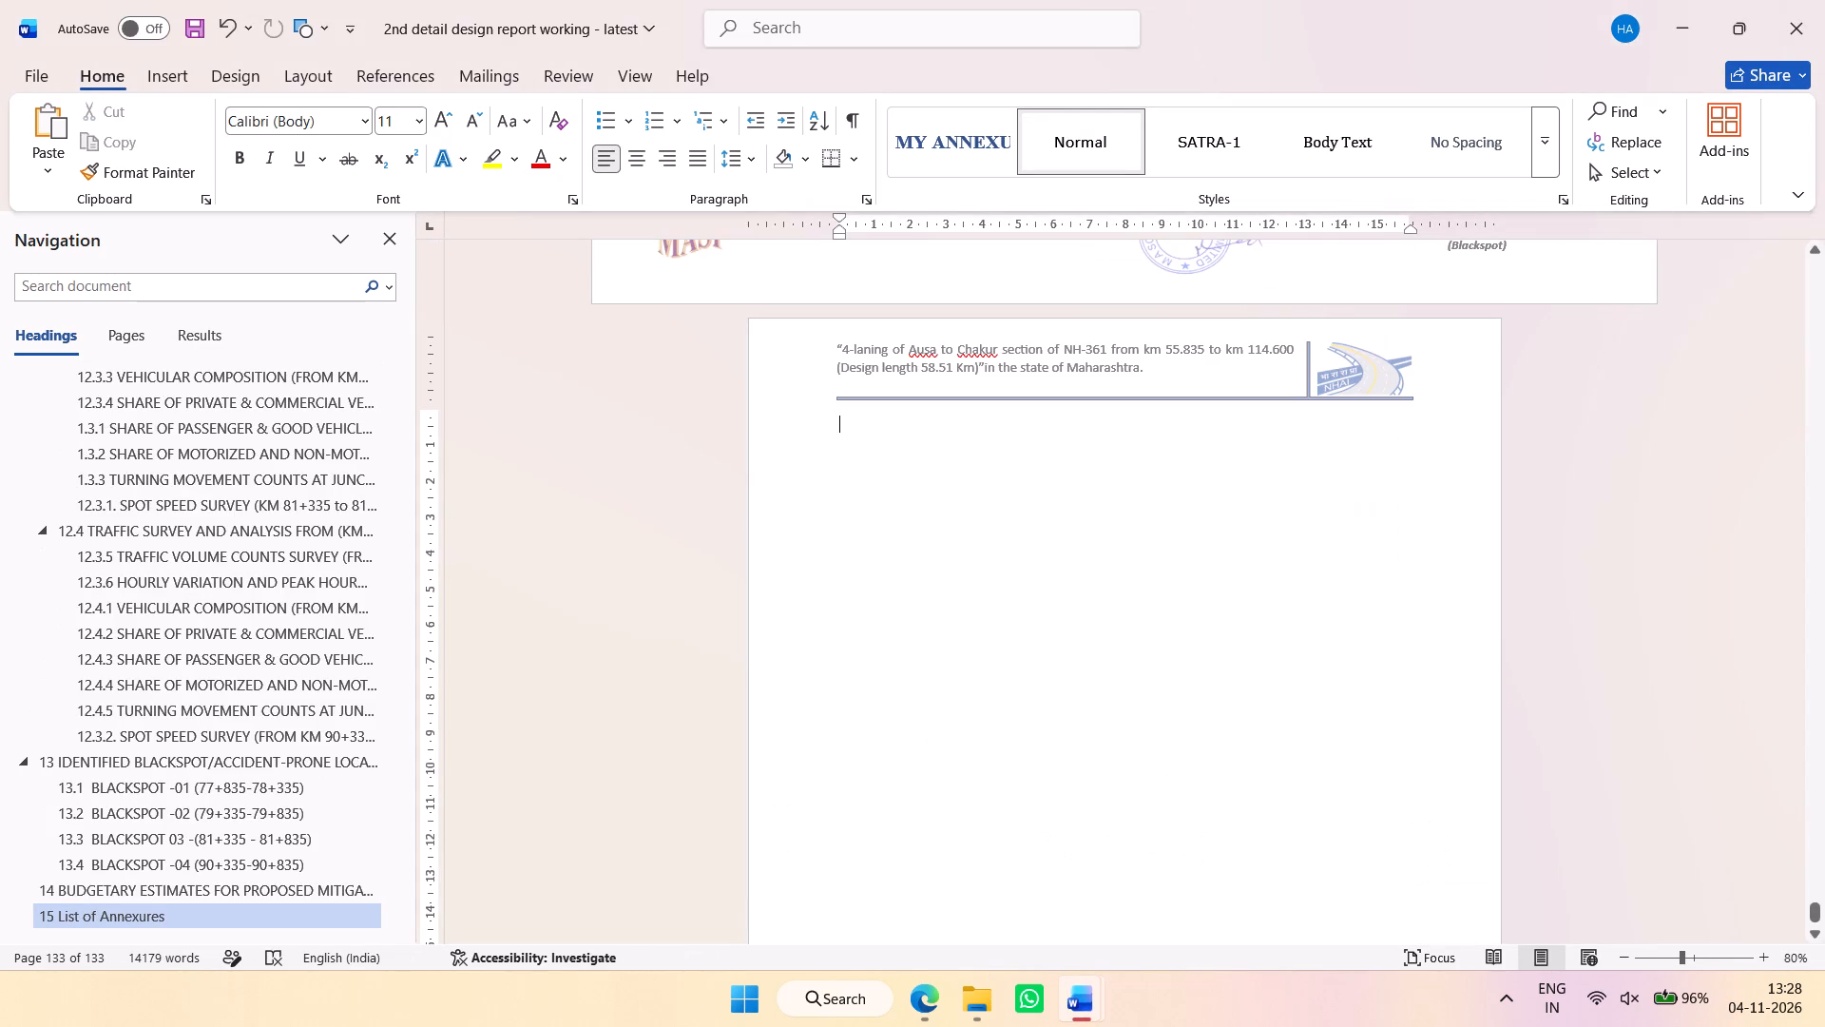
key("ctrl+v")
Delete the Transverse Bar Marking (TBM) caption and figures from the older landscape annexure page preceding the pasted portrait pages.
scroll(1056, 586, "up", 17)
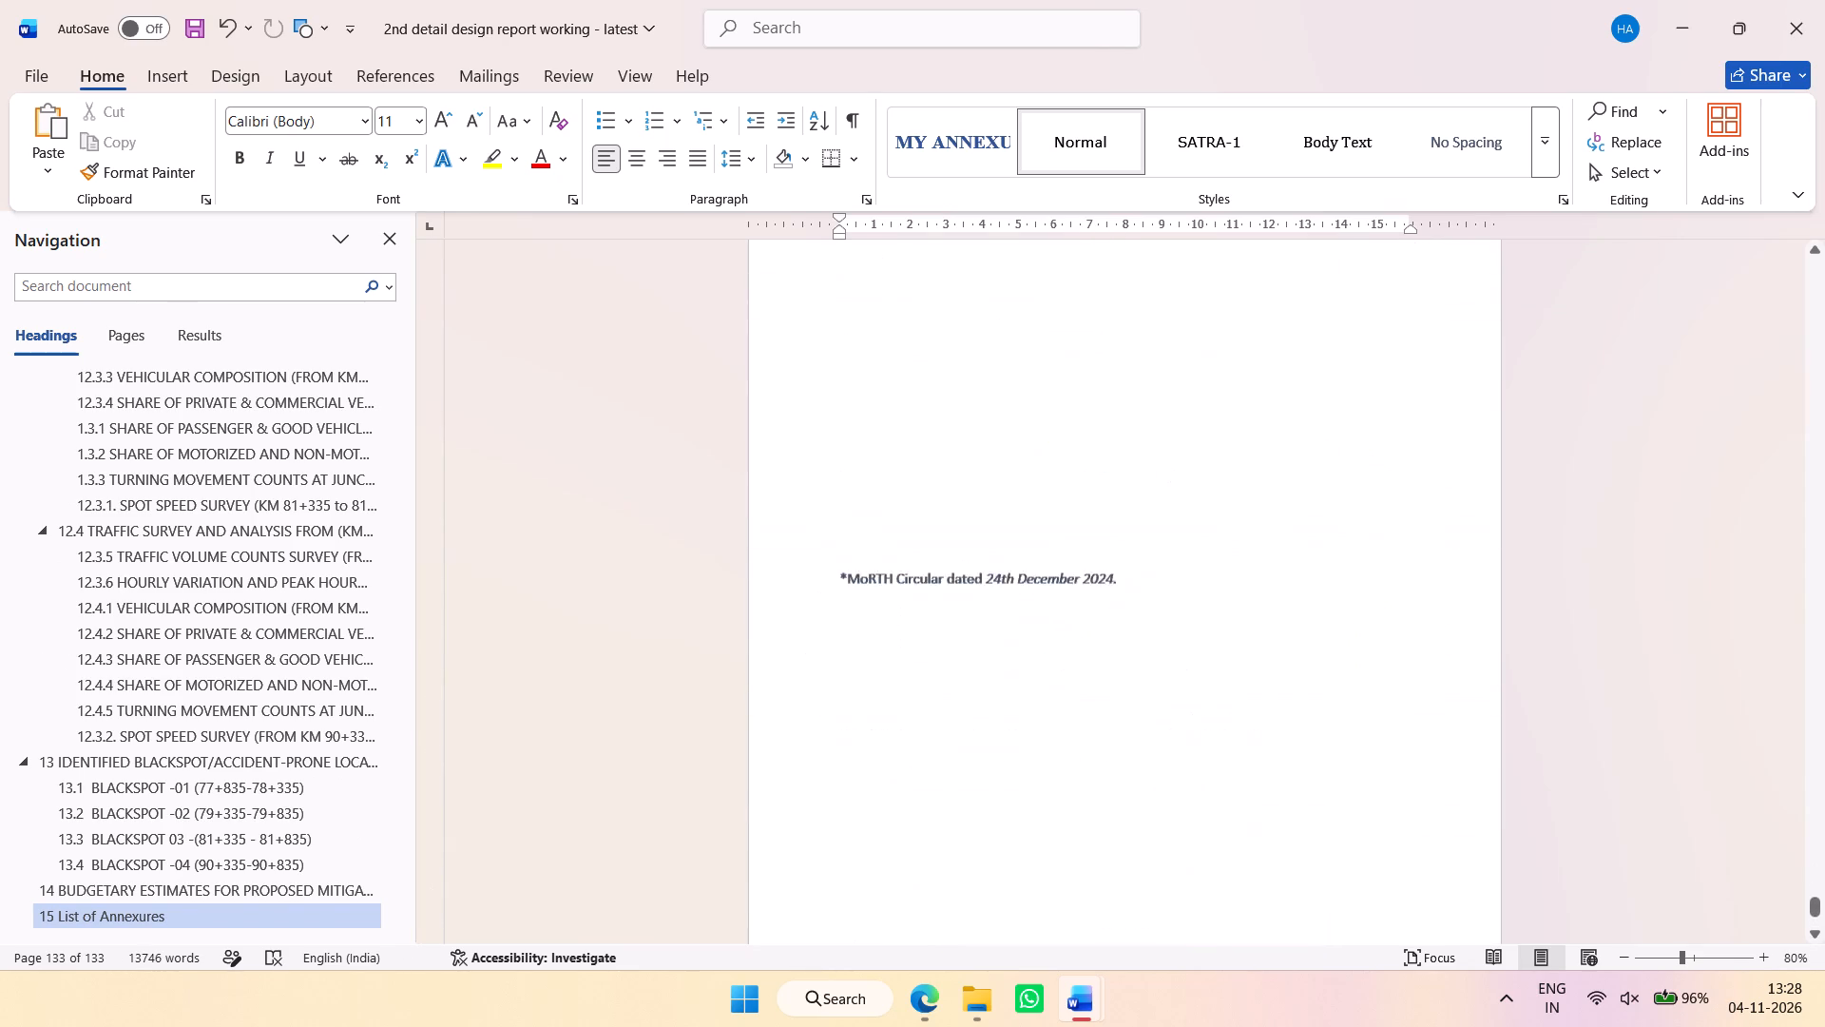
scroll(1051, 588, "up", 20)
scroll(1051, 588, "up", 15)
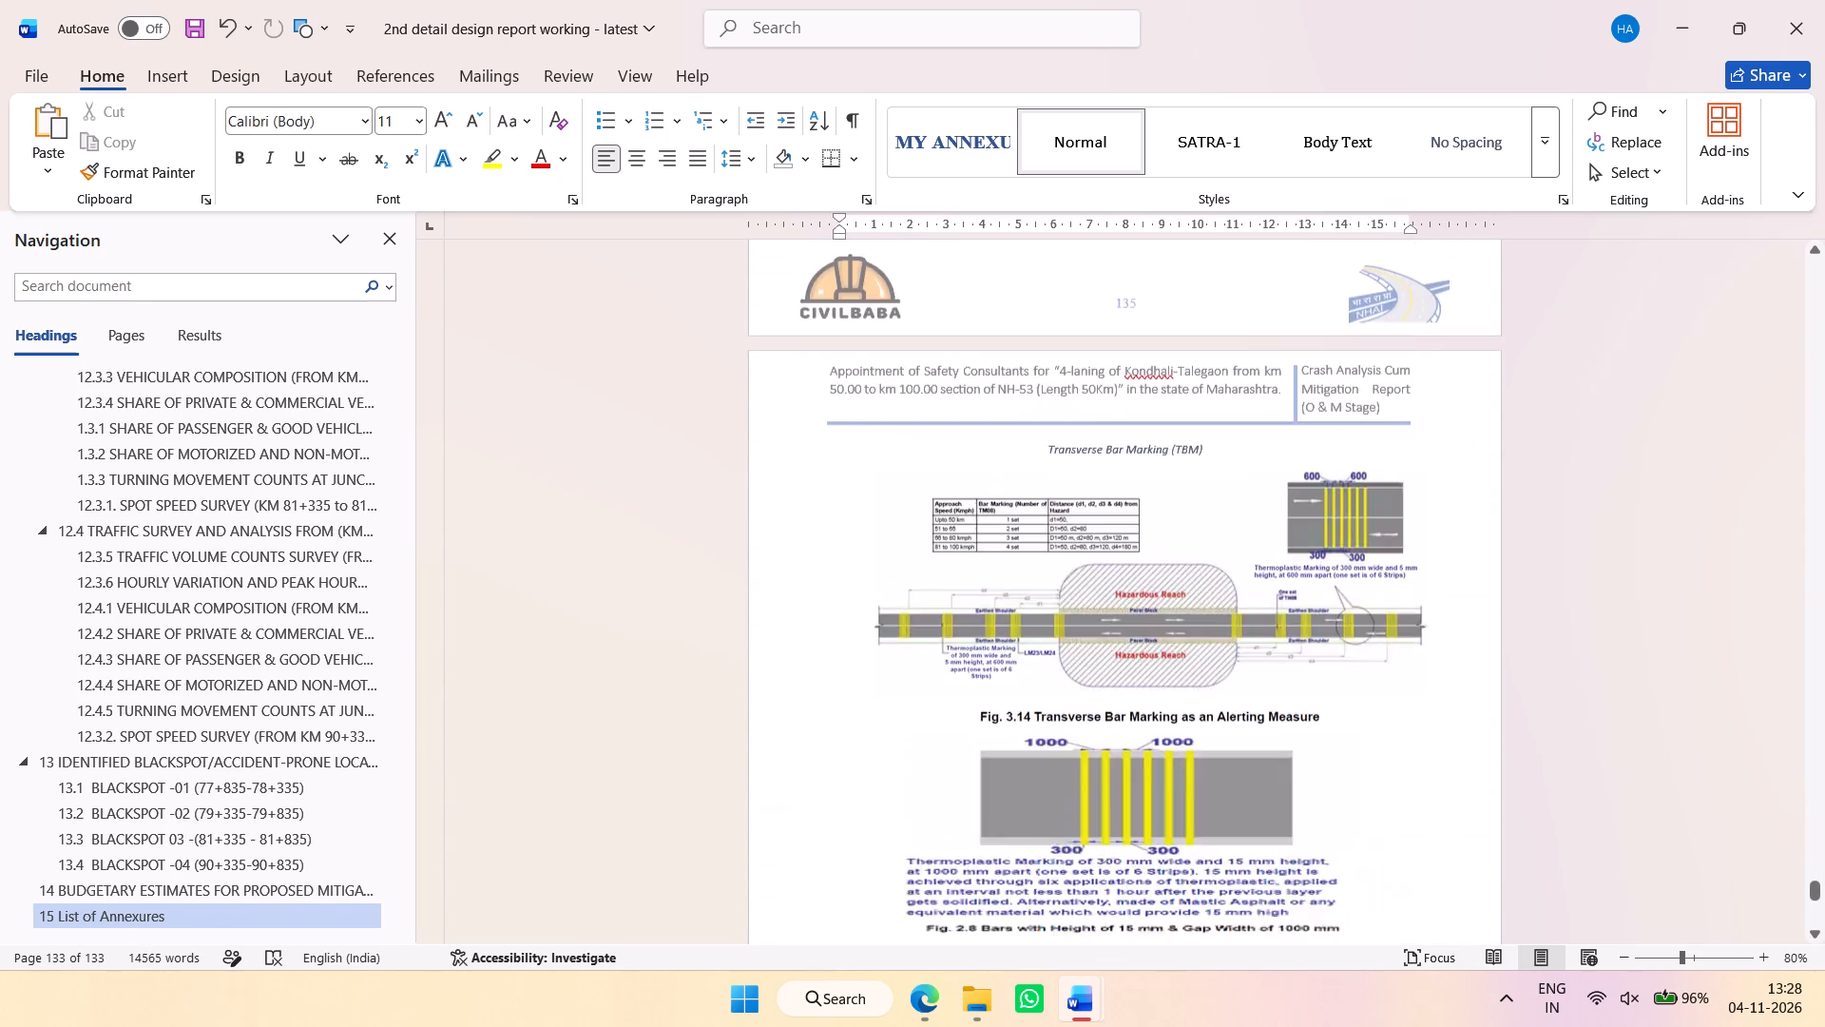
scroll(1051, 588, "up", 20)
scroll(1051, 588, "up", 16)
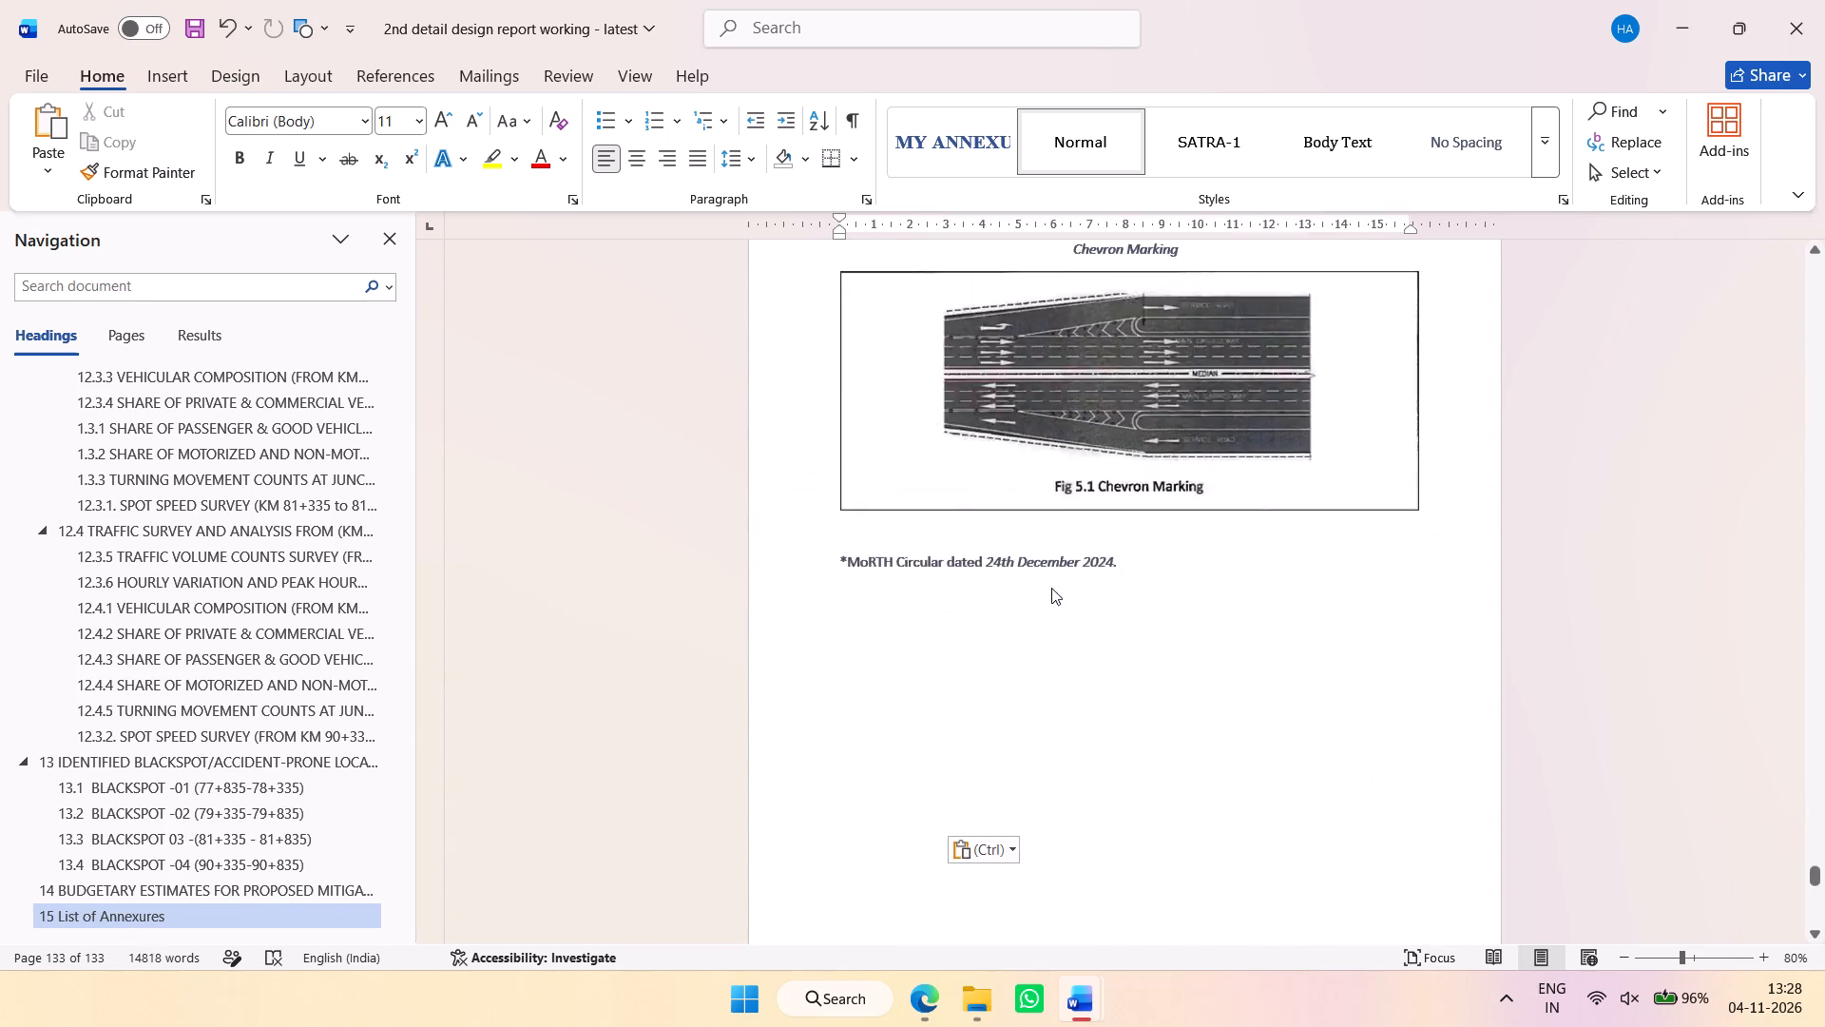
scroll(1051, 588, "up", 19)
scroll(1051, 588, "up", 7)
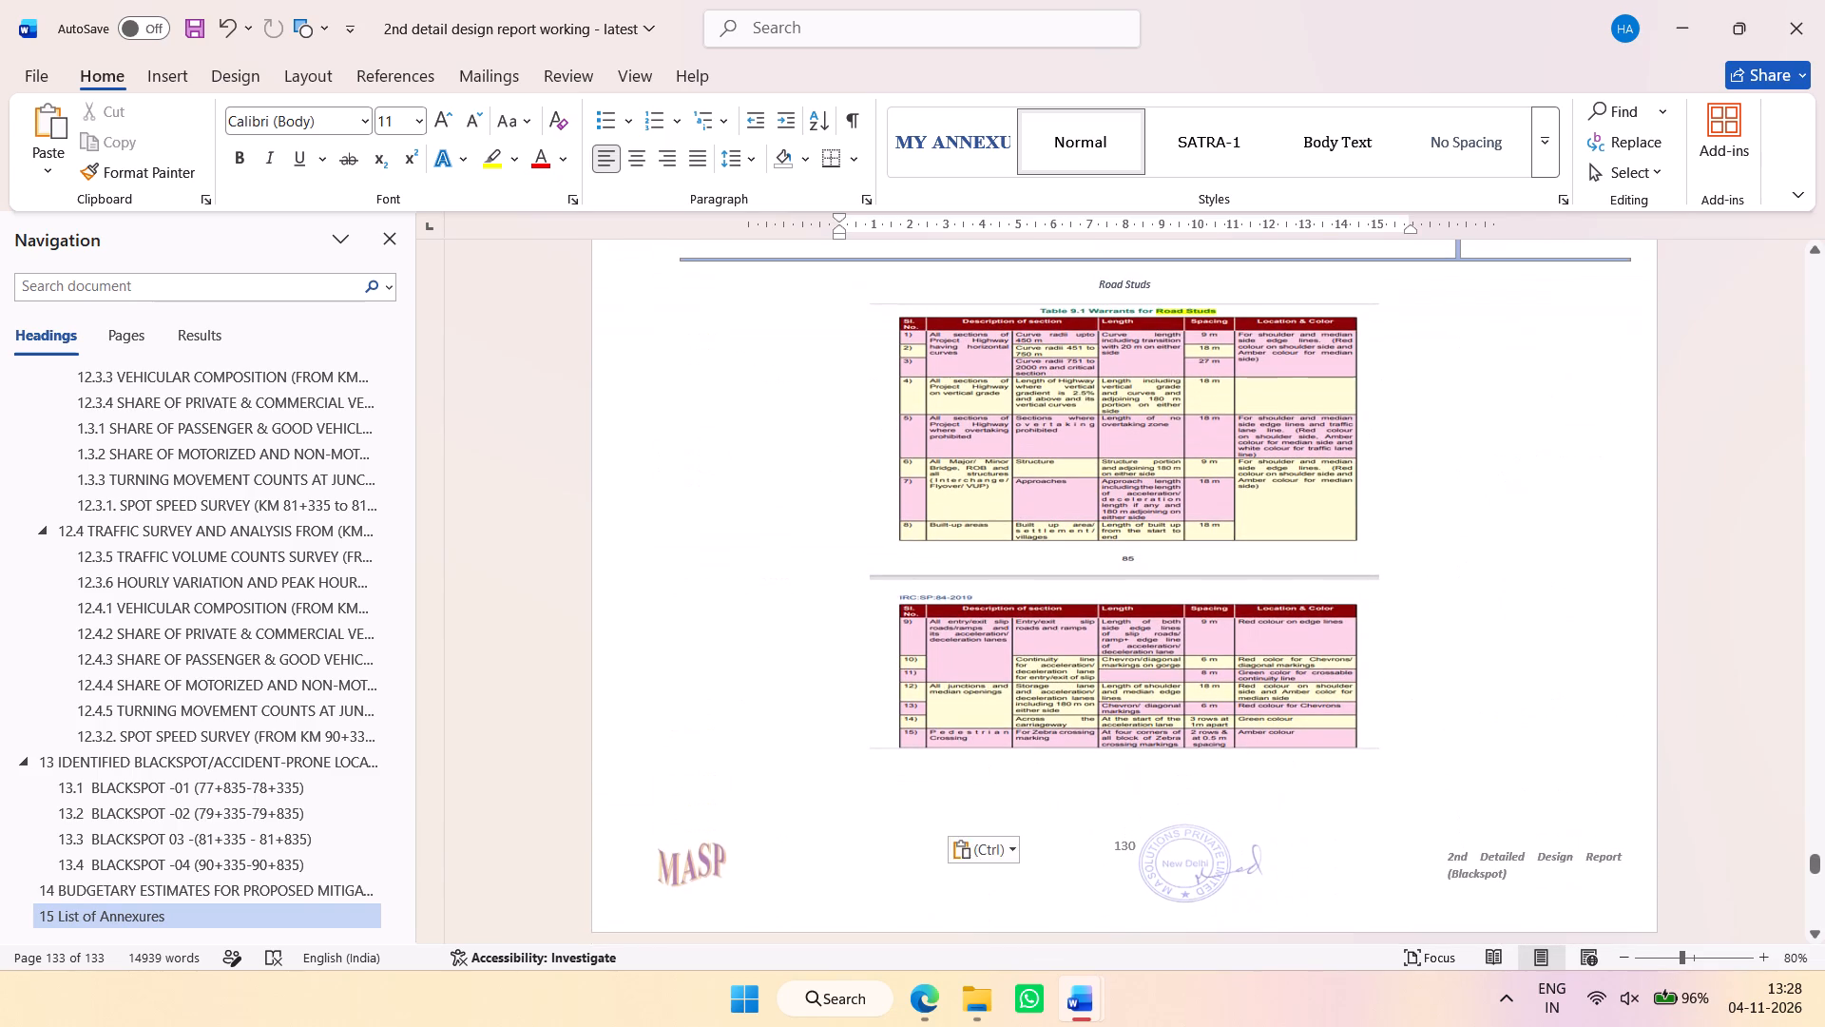
scroll(1111, 672, "up", 4)
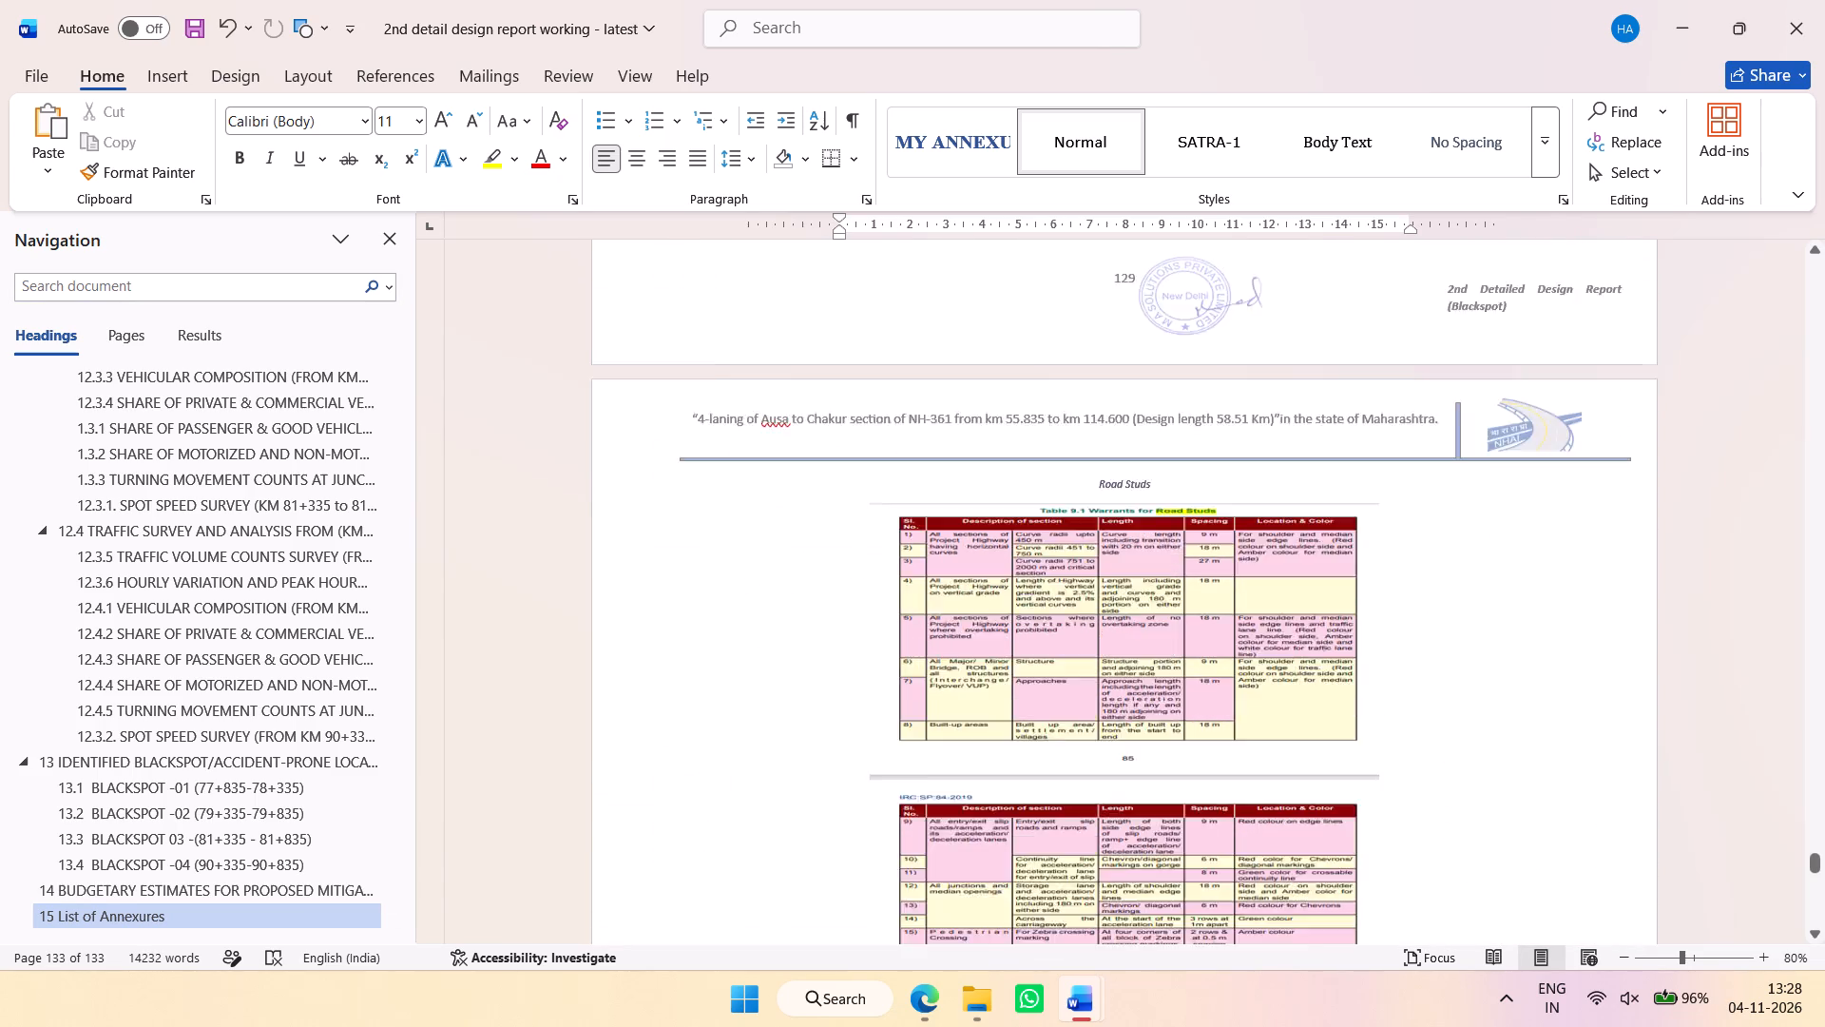
scroll(1116, 669, "up", 19)
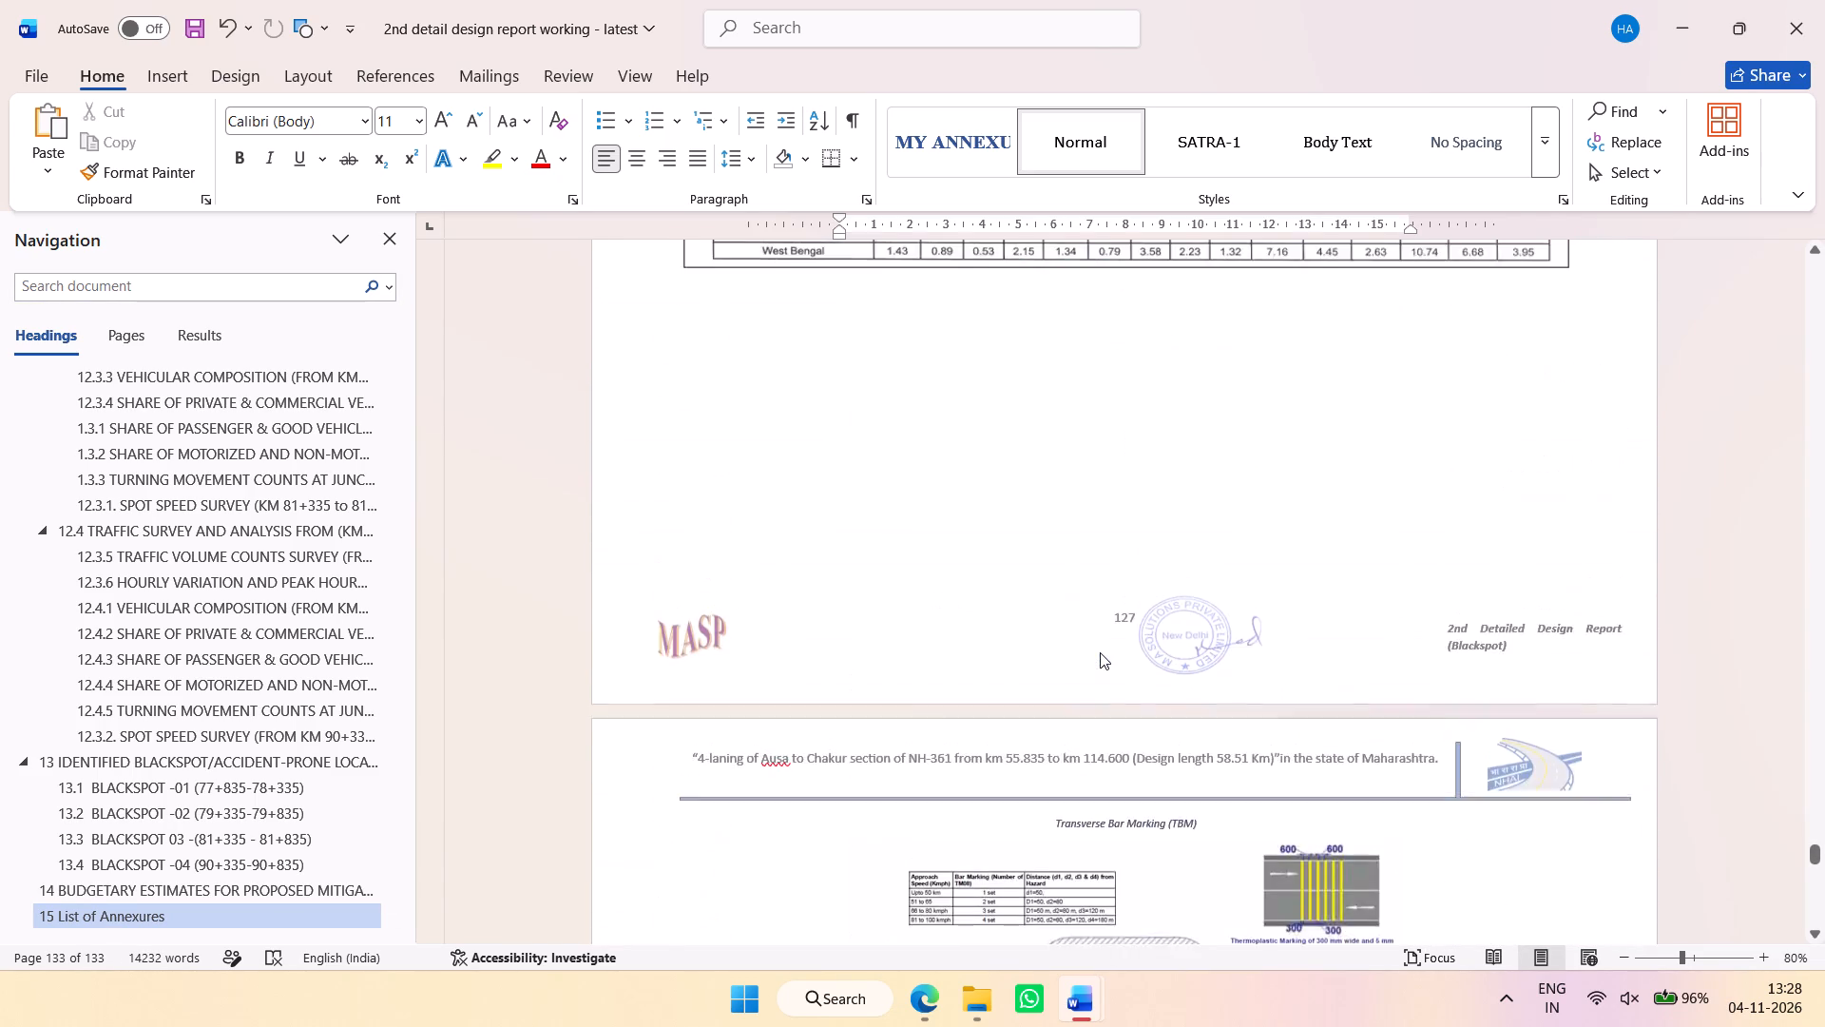
scroll(1100, 652, "up", 4)
scroll(1106, 649, "down", 8)
left_click_drag(1022, 481, 1383, 847)
key("Delete")
left_click(1066, 509)
left_click_drag(1074, 489, 1135, 661)
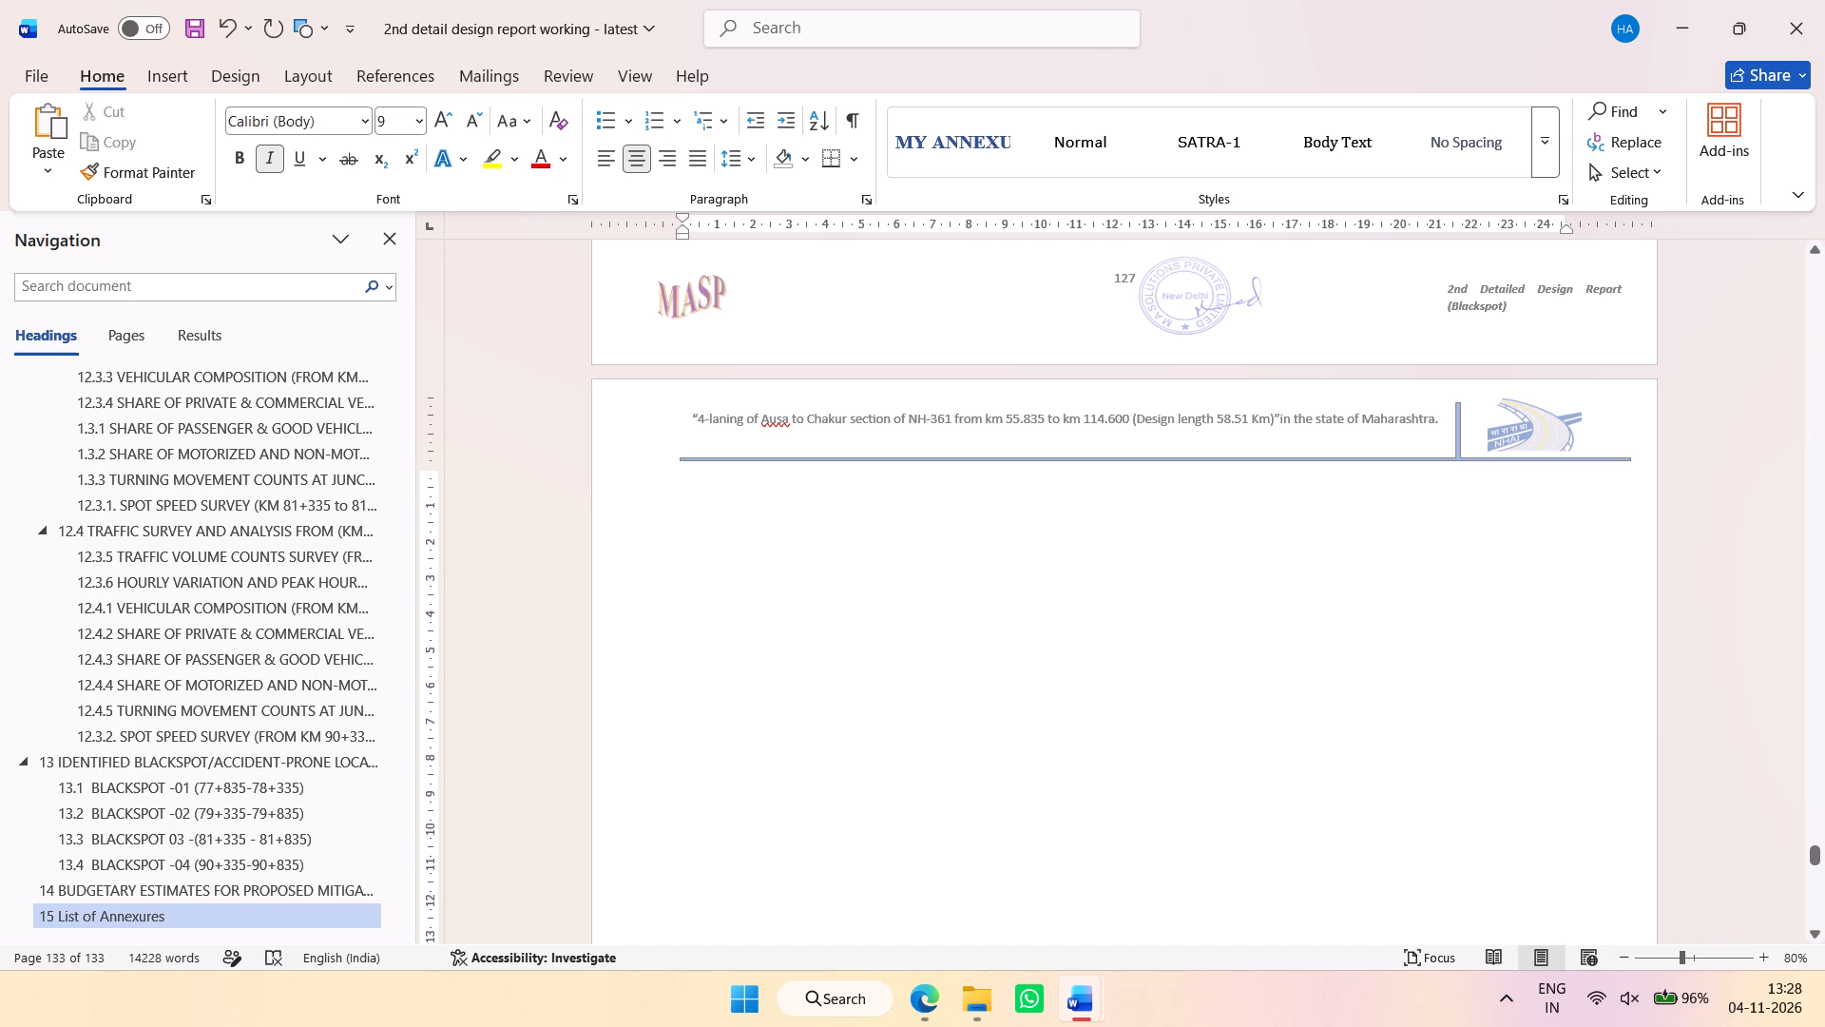
left_click_drag(1135, 661, 1180, 803)
Delete the Road Marking caption and its marking table from the following landscape annexure page.
scroll(1156, 630, "down", 6)
left_click_drag(1087, 698, 1319, 837)
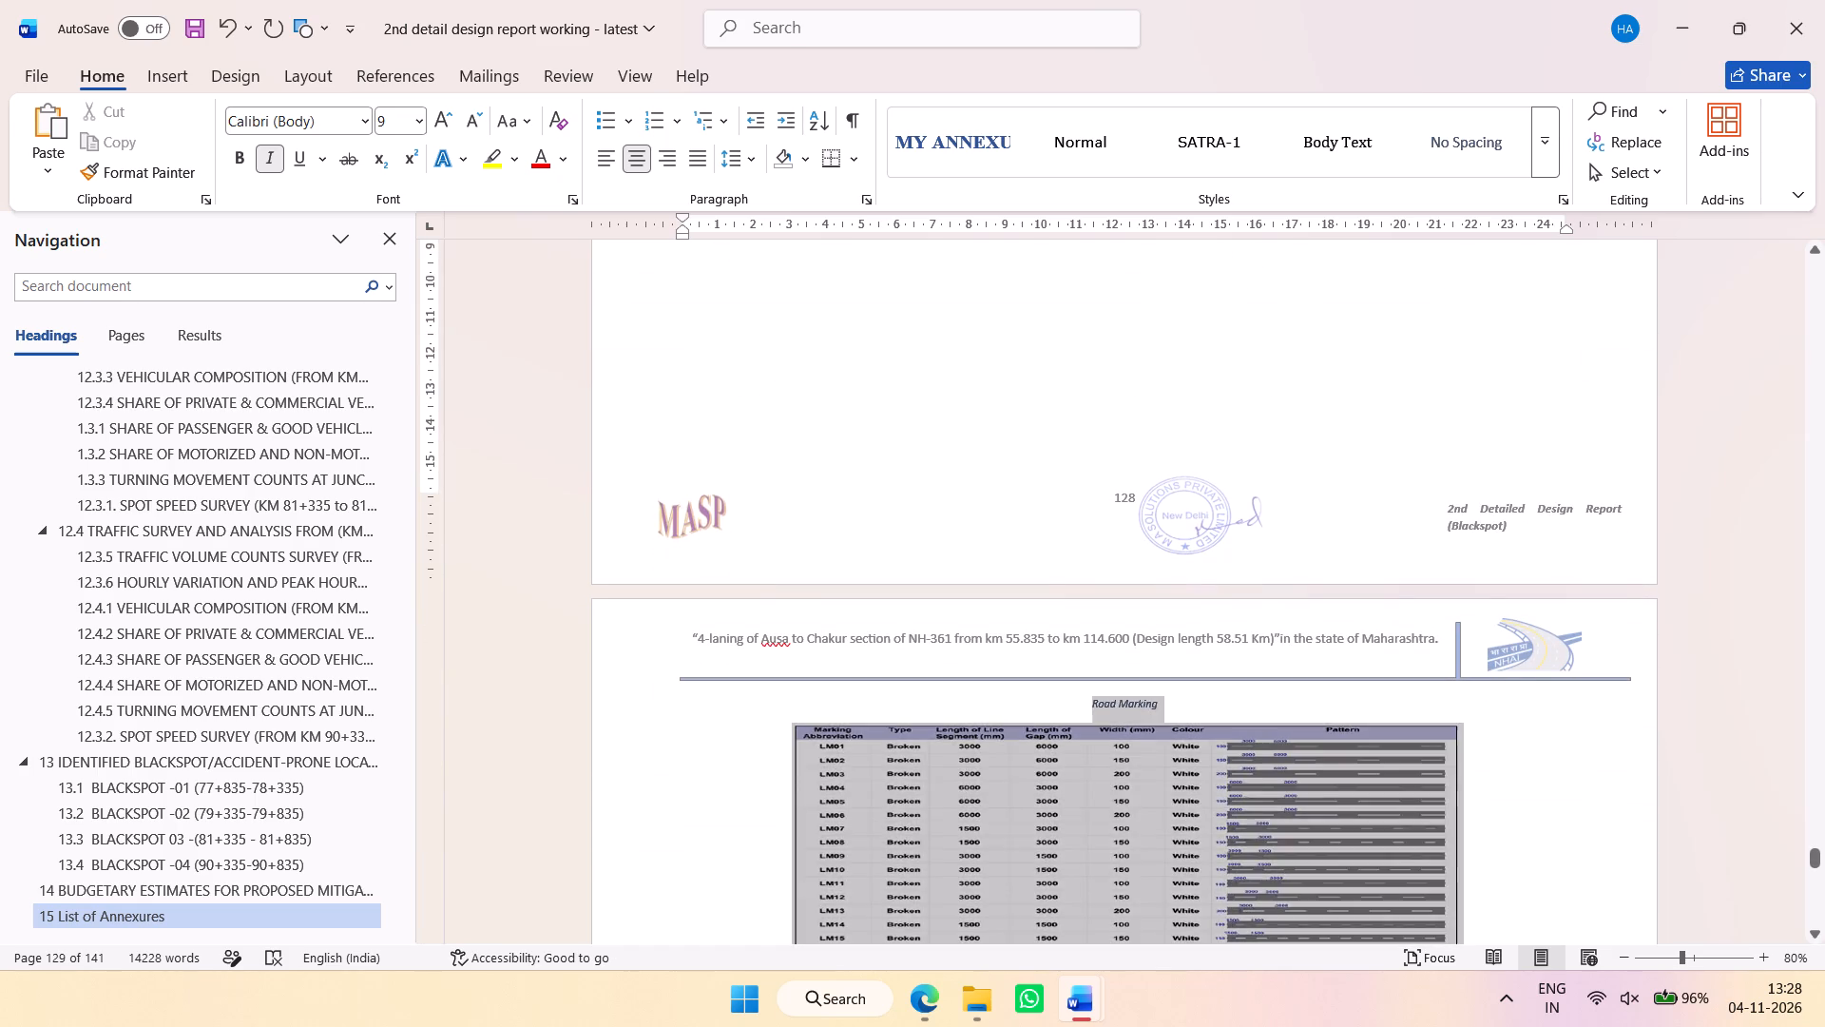
left_click_drag(1319, 837, 1321, 840)
key("Delete")
Delete the Road Studs caption and its warrant tables from the landscape annexure page.
scroll(1200, 610, "down", 2)
left_click(1105, 620)
key("Delete")
left_click_drag(1090, 531, 1298, 871)
key("Delete")
Remove the blank lines and emptied landscape page before the Object Hazard Marker caption.
left_click_drag(1130, 538, 1148, 569)
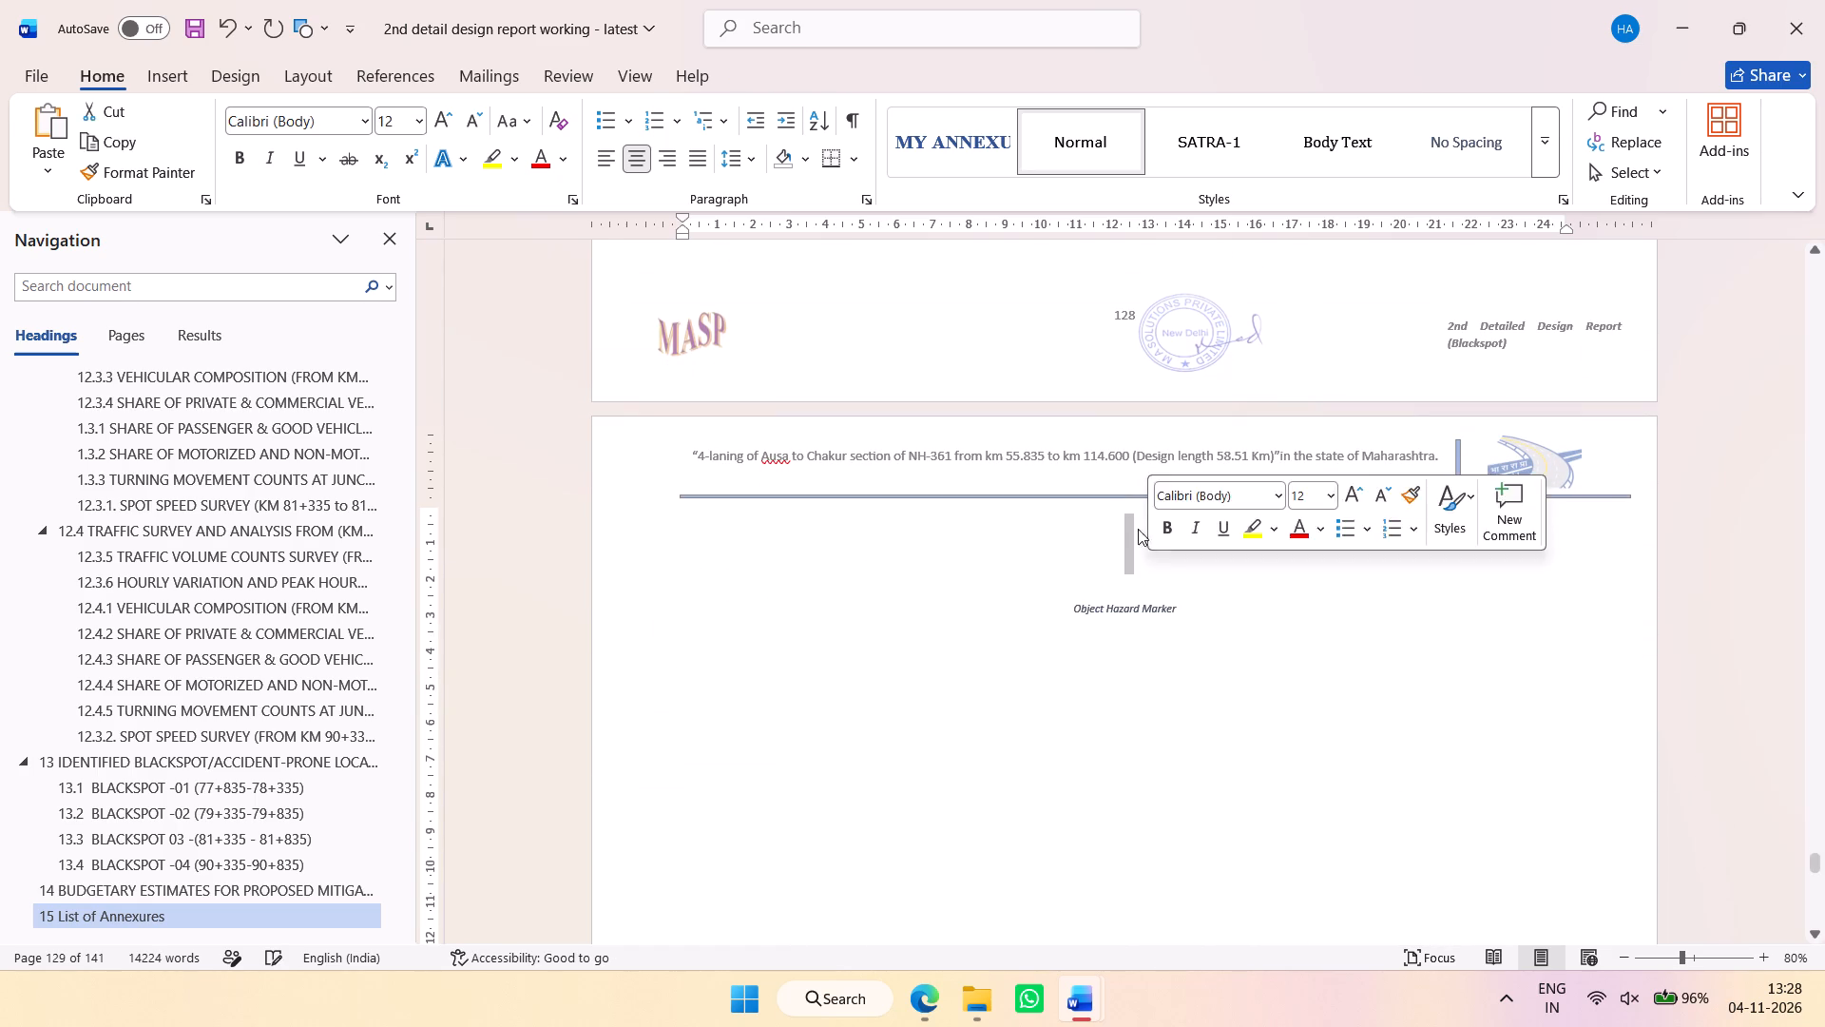
key("Delete")
left_click(1125, 513)
key("Delete")
scroll(1157, 635, "up", 10)
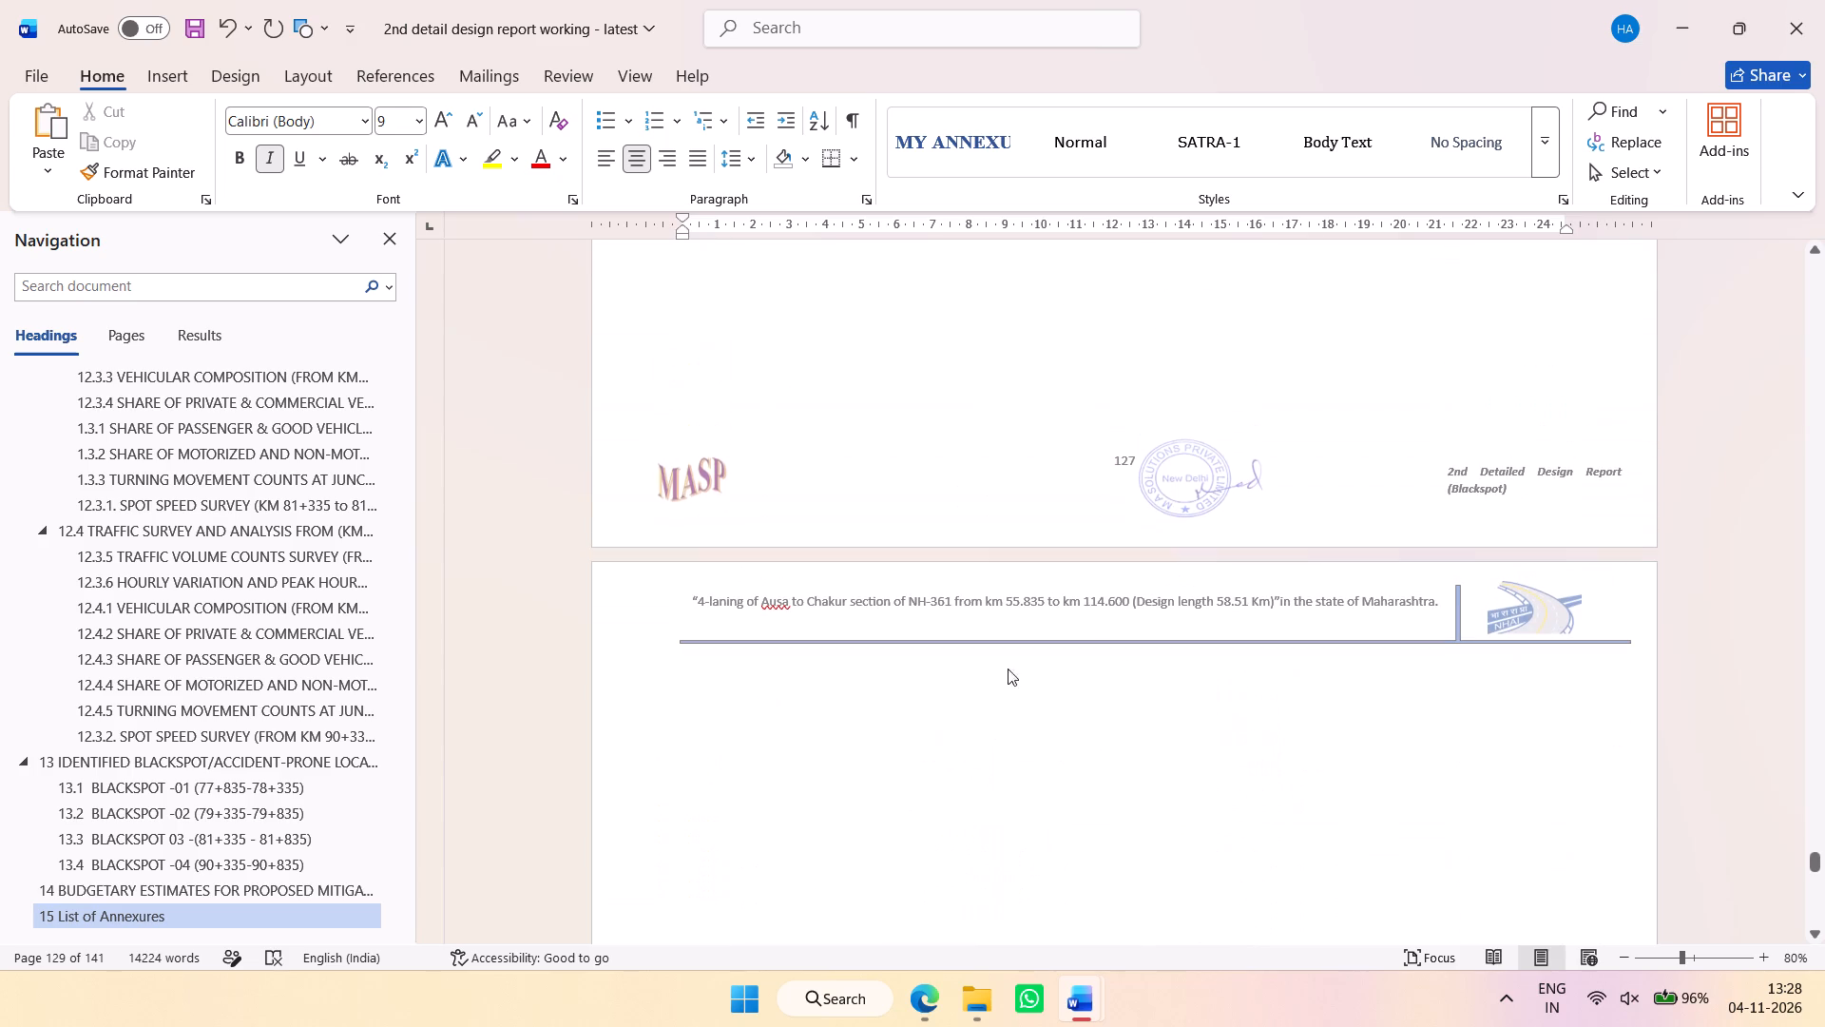
left_click(997, 675)
key("Delete")
Move the "Object Hazard Marker" caption to a new portrait page following the "*IRC: SP:84-2019" note at the document's end.
left_click_drag(1069, 660, 1201, 664)
key("ctrl+x")
scroll(1258, 666, "down", 20)
scroll(1258, 666, "down", 17)
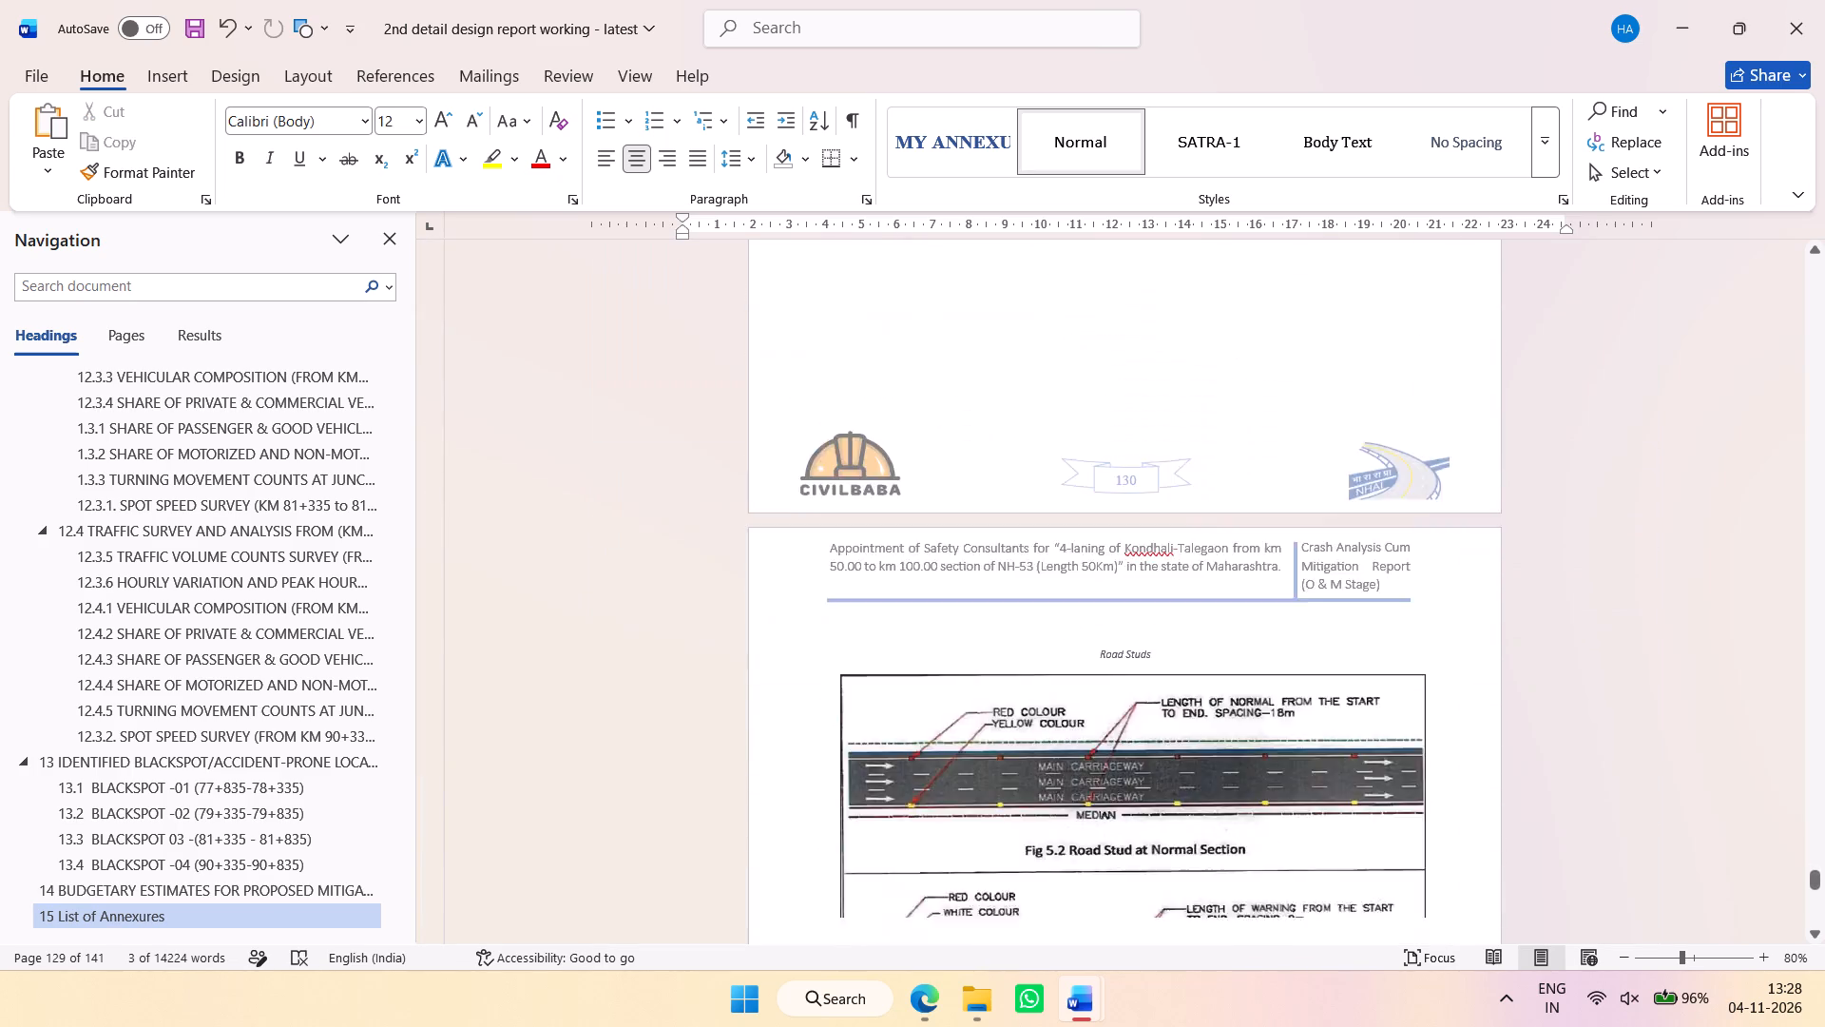
scroll(1181, 688, "down", 20)
scroll(1181, 688, "down", 10)
scroll(1149, 731, "up", 2)
scroll(1150, 729, "down", 20)
scroll(1150, 729, "down", 18)
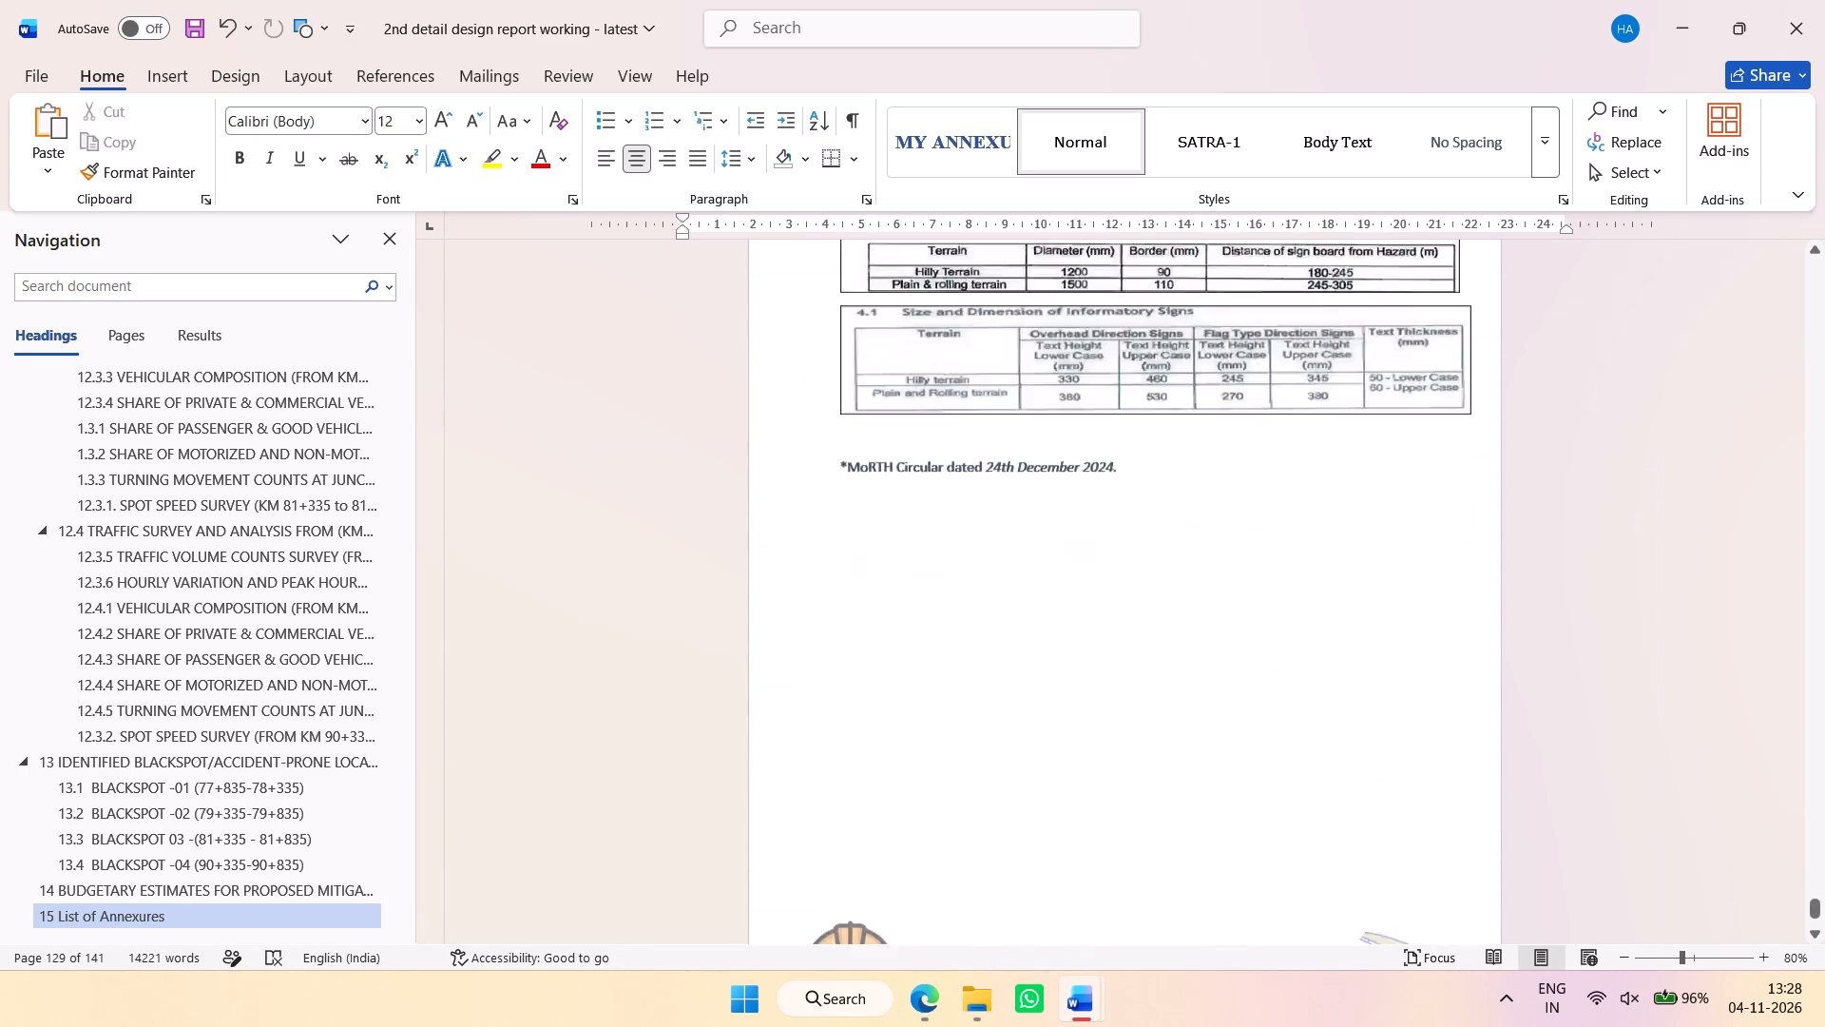
scroll(1143, 703, "down", 20)
scroll(1143, 703, "down", 6)
left_click(1279, 762)
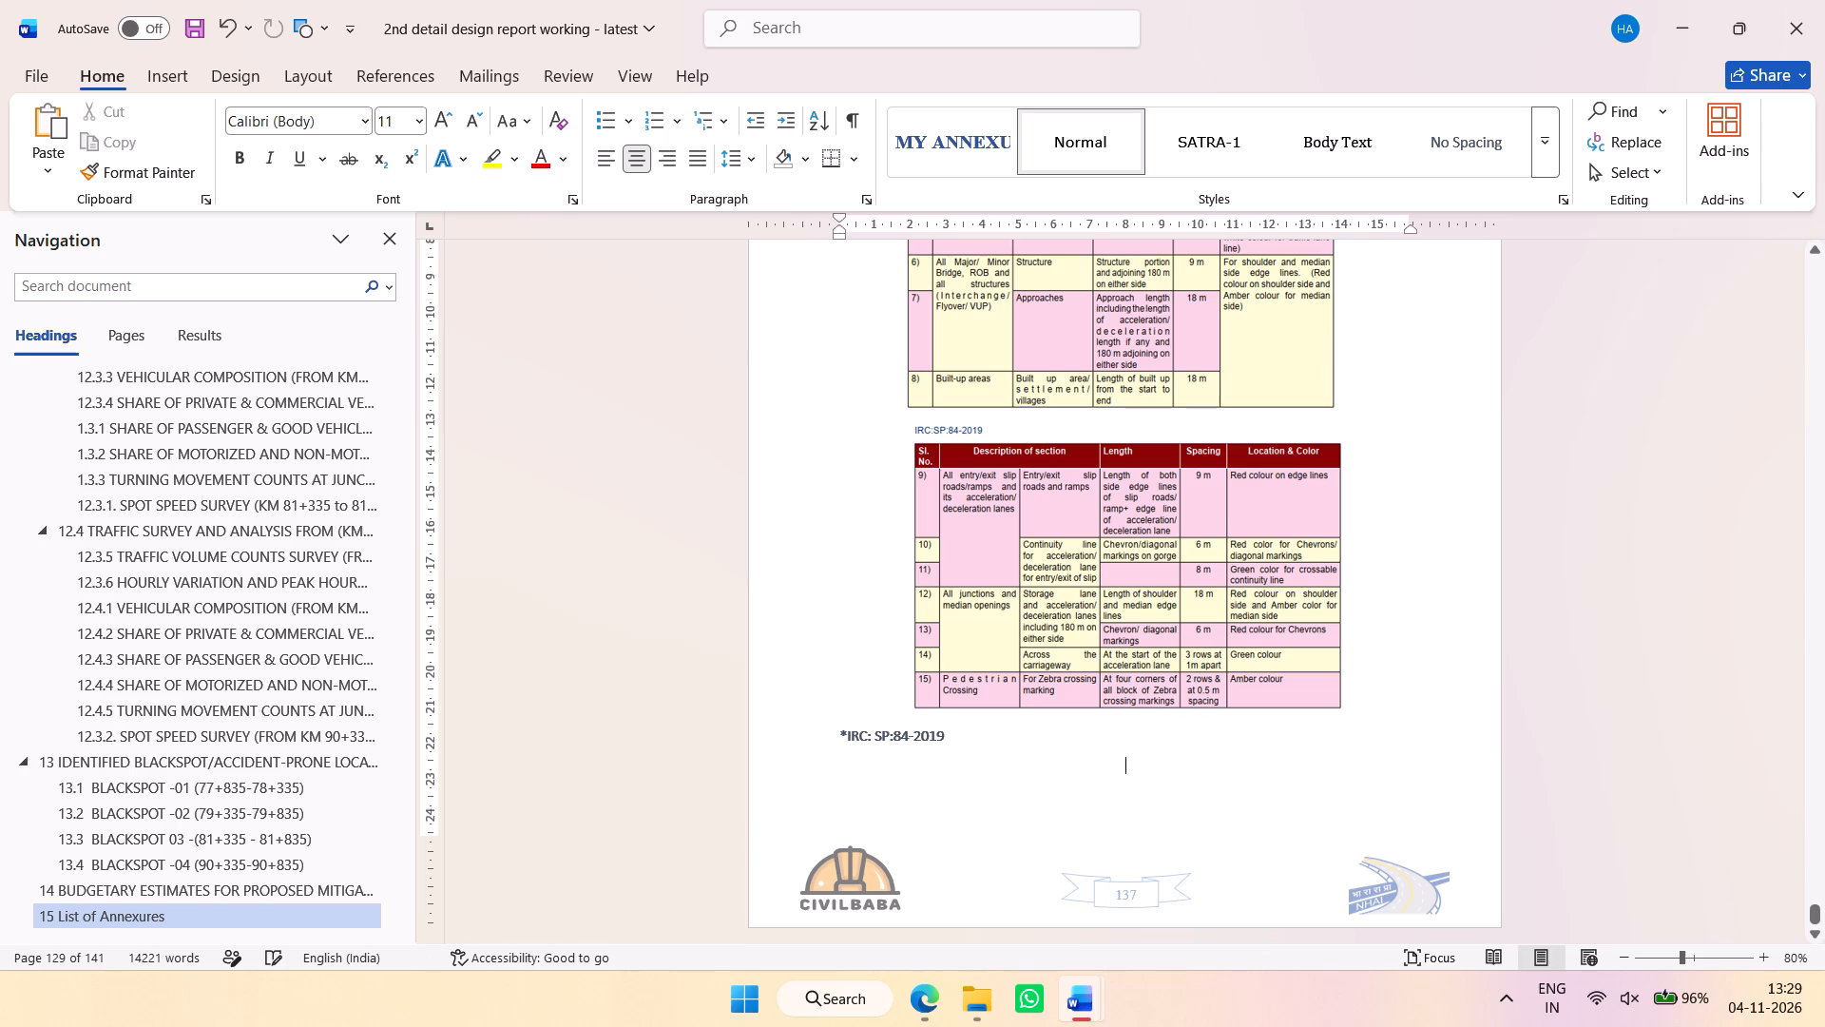
key("Return")
key("Return")
key("Return")
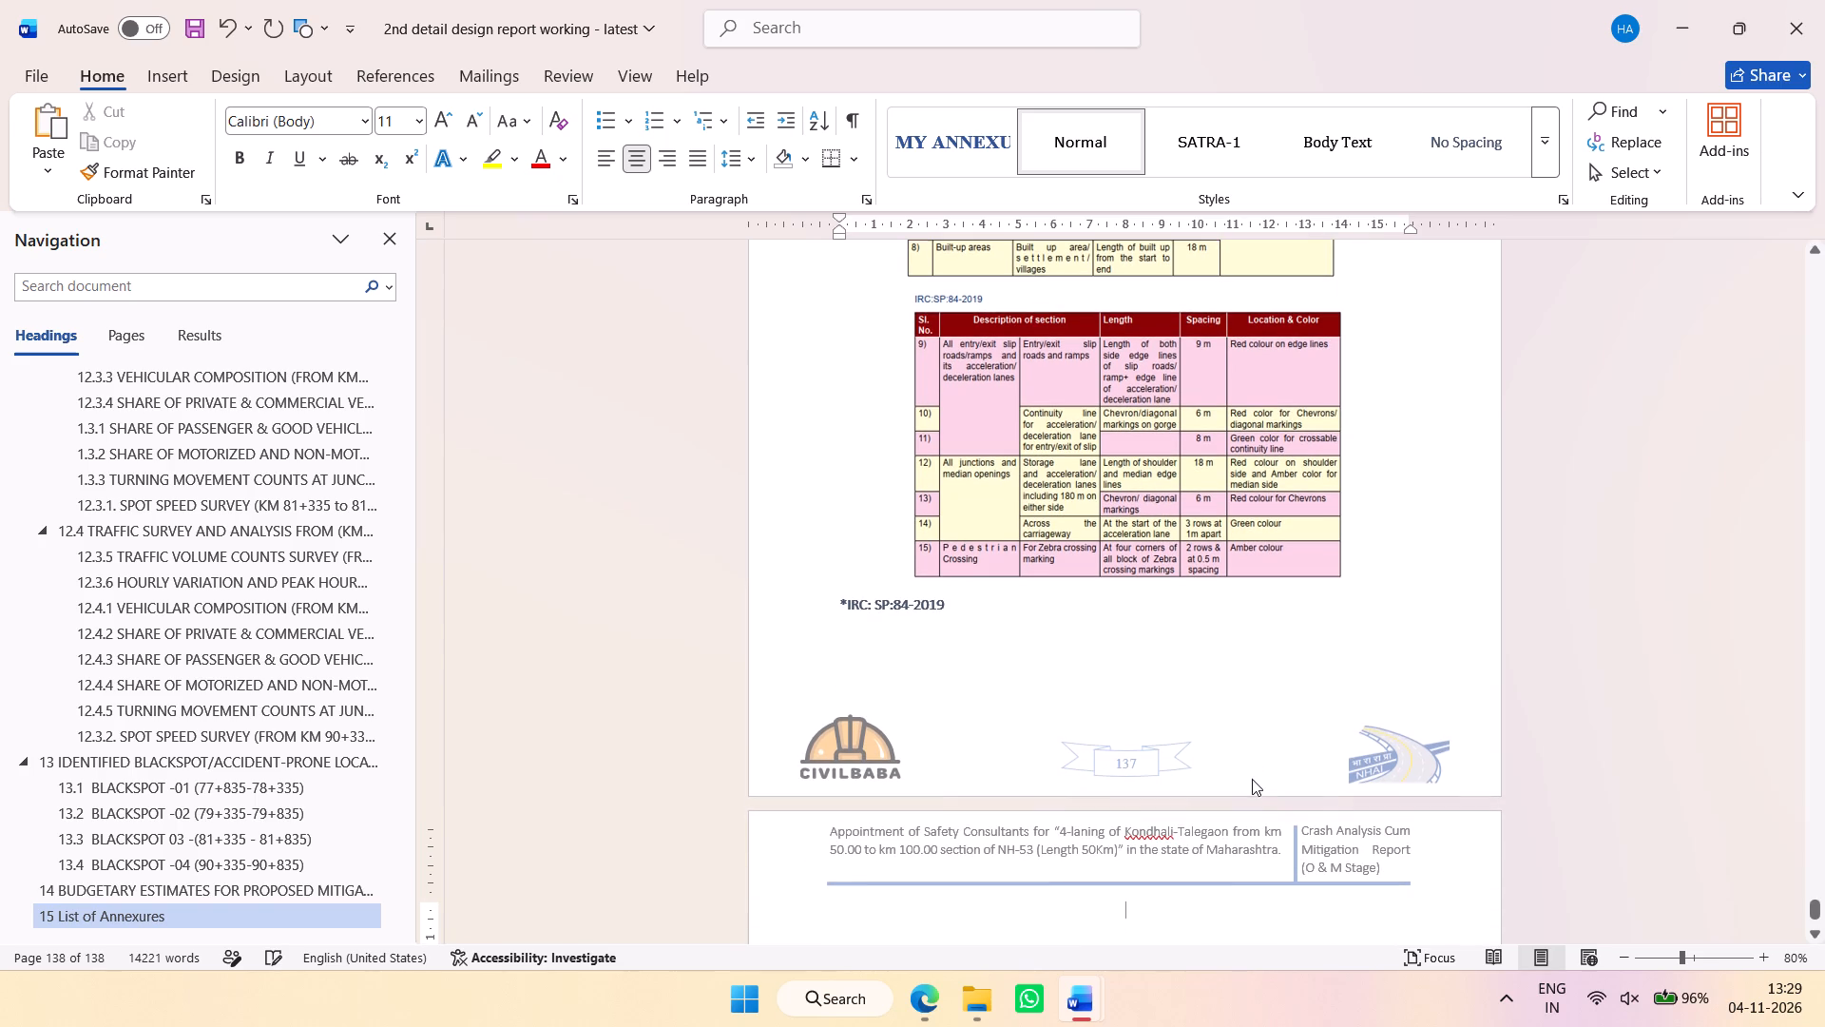
key("ctrl+v")
Cut the object hazard marker figure (Figs. 15.78 to 15.80) from the remaining landscape page.
scroll(1239, 750, "up", 1)
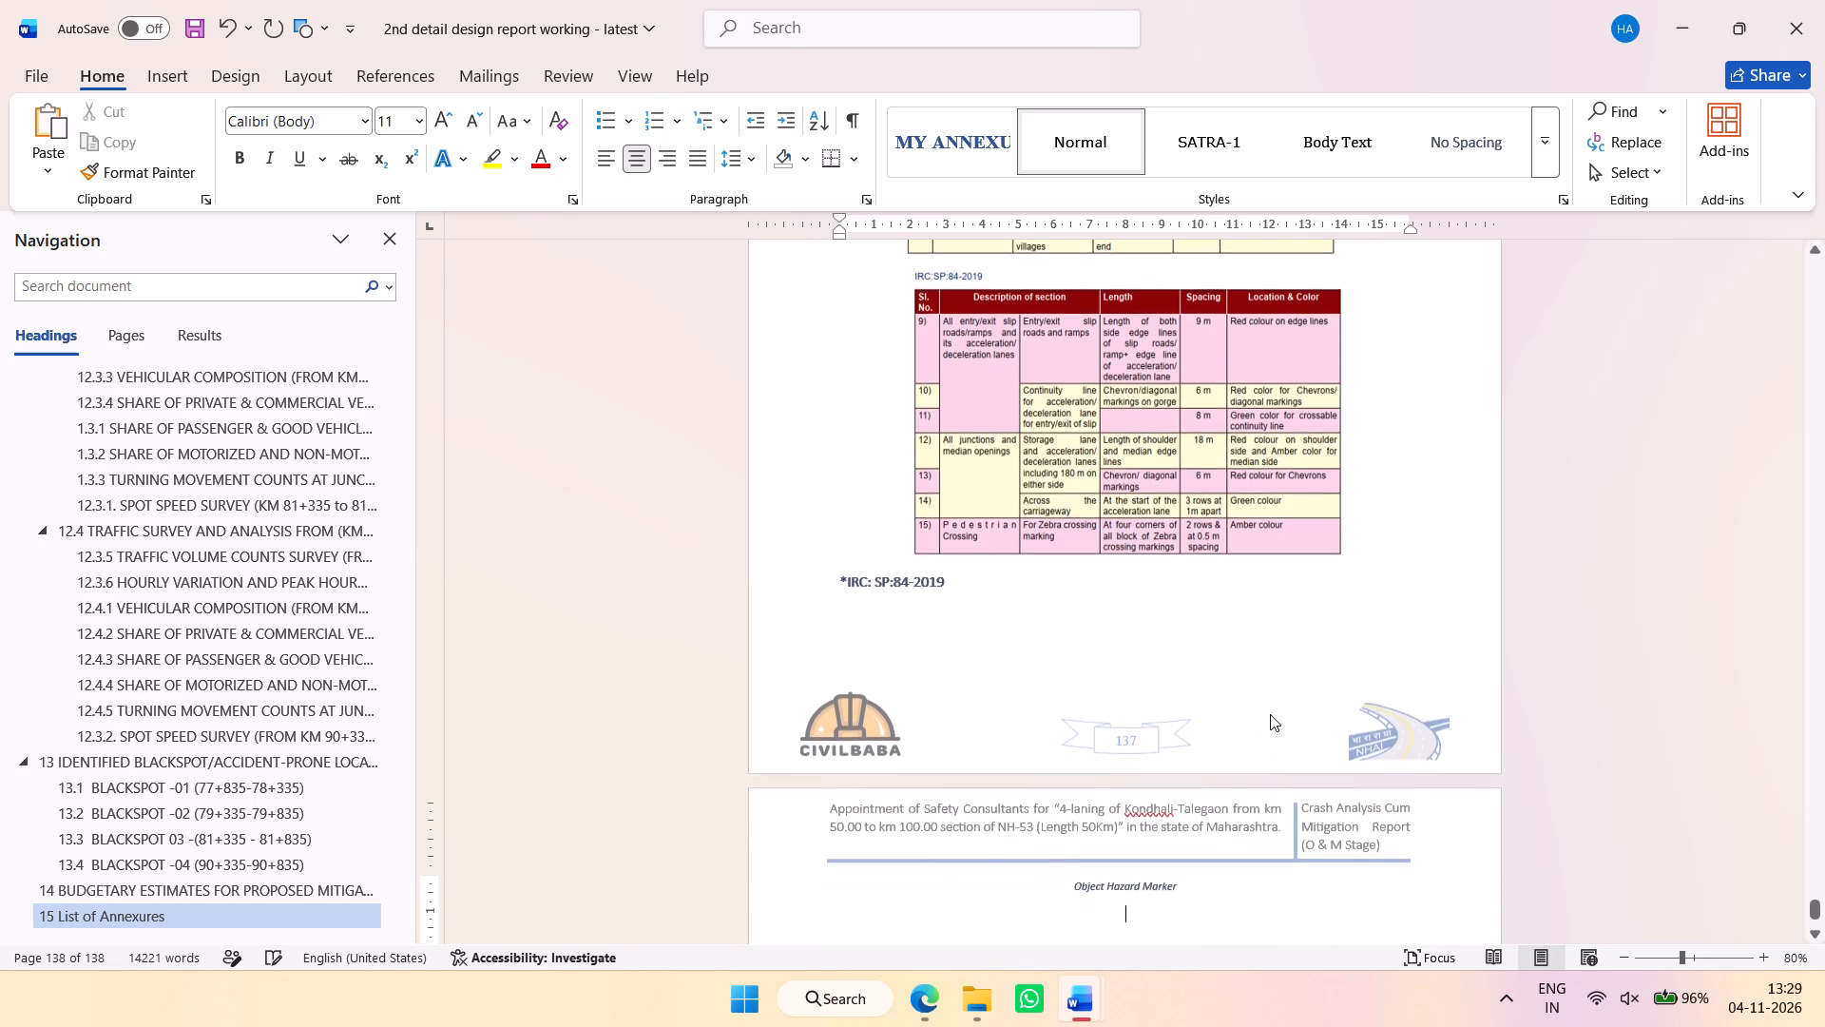
scroll(1265, 684, "up", 20)
scroll(1265, 684, "up", 20)
scroll(1265, 684, "up", 14)
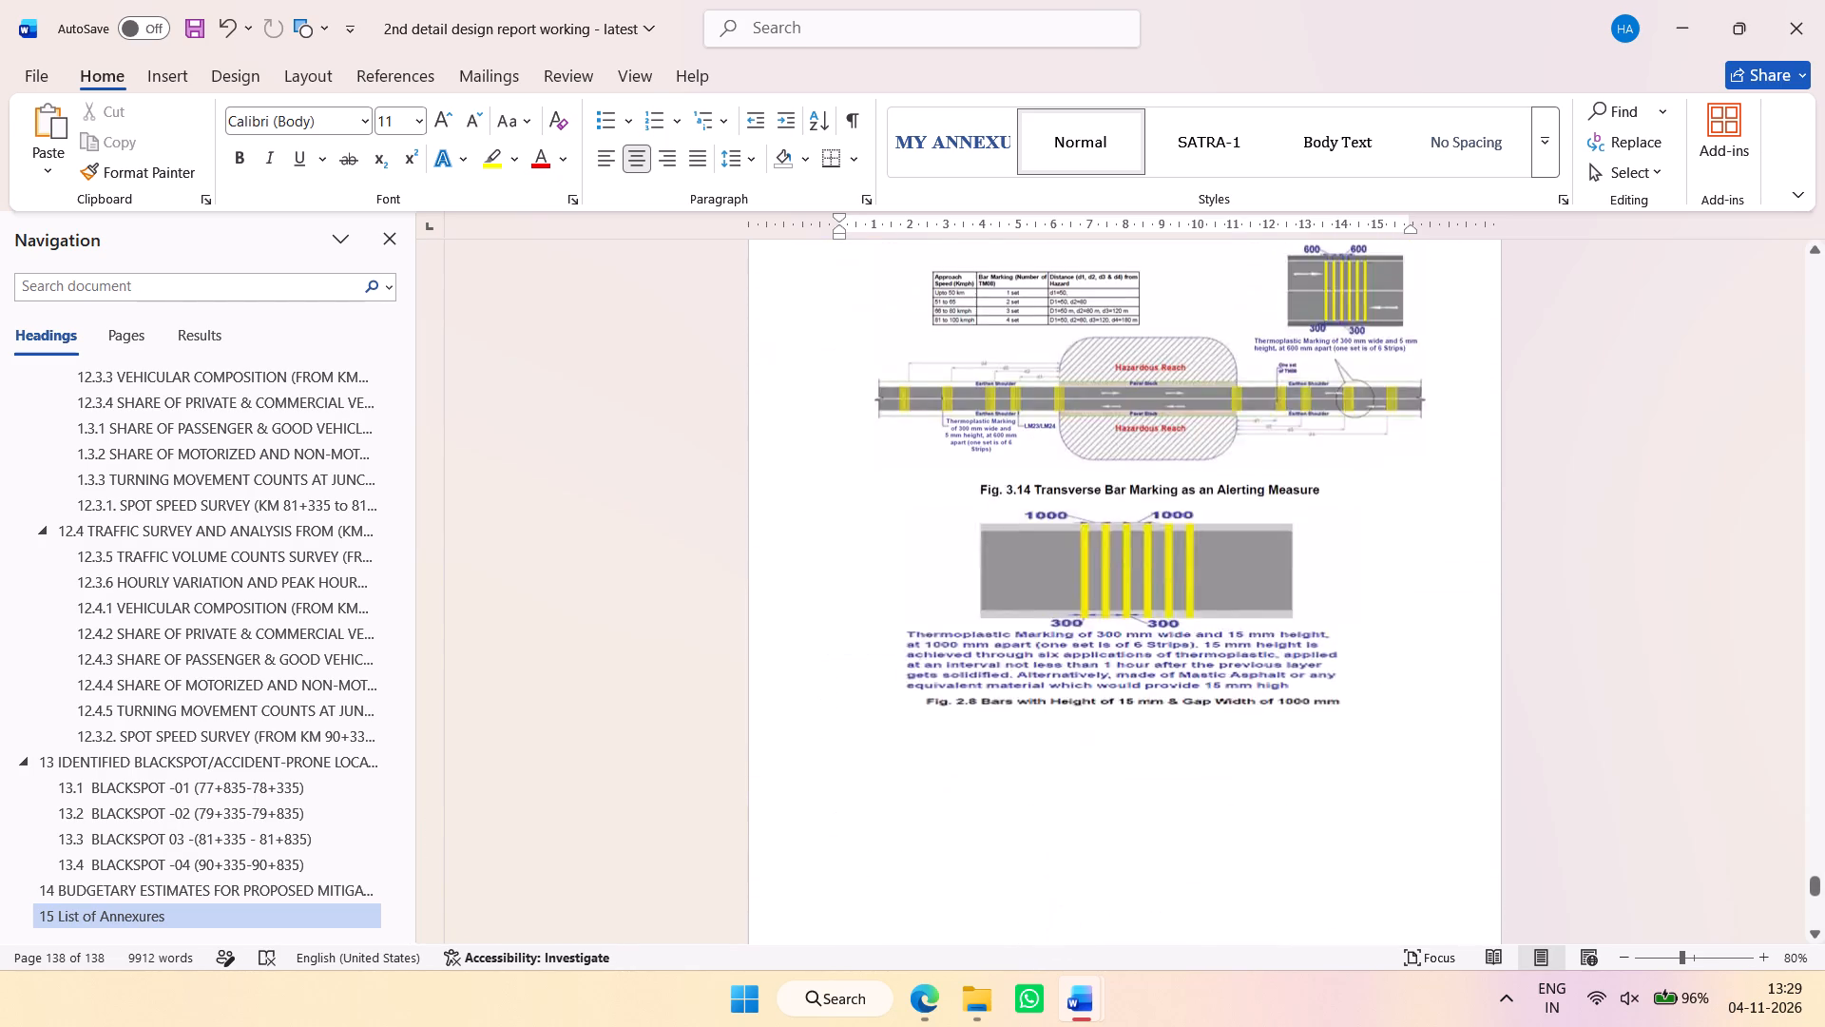
scroll(1265, 684, "up", 20)
scroll(1265, 684, "up", 14)
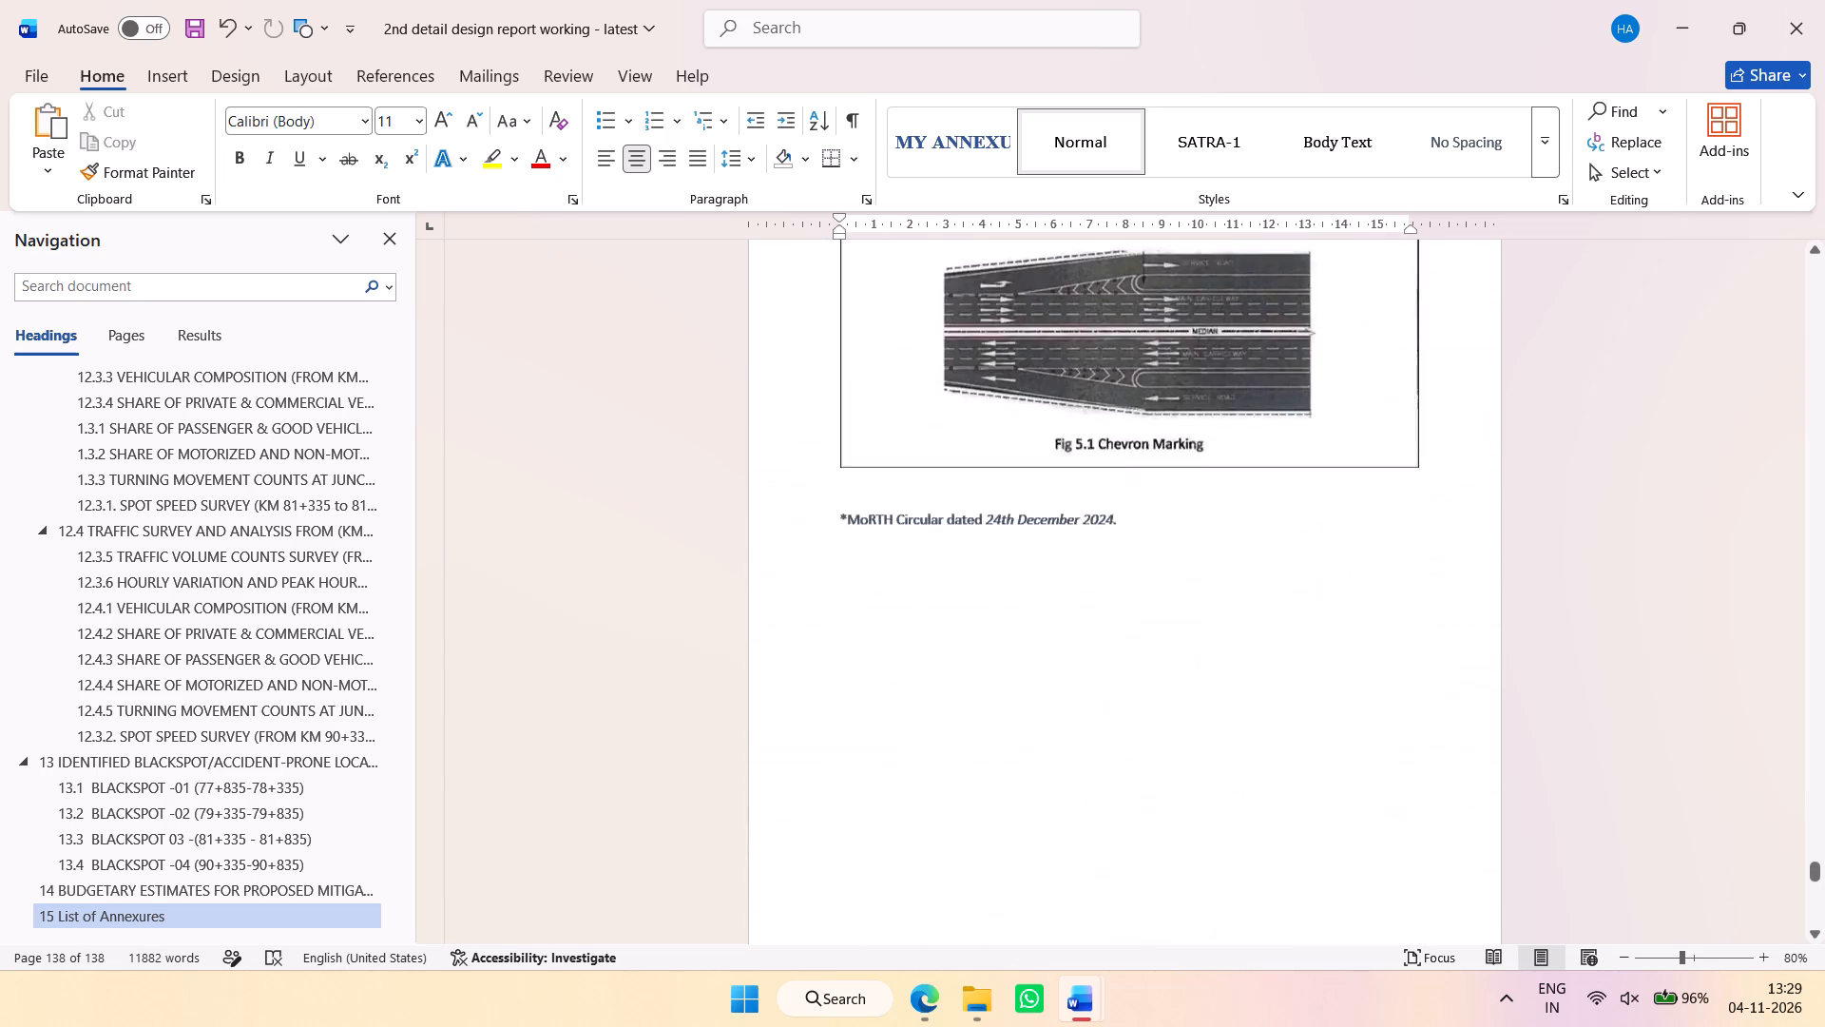
scroll(1259, 680, "up", 20)
scroll(1259, 680, "up", 9)
scroll(1259, 680, "down", 7)
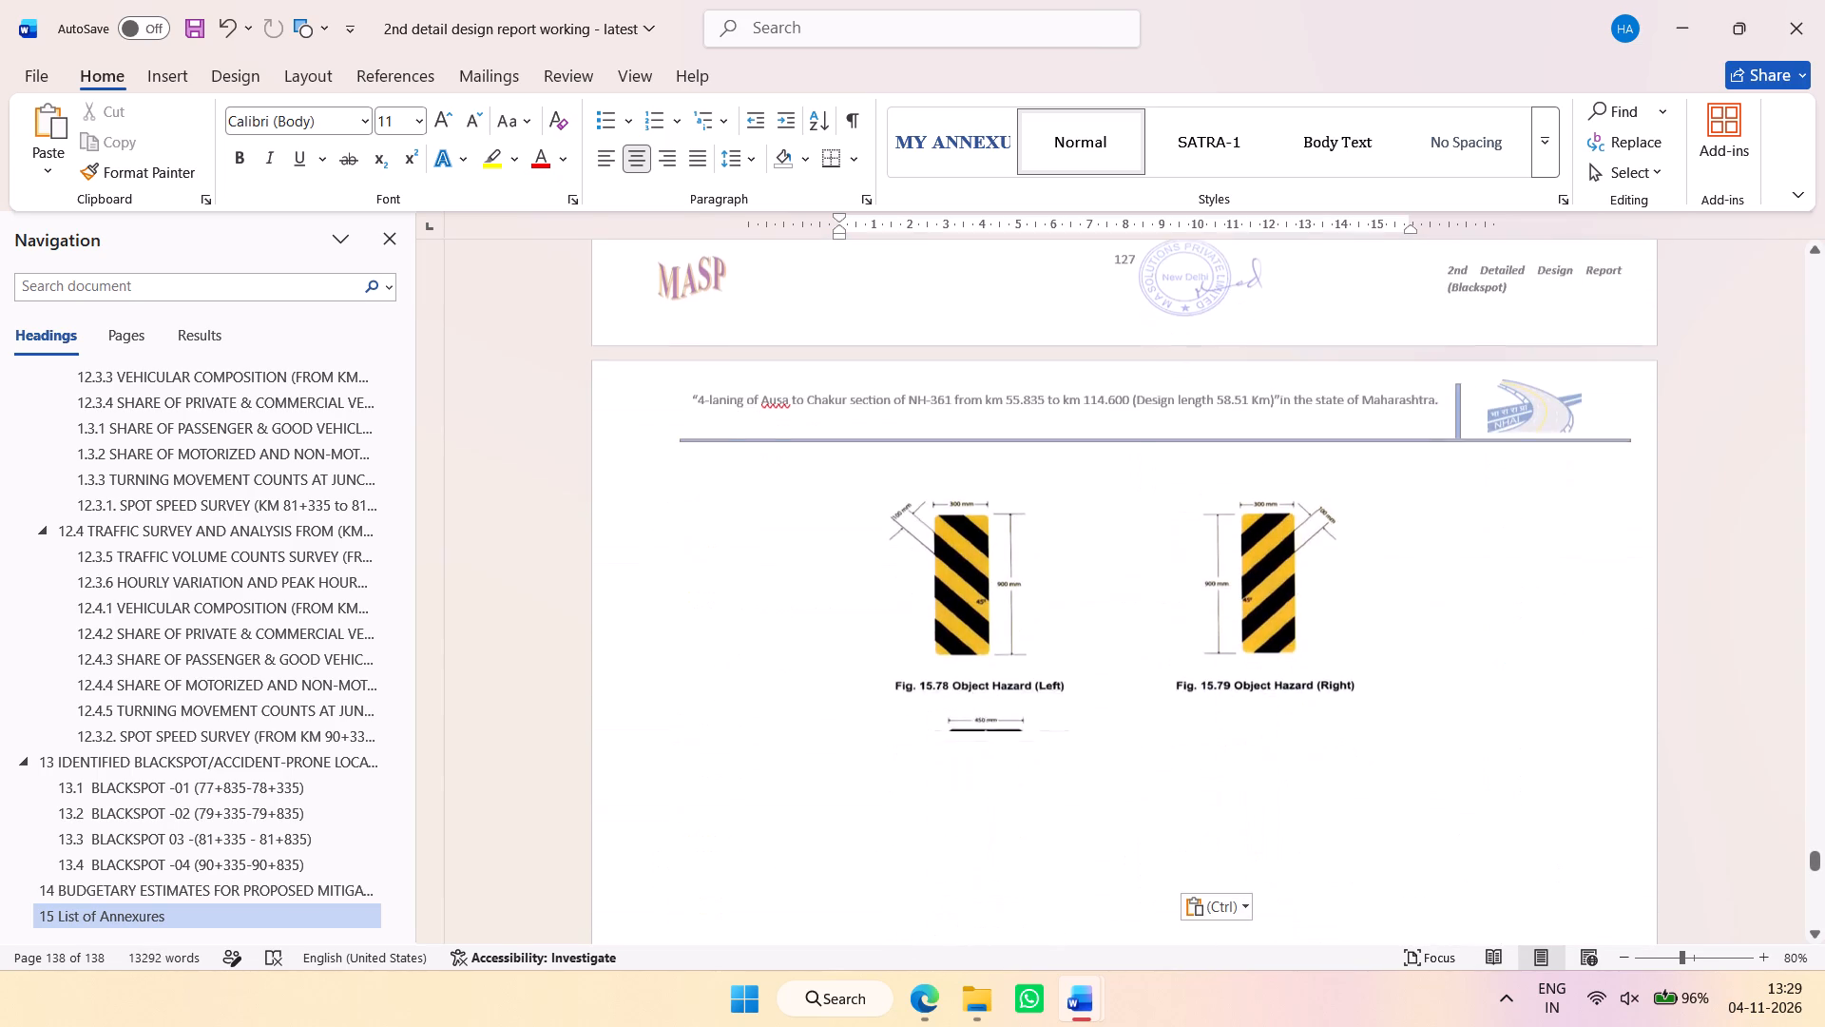
left_click(1142, 708)
key("ctrl+x")
Delete the leftover blank lines and break so the emptied landscape page is removed.
left_click(837, 572)
key("BackSpace")
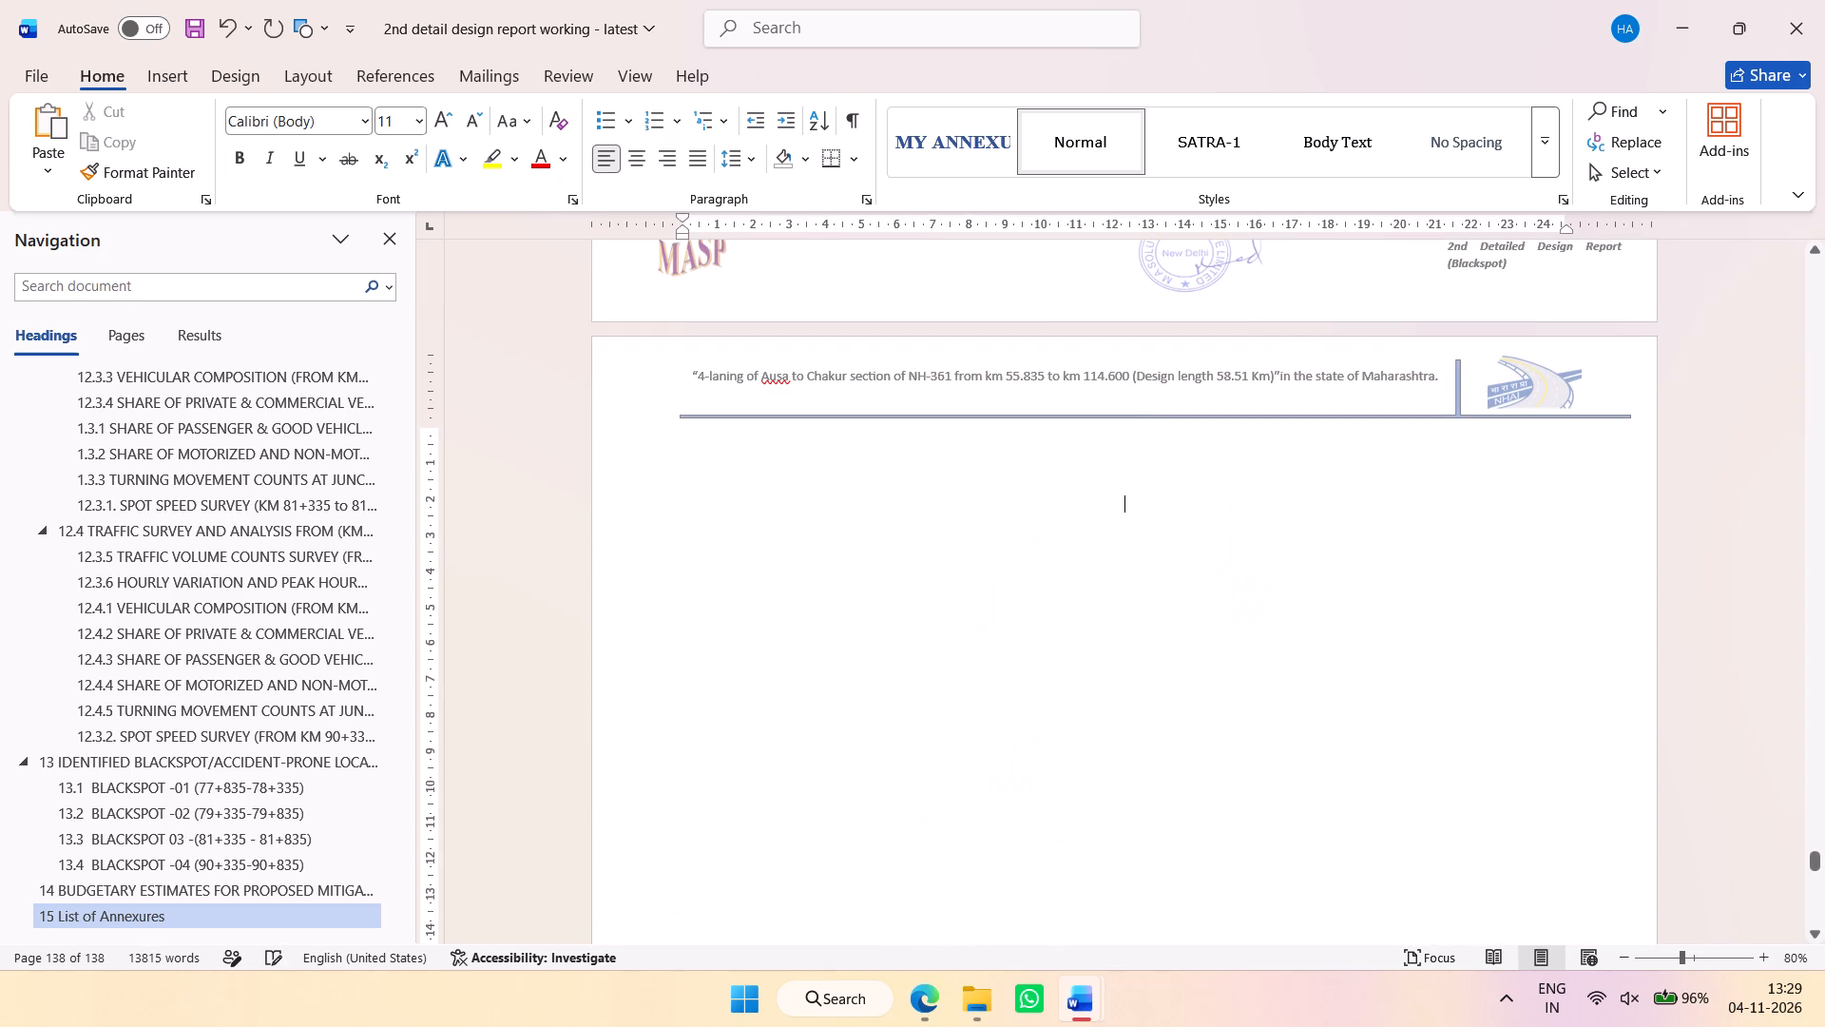
left_click_drag(812, 472, 809, 655)
key("BackSpace")
Paste the cut hazard marker figure below the Object Hazard Marker caption on the last portrait page.
scroll(1145, 602, "up", 6)
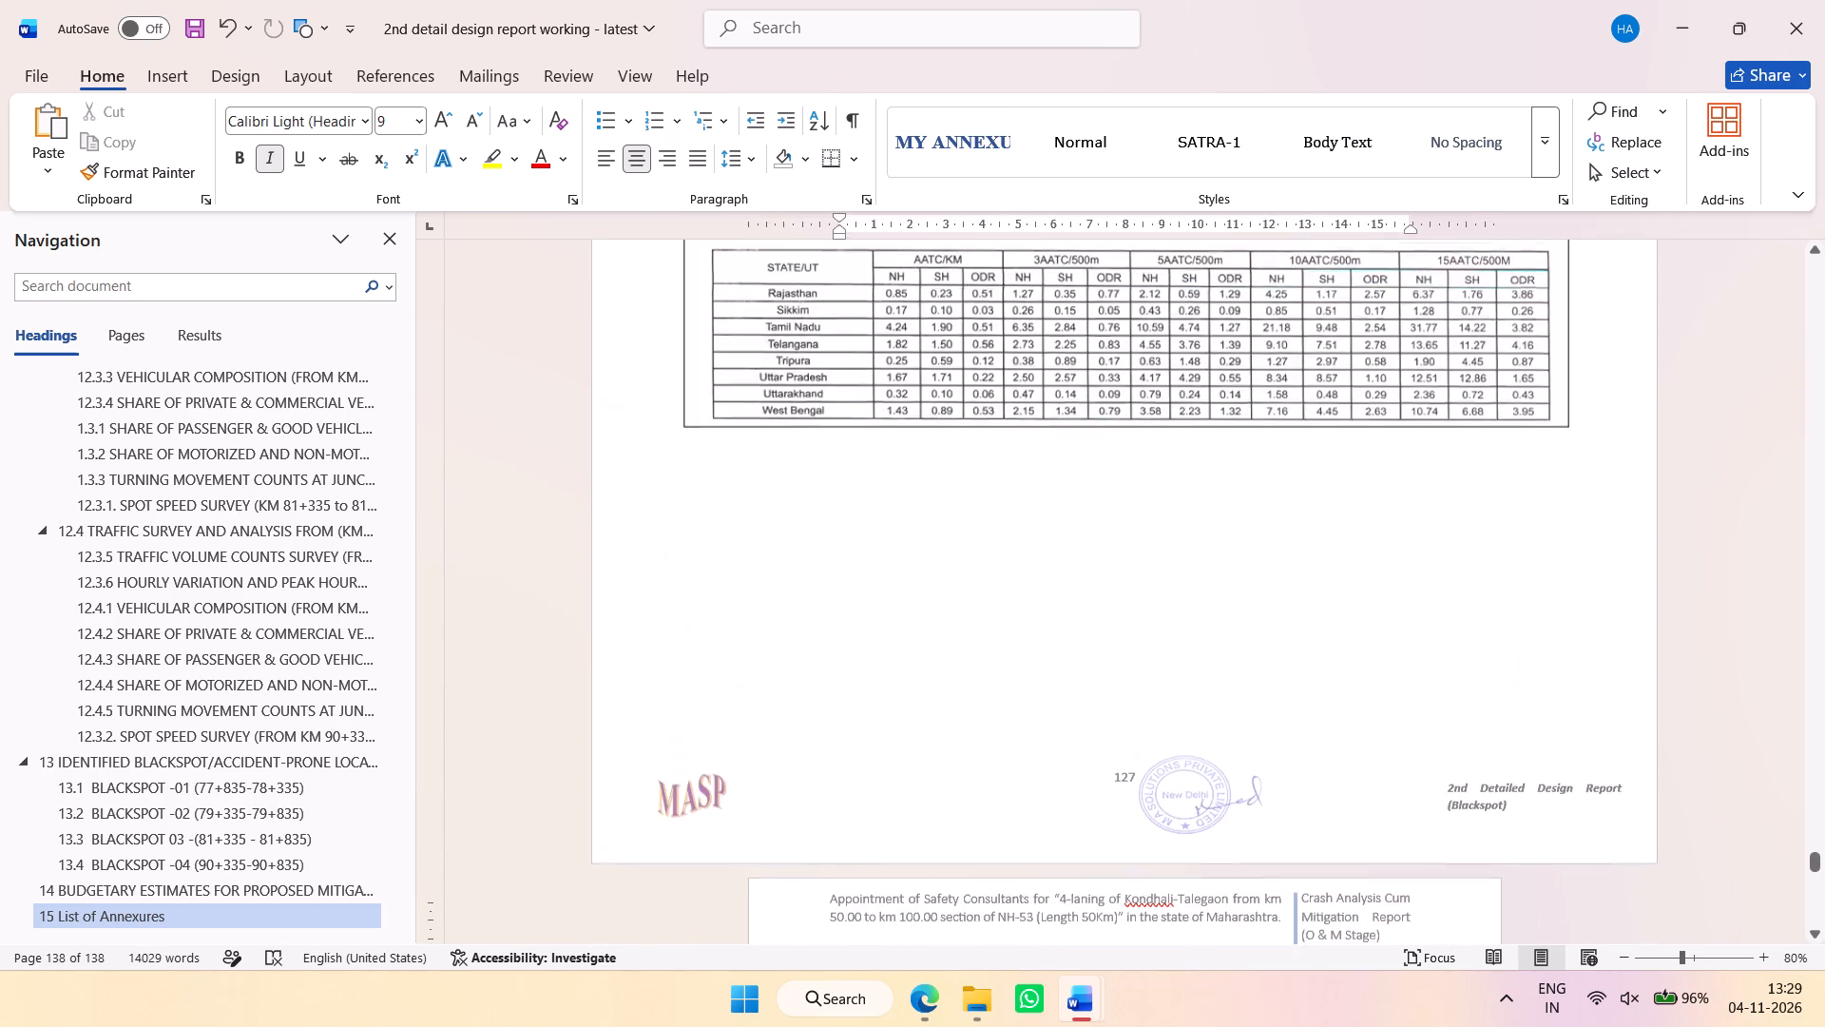
scroll(1145, 602, "down", 19)
scroll(1166, 588, "up", 1)
scroll(1170, 578, "down", 20)
scroll(1170, 578, "down", 20)
scroll(1170, 578, "down", 11)
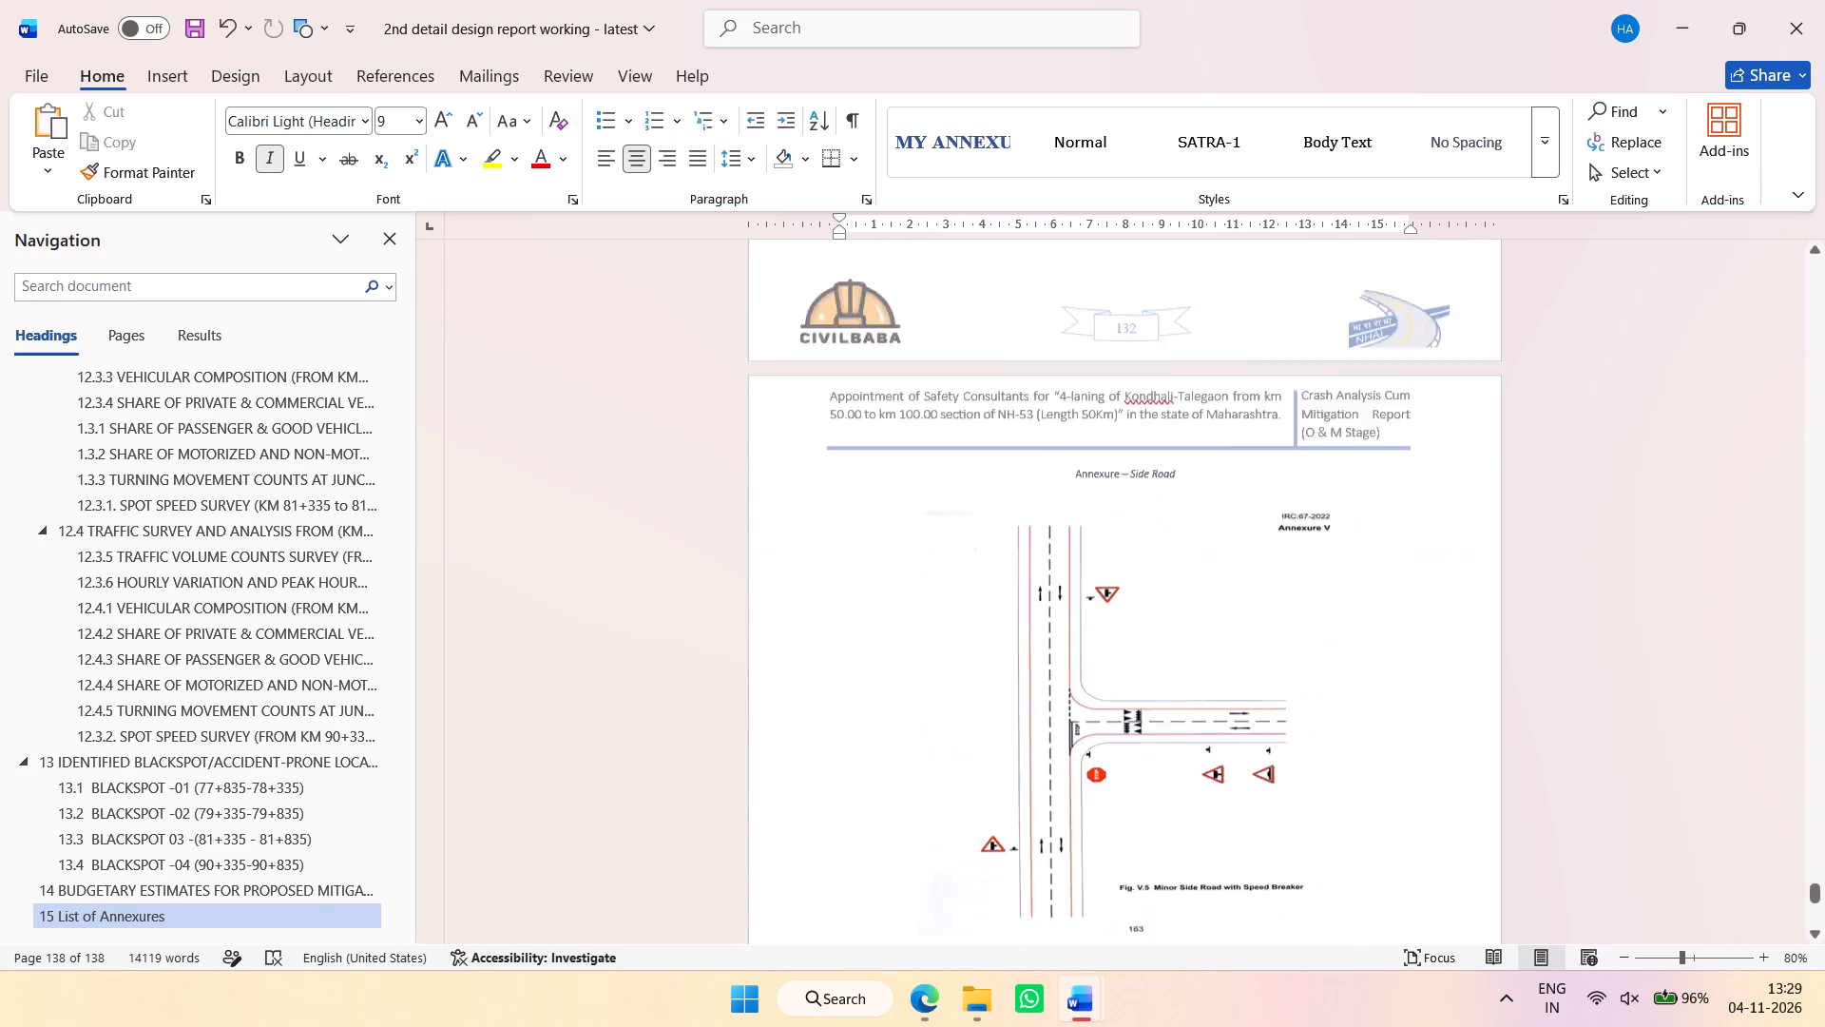
scroll(1100, 652, "down", 20)
scroll(1100, 652, "down", 20)
scroll(1100, 652, "down", 20)
left_click(1111, 643)
scroll(1111, 638, "up", 2)
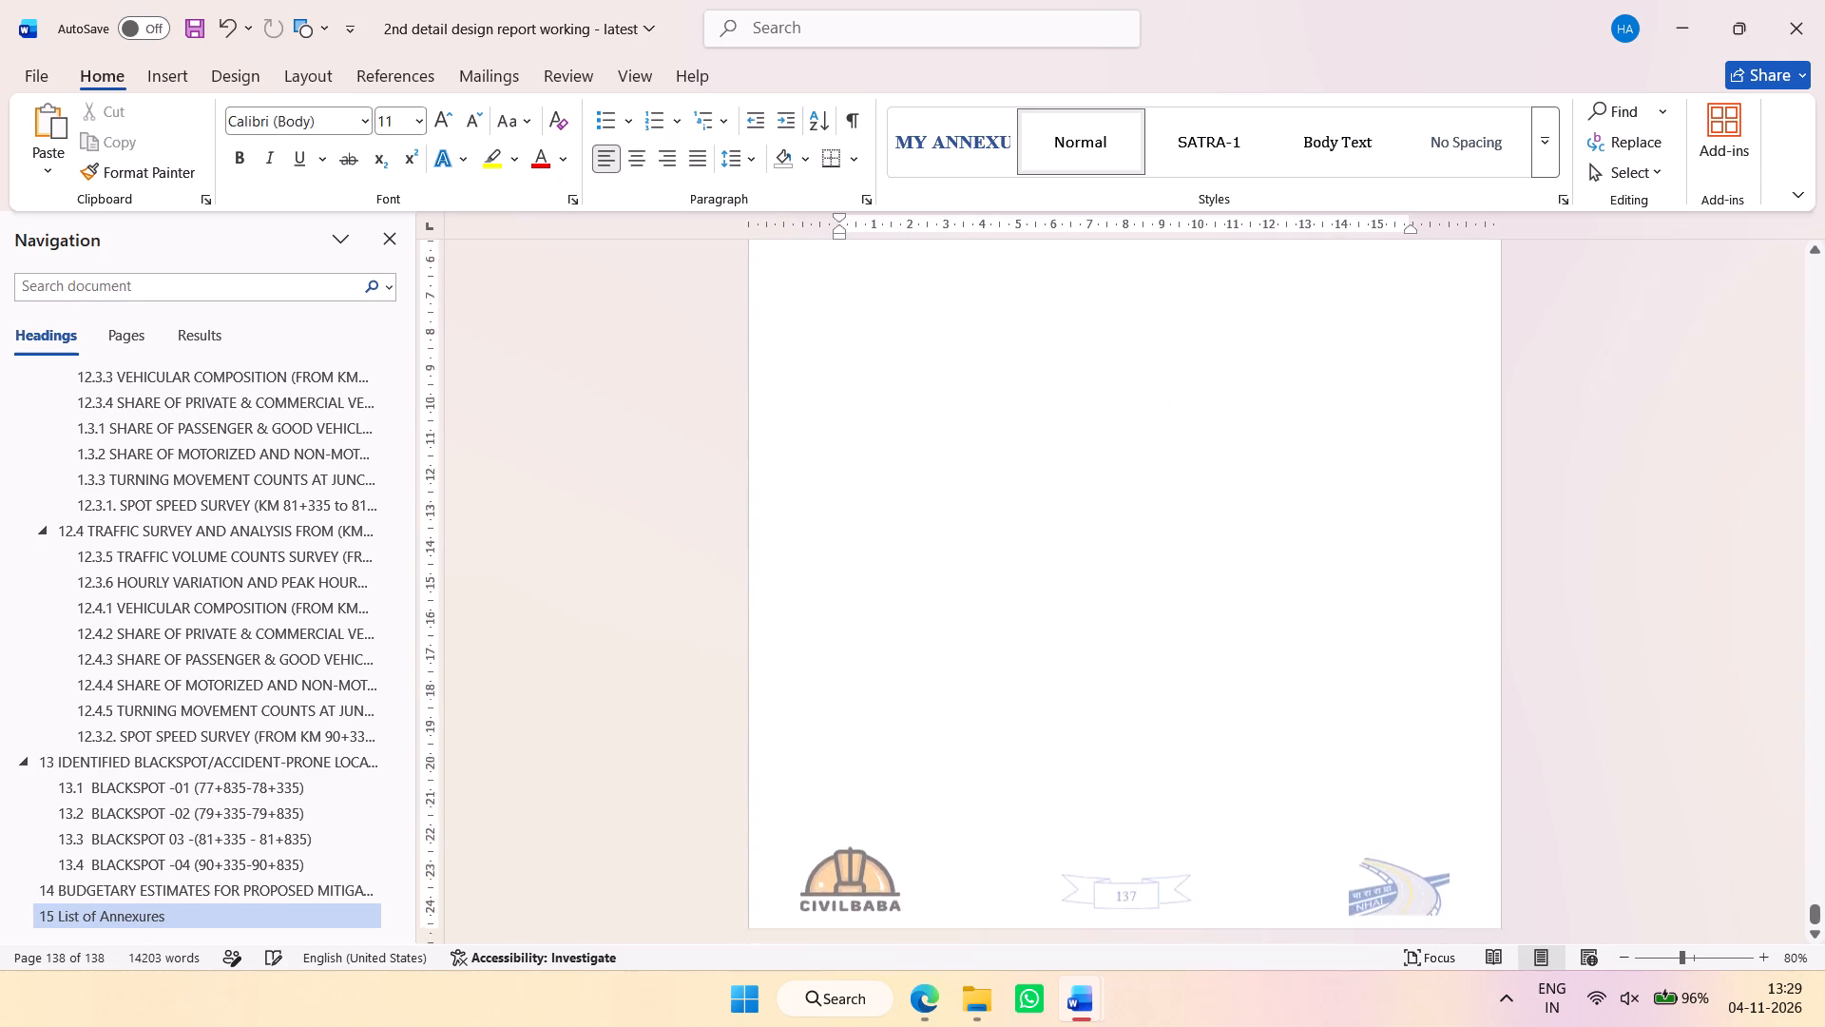
scroll(1113, 636, "up", 6)
left_click(1238, 651)
left_click(1240, 765)
left_click(1154, 727)
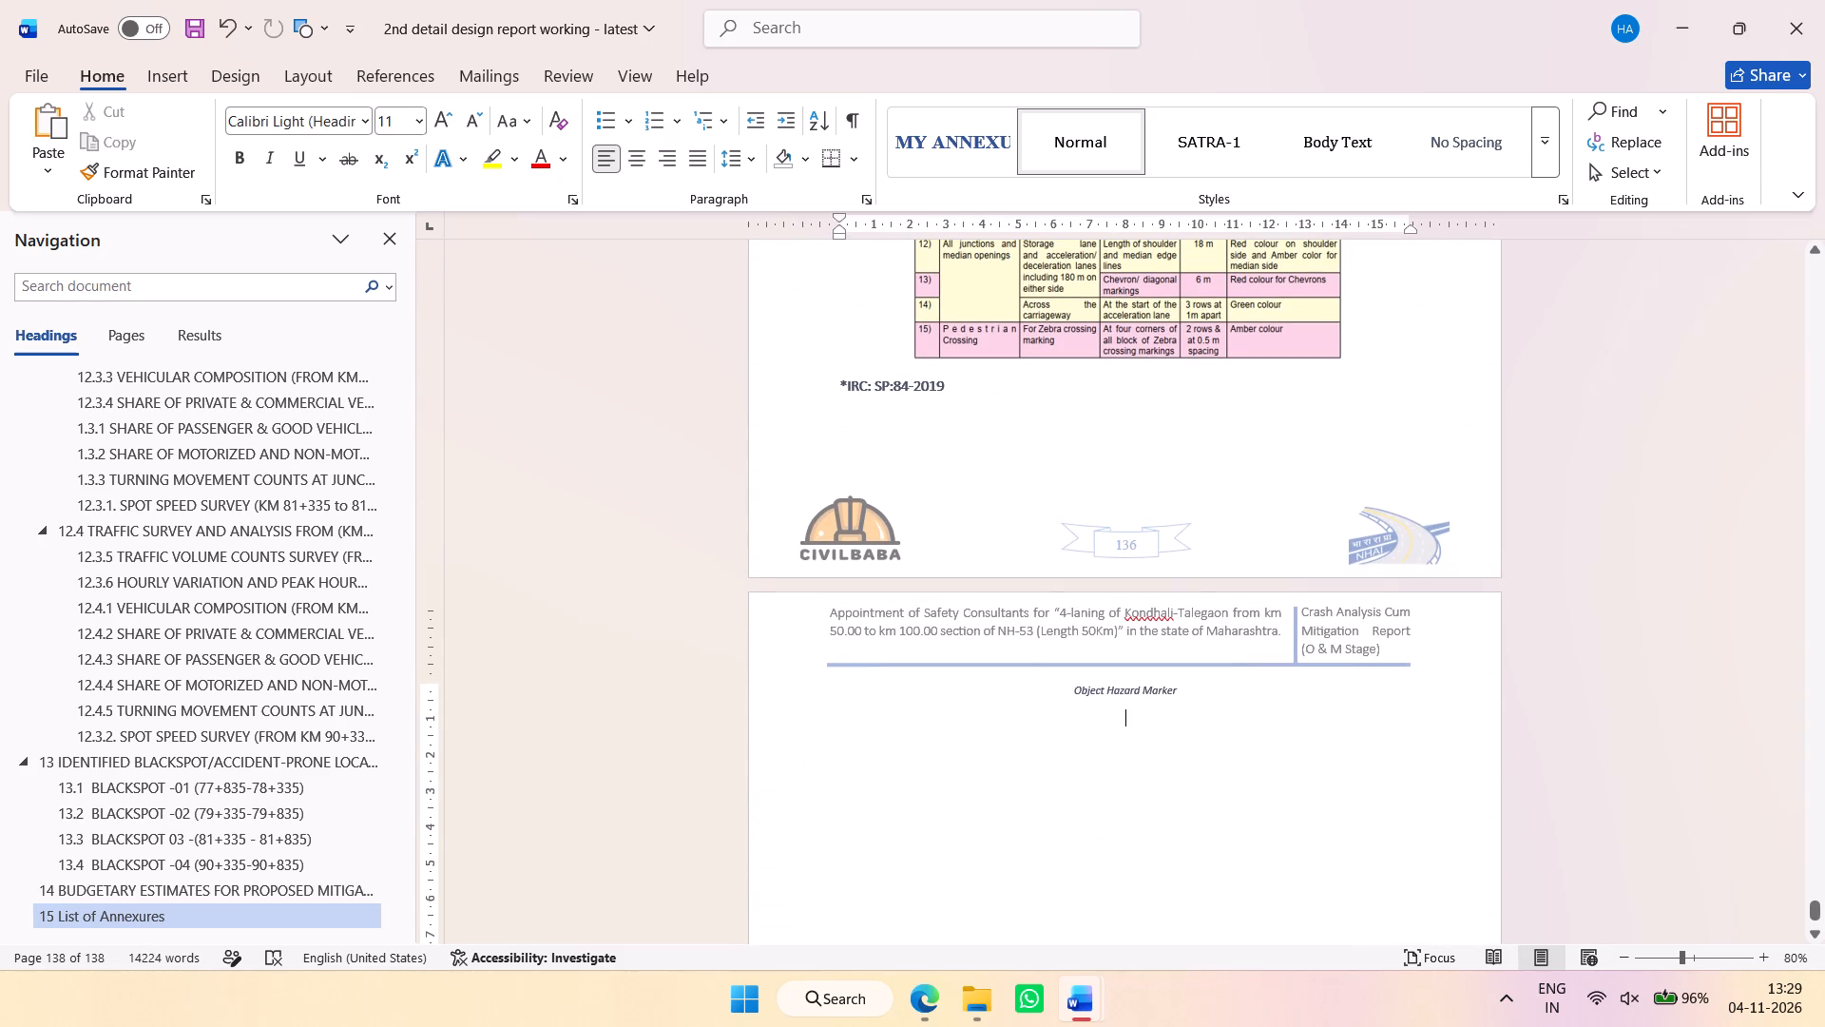
key("ctrl+v")
left_click(1142, 712)
Delete the extra blank lines below the object hazard marker figure on the last page.
scroll(1190, 705, "down", 4)
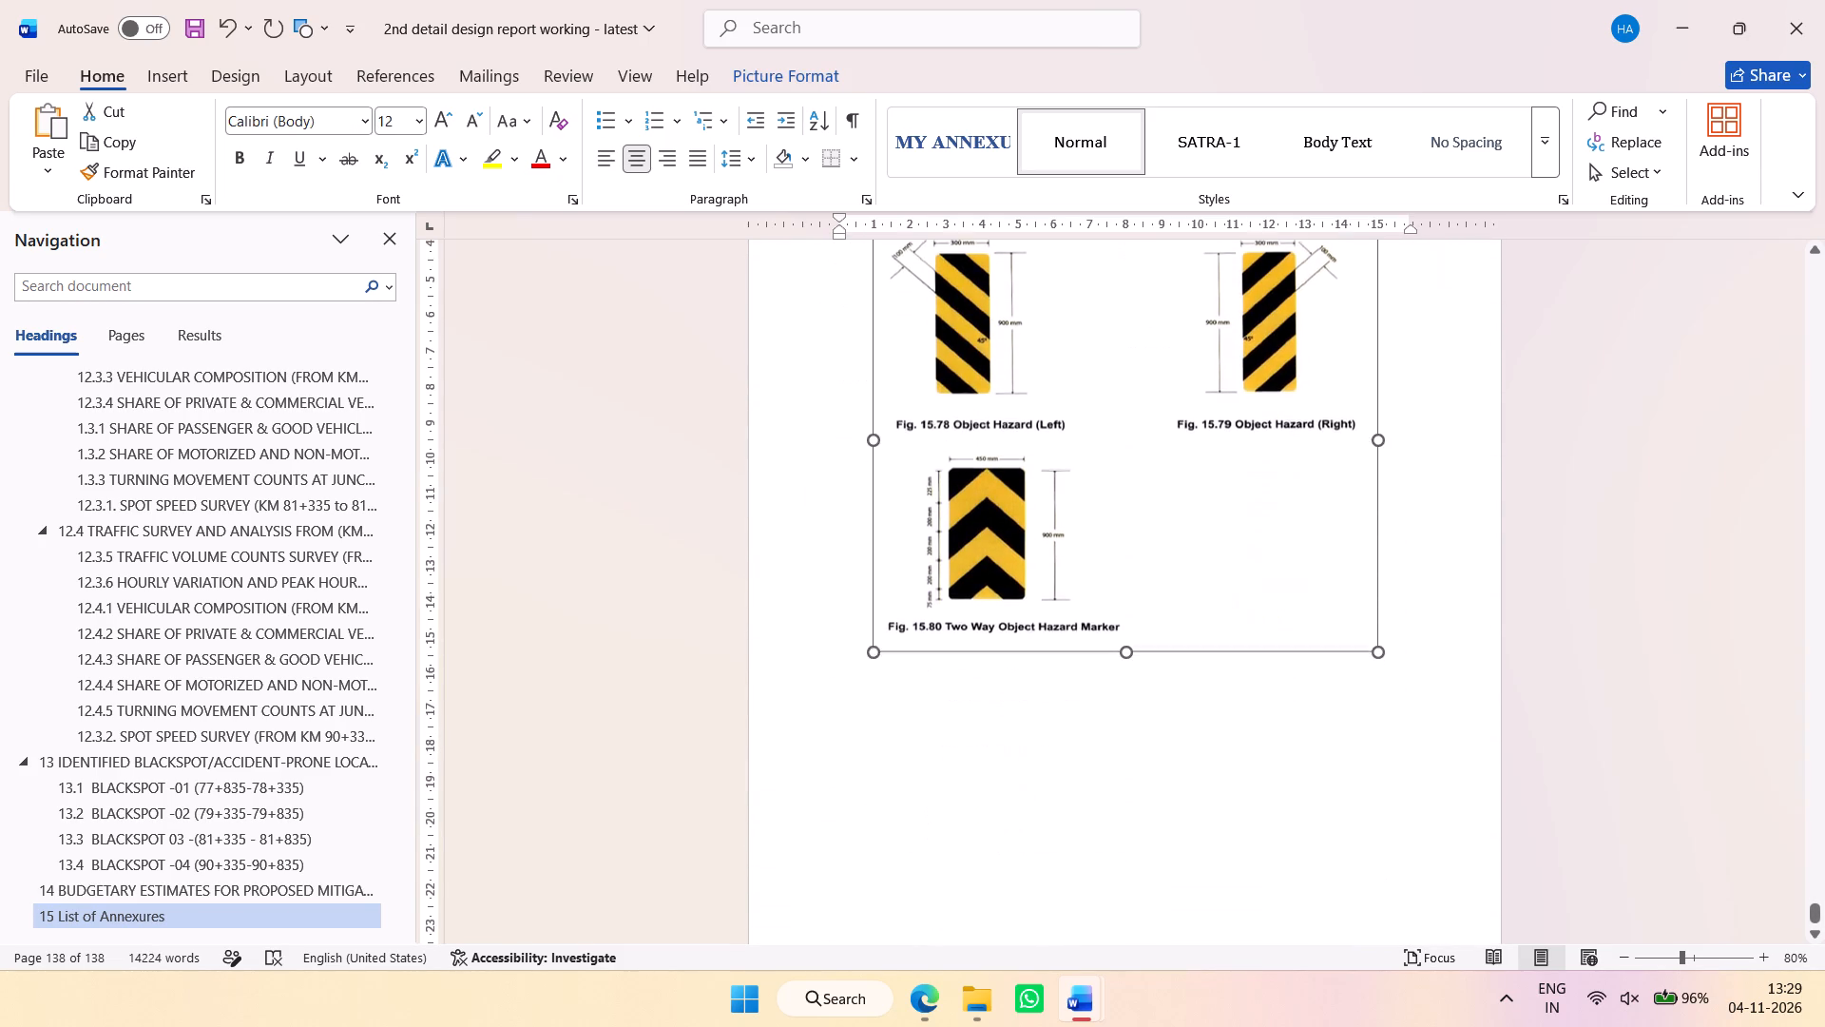
left_click_drag(1198, 574, 1203, 743)
key("BackSpace")
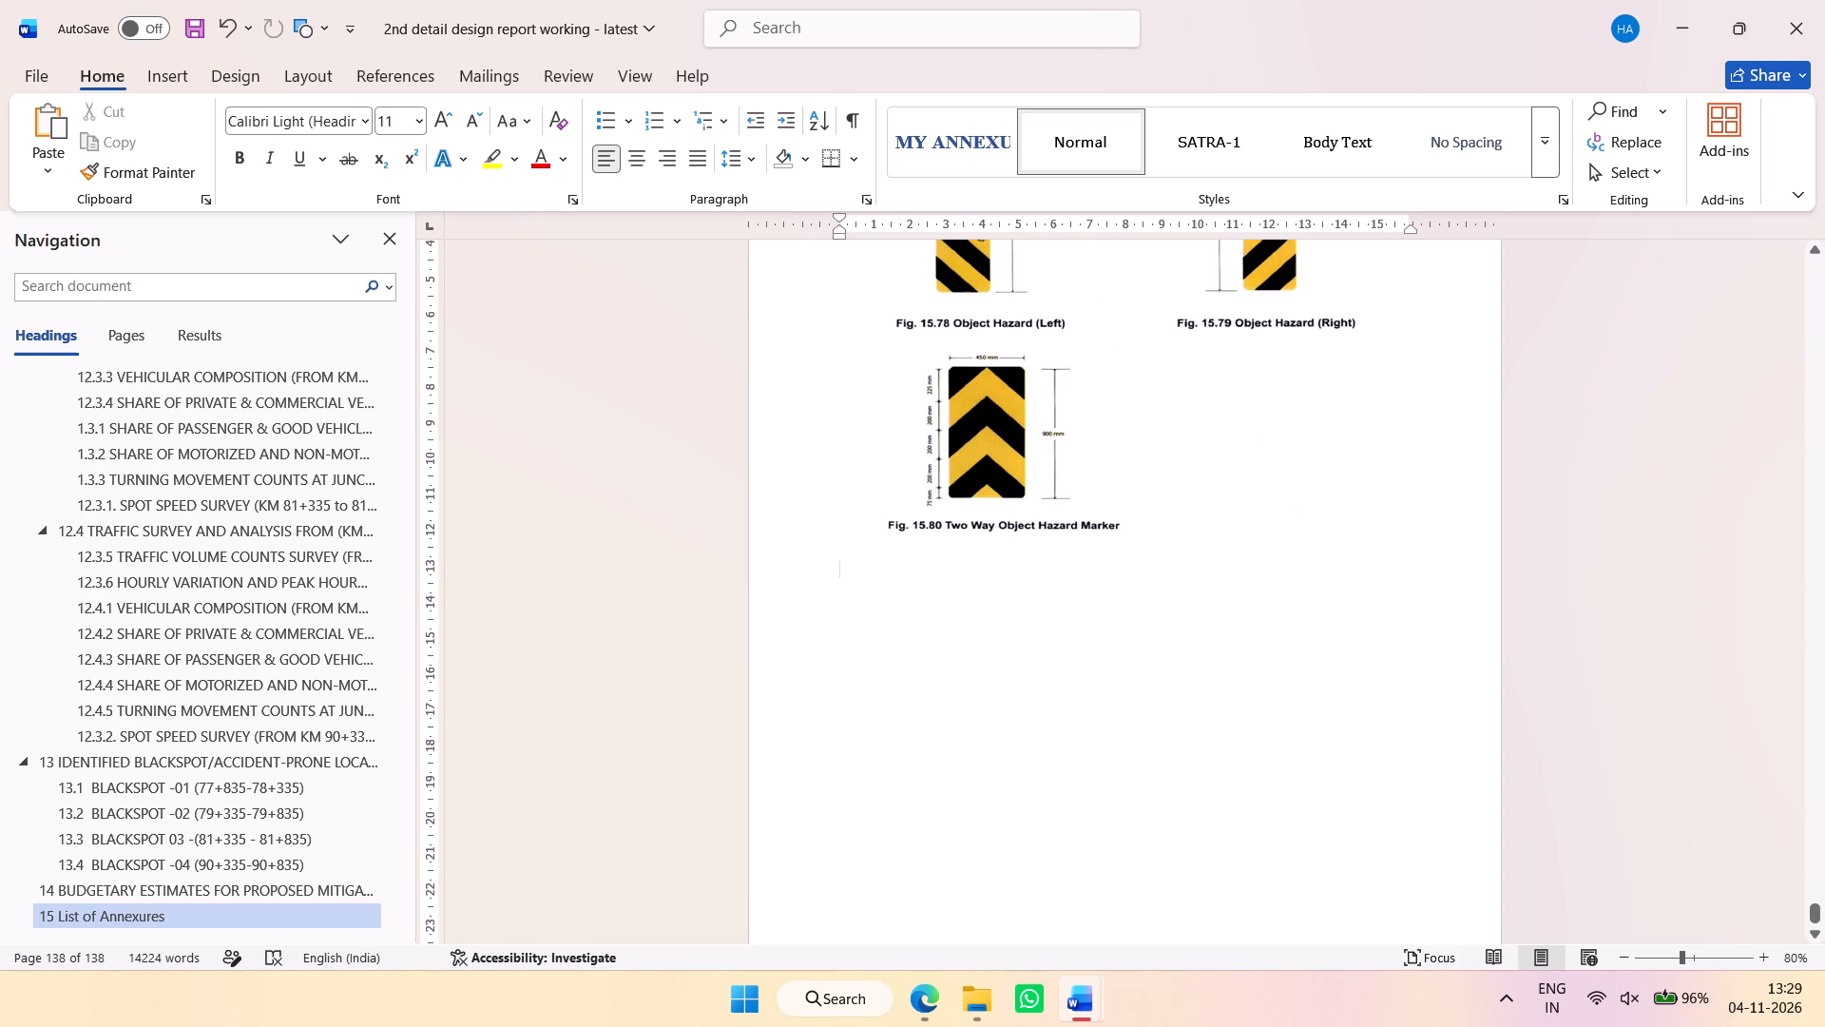
Save the design report.
left_click(203, 33)
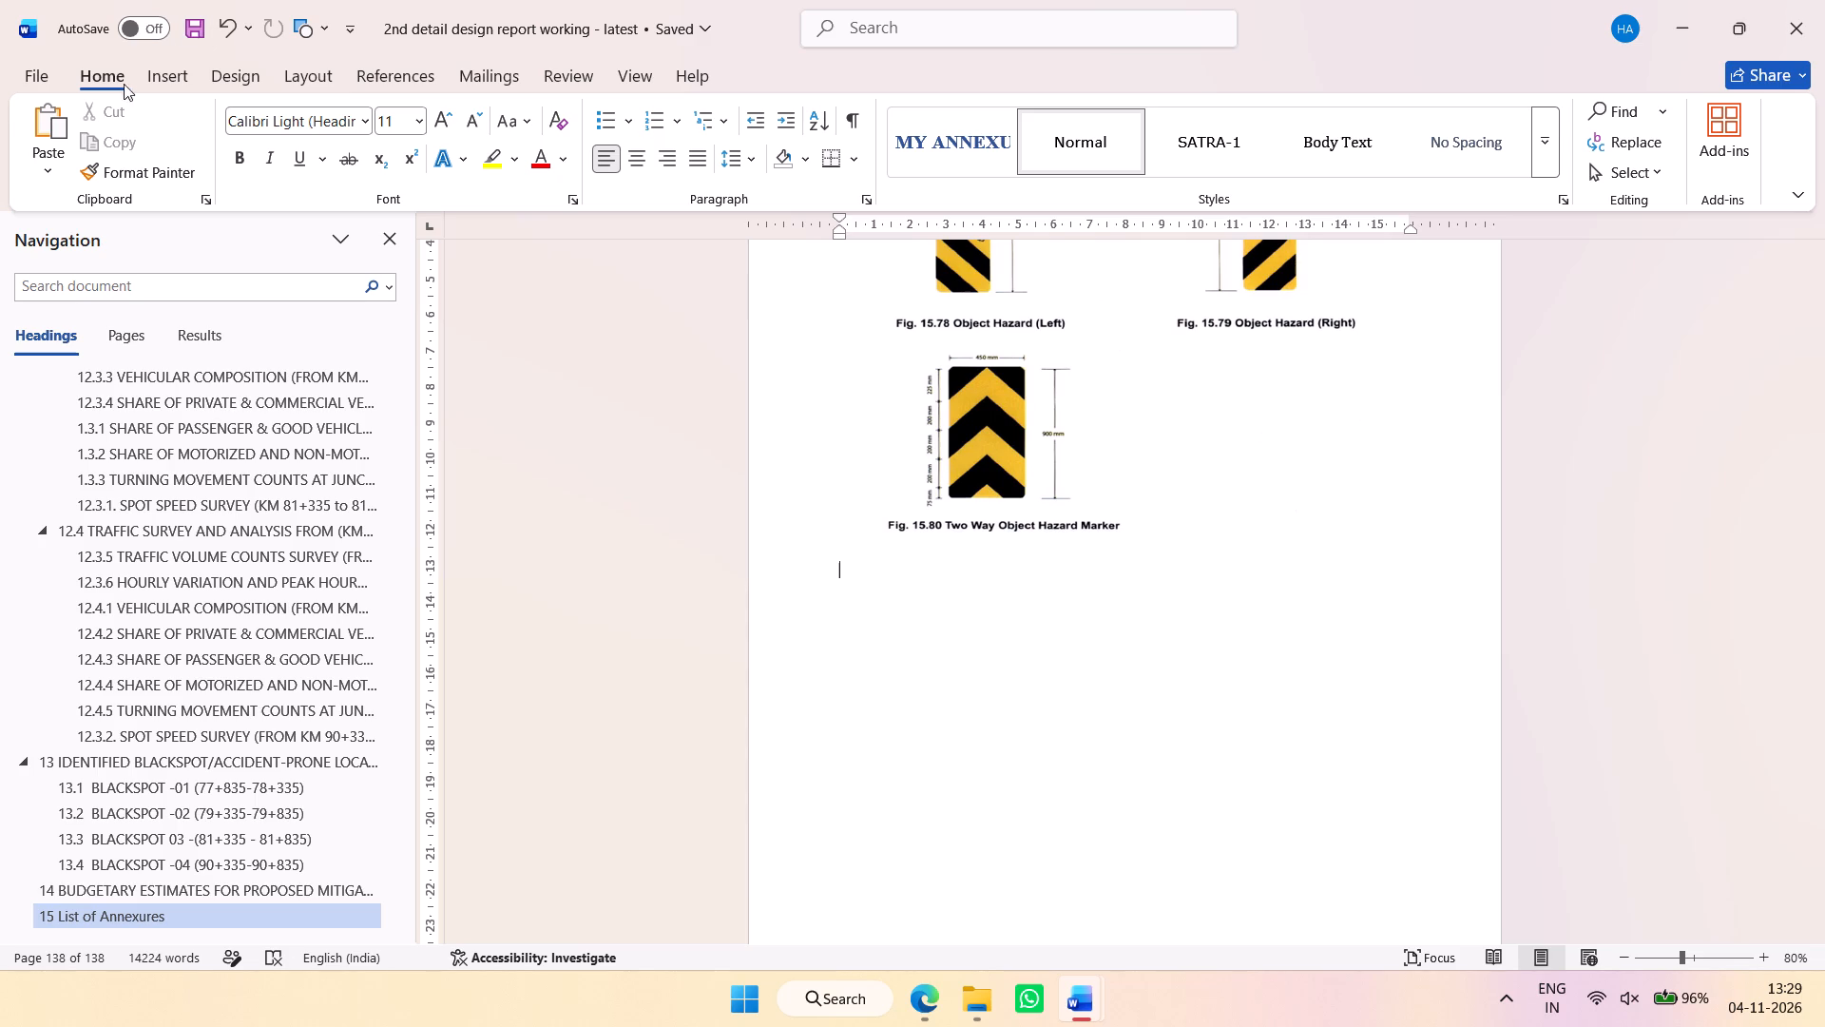
Look through the last annexure pages, the Section 13 blackspot locations and the Section 14 budgetary estimates.
scroll(1156, 621, "up", 10)
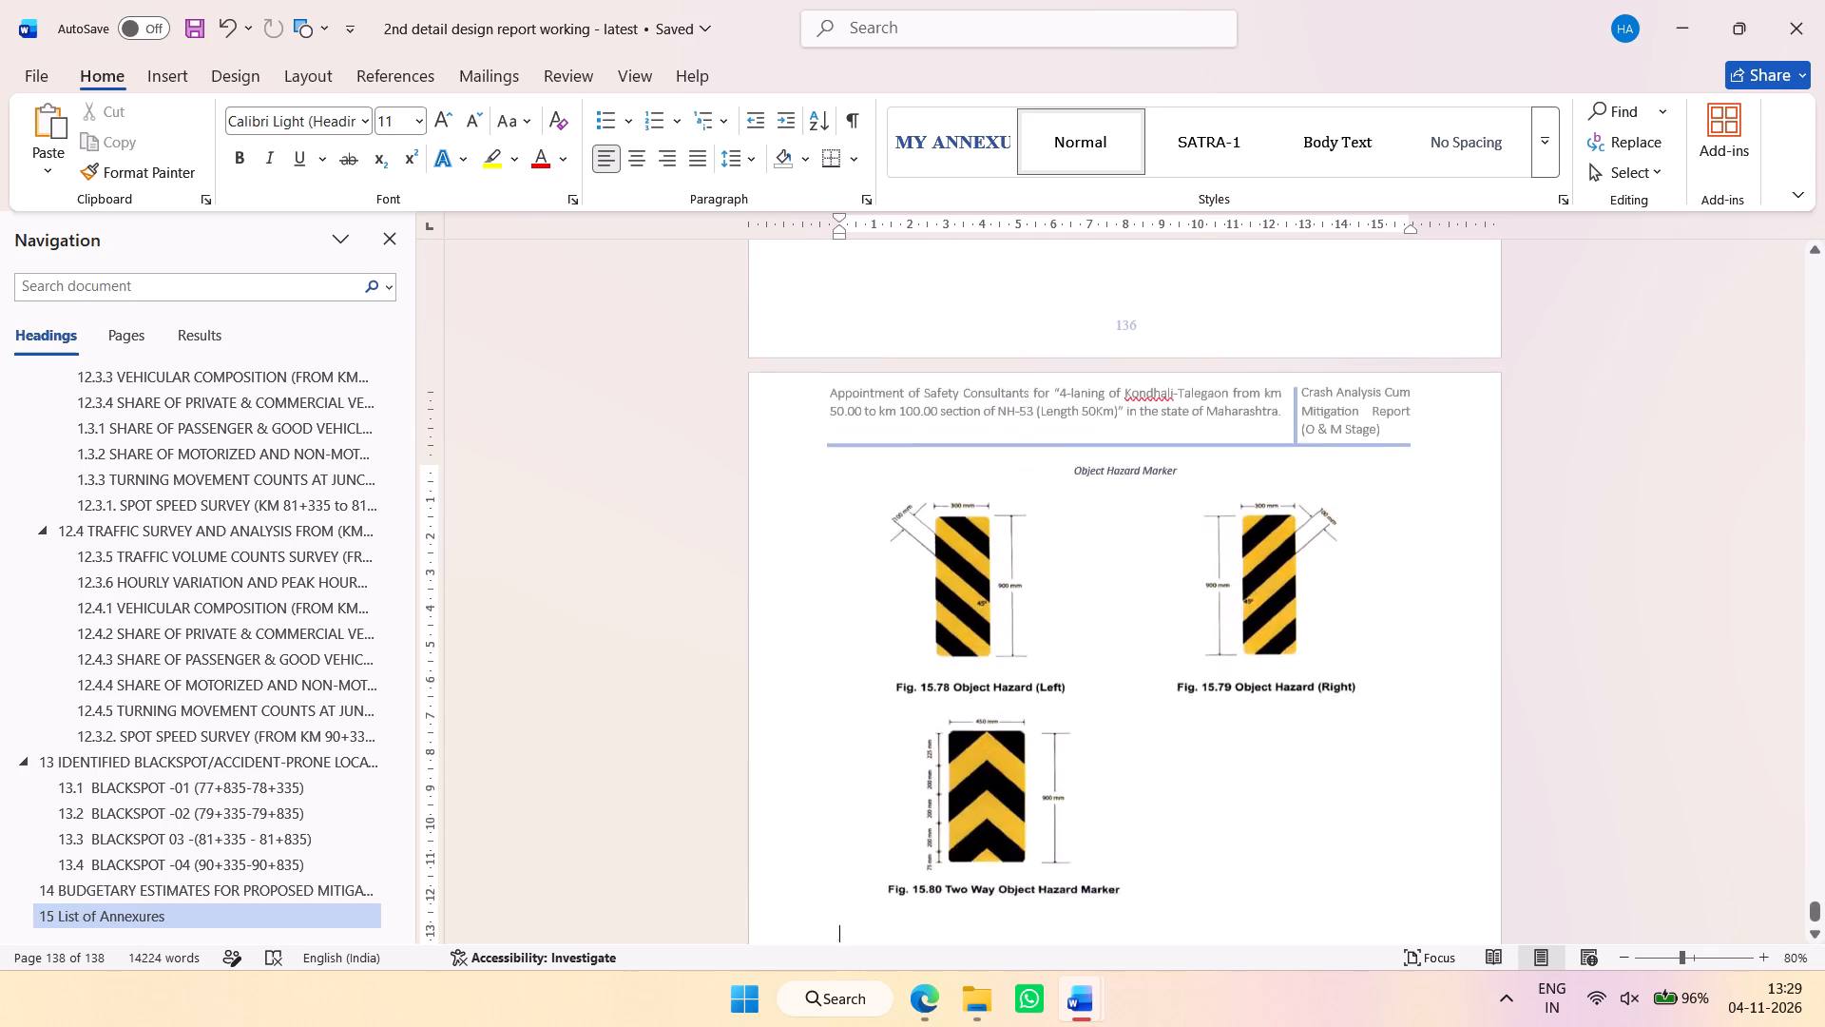
scroll(1156, 622, "up", 20)
scroll(1156, 622, "up", 11)
left_click(91, 766)
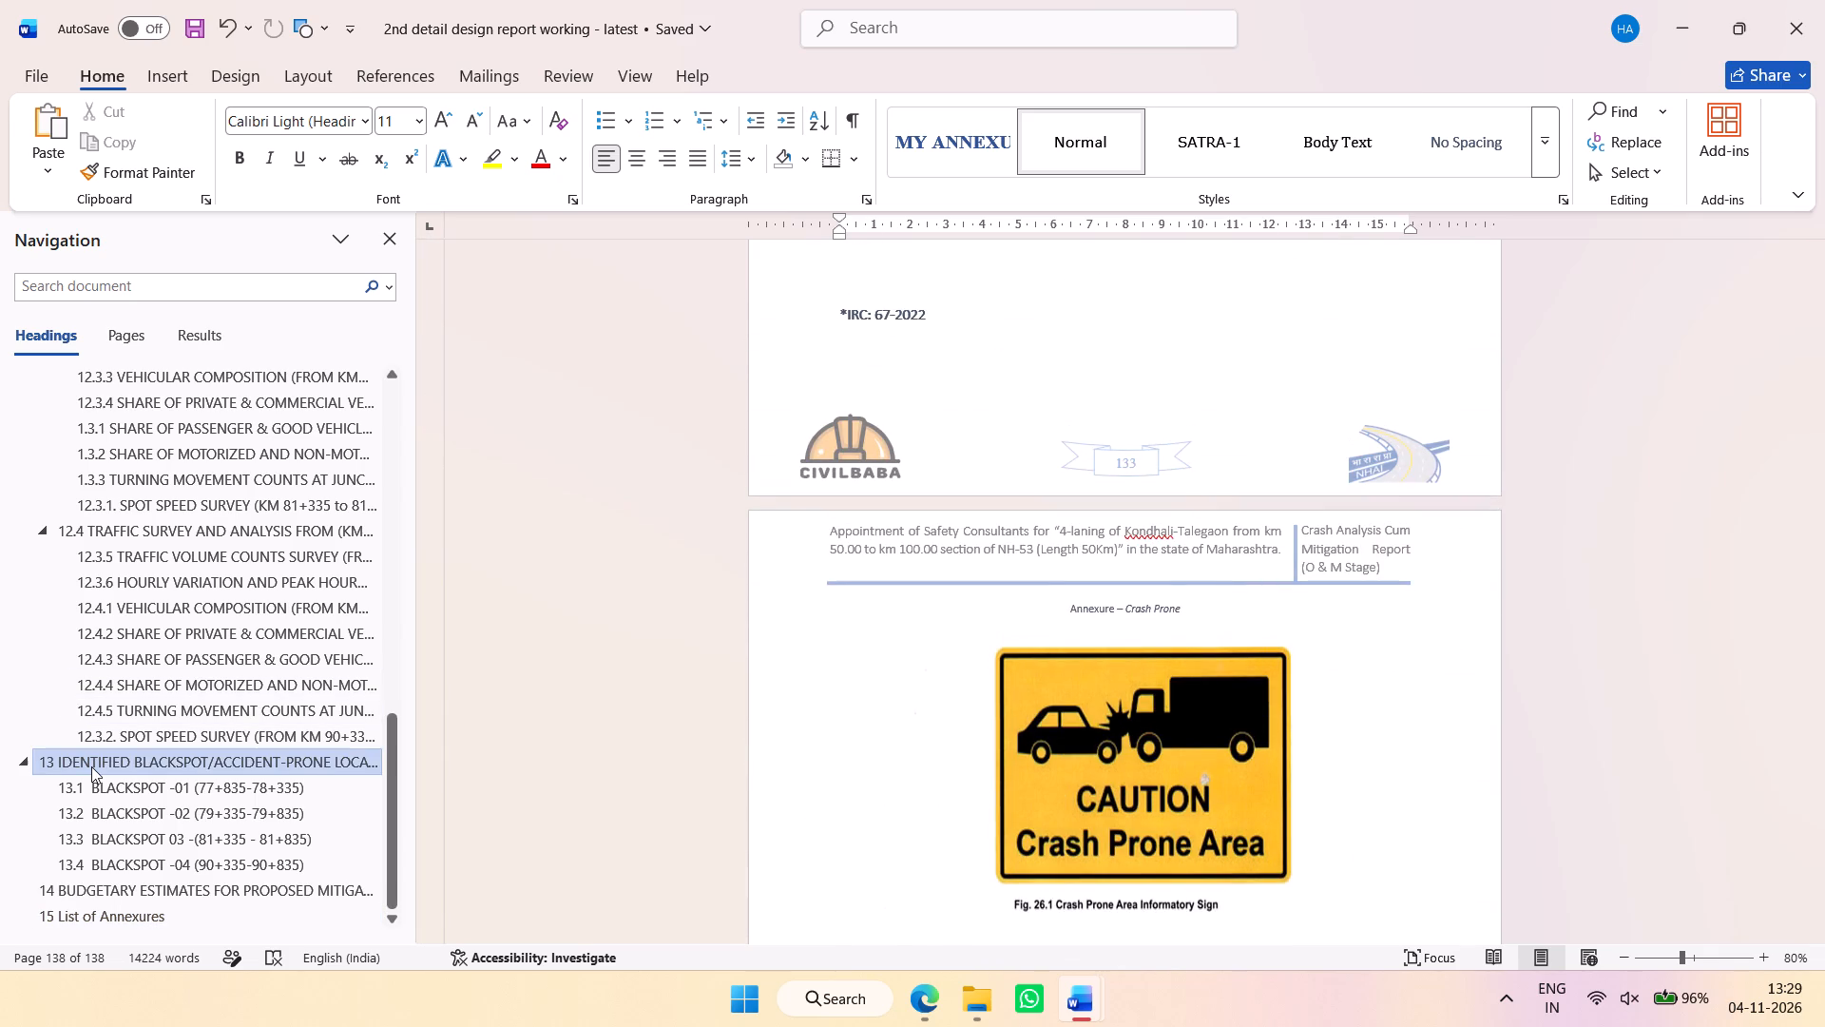
left_click(240, 895)
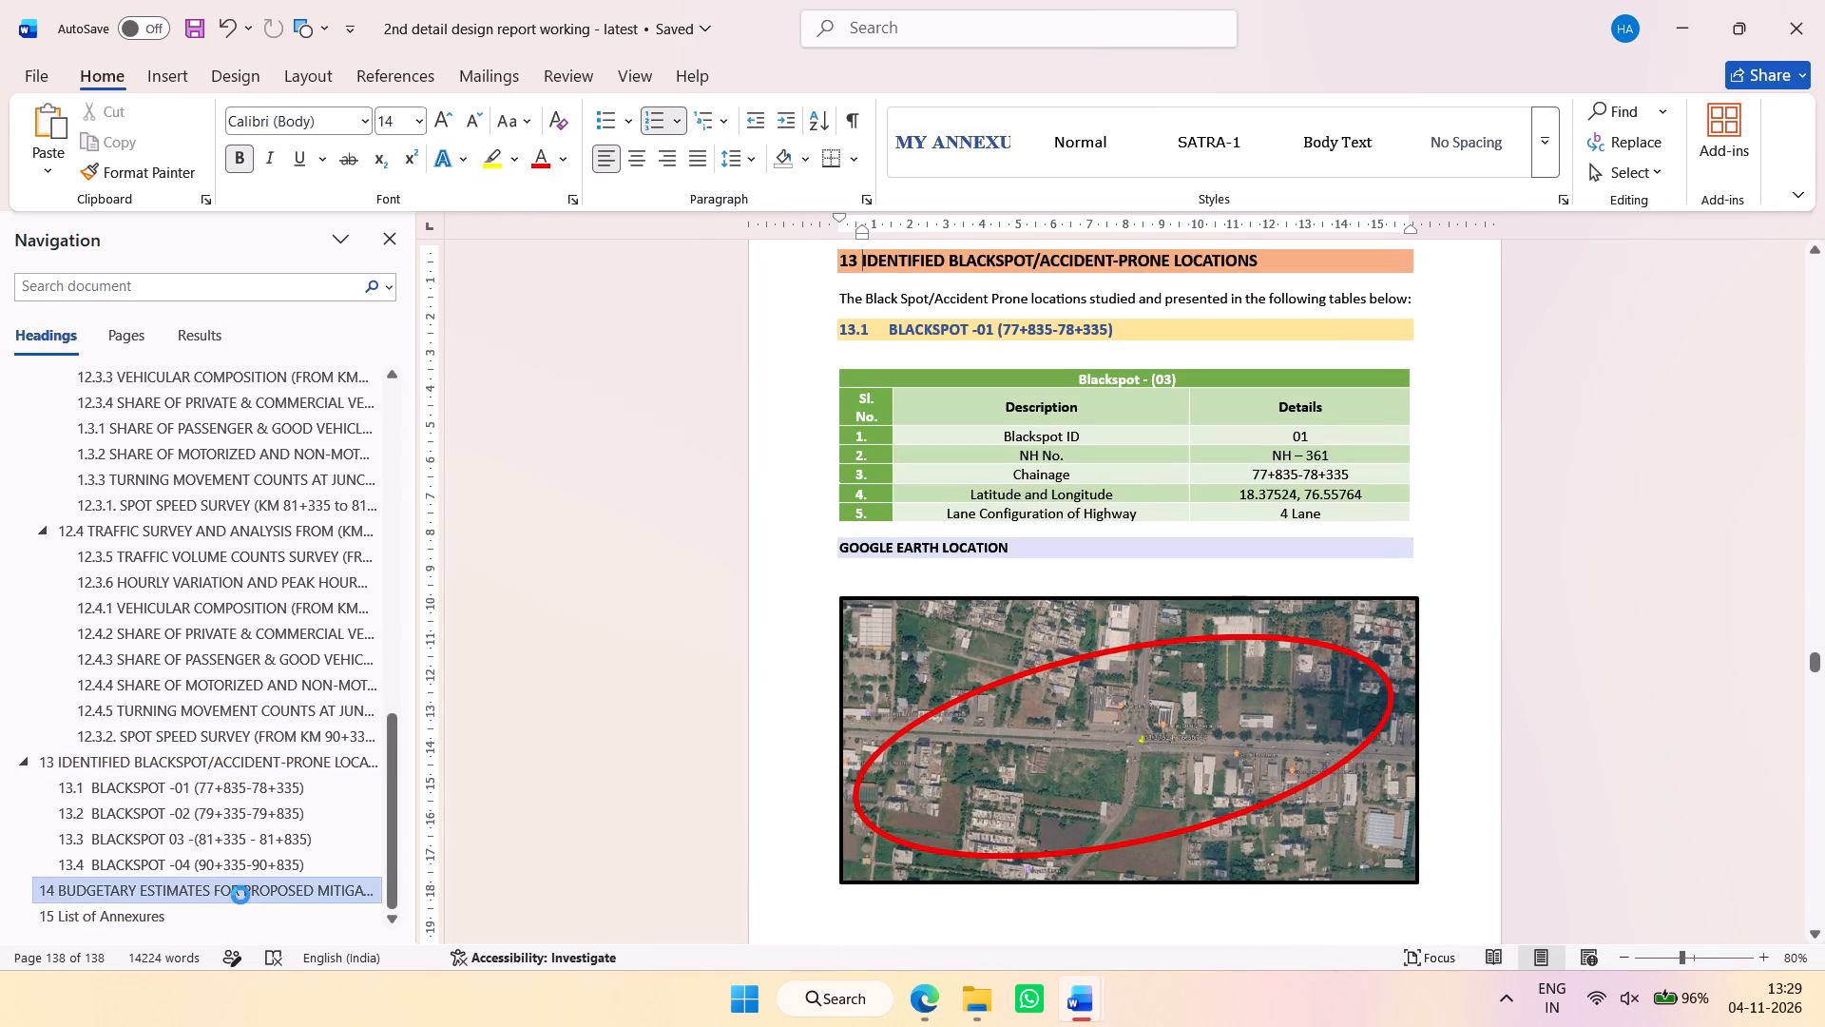
Save the design report again and minimise its window.
left_click(174, 23)
triple_click(185, 20)
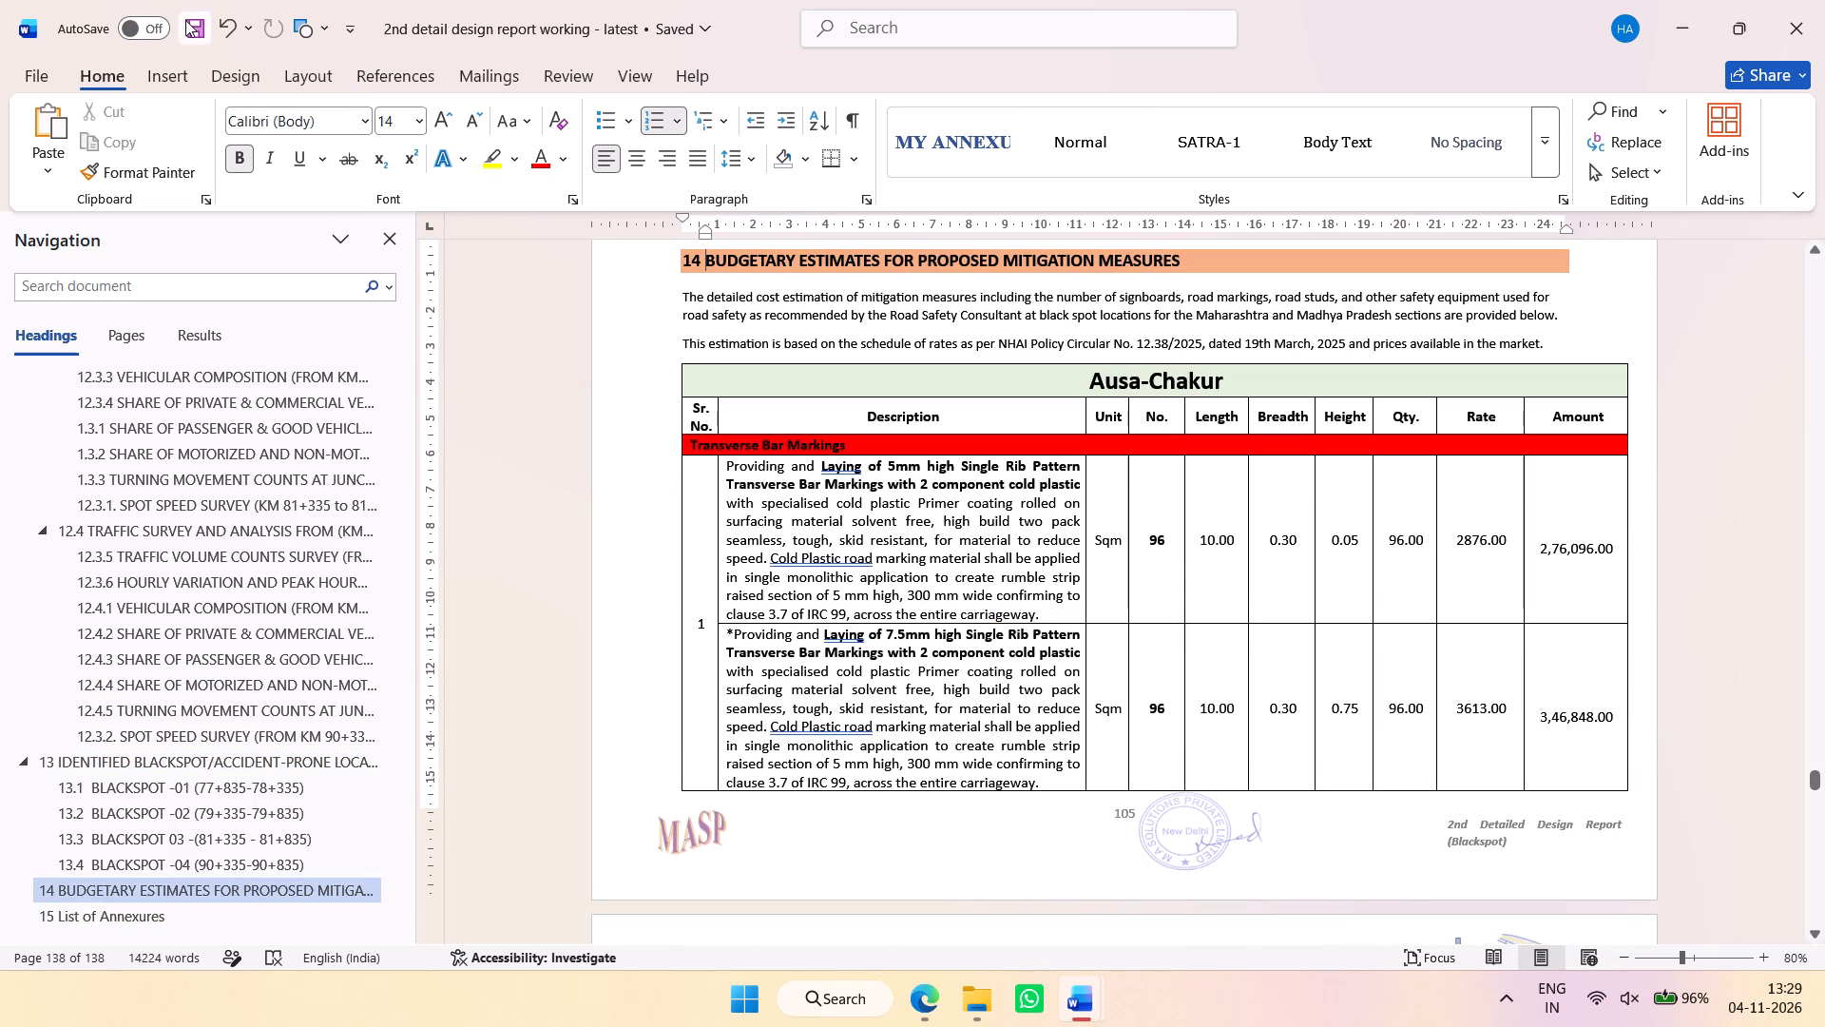
left_click(1685, 11)
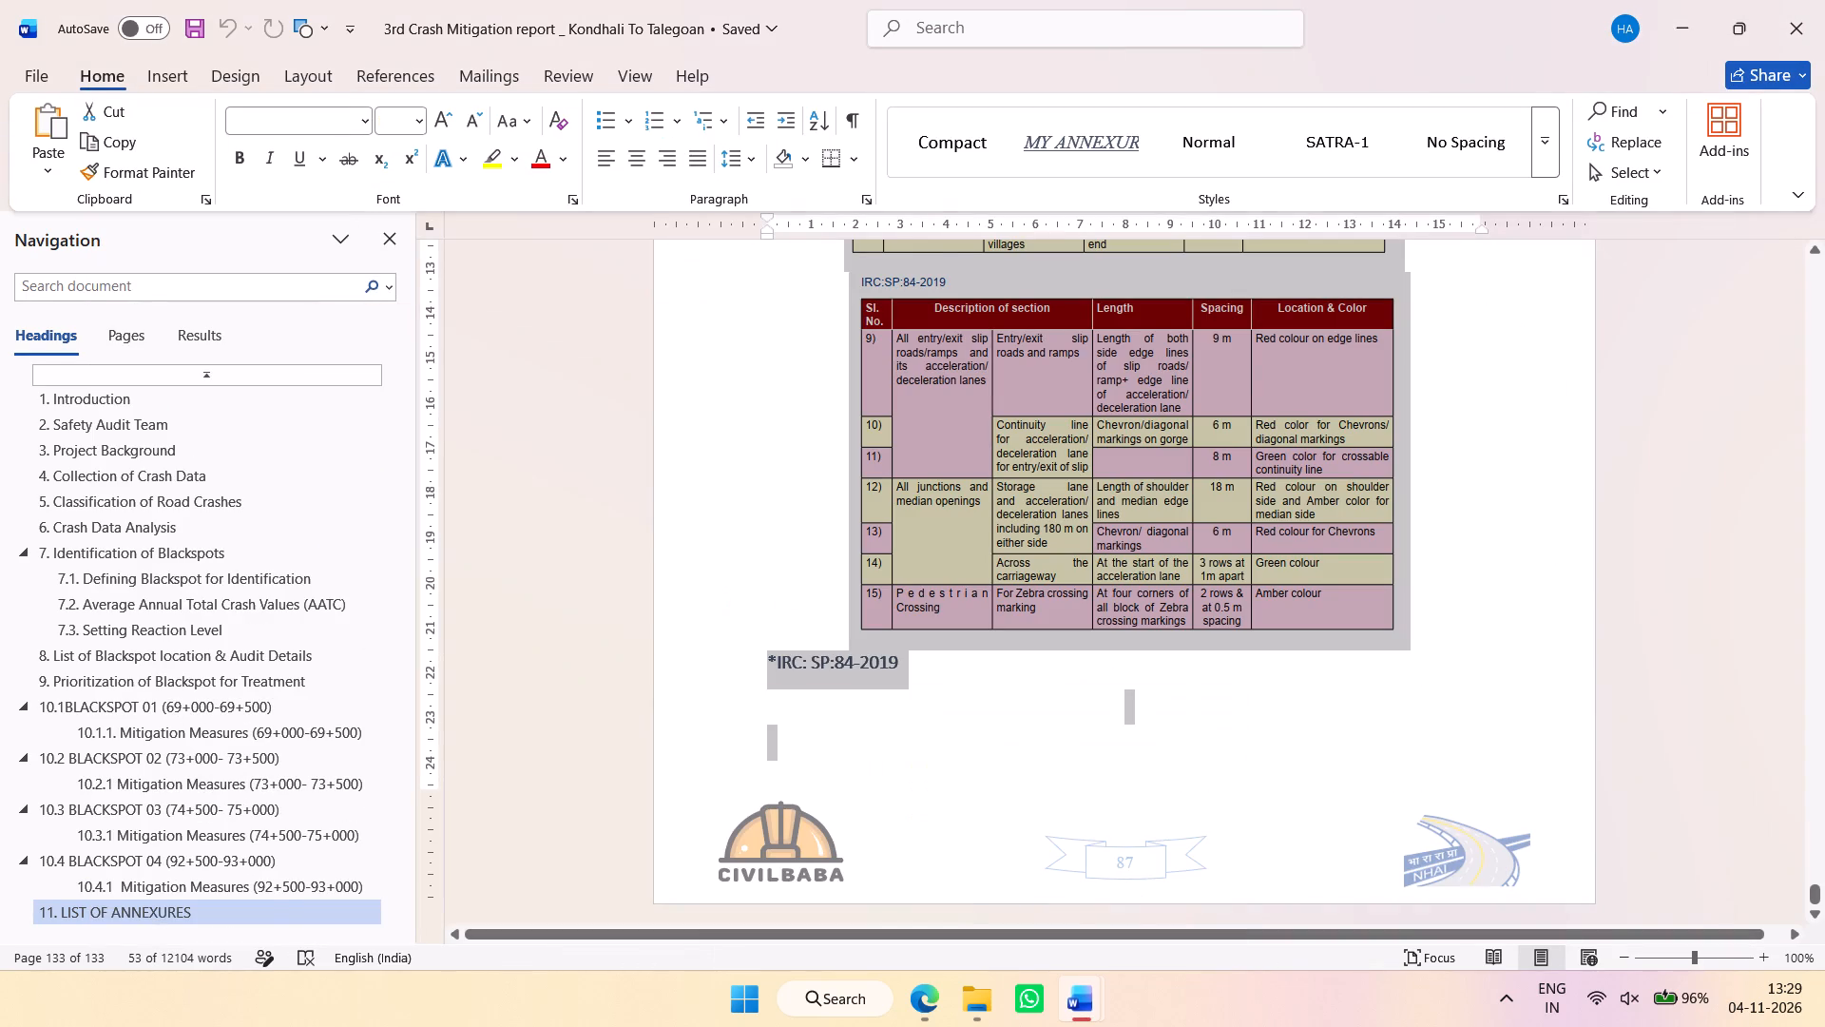
Close the Kondhali–Talegoan crash mitigation report and the Amrawati folder window it came from.
left_click(1824, 0)
left_click(537, 469)
left_click(442, 136)
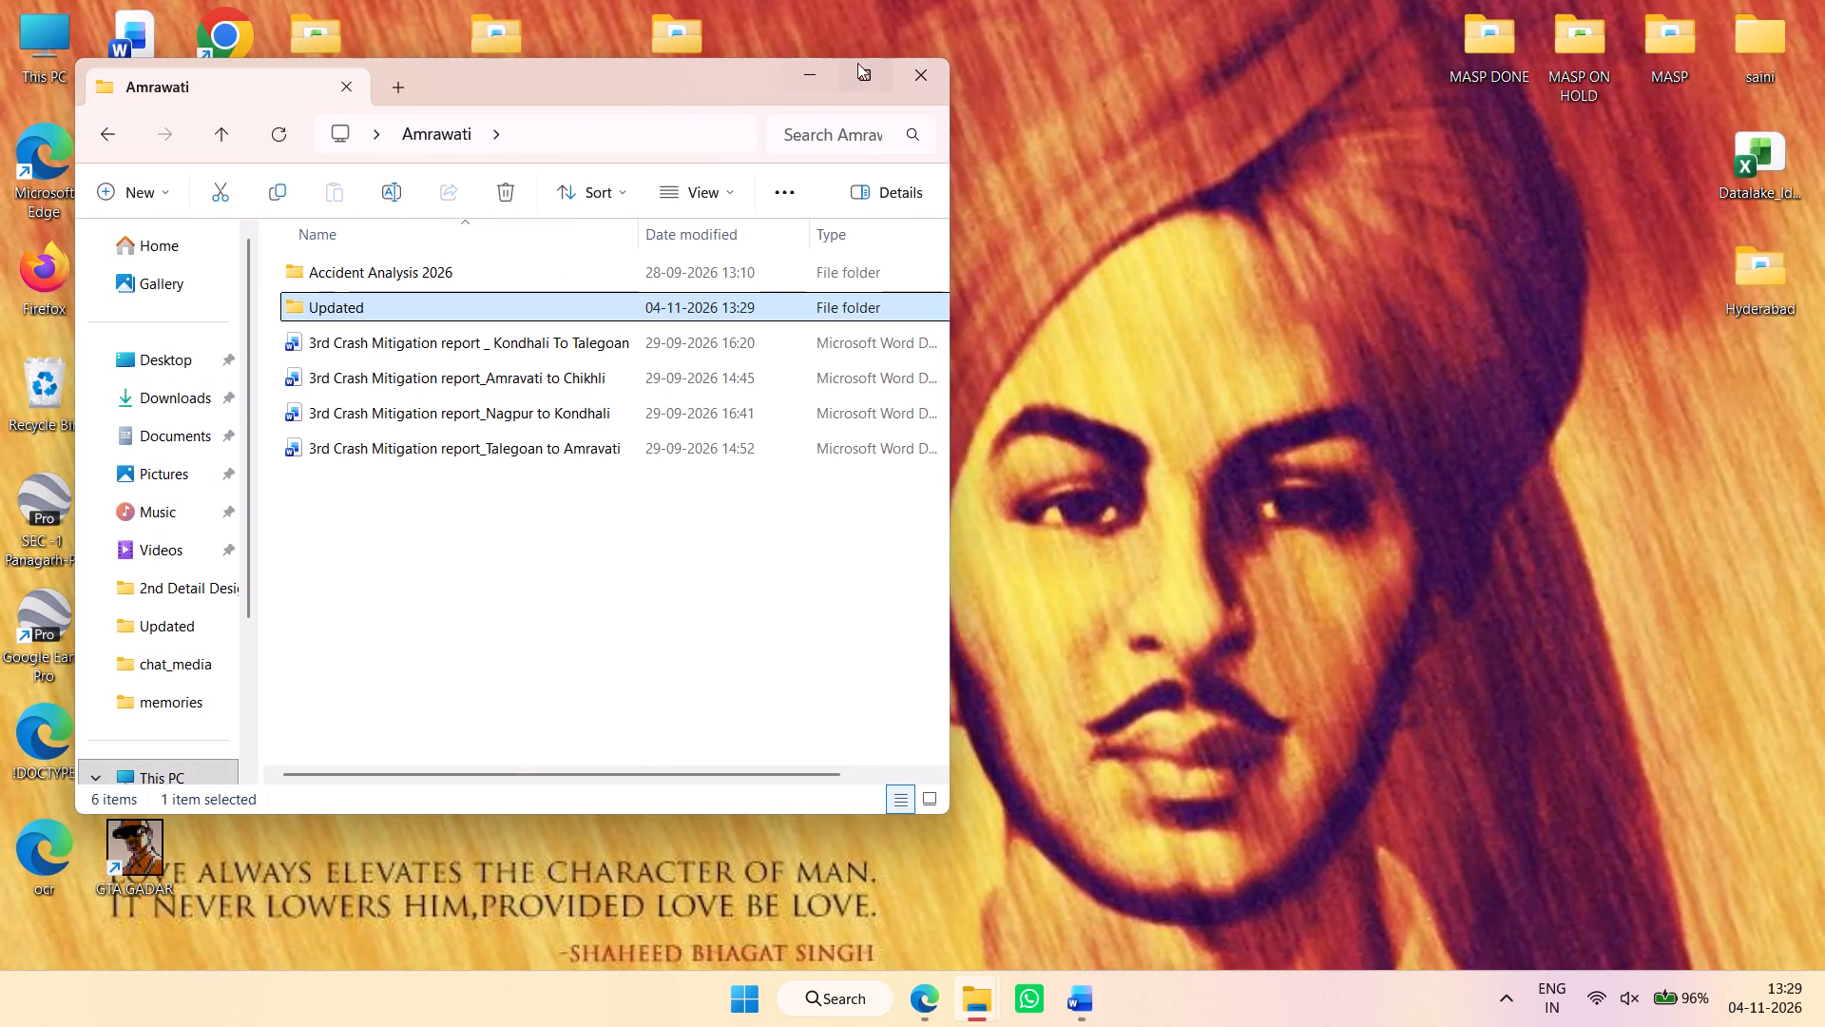
left_click(919, 70)
Open the "to be complied" folder inside the 2nd Detail Design Report folder from the desktop.
left_click(495, 68)
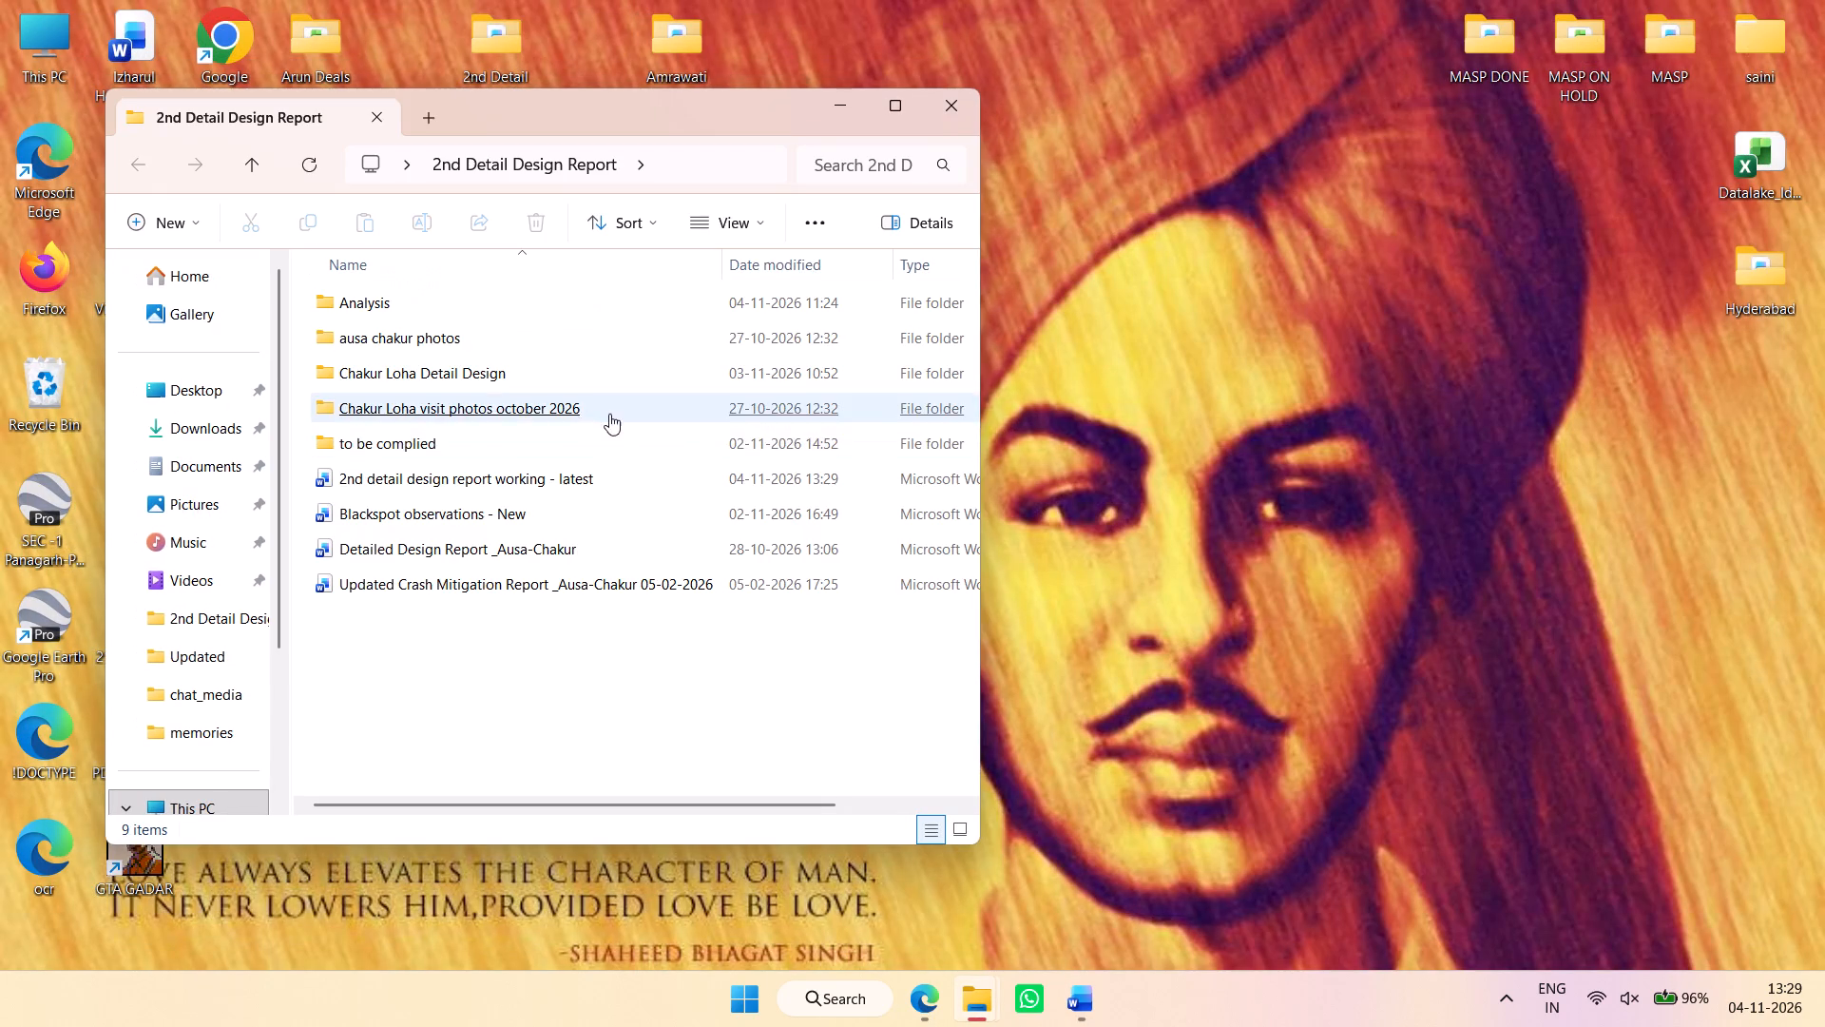
left_click(476, 429)
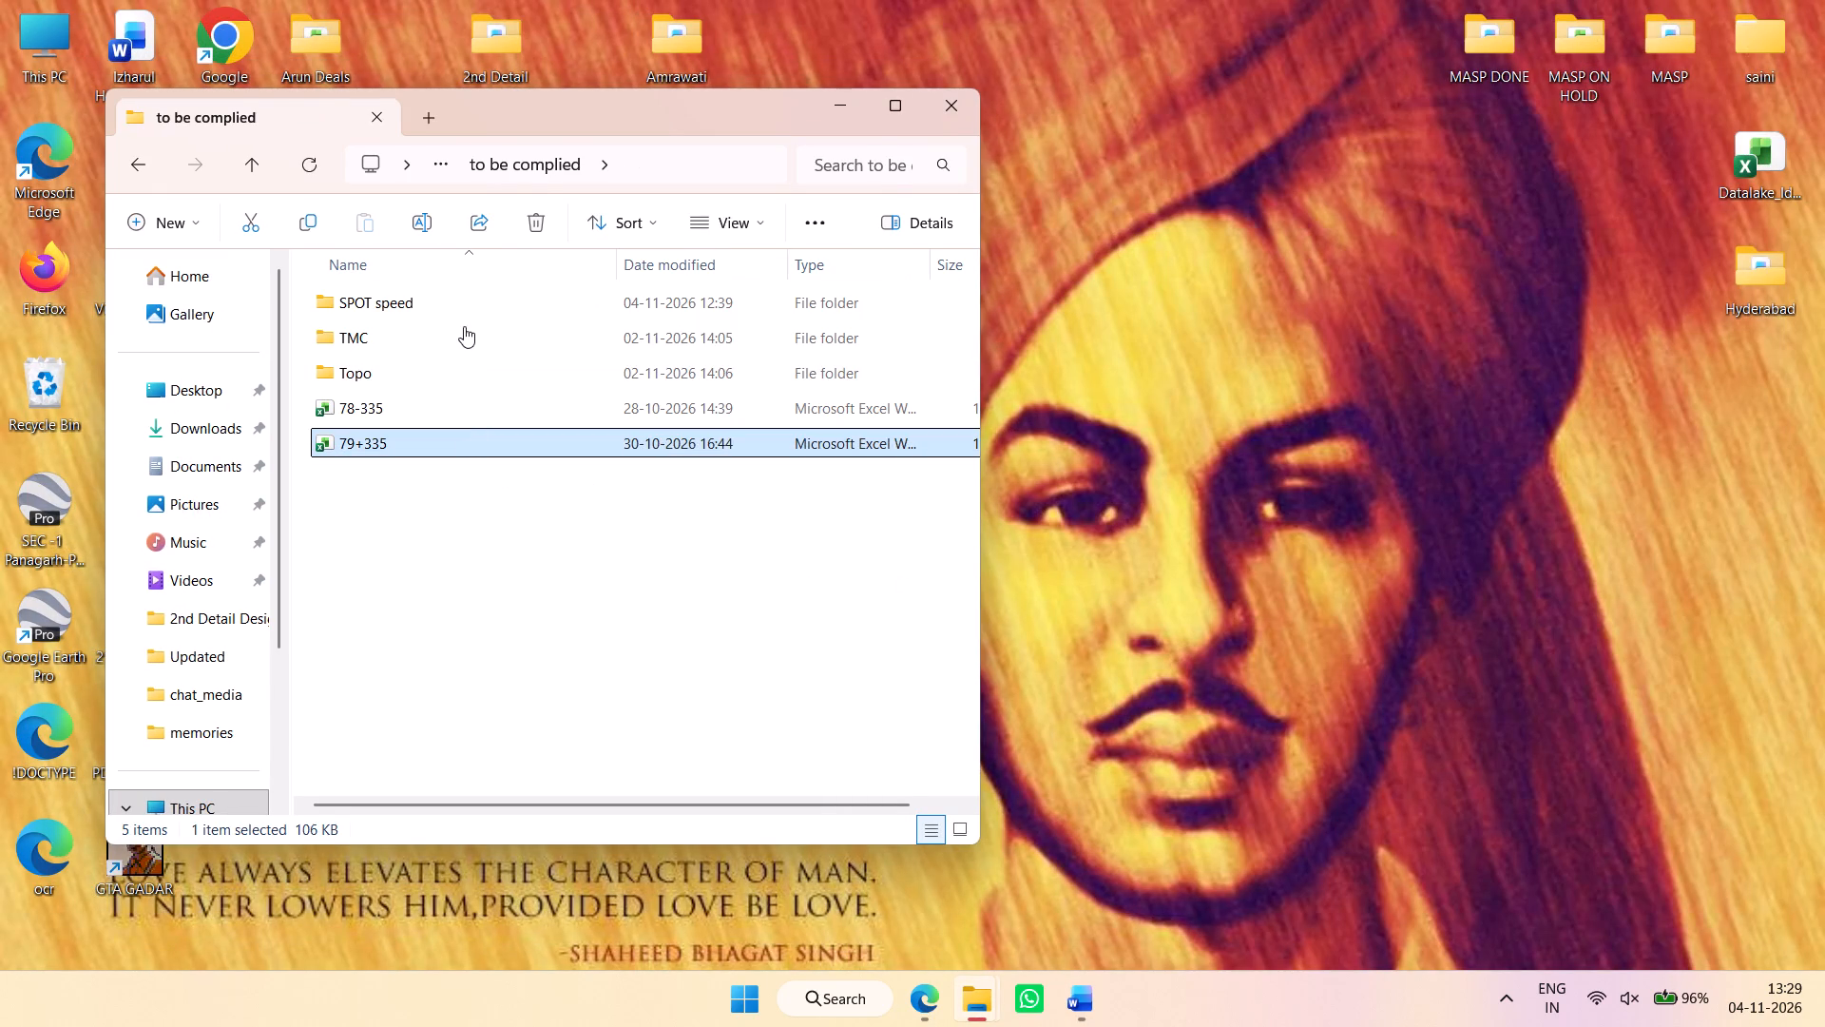
Open the Topo 77+835-78+335 Word document from the Topo subfolder.
left_click(447, 386)
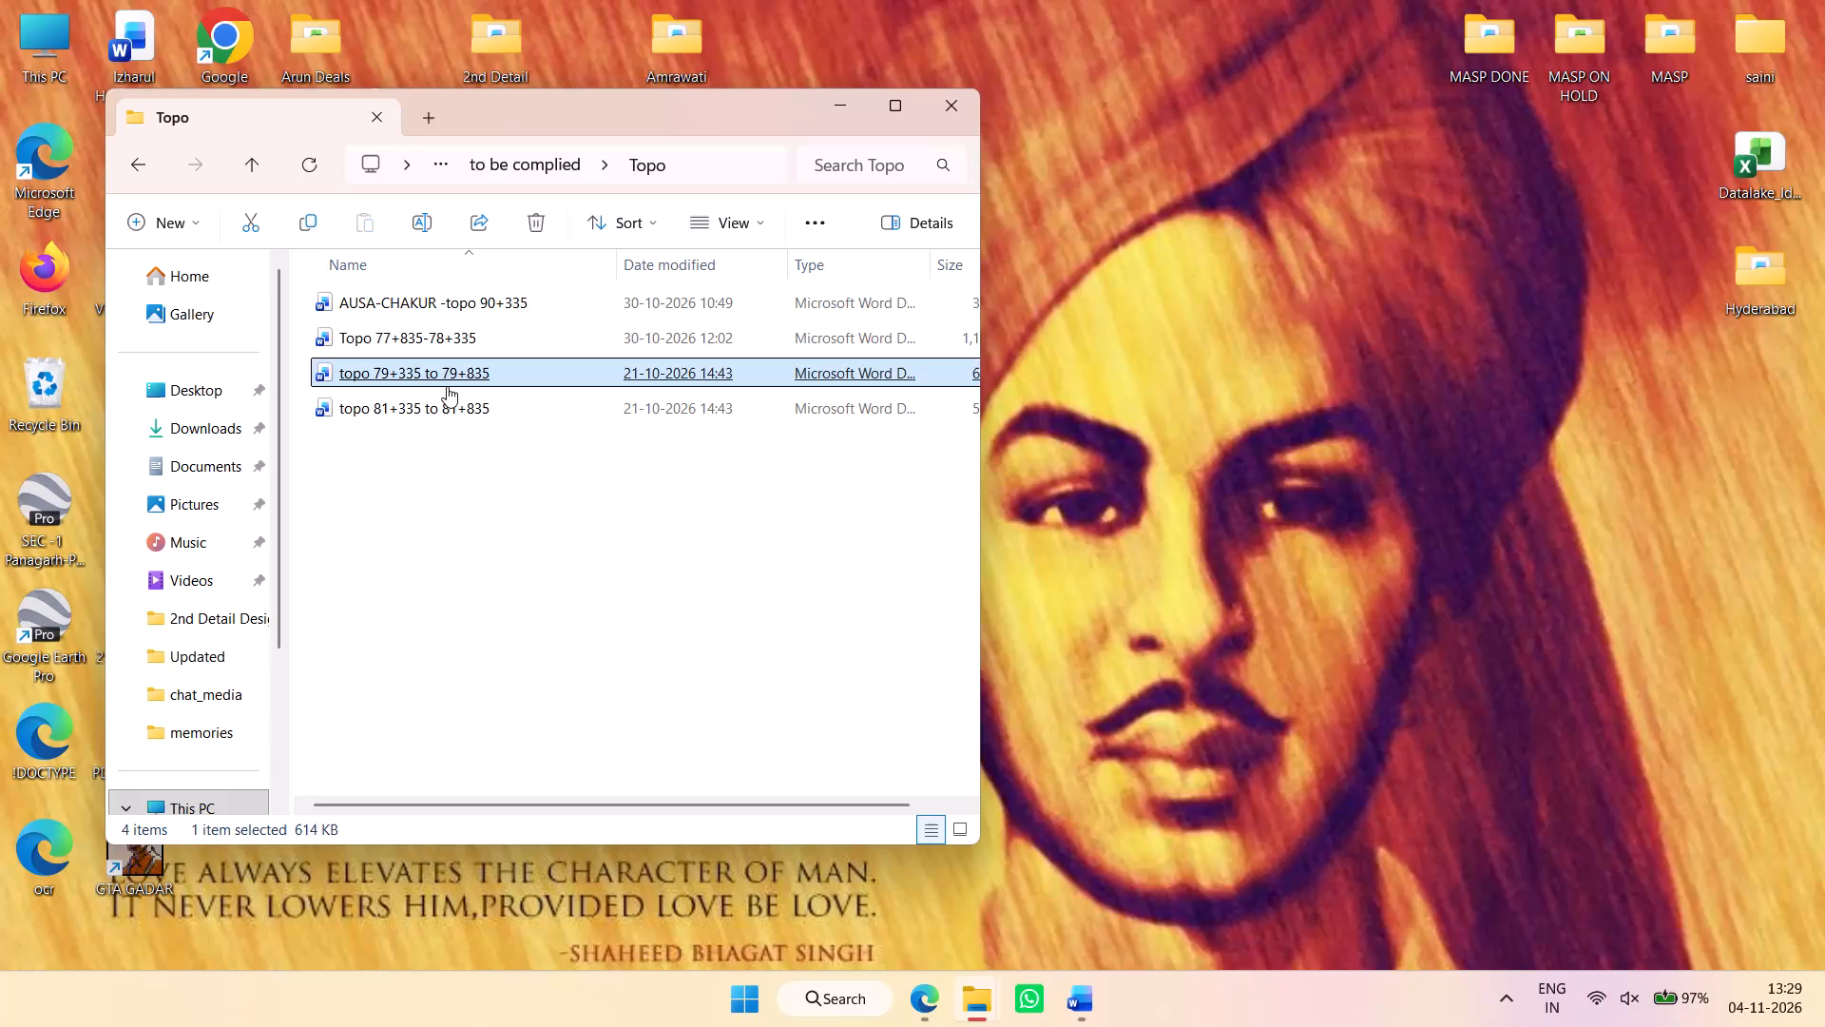
left_click(507, 336)
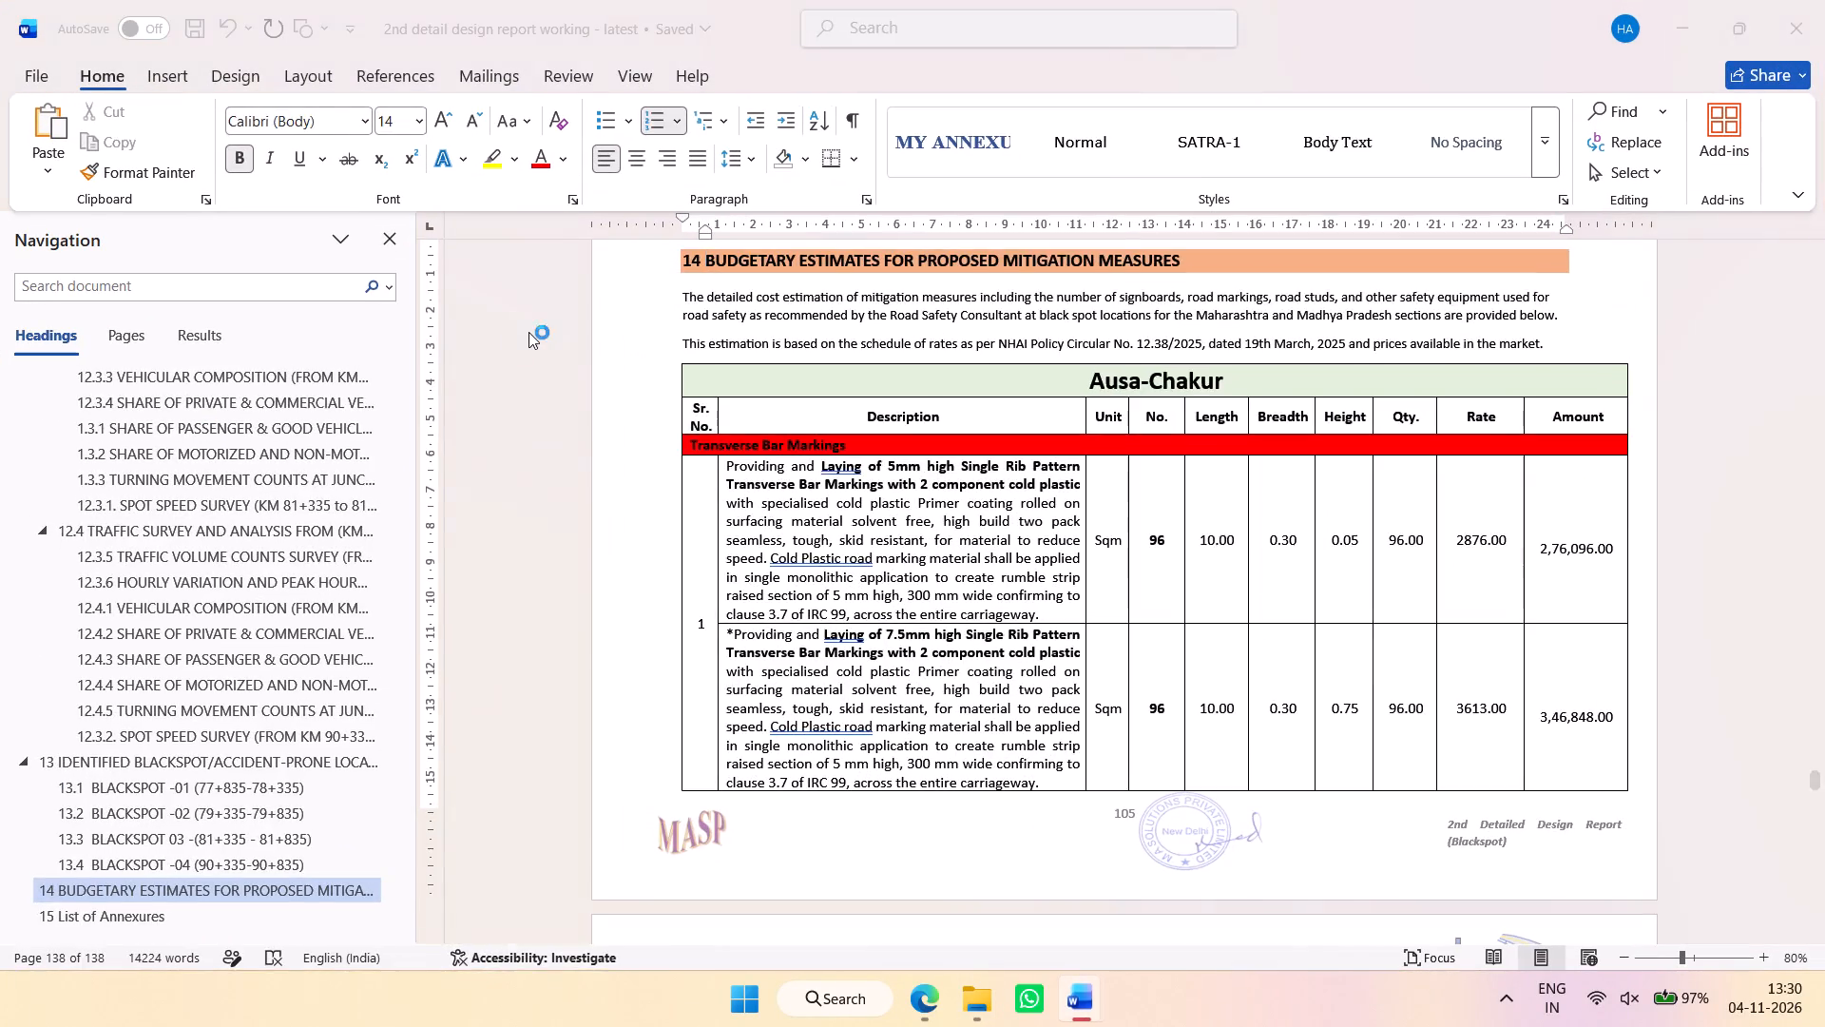
left_click(859, 685)
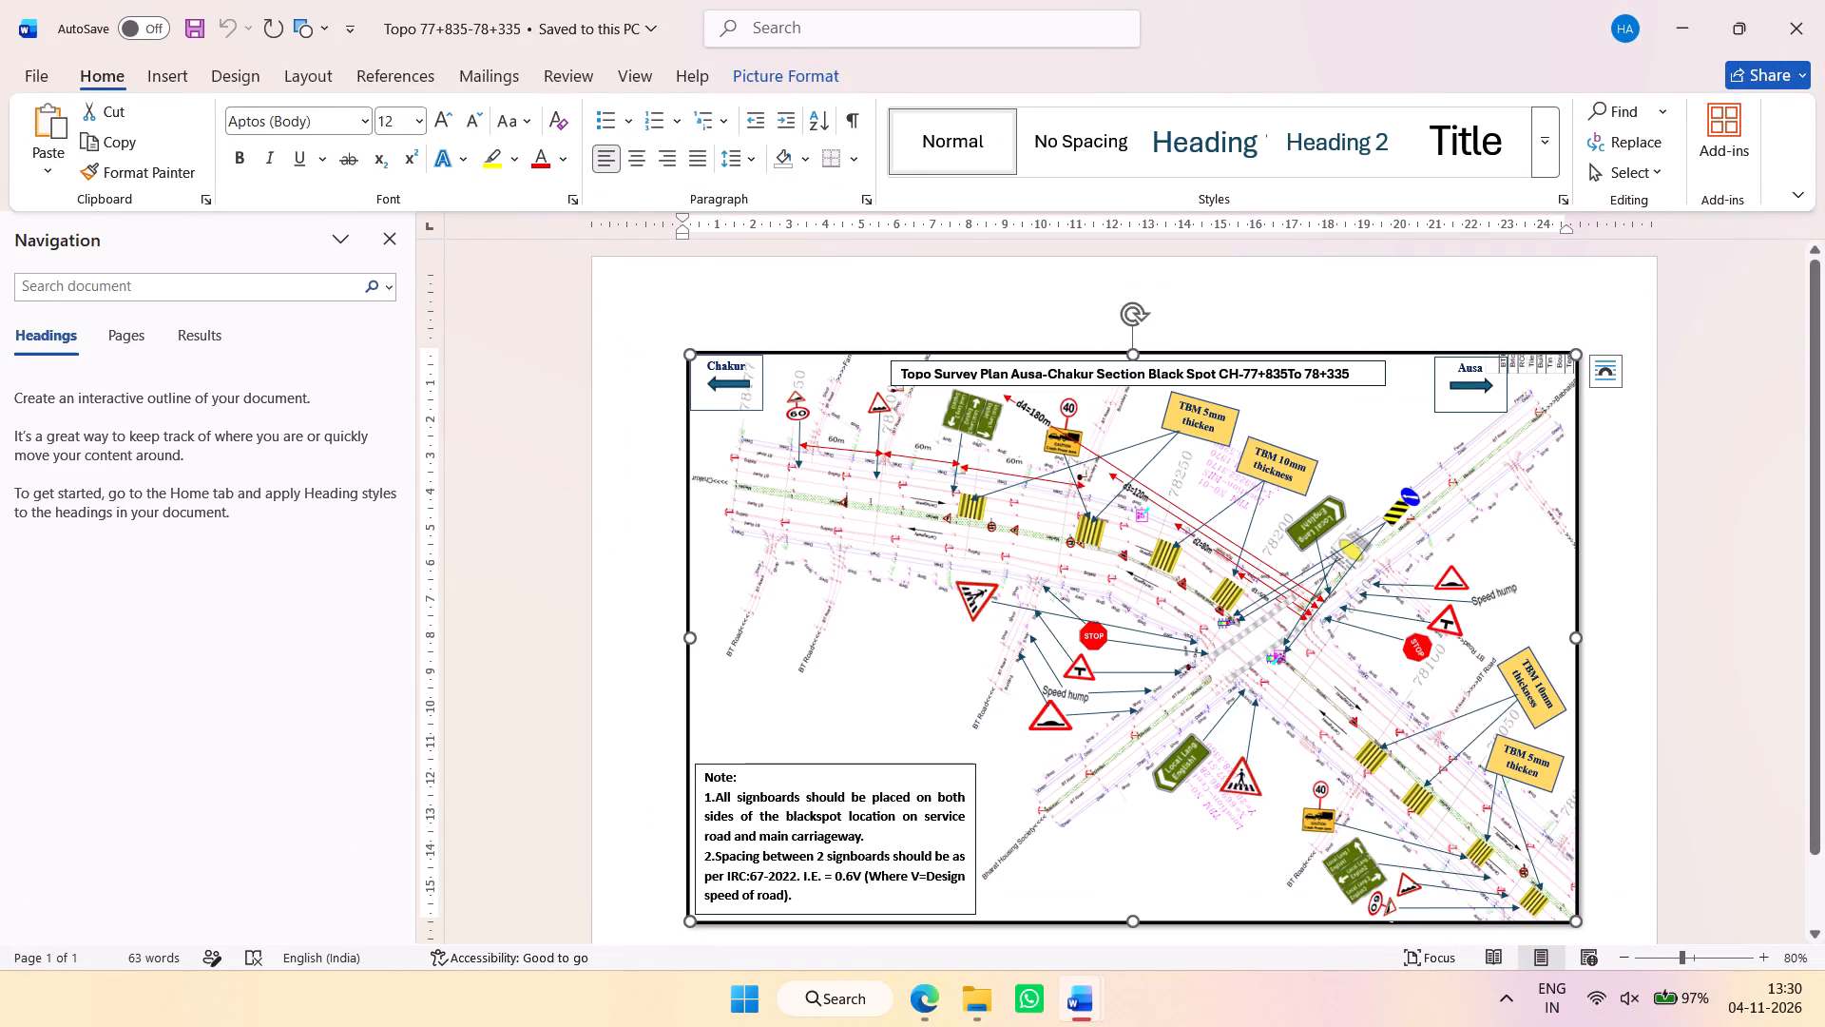
Examine the Ausa-Chakur topo survey plan for black spot CH-77+835 to 78+335 and the document's file information.
scroll(1267, 624, "up", 2, "ctrl")
left_click(41, 86)
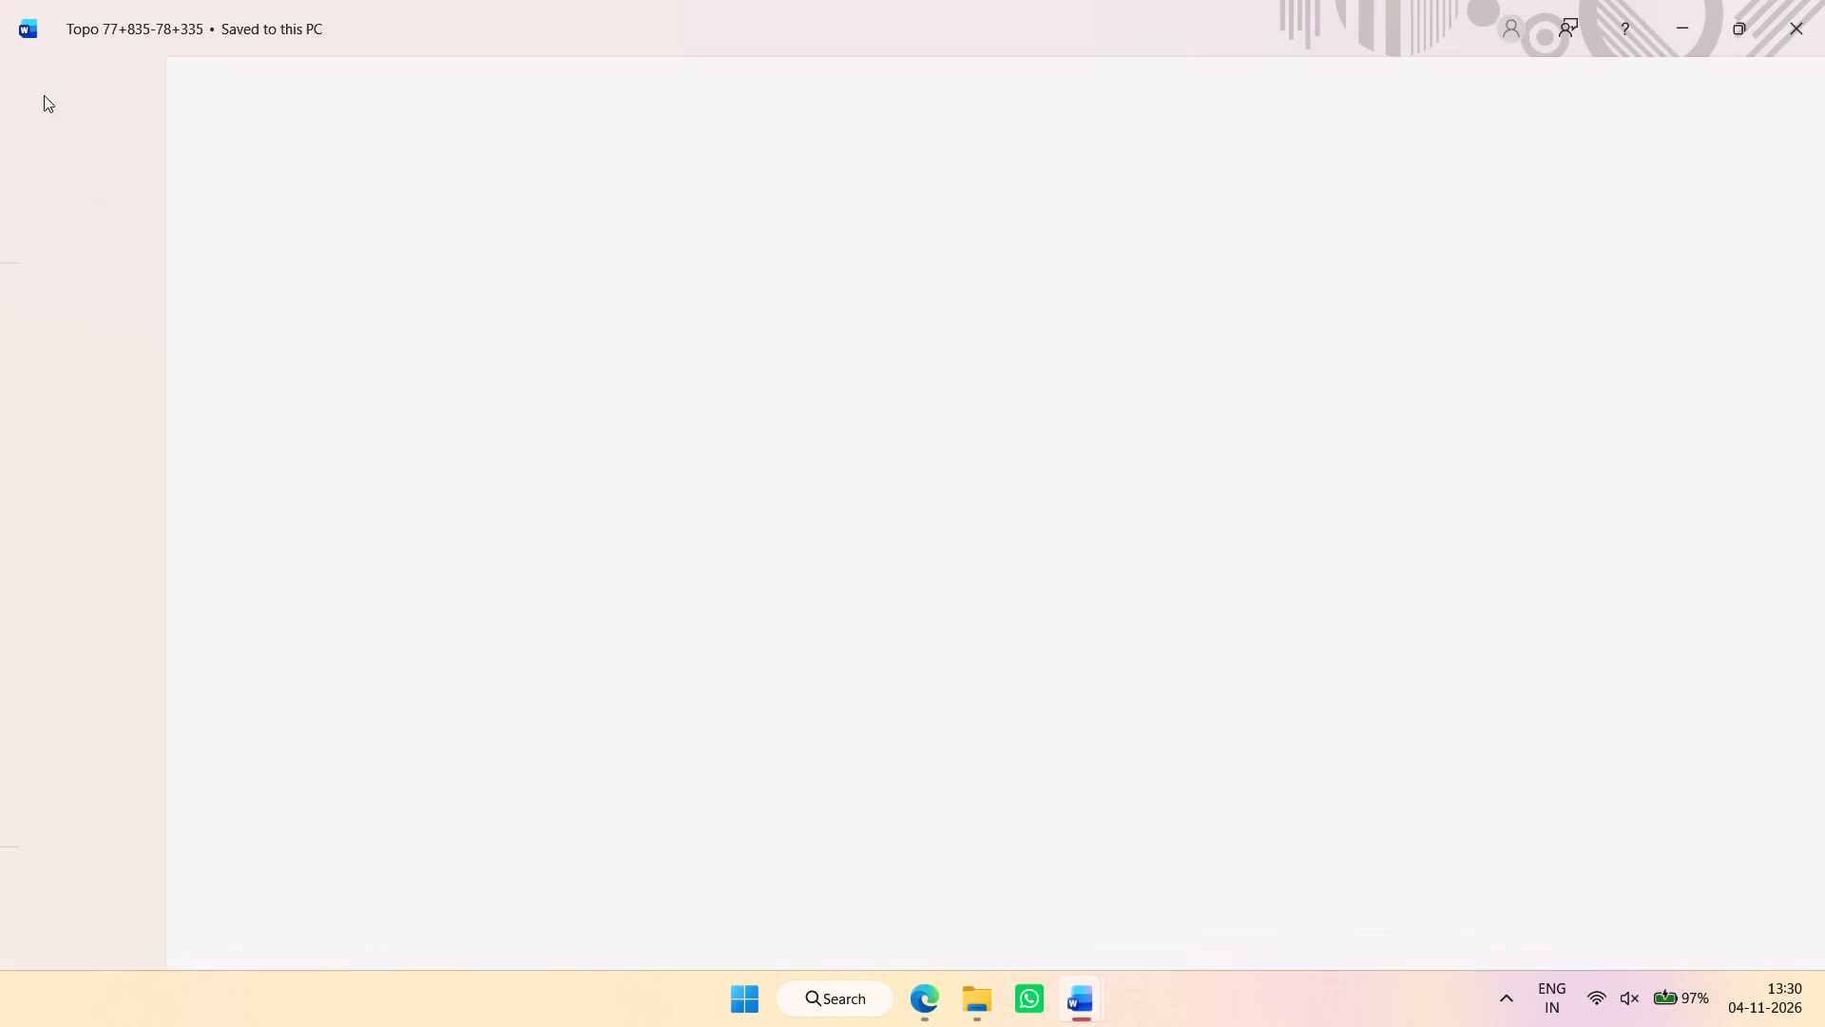
left_click(67, 302)
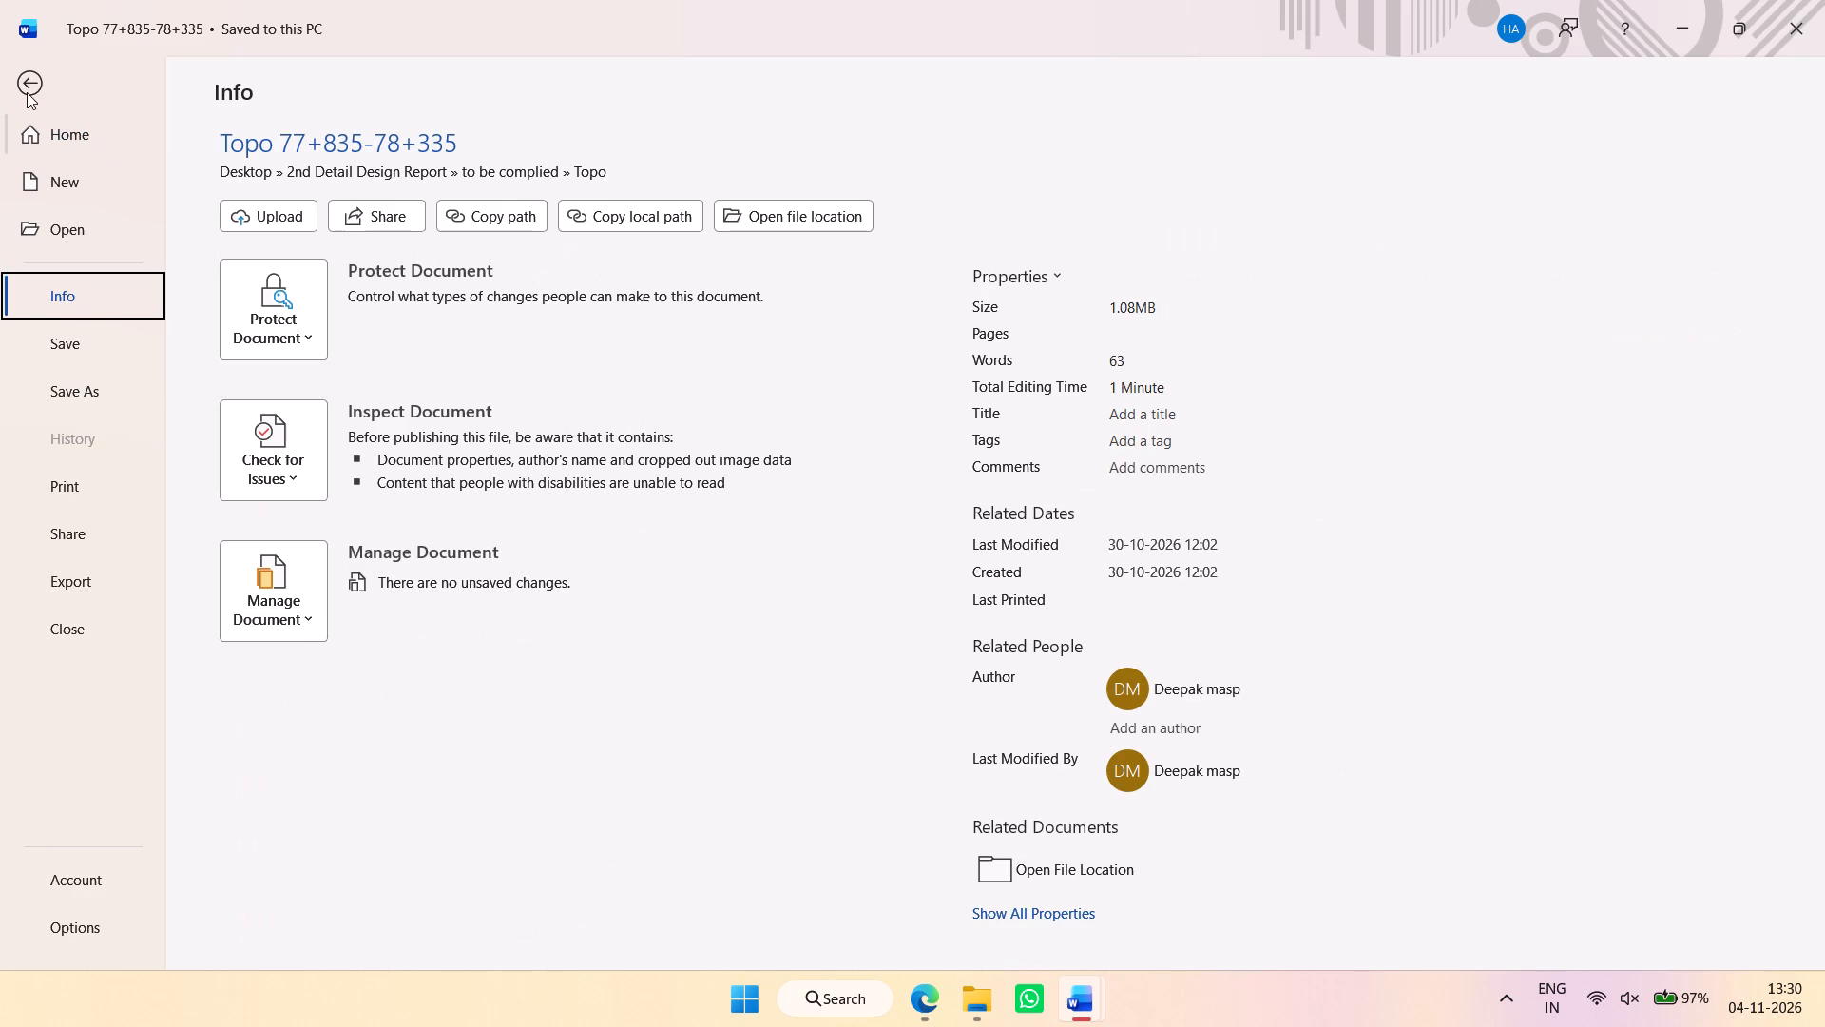
left_click(30, 81)
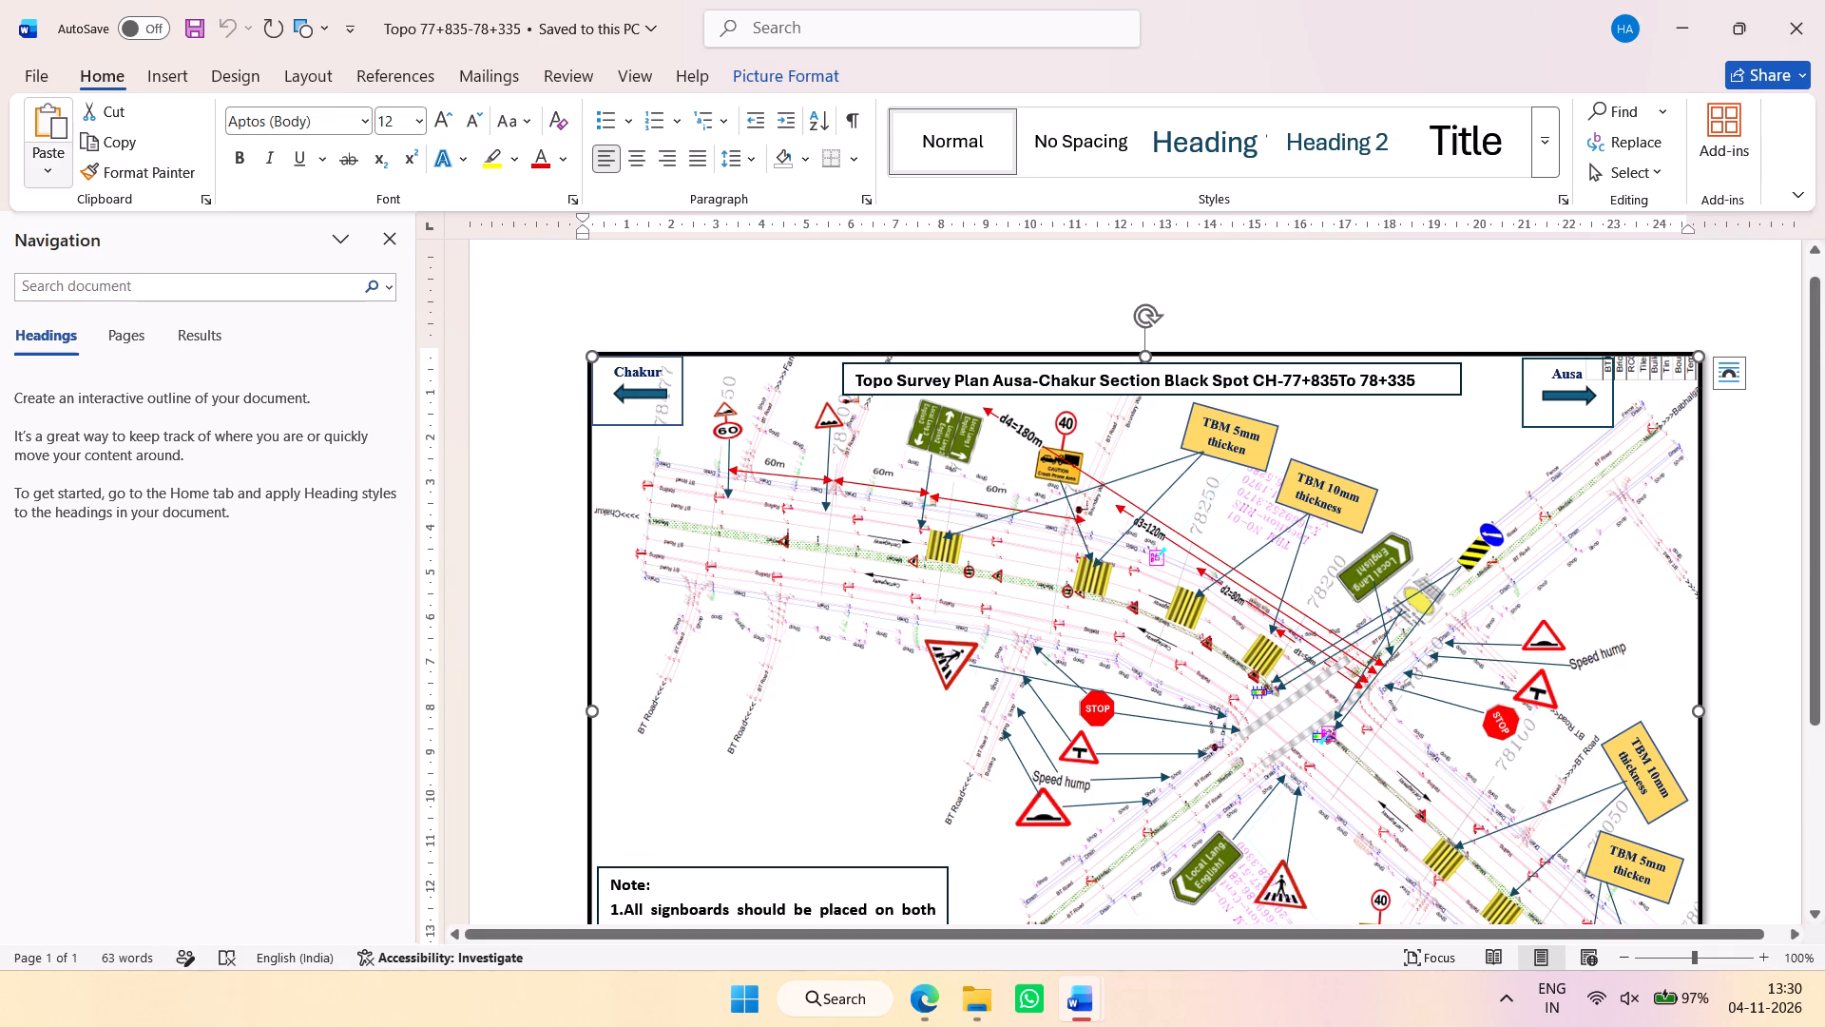
scroll(1181, 541, "down", 1)
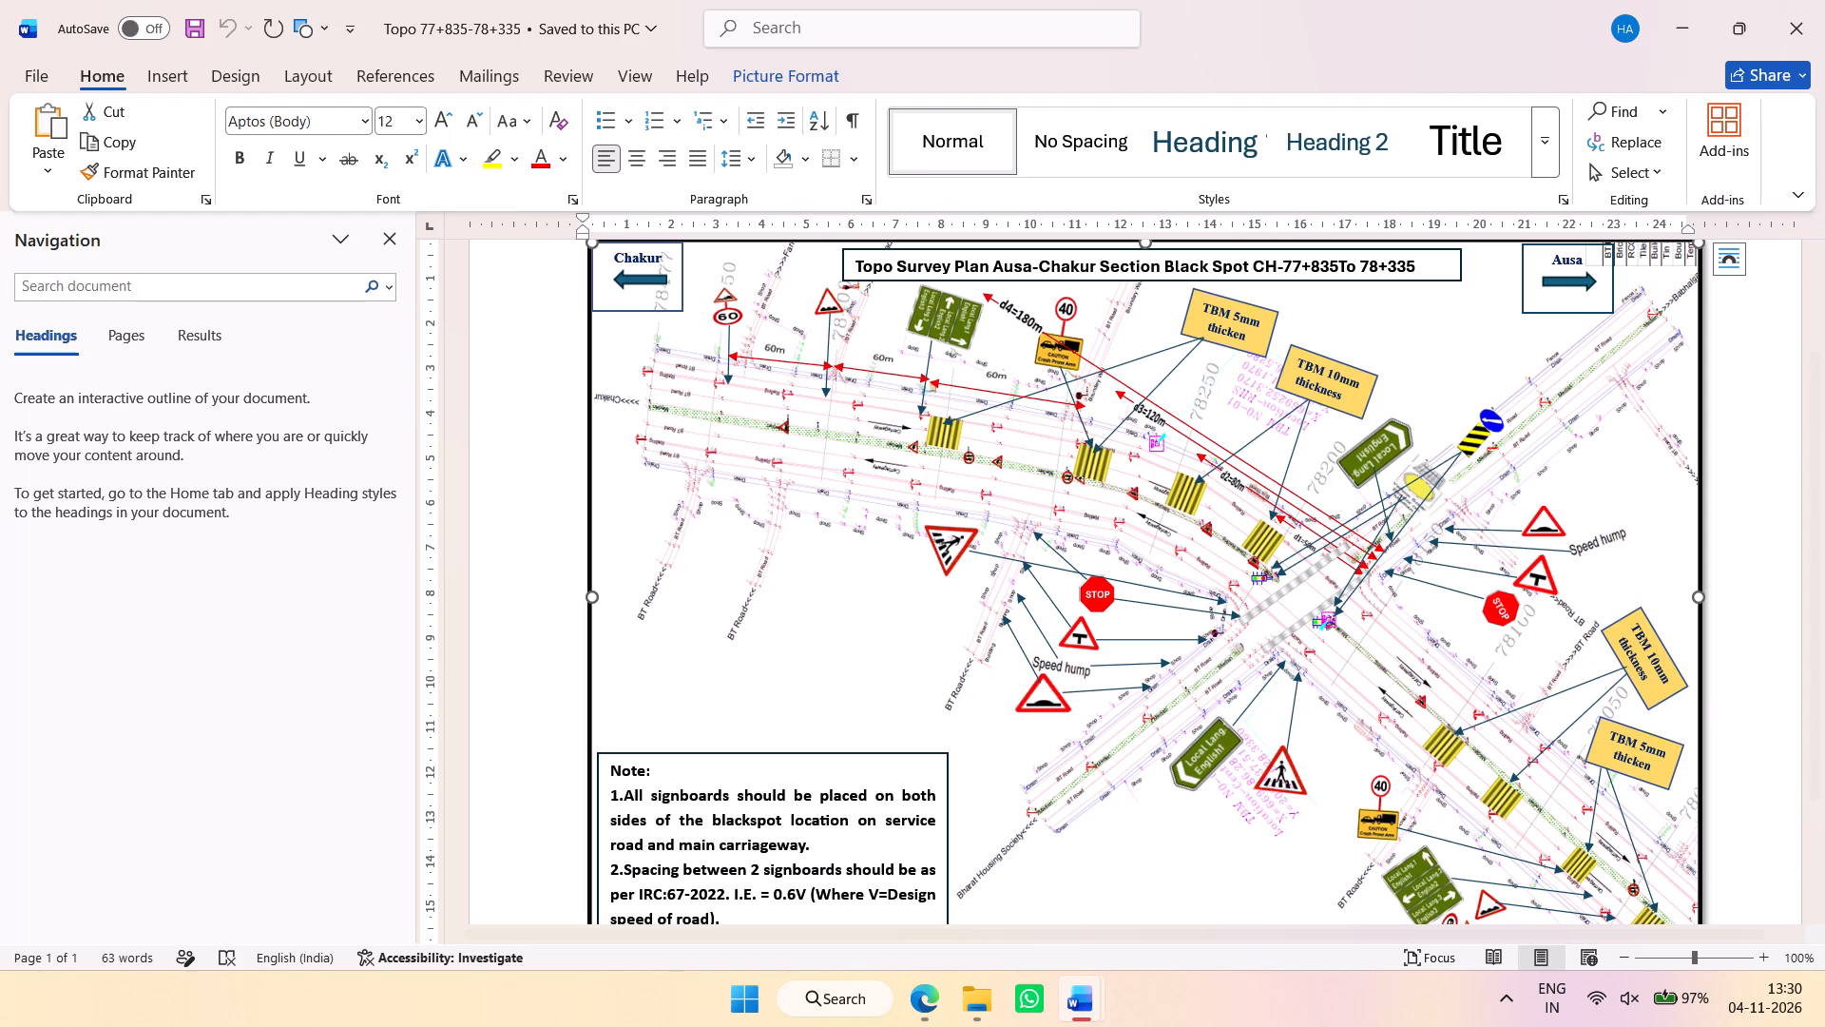
scroll(1263, 623, "down", 1, "ctrl")
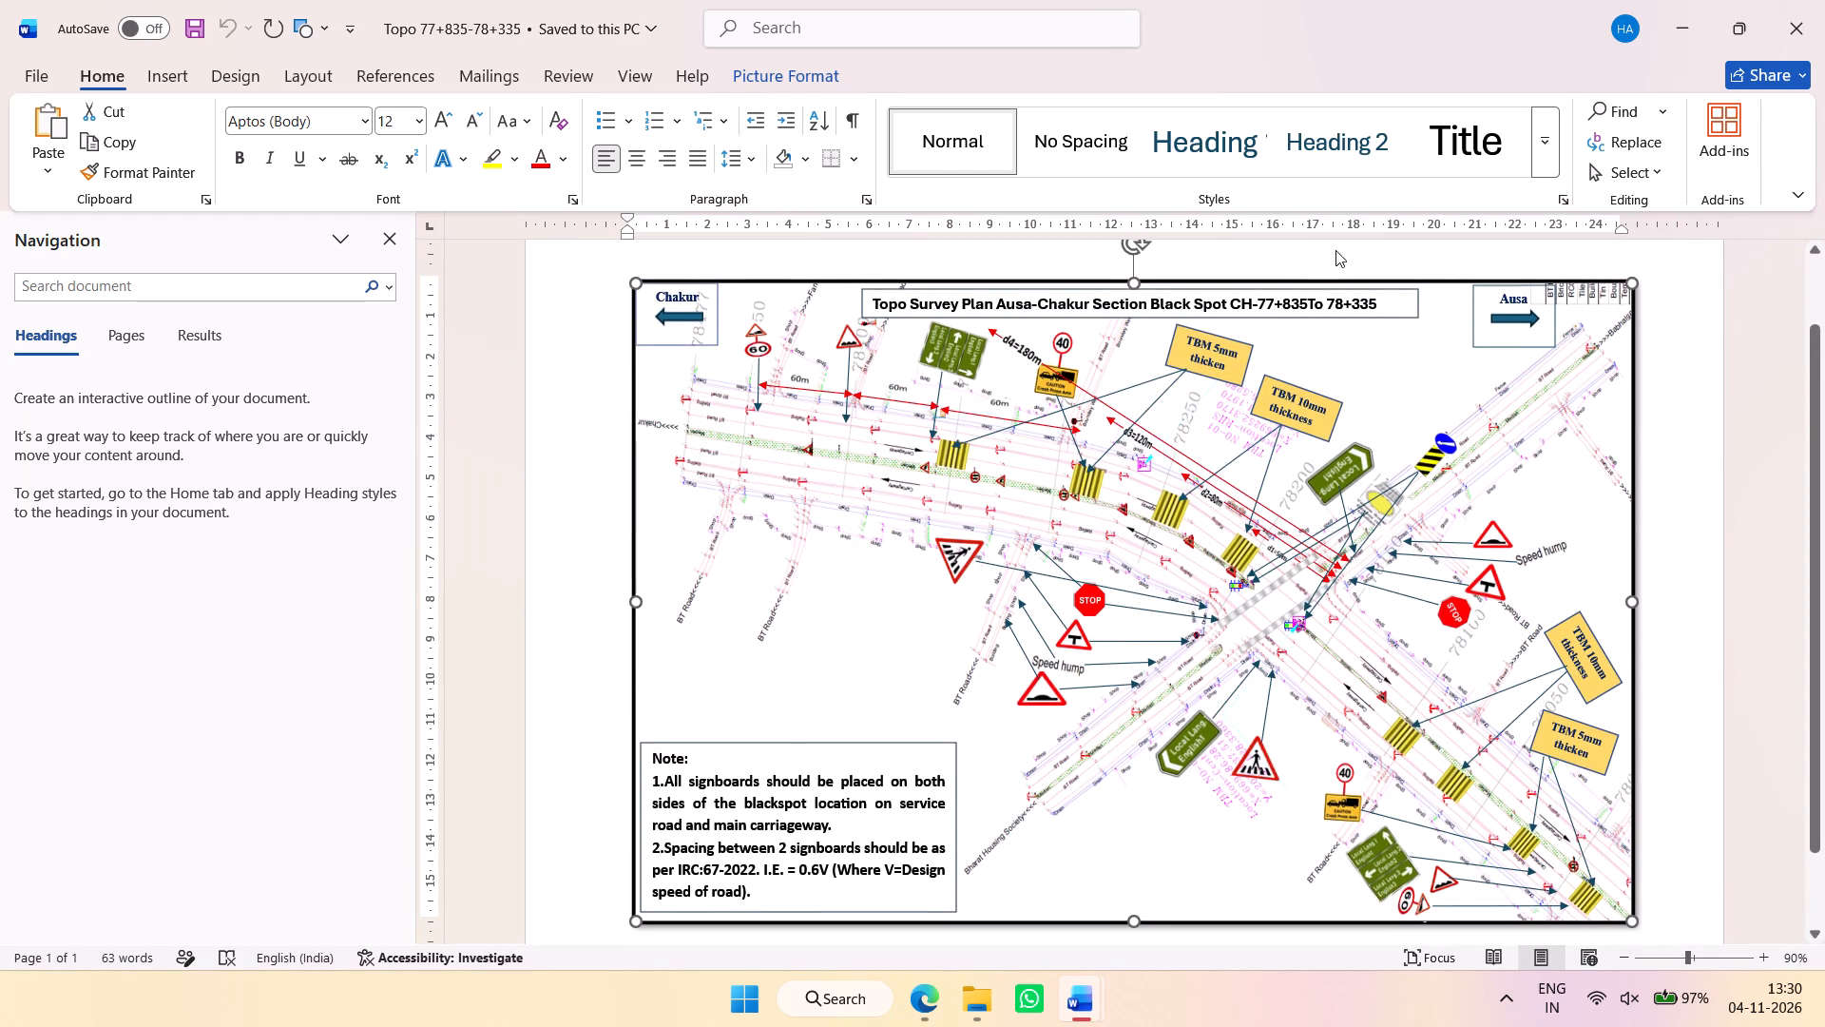
left_click(1335, 250)
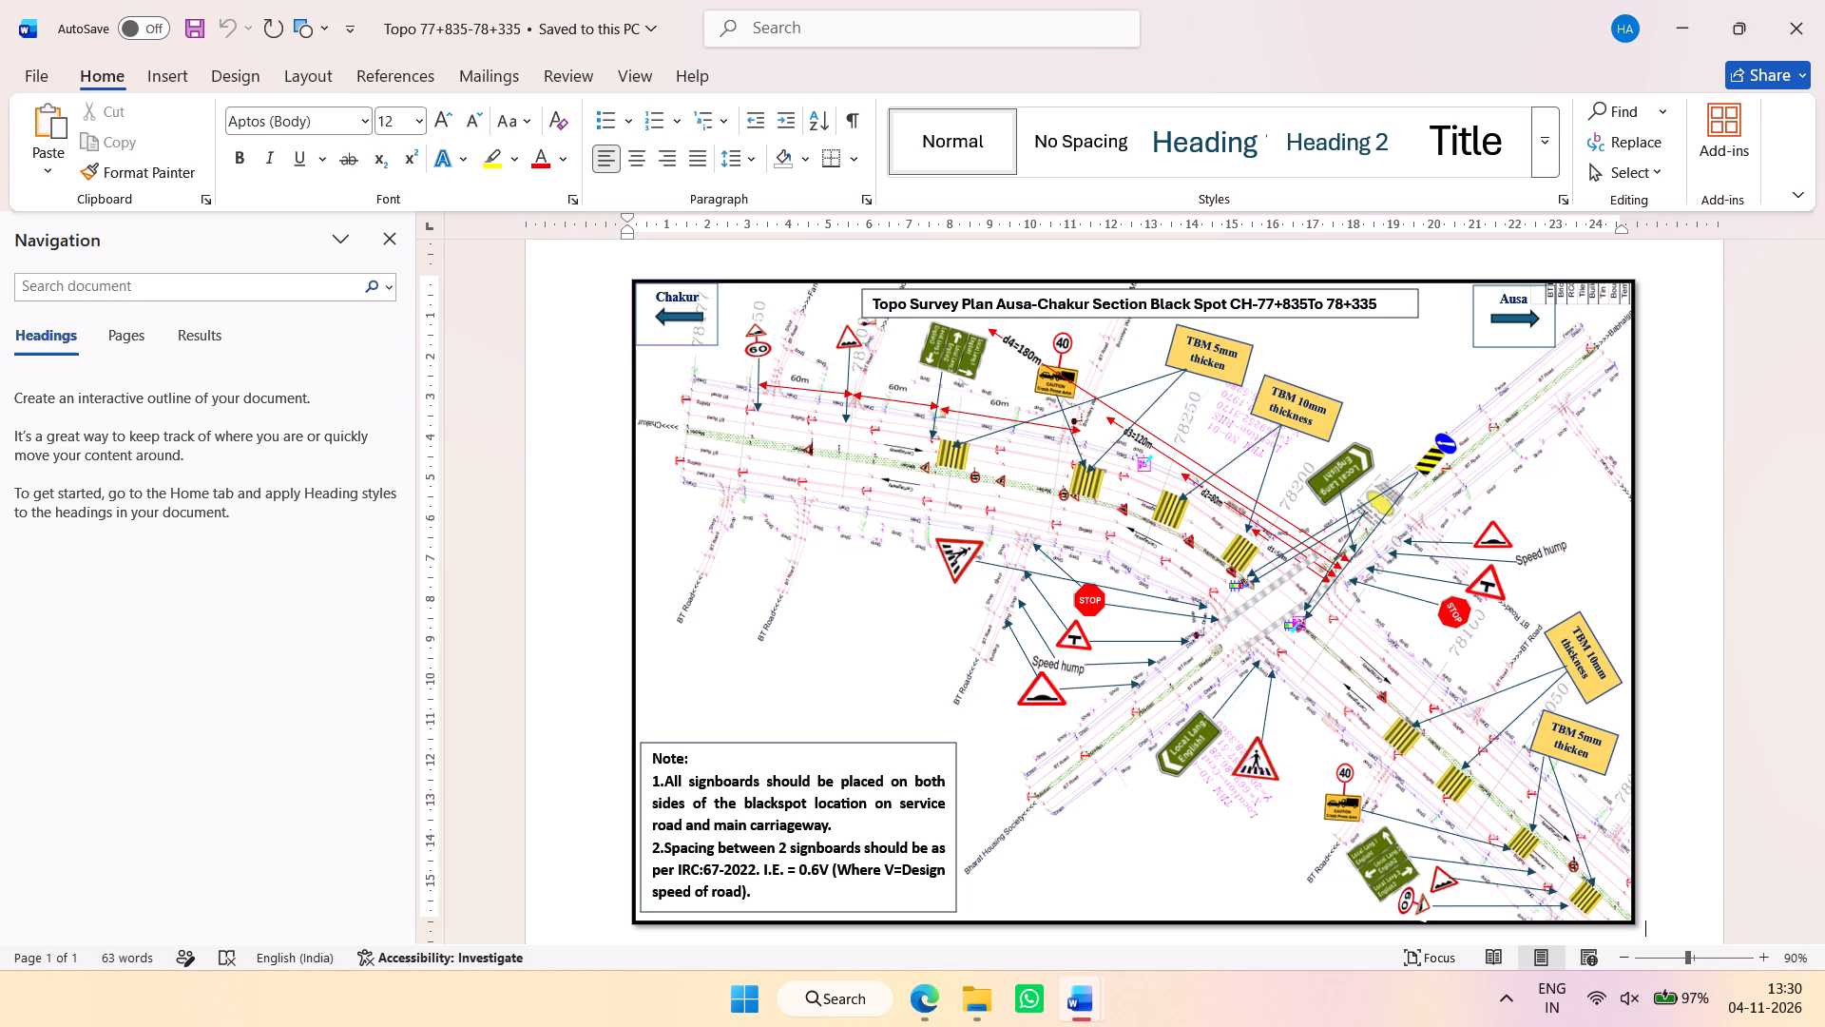
Shift the tips of the four leader arrows from the STOP, T-junction and speed hump signs onto the adjoining BT road.
left_click(1040, 552)
scroll(1040, 552, "up", 10, "ctrl")
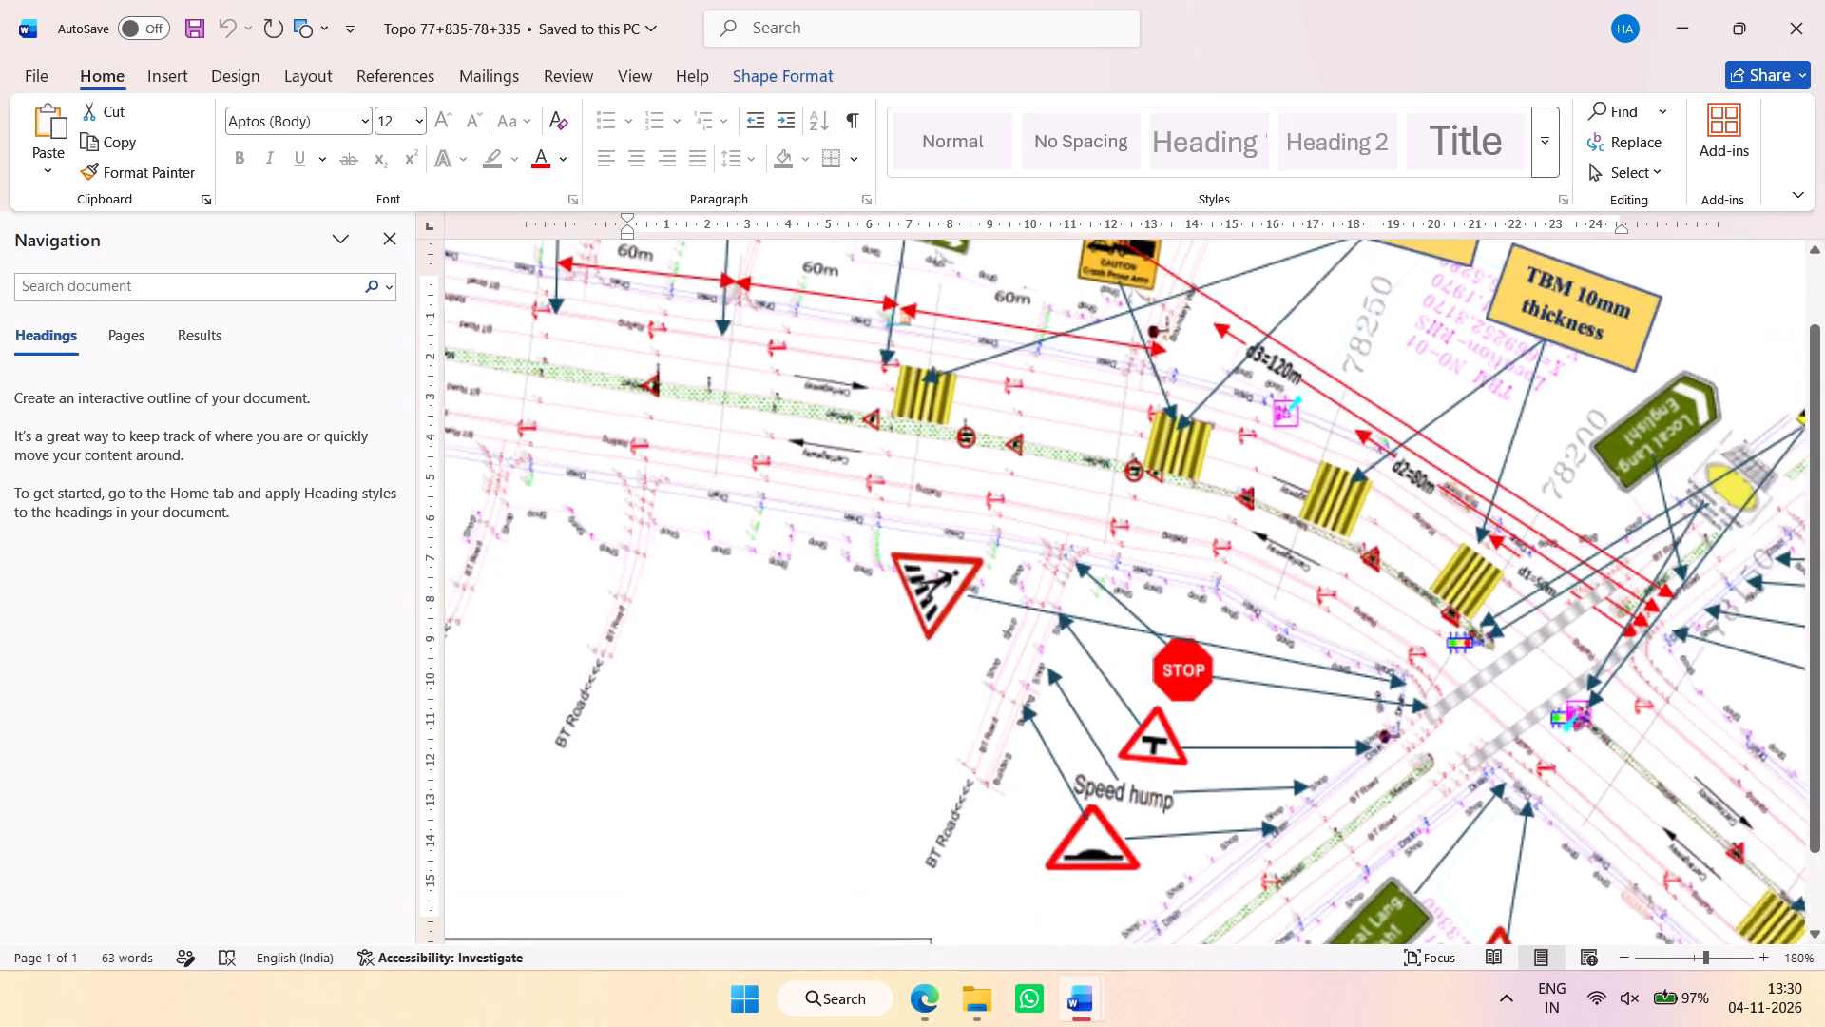
scroll(1040, 552, "up", 4, "ctrl")
left_click_drag(1036, 558, 1004, 554)
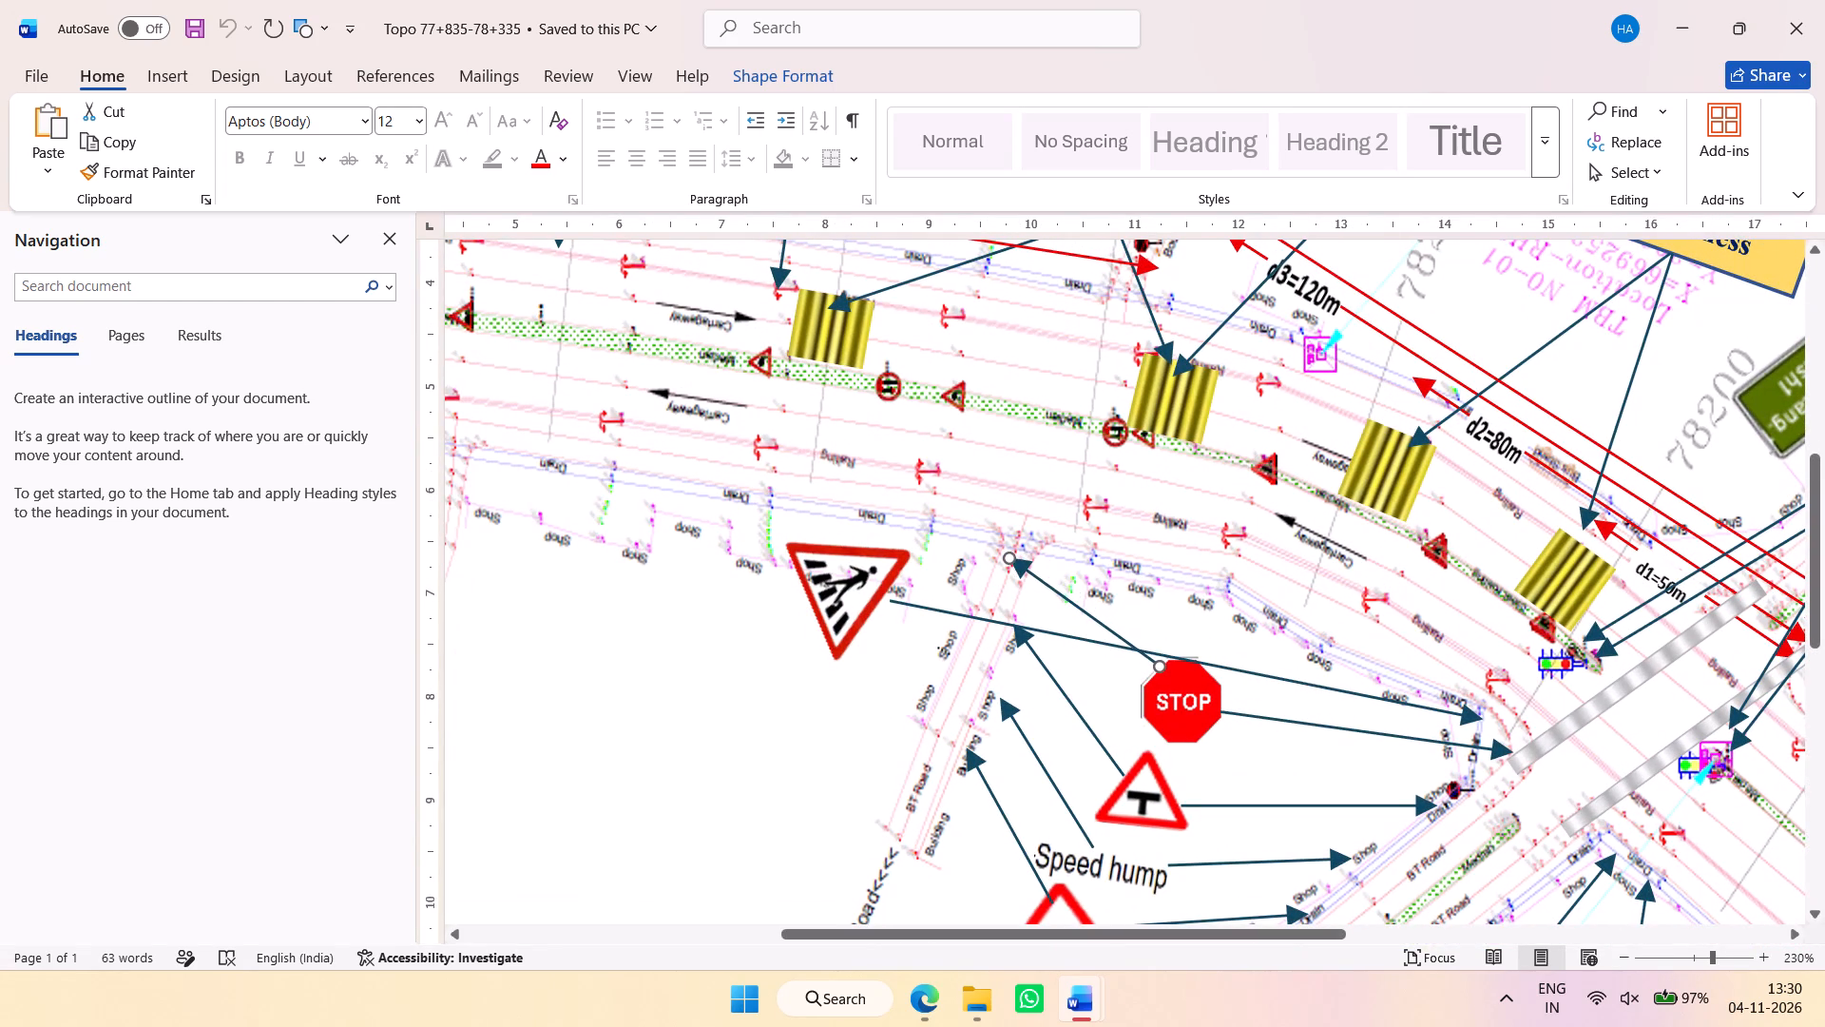
left_click_drag(1004, 554, 1001, 551)
left_click(1023, 640)
left_click_drag(1015, 627, 979, 609)
left_click(1009, 707)
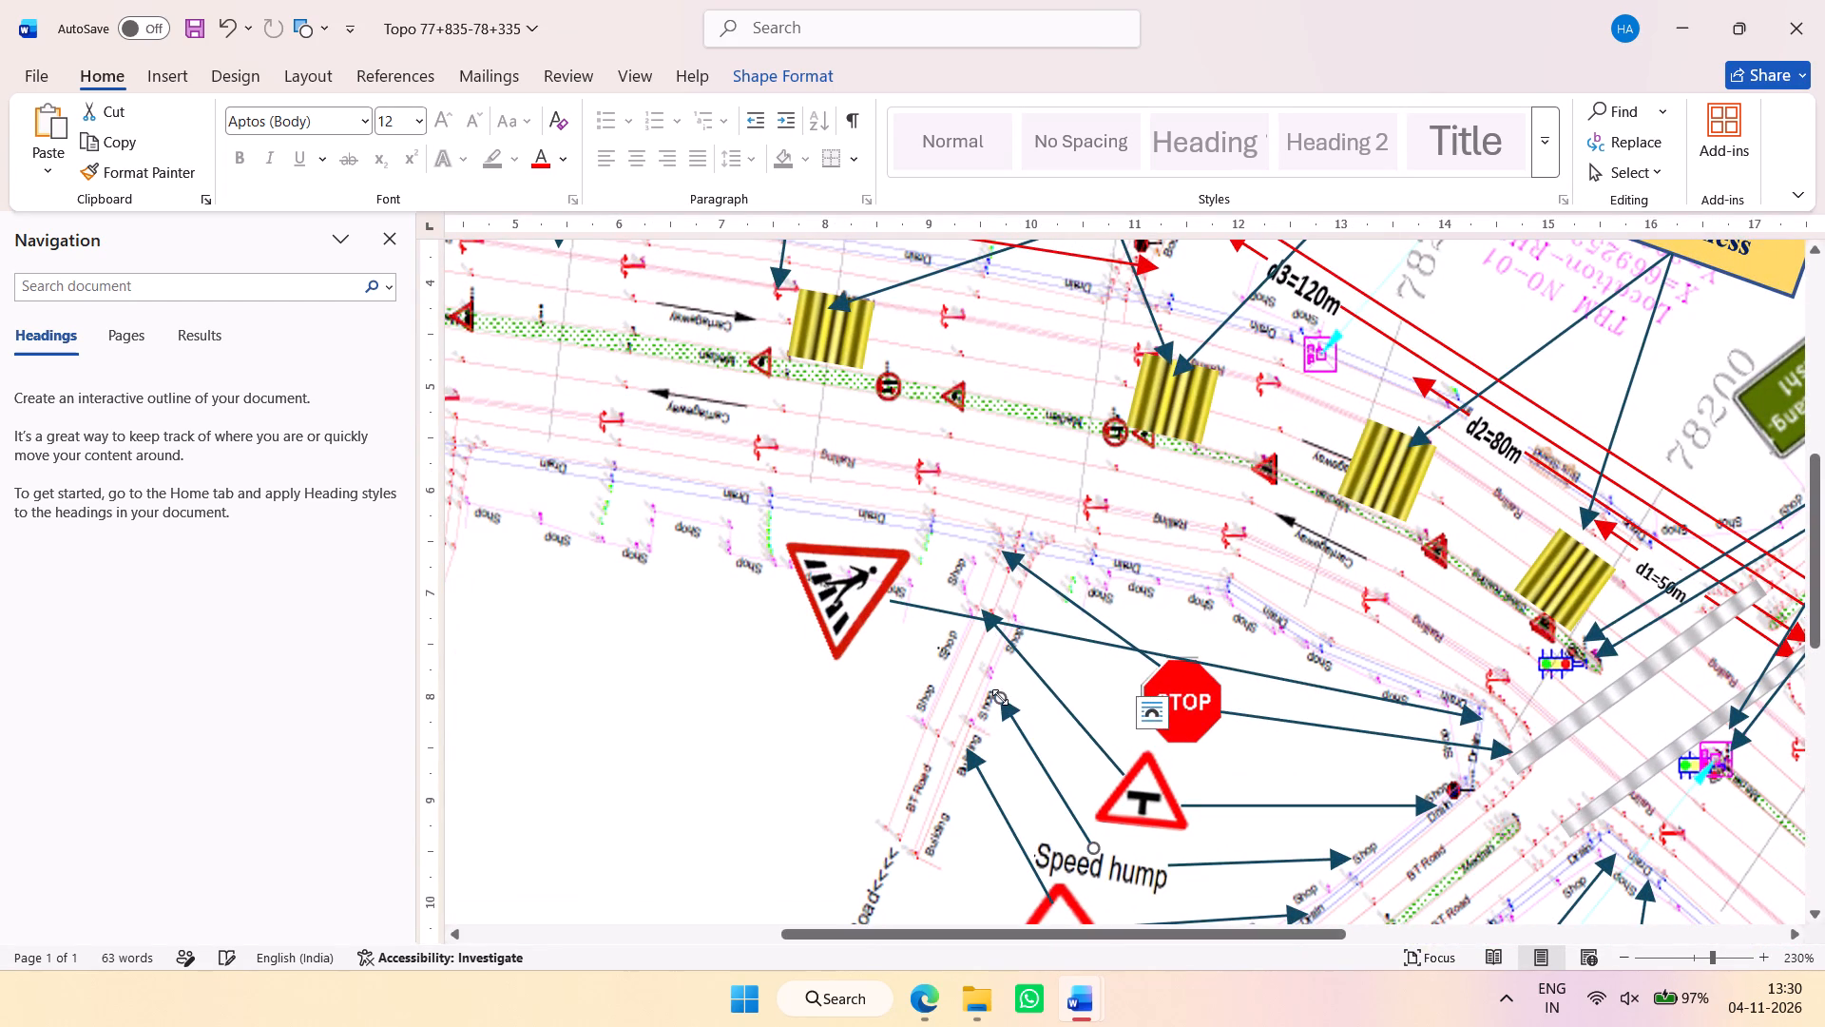
left_click_drag(1000, 697, 954, 667)
left_click(979, 758)
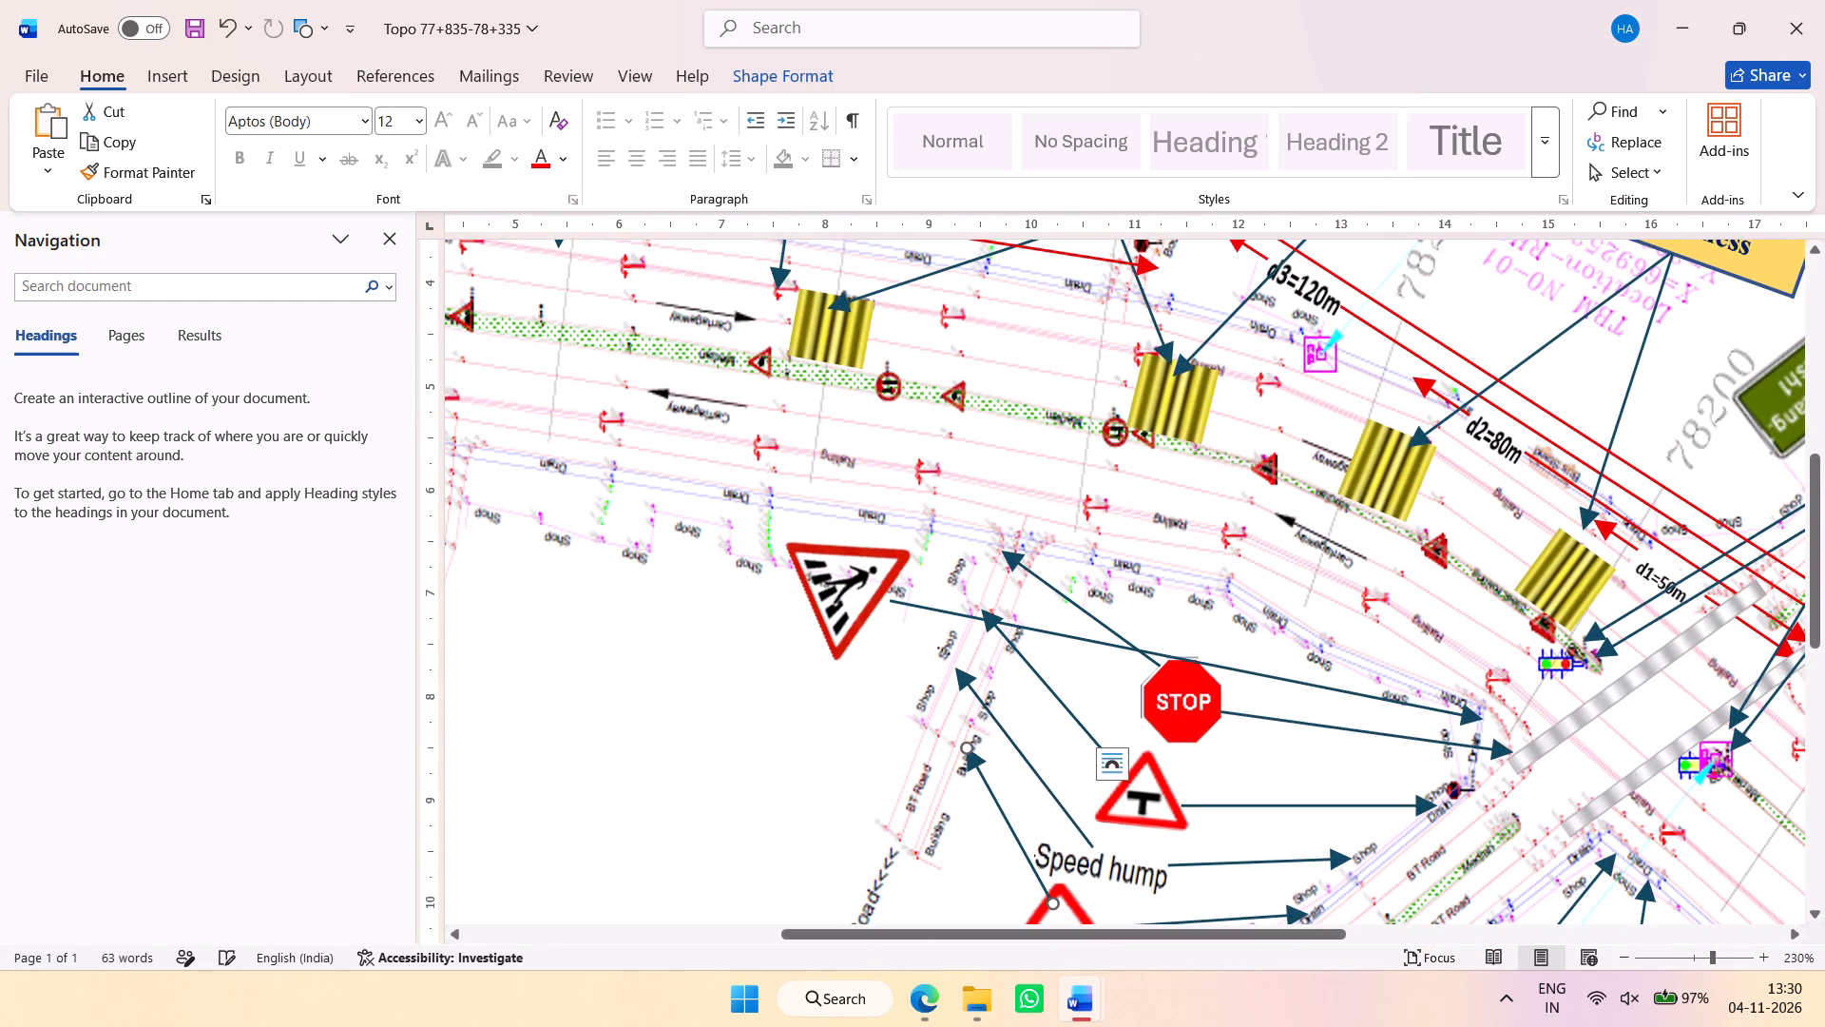
left_click_drag(969, 750, 934, 717)
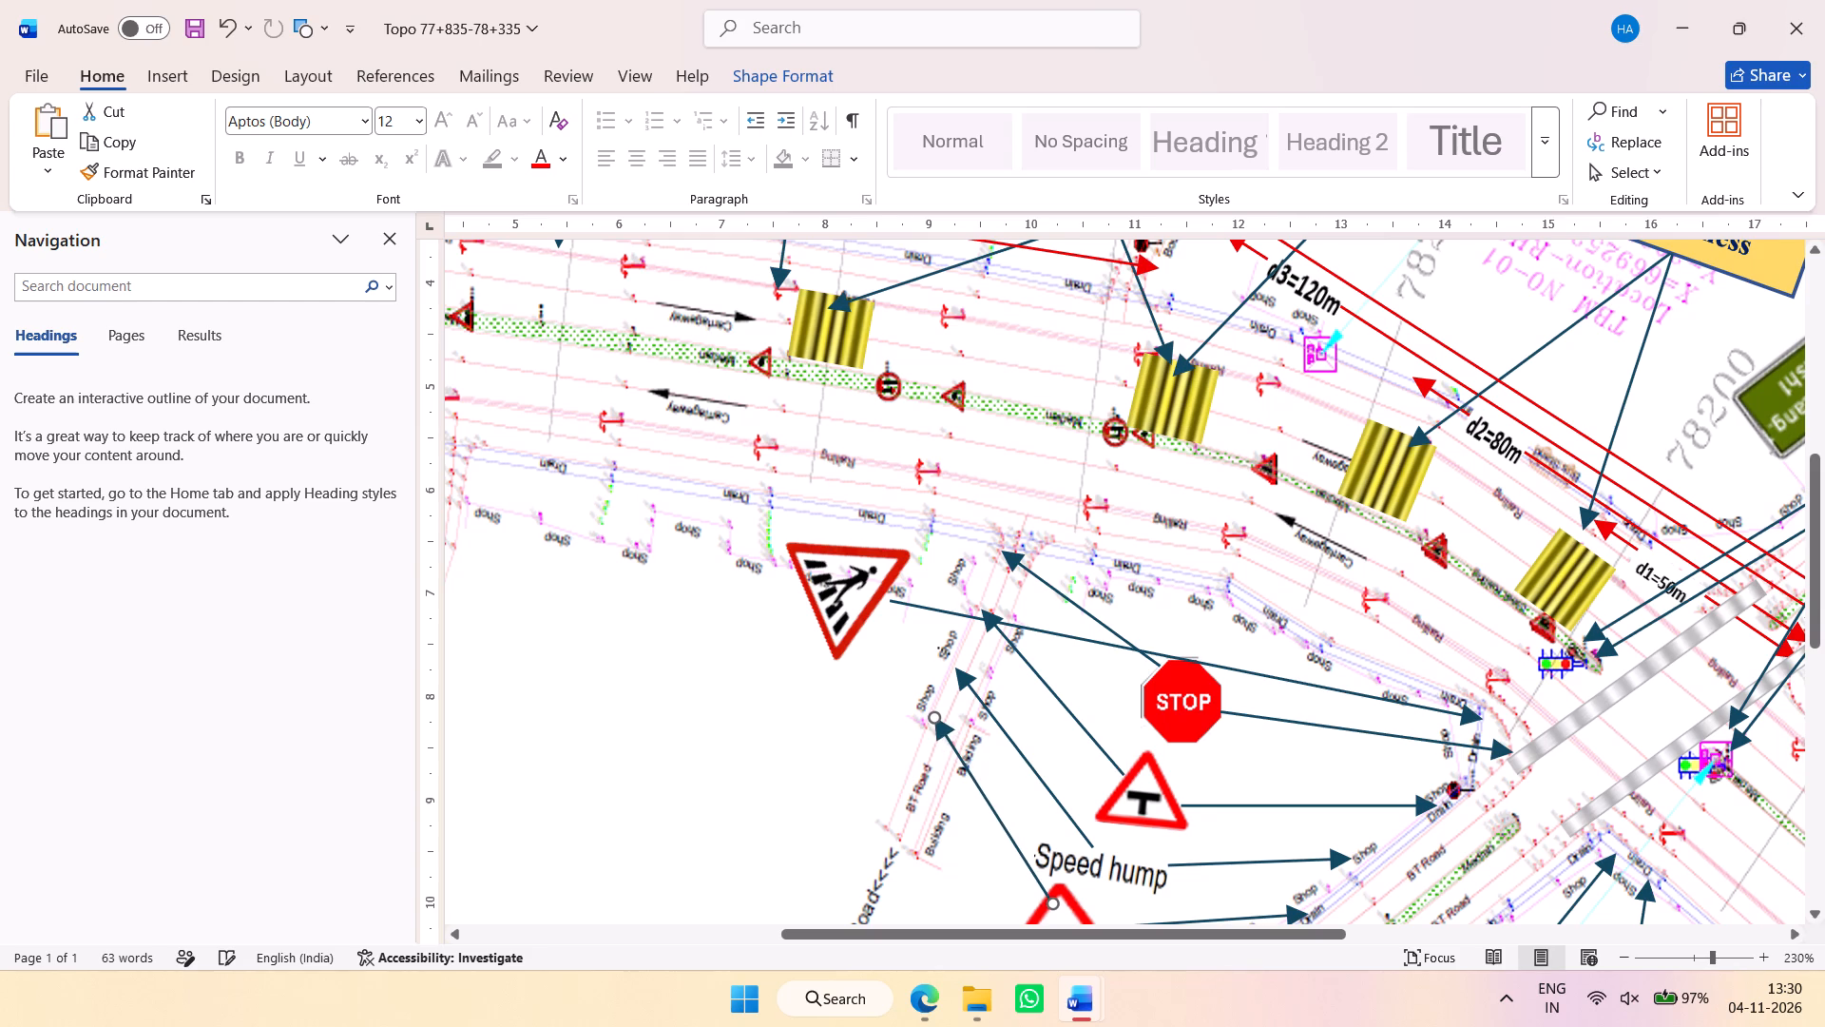
Move the pedestrian crossing sign near the BT road to the clear area beyond the TBM 10mm thickness label and rotate it upright.
scroll(1164, 609, "down", 6, "ctrl")
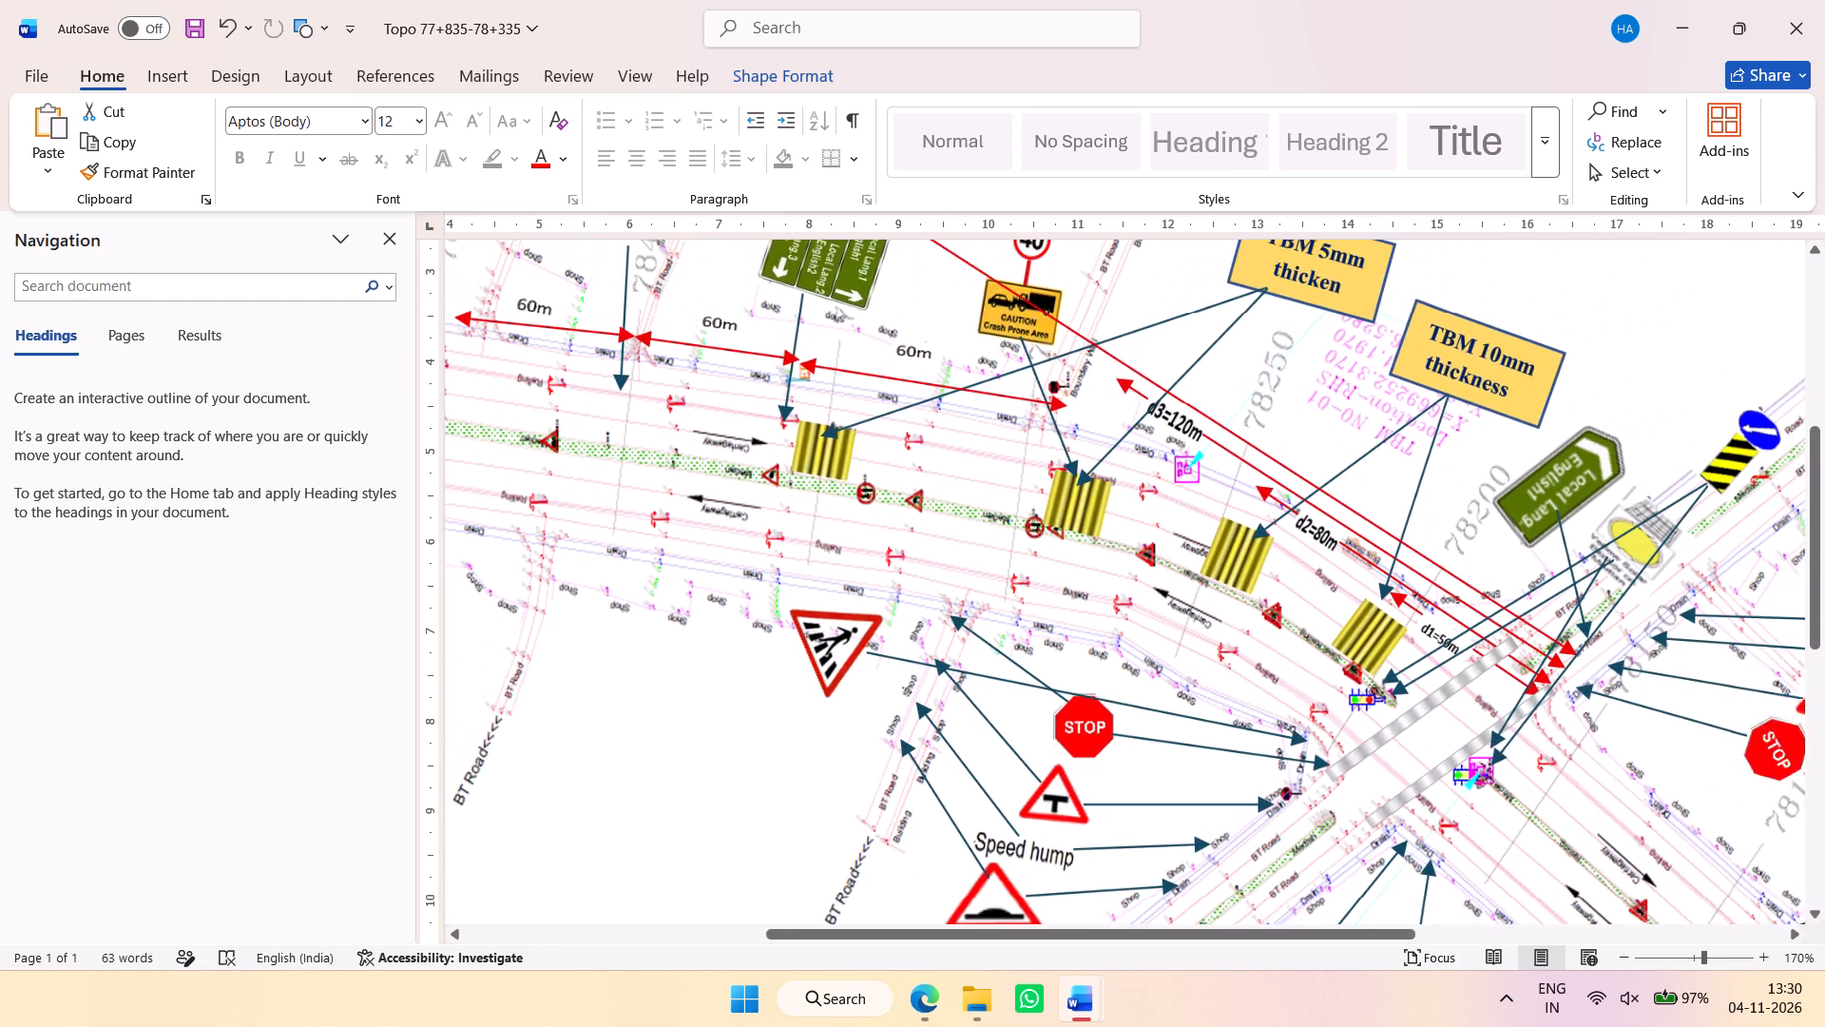
scroll(1209, 593, "down", 4, "ctrl")
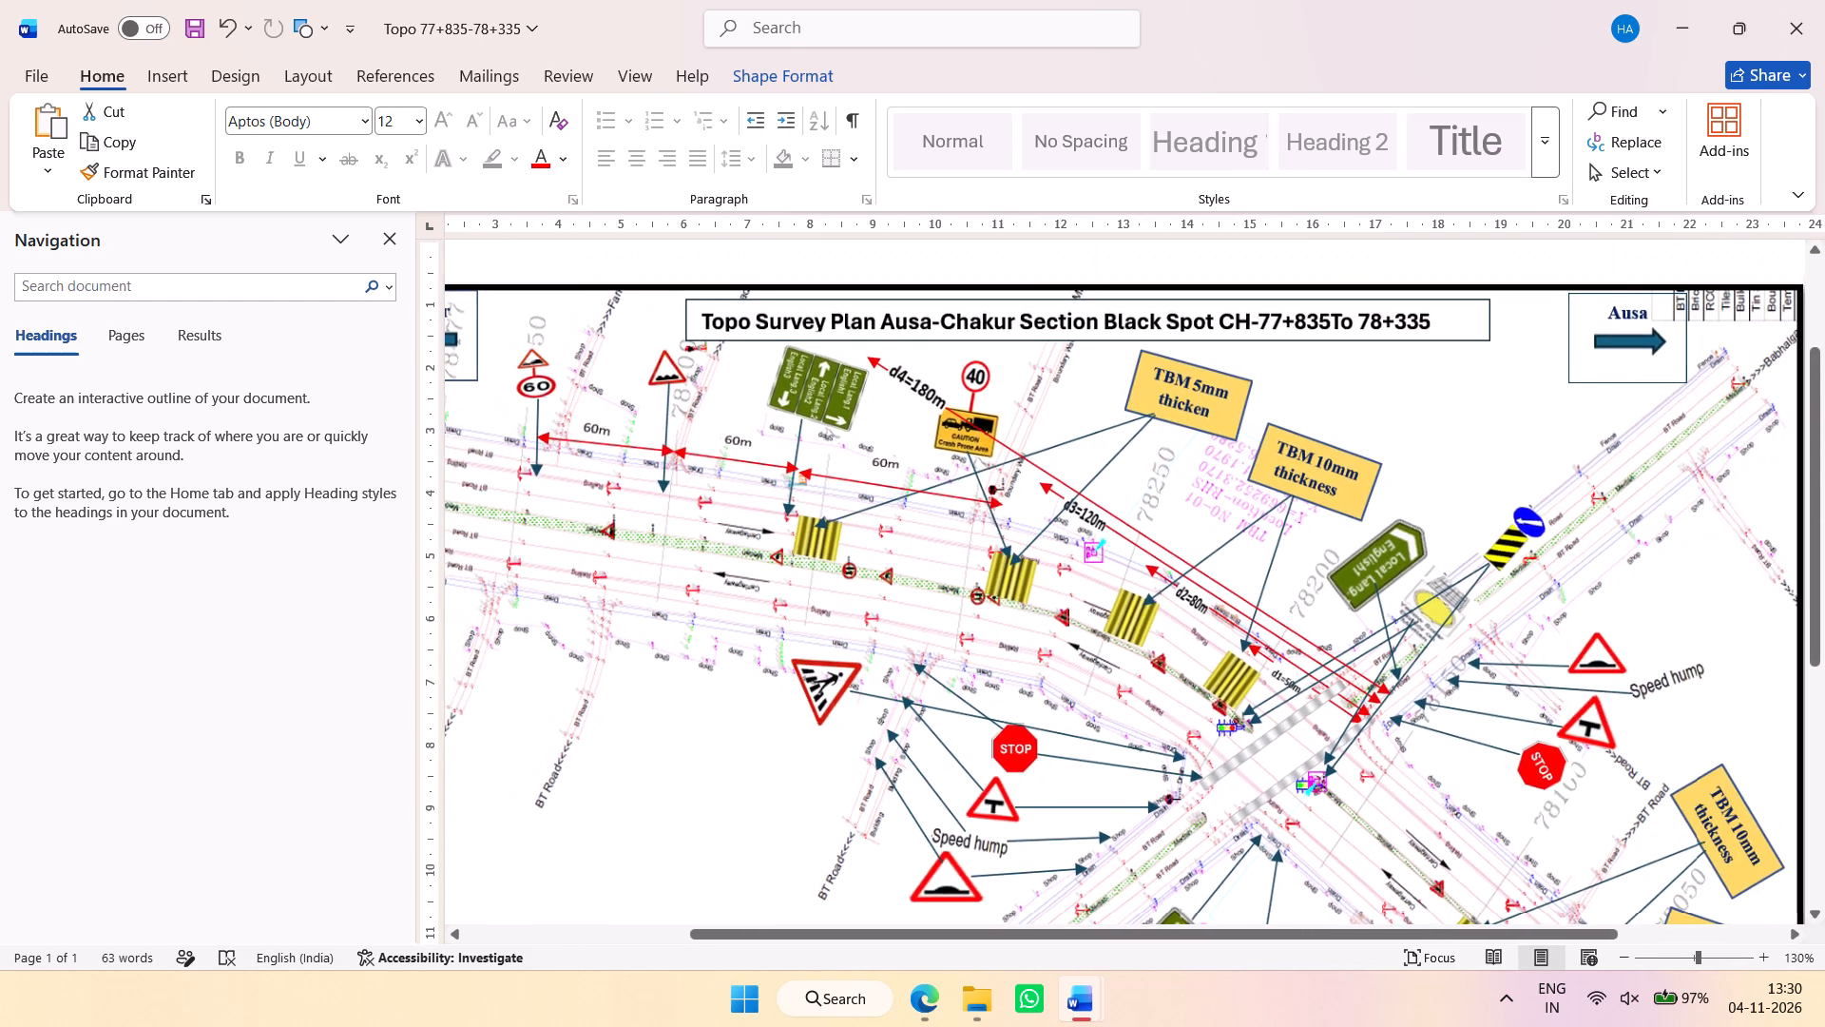
scroll(1398, 504, "down", 2)
scroll(1398, 504, "down", 2, "ctrl")
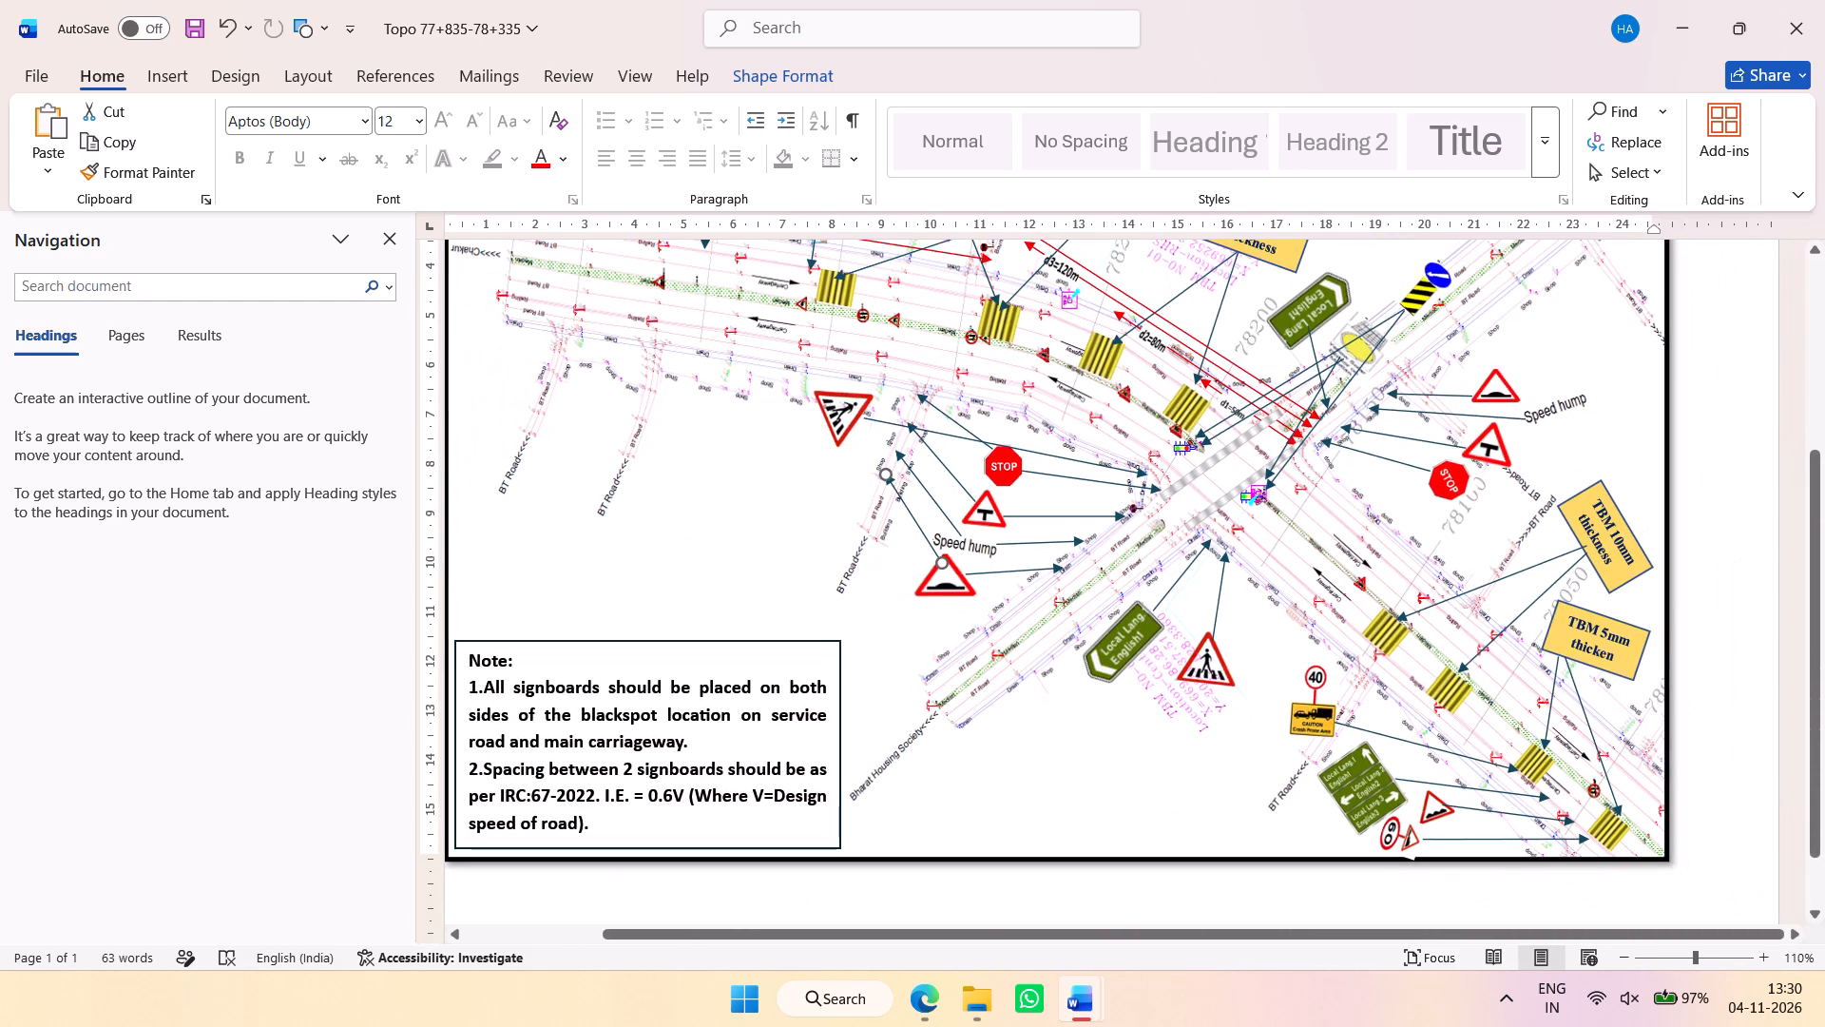
scroll(1309, 522, "up", 2)
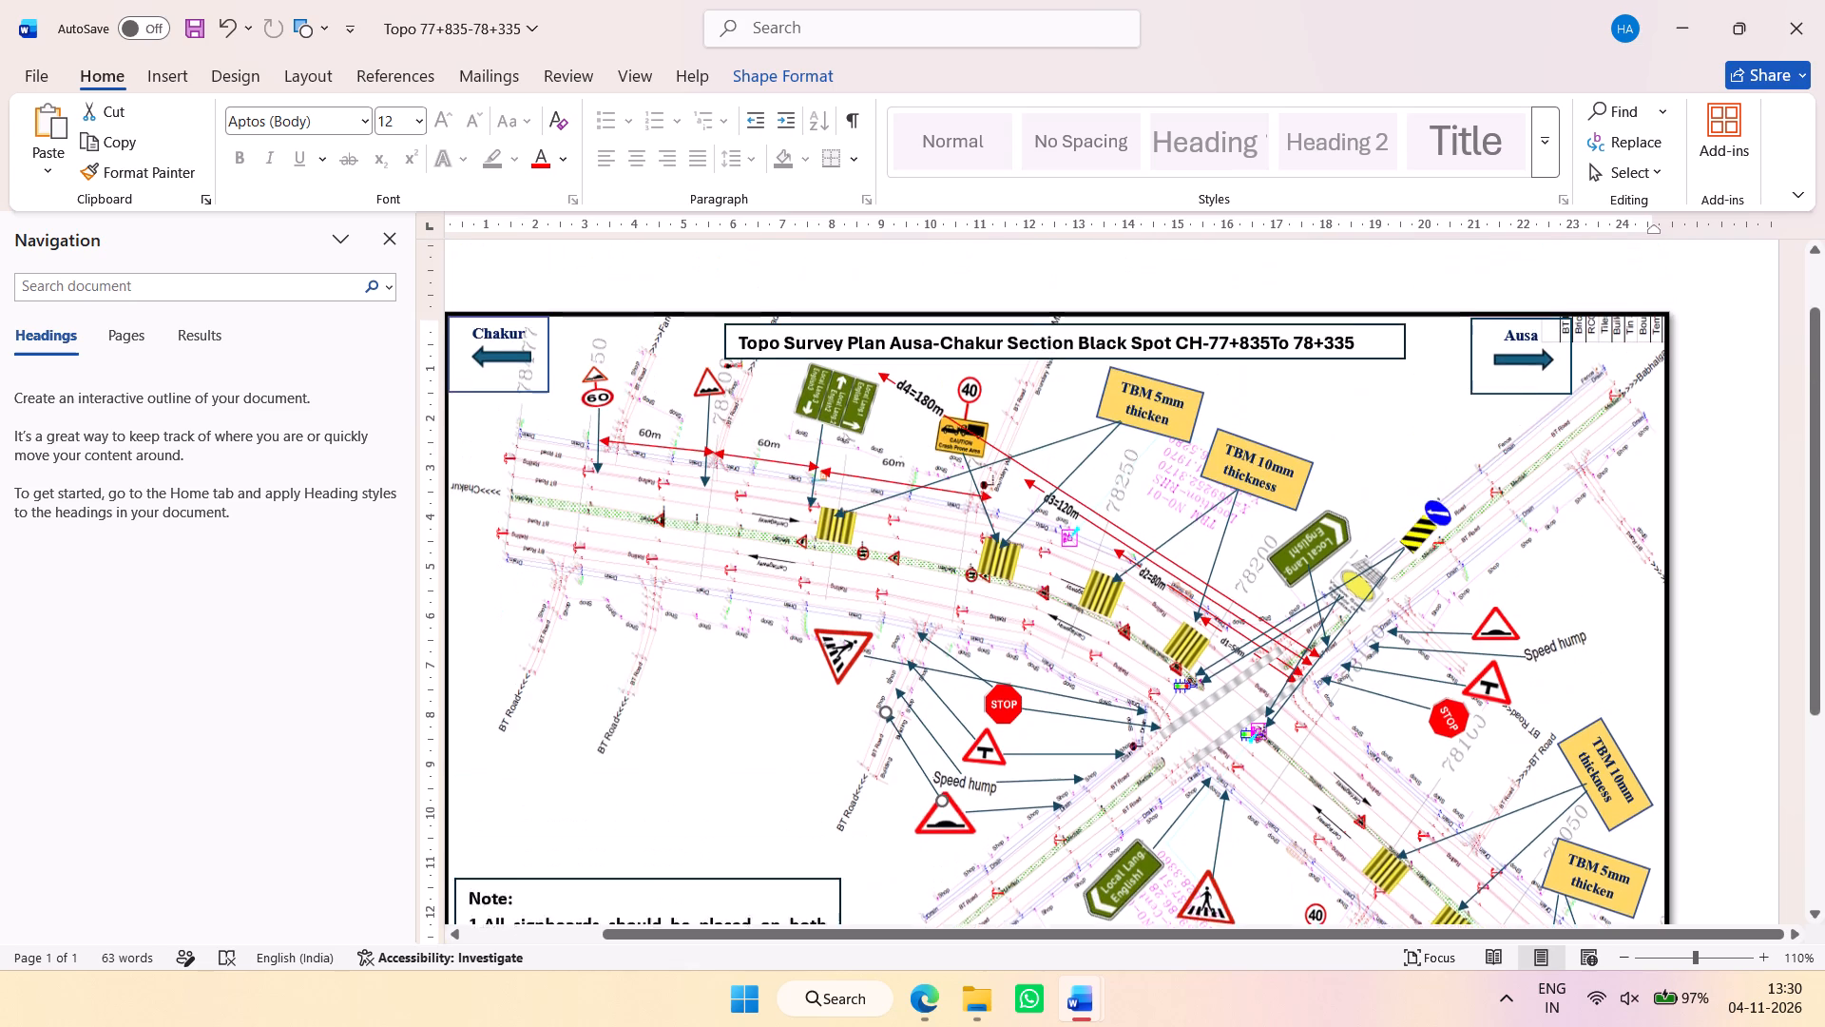
left_click_drag(844, 663, 847, 661)
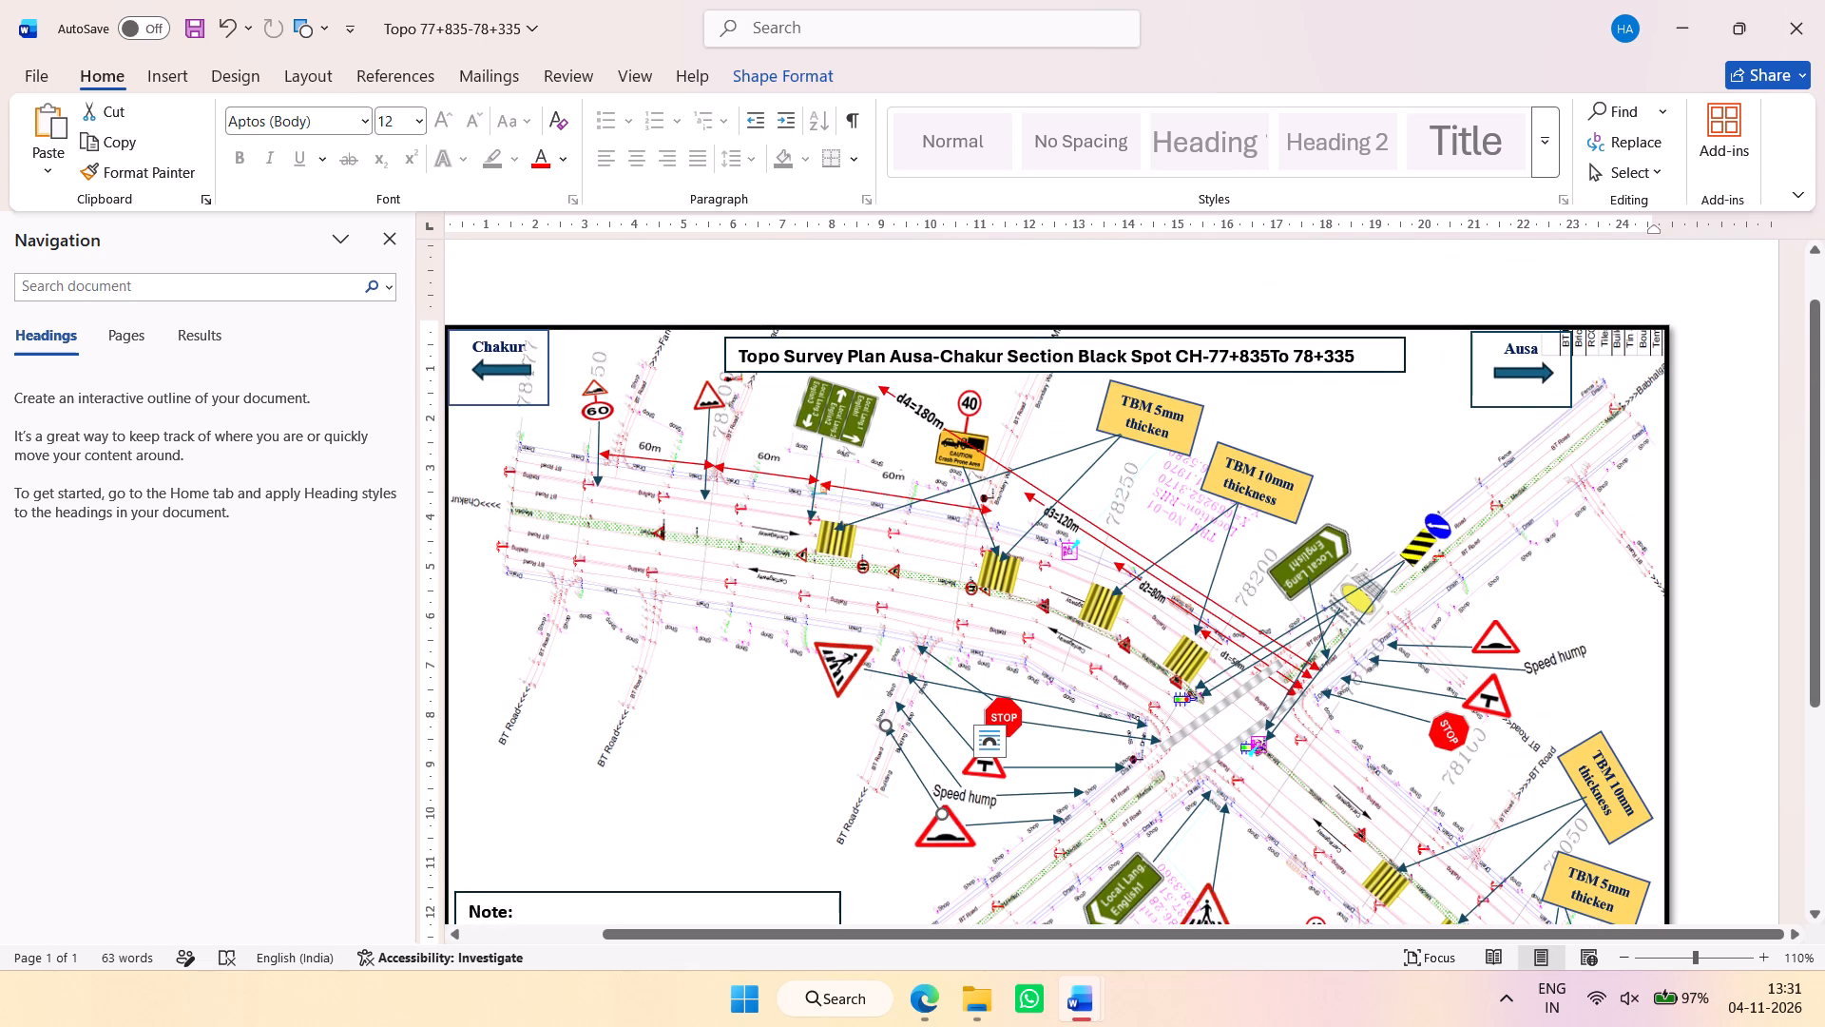
left_click_drag(847, 661, 1354, 438)
left_click_drag(1393, 378, 1325, 366)
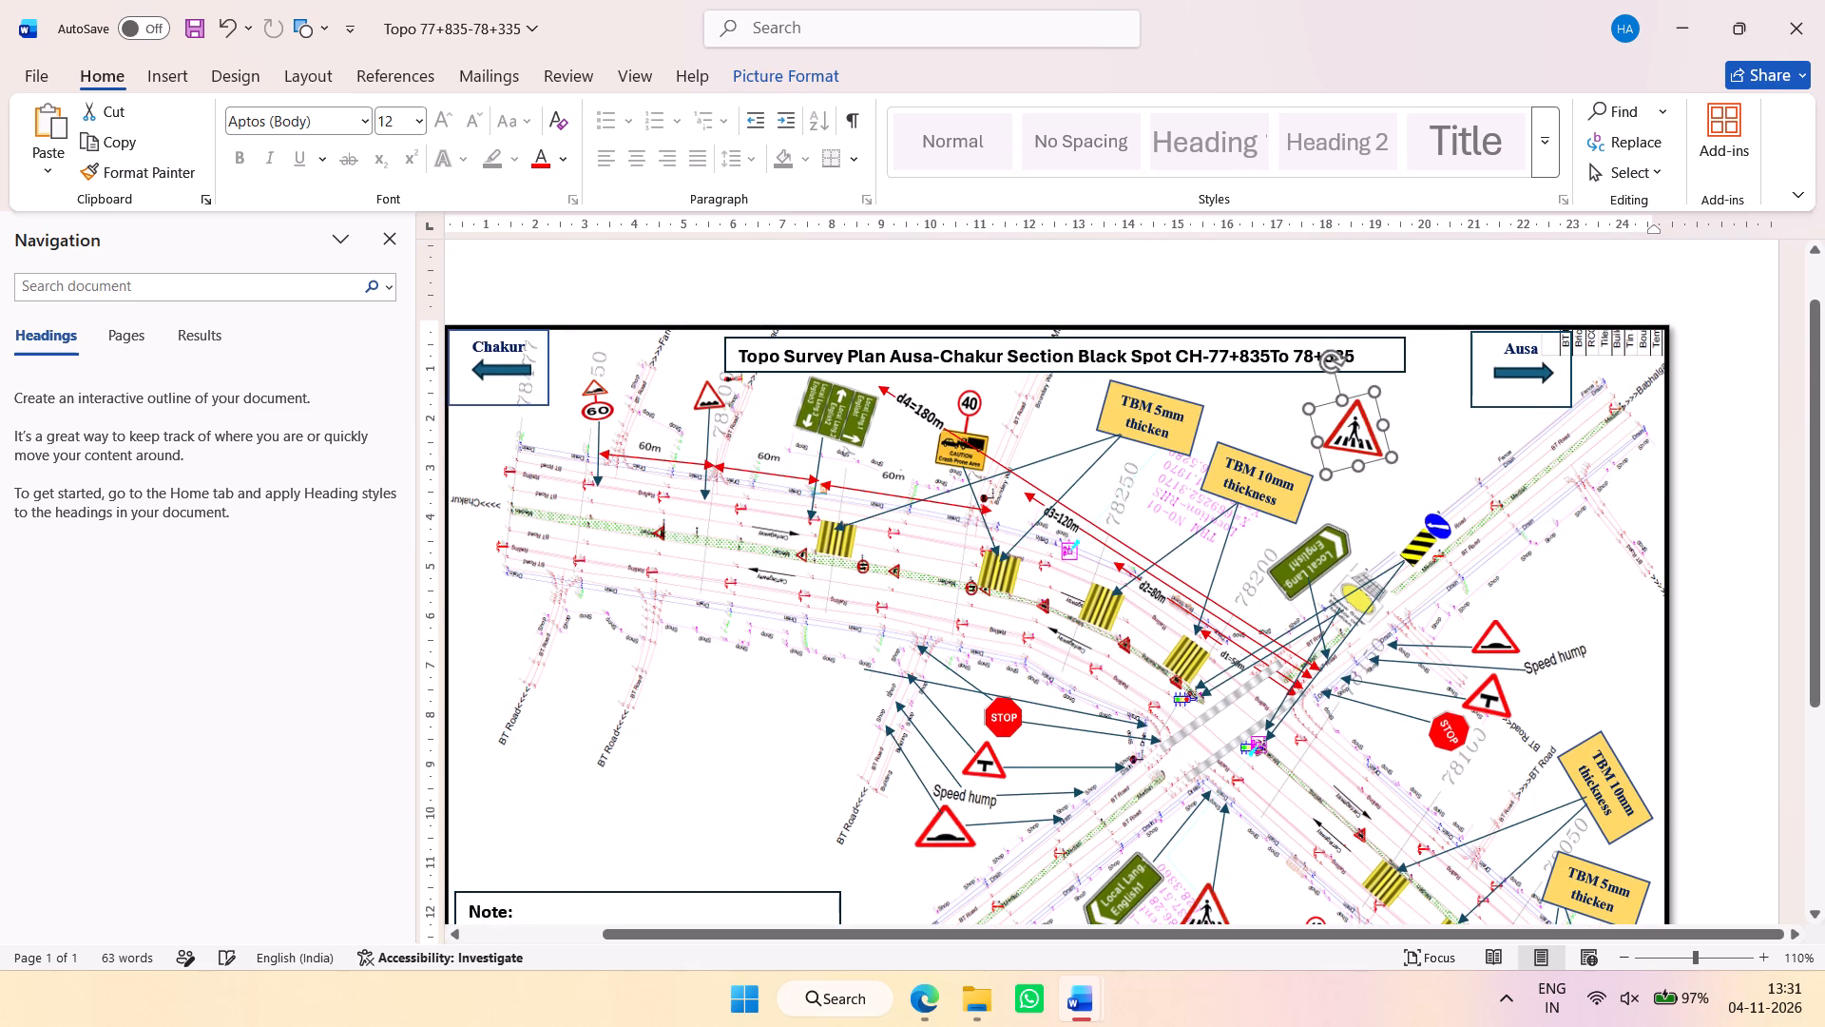
left_click_drag(1364, 433, 1352, 425)
Run the pedestrian crossing sign's leader arrow between the sign and the bar marking beside d1=50m, nudging the sign to suit.
left_click_drag(1048, 705, 1115, 617)
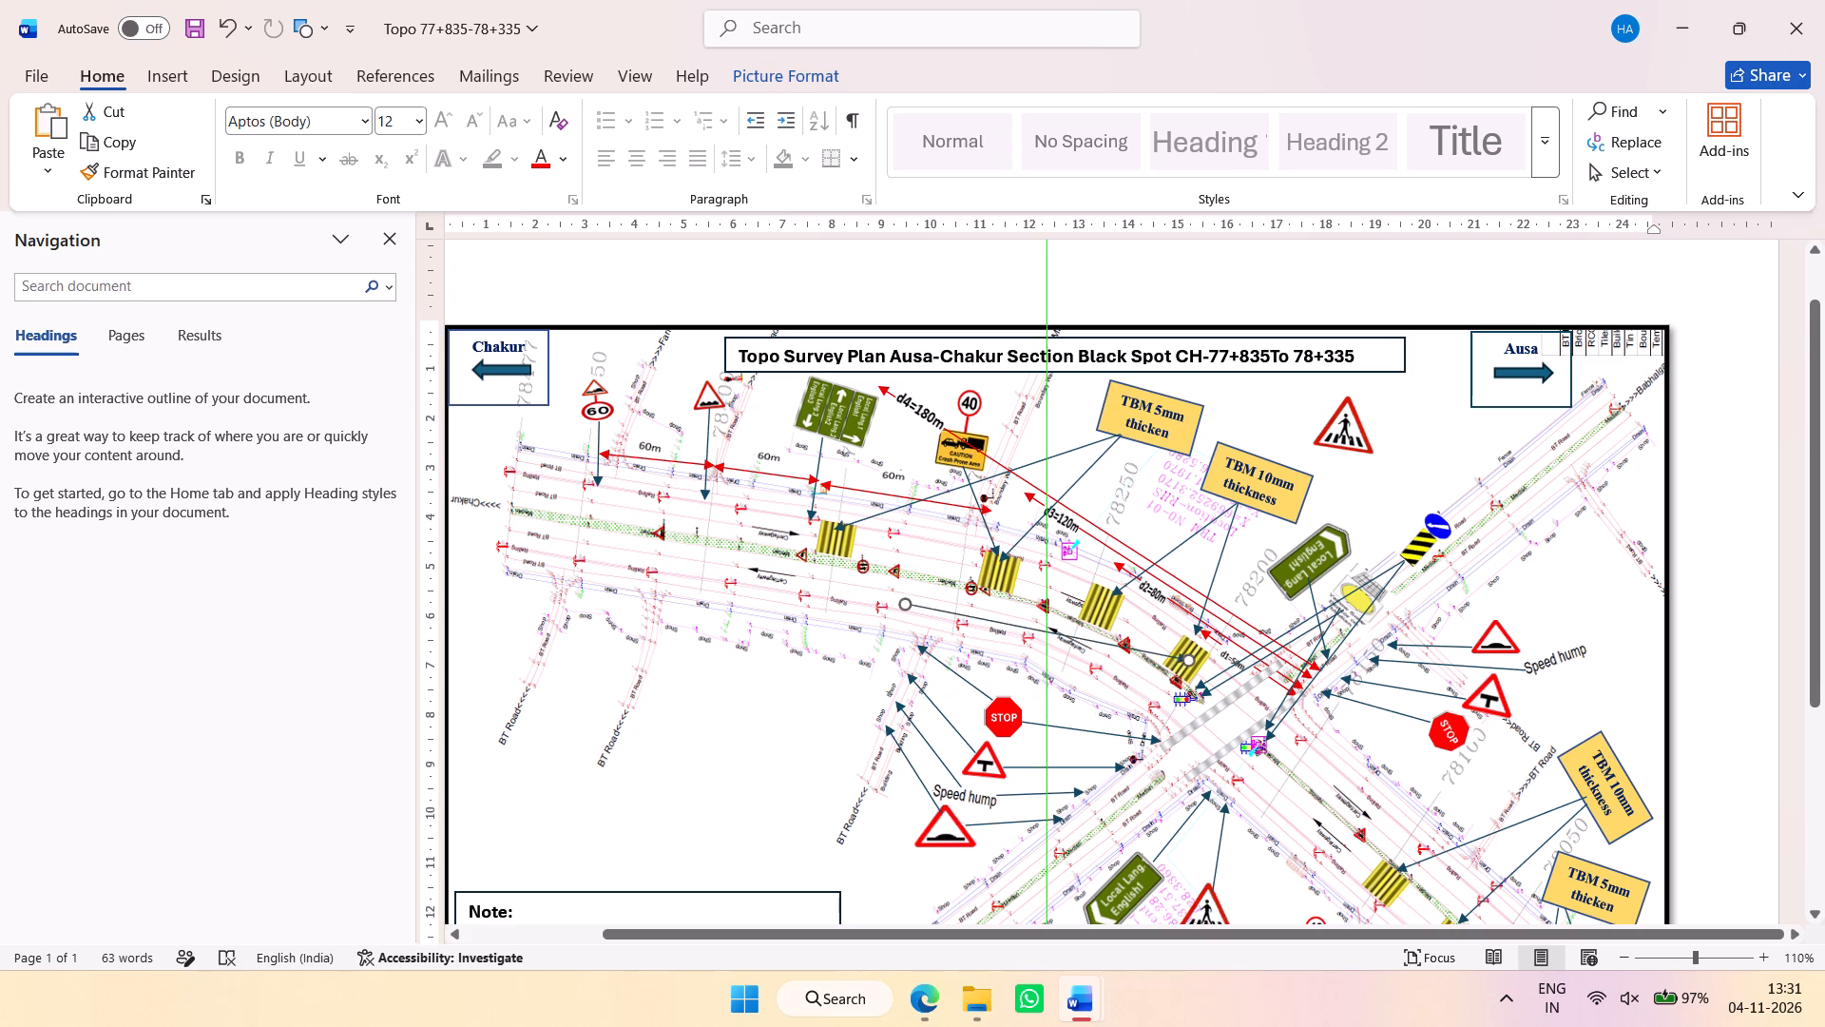
left_click_drag(1115, 617, 1233, 428)
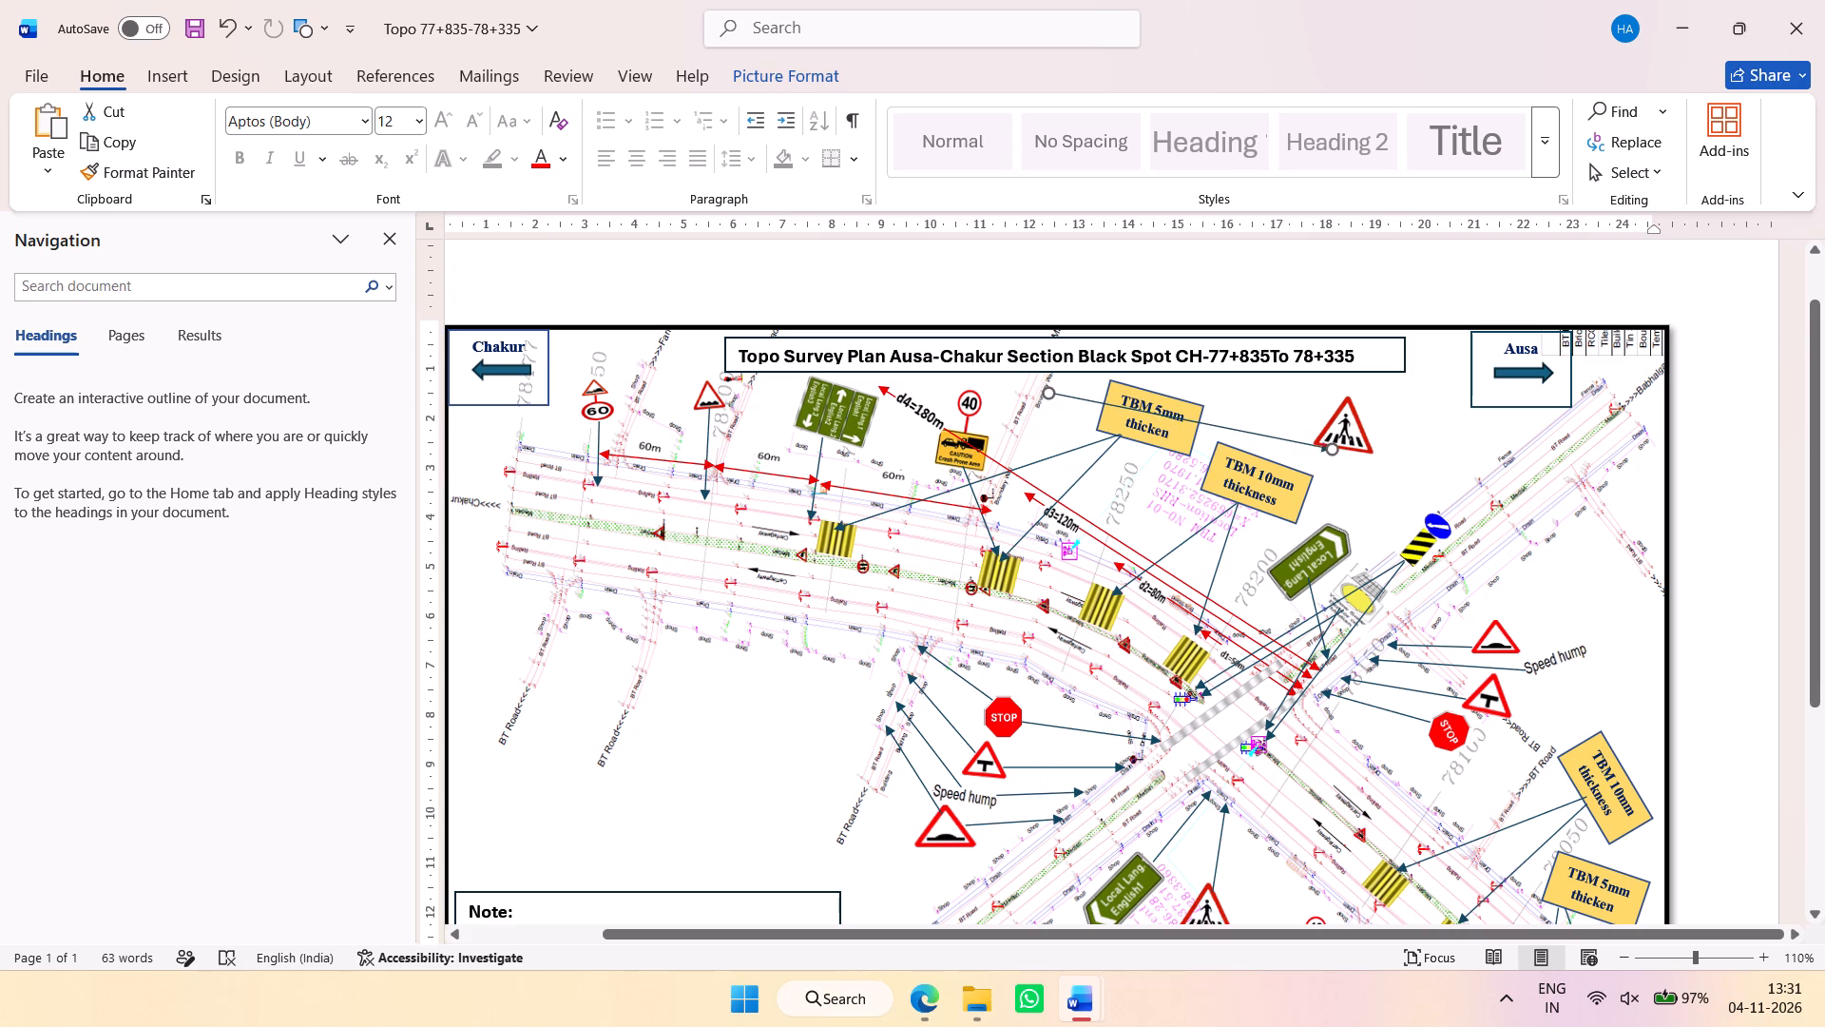
left_click_drag(1233, 428, 1237, 430)
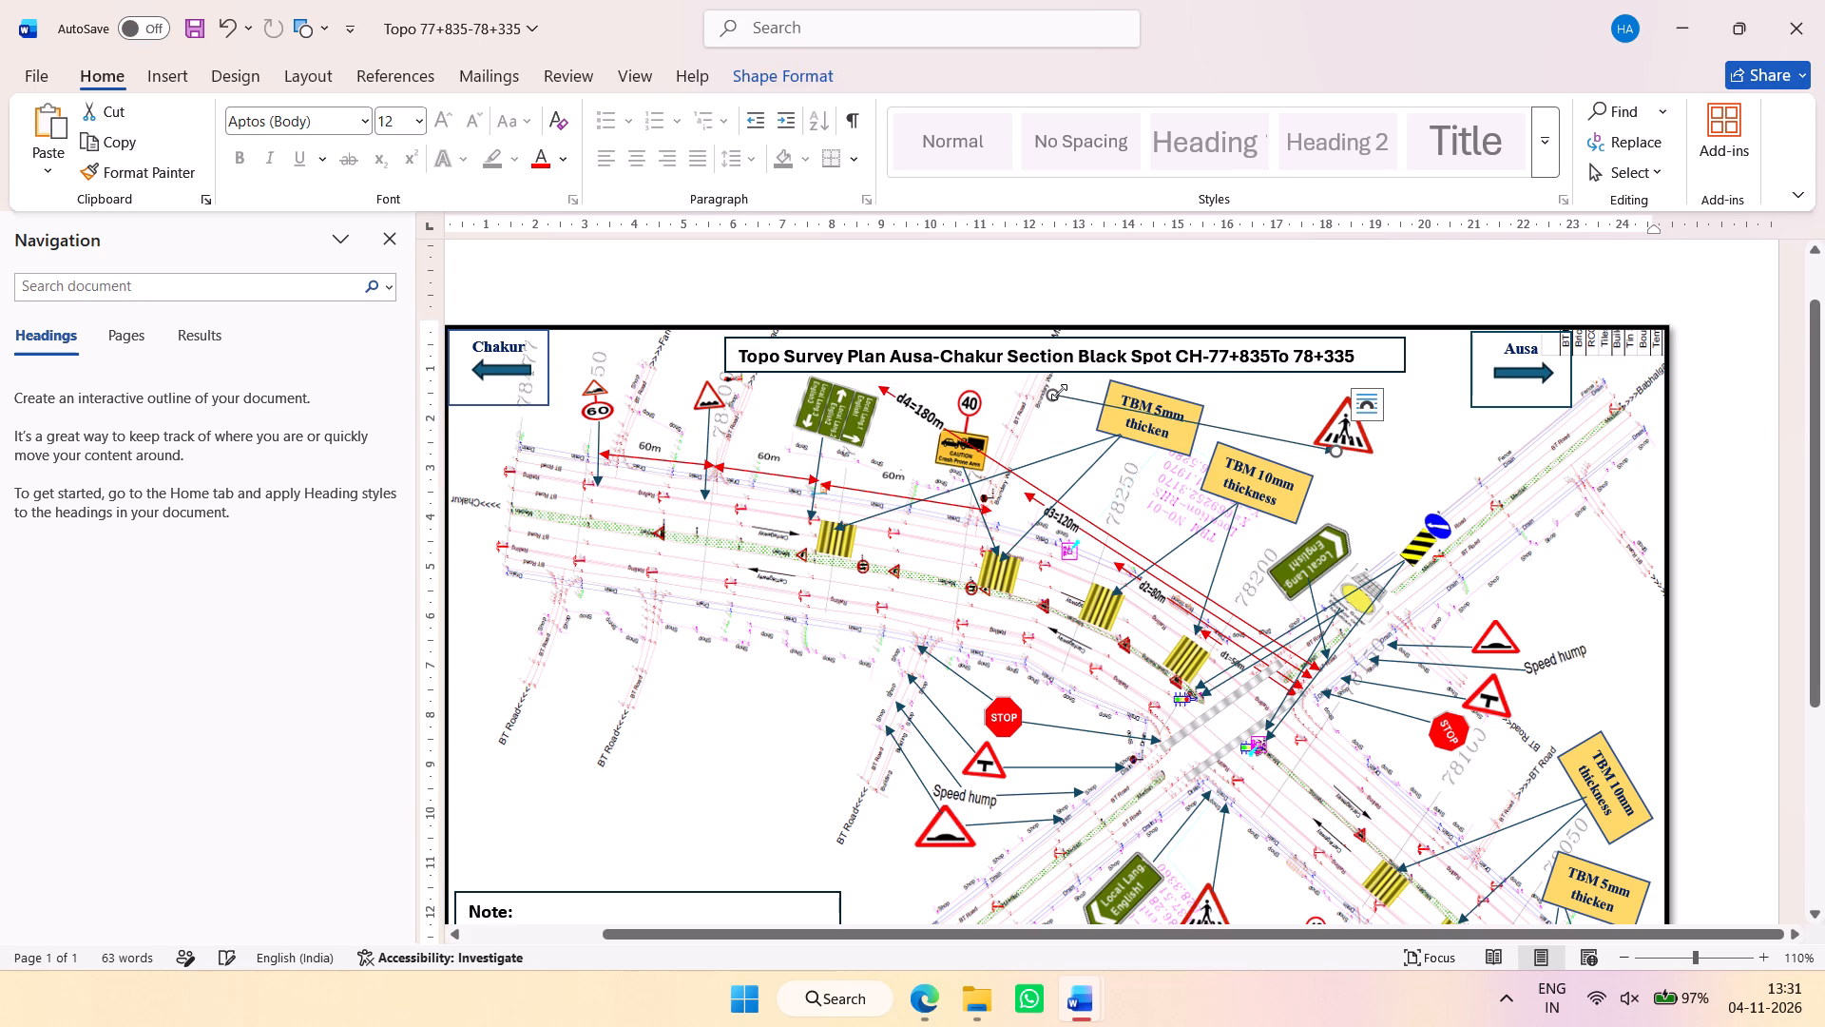
left_click_drag(1059, 392, 1204, 600)
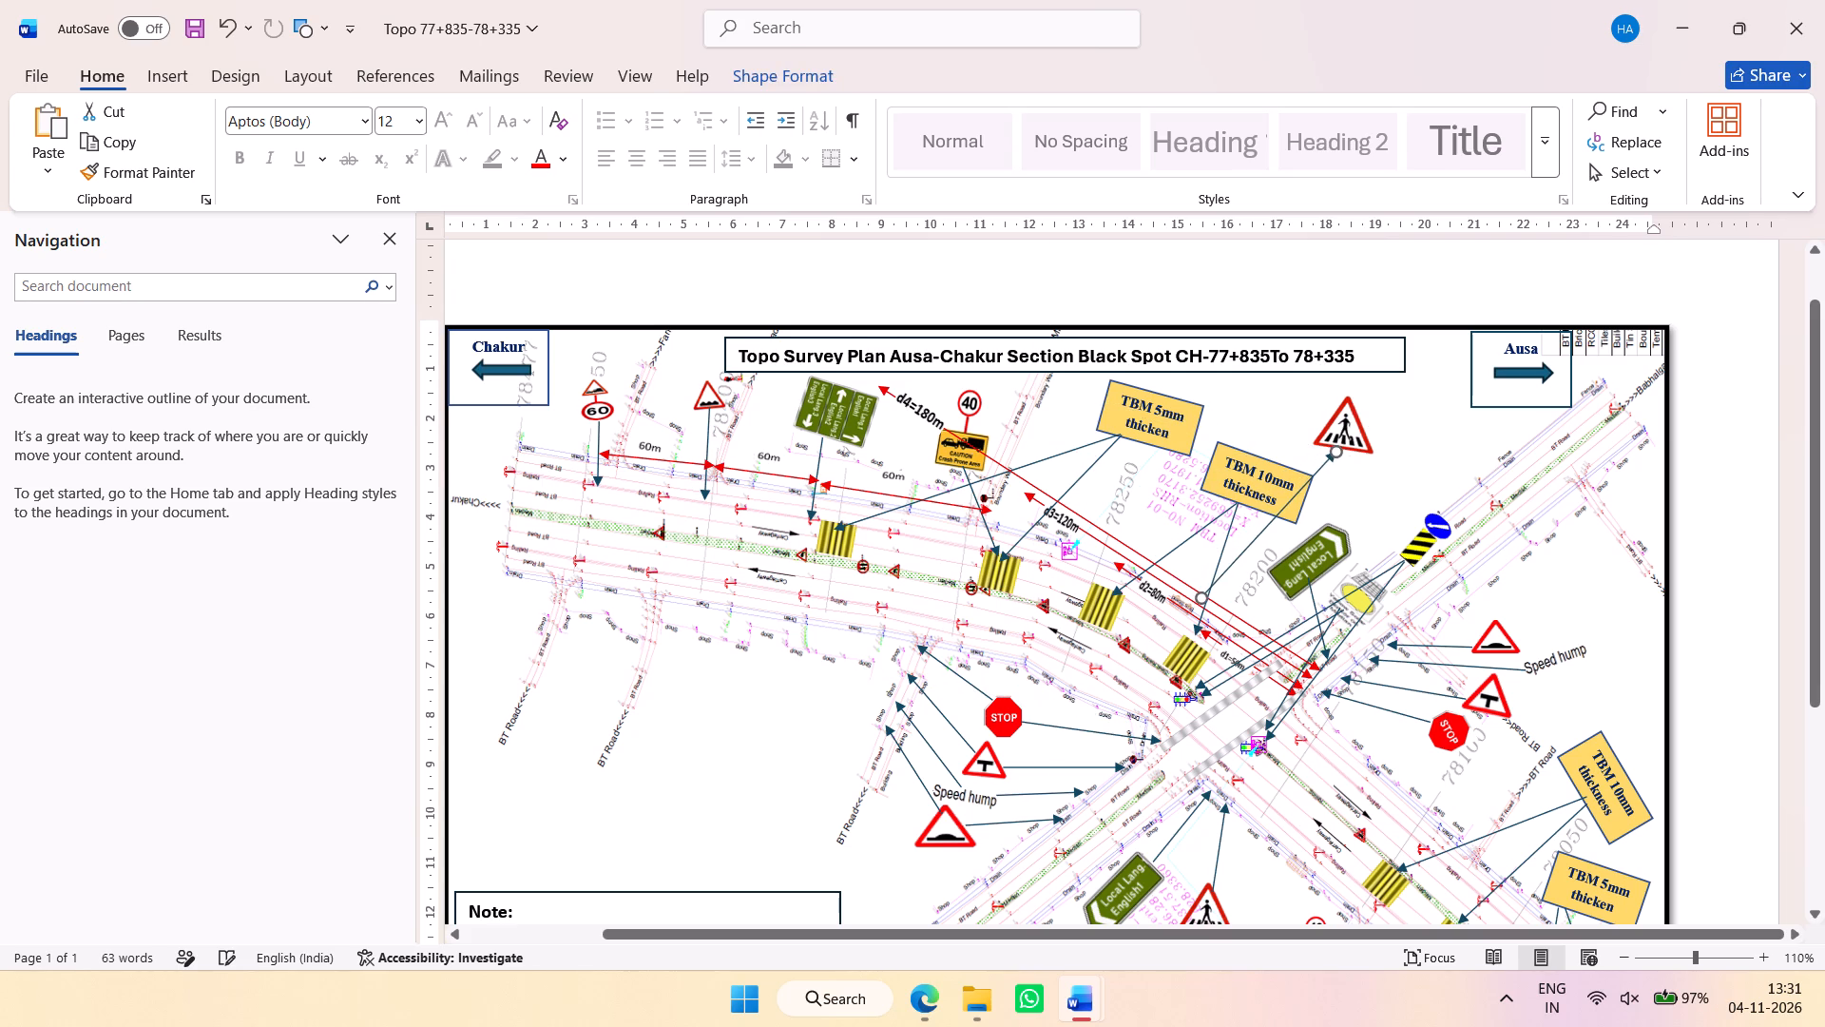
scroll(1223, 637, "up", 7, "ctrl")
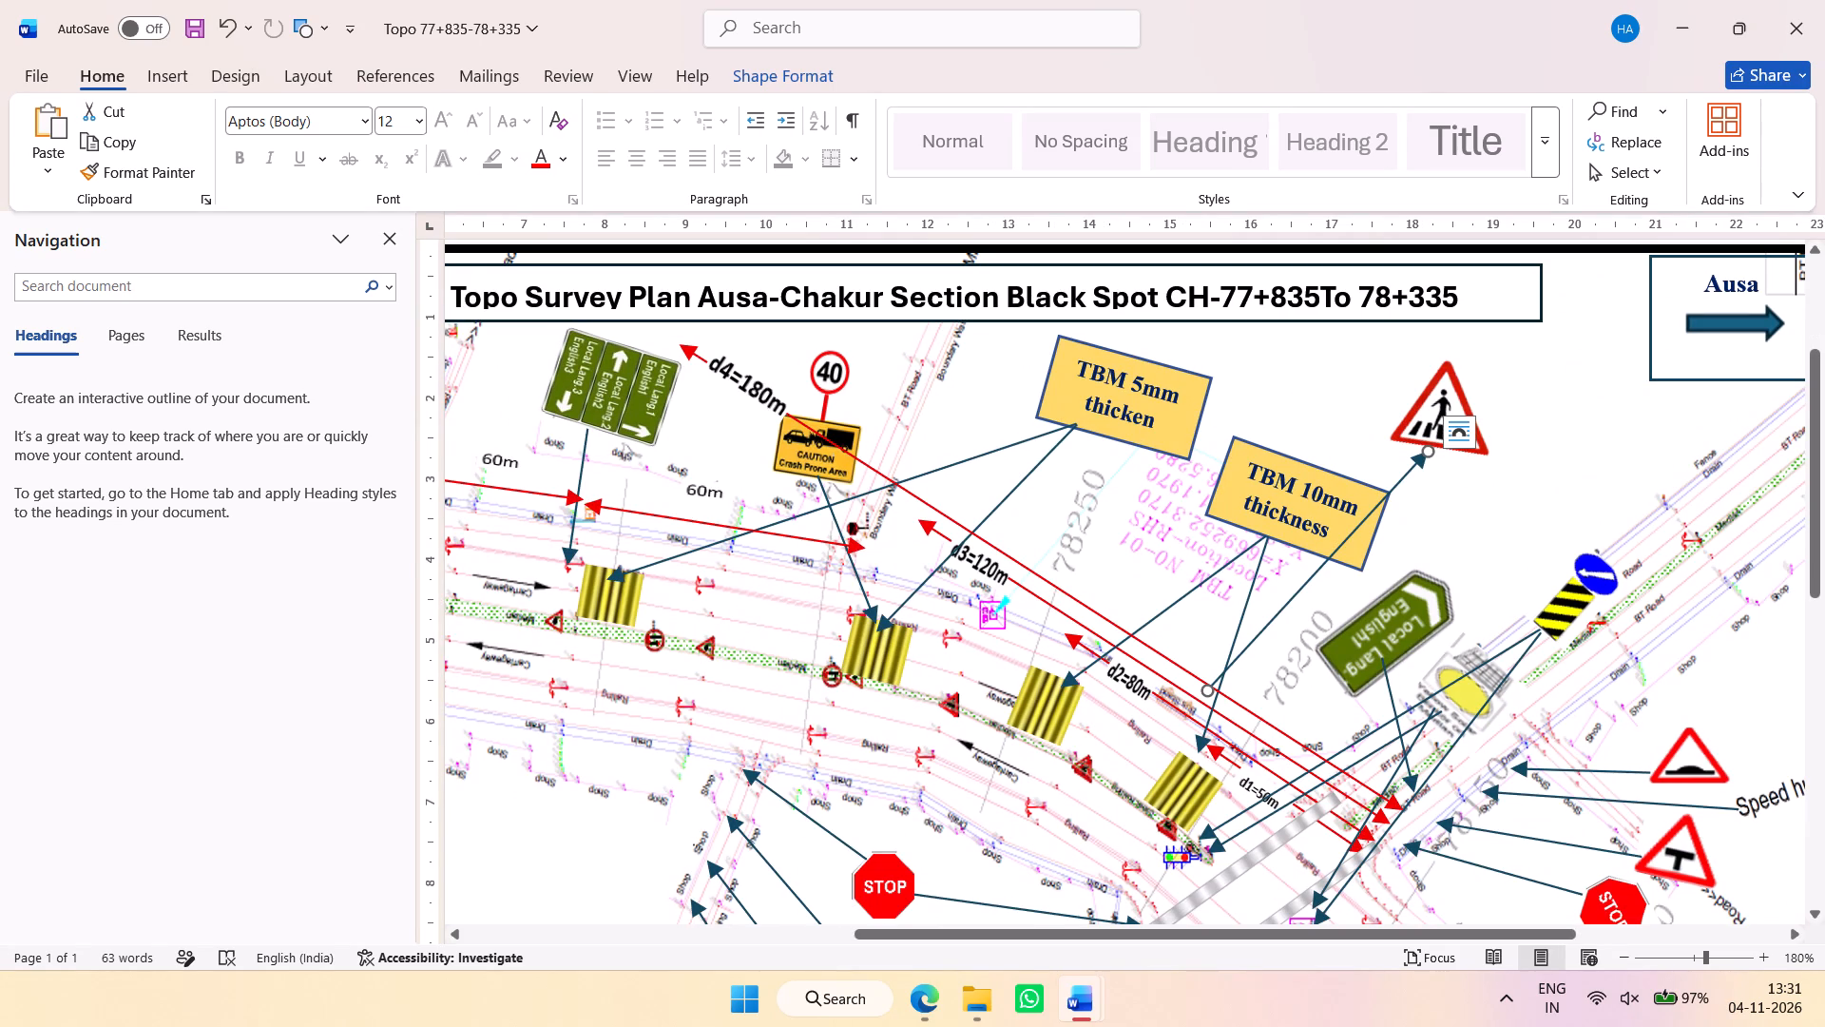
left_click_drag(1206, 688, 1212, 741)
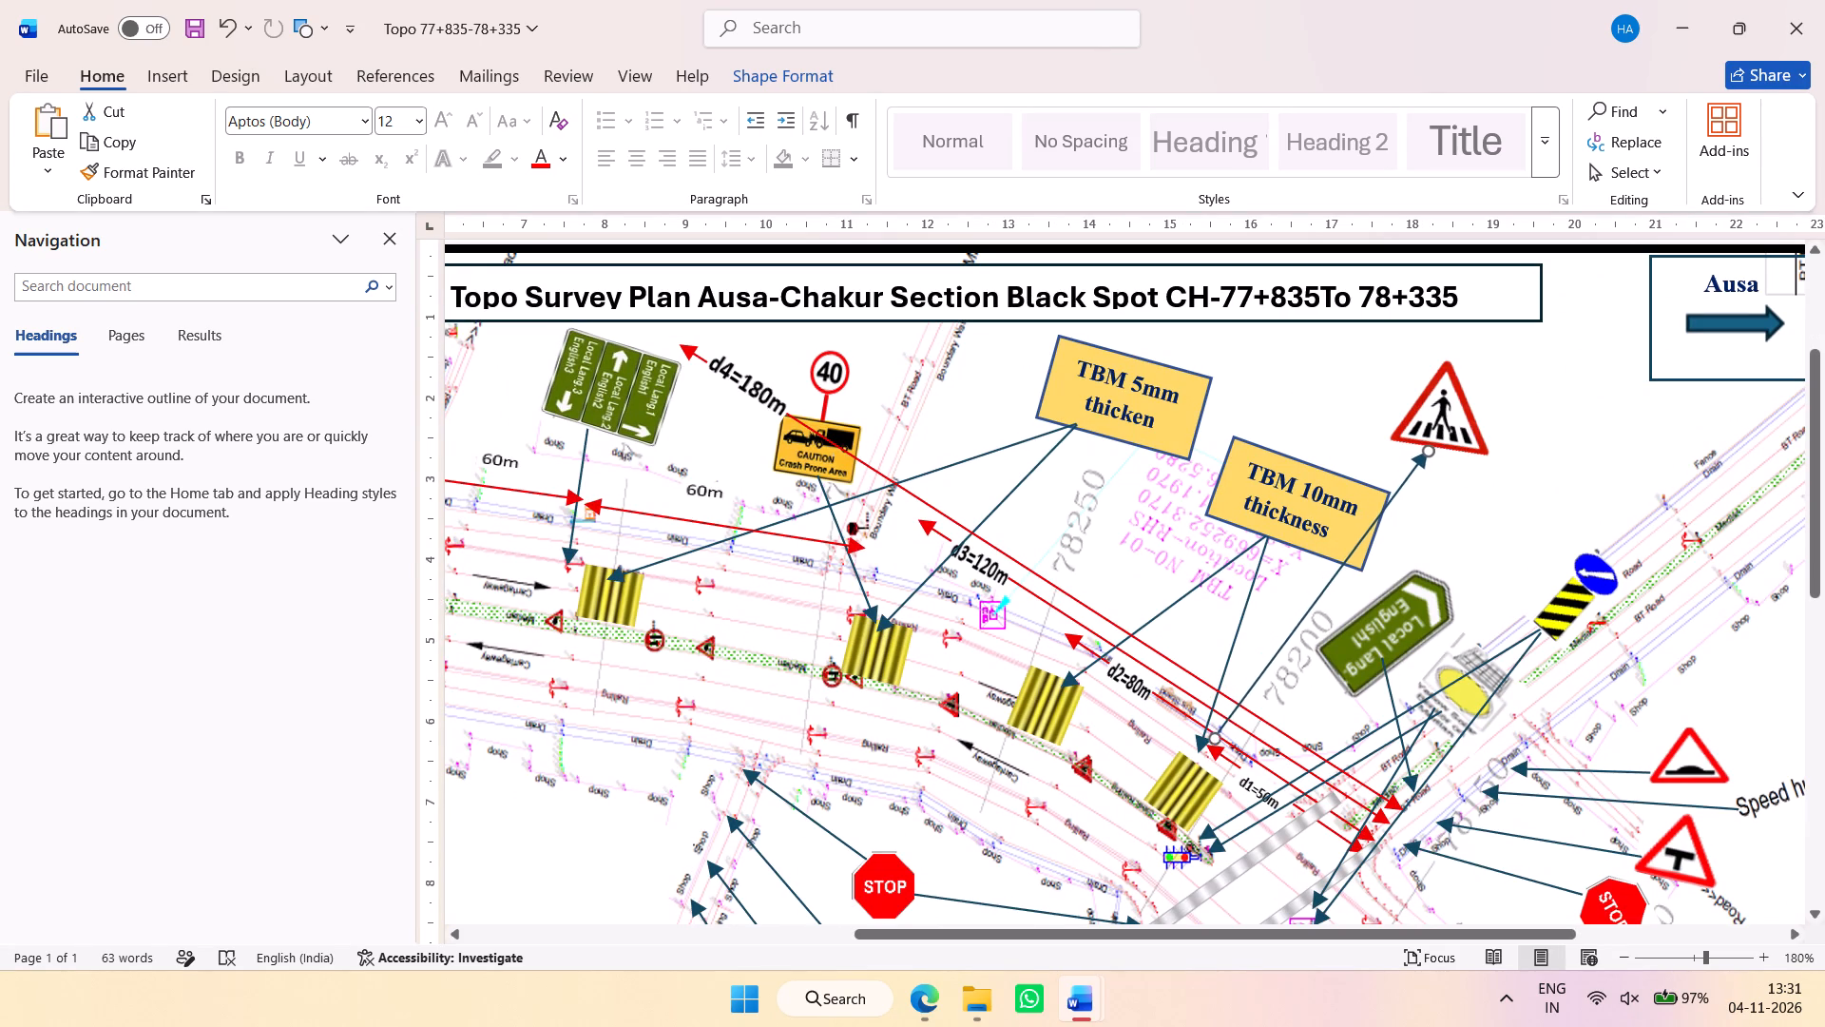
left_click_drag(1212, 741, 1211, 777)
left_click_drag(1428, 410, 1456, 440)
left_click(1393, 498)
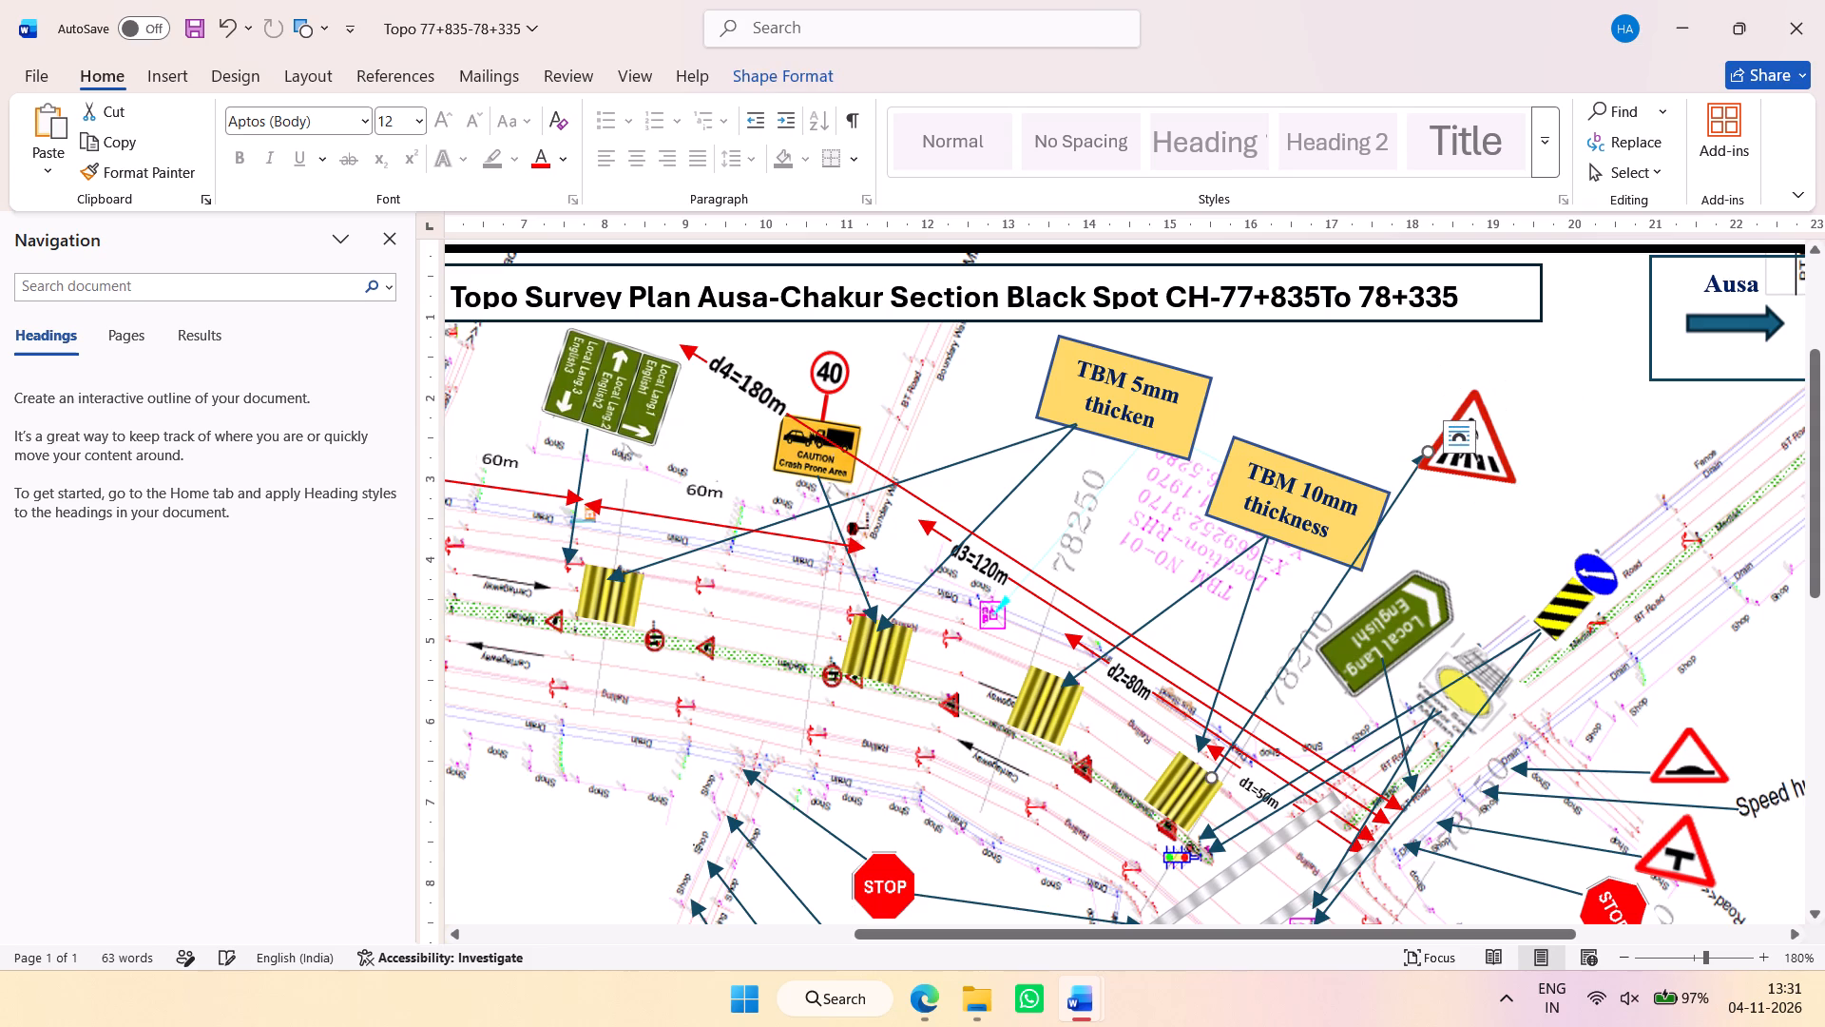
left_click_drag(1425, 456, 1452, 477)
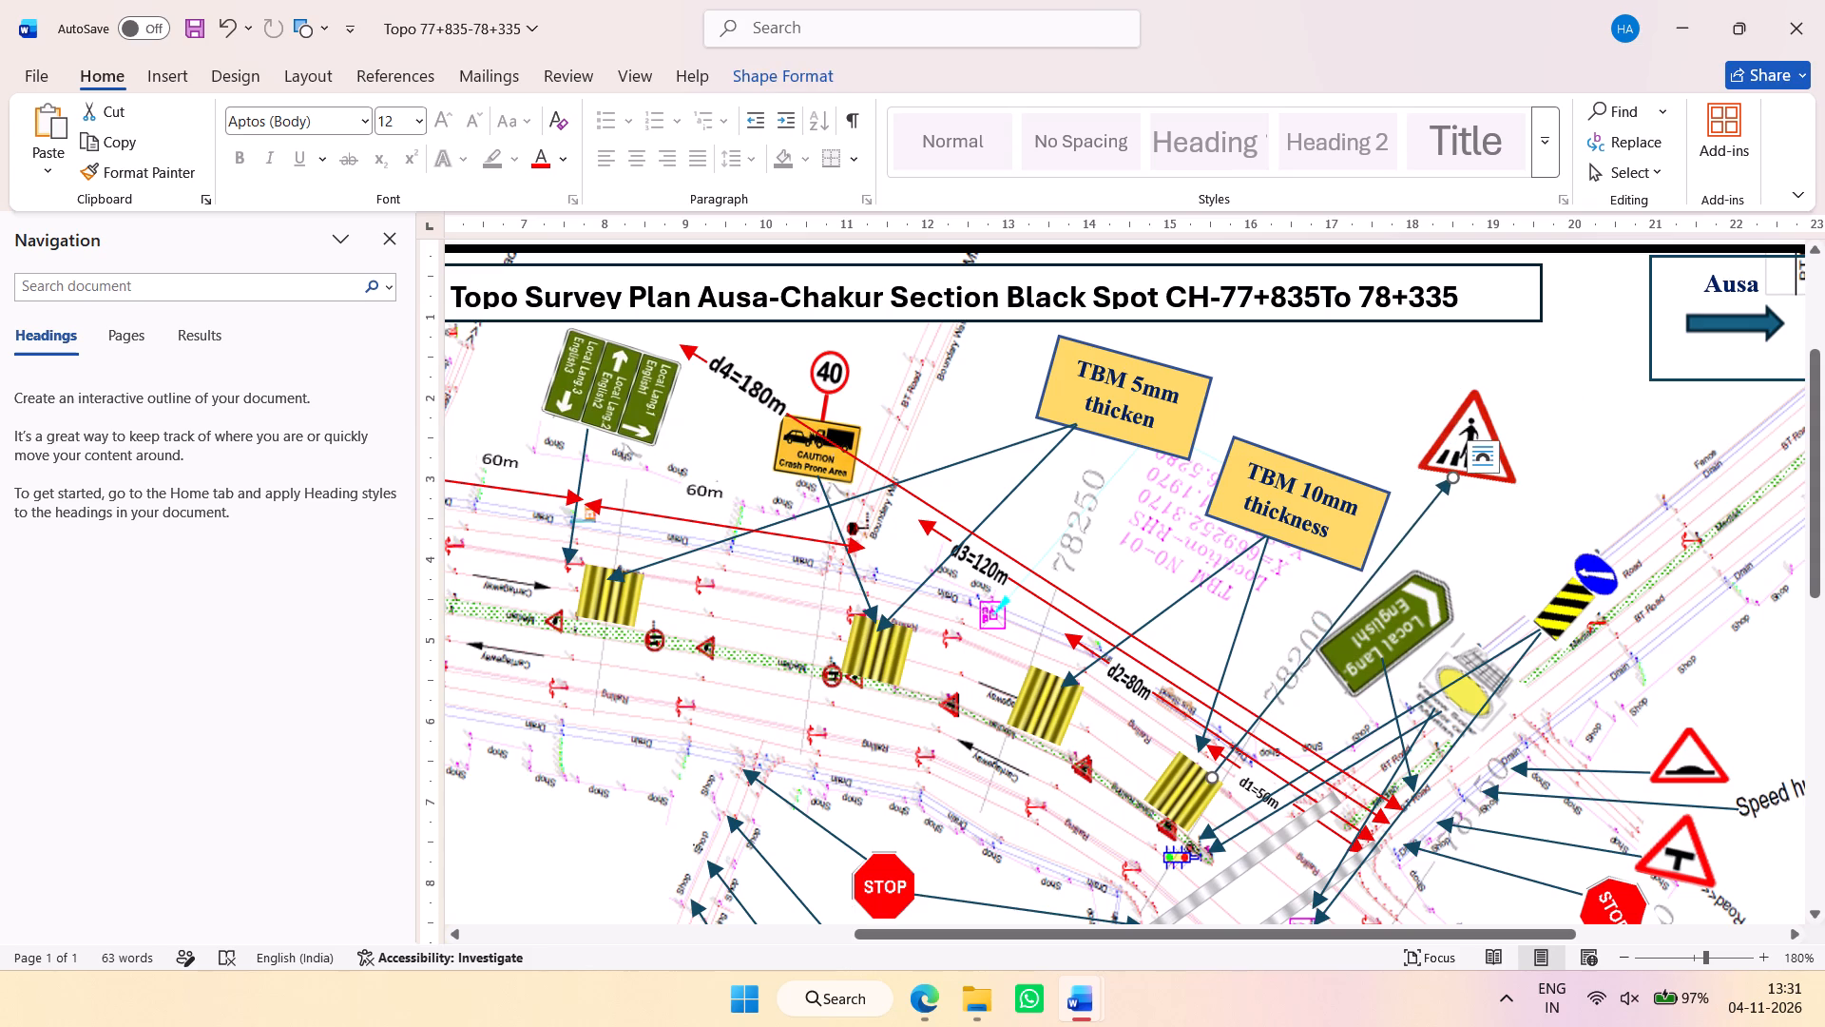
Move both ends of the Local Lang. English1 sign's leader arrow so it runs from the sign's lower corner toward the d1=50m dimension.
left_click(1409, 775)
left_click_drag(1413, 792, 1356, 768)
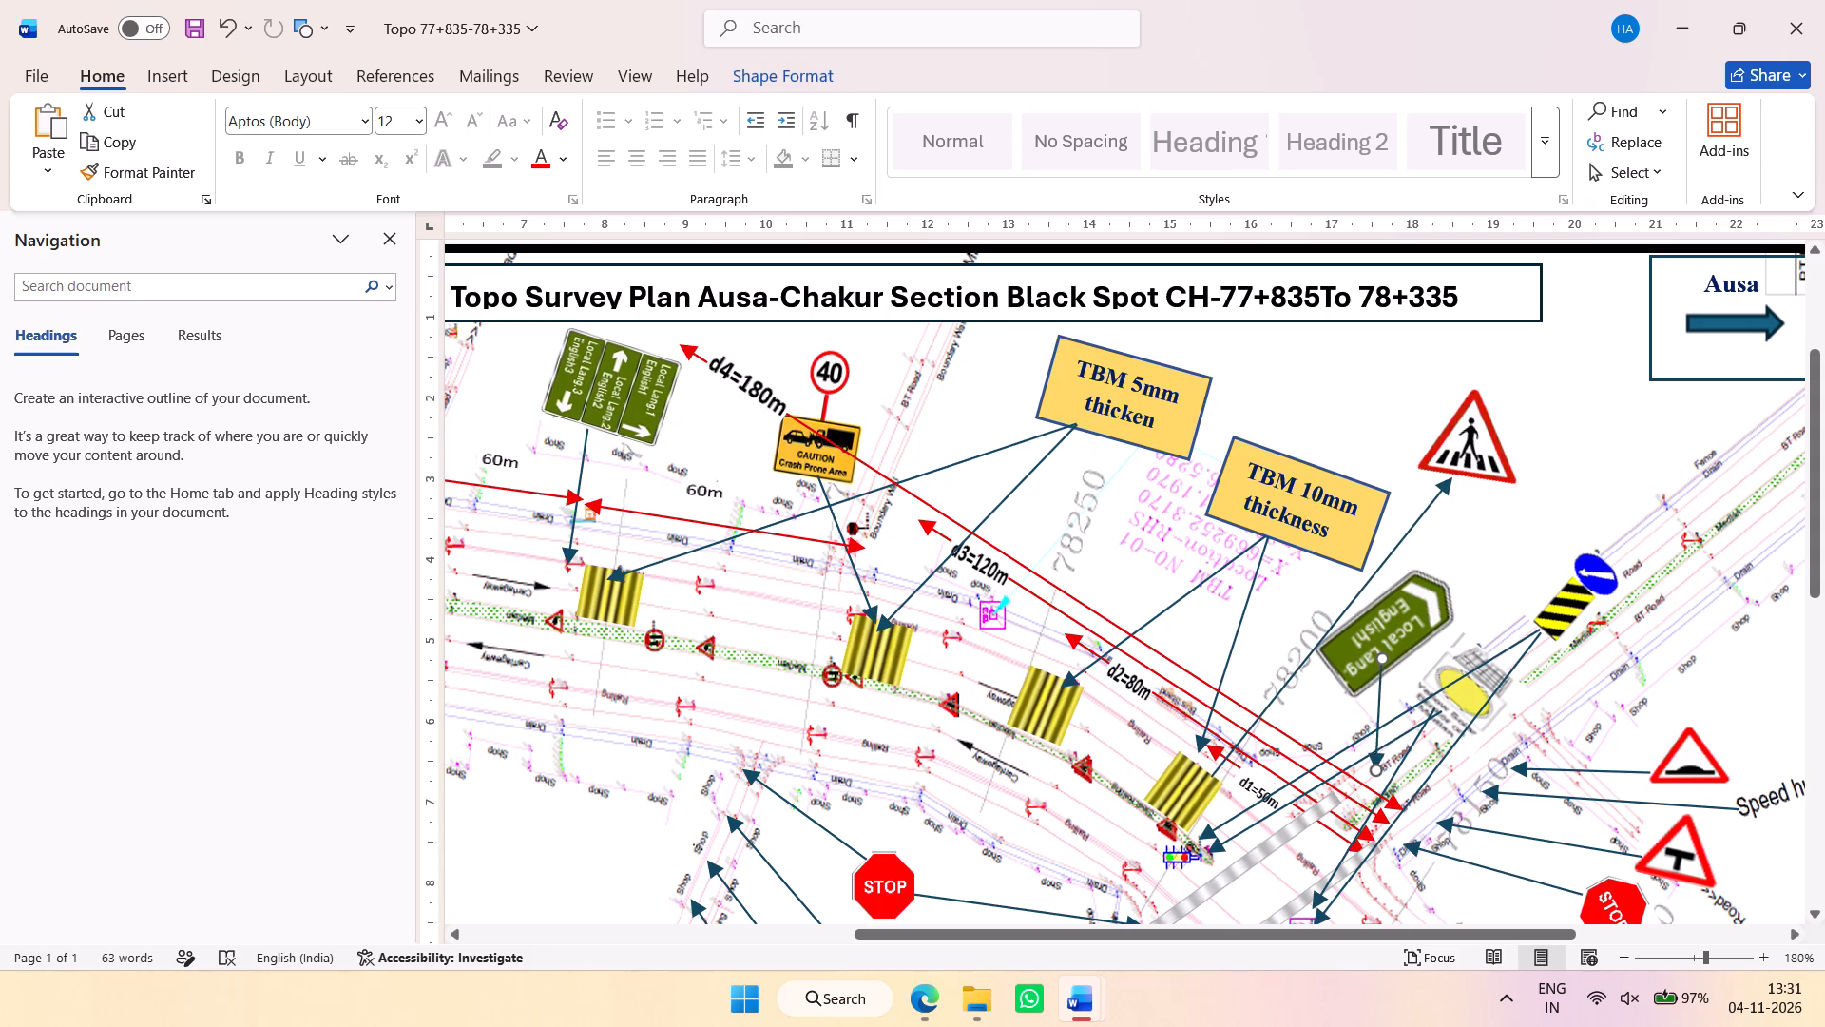
left_click_drag(1356, 768, 1328, 755)
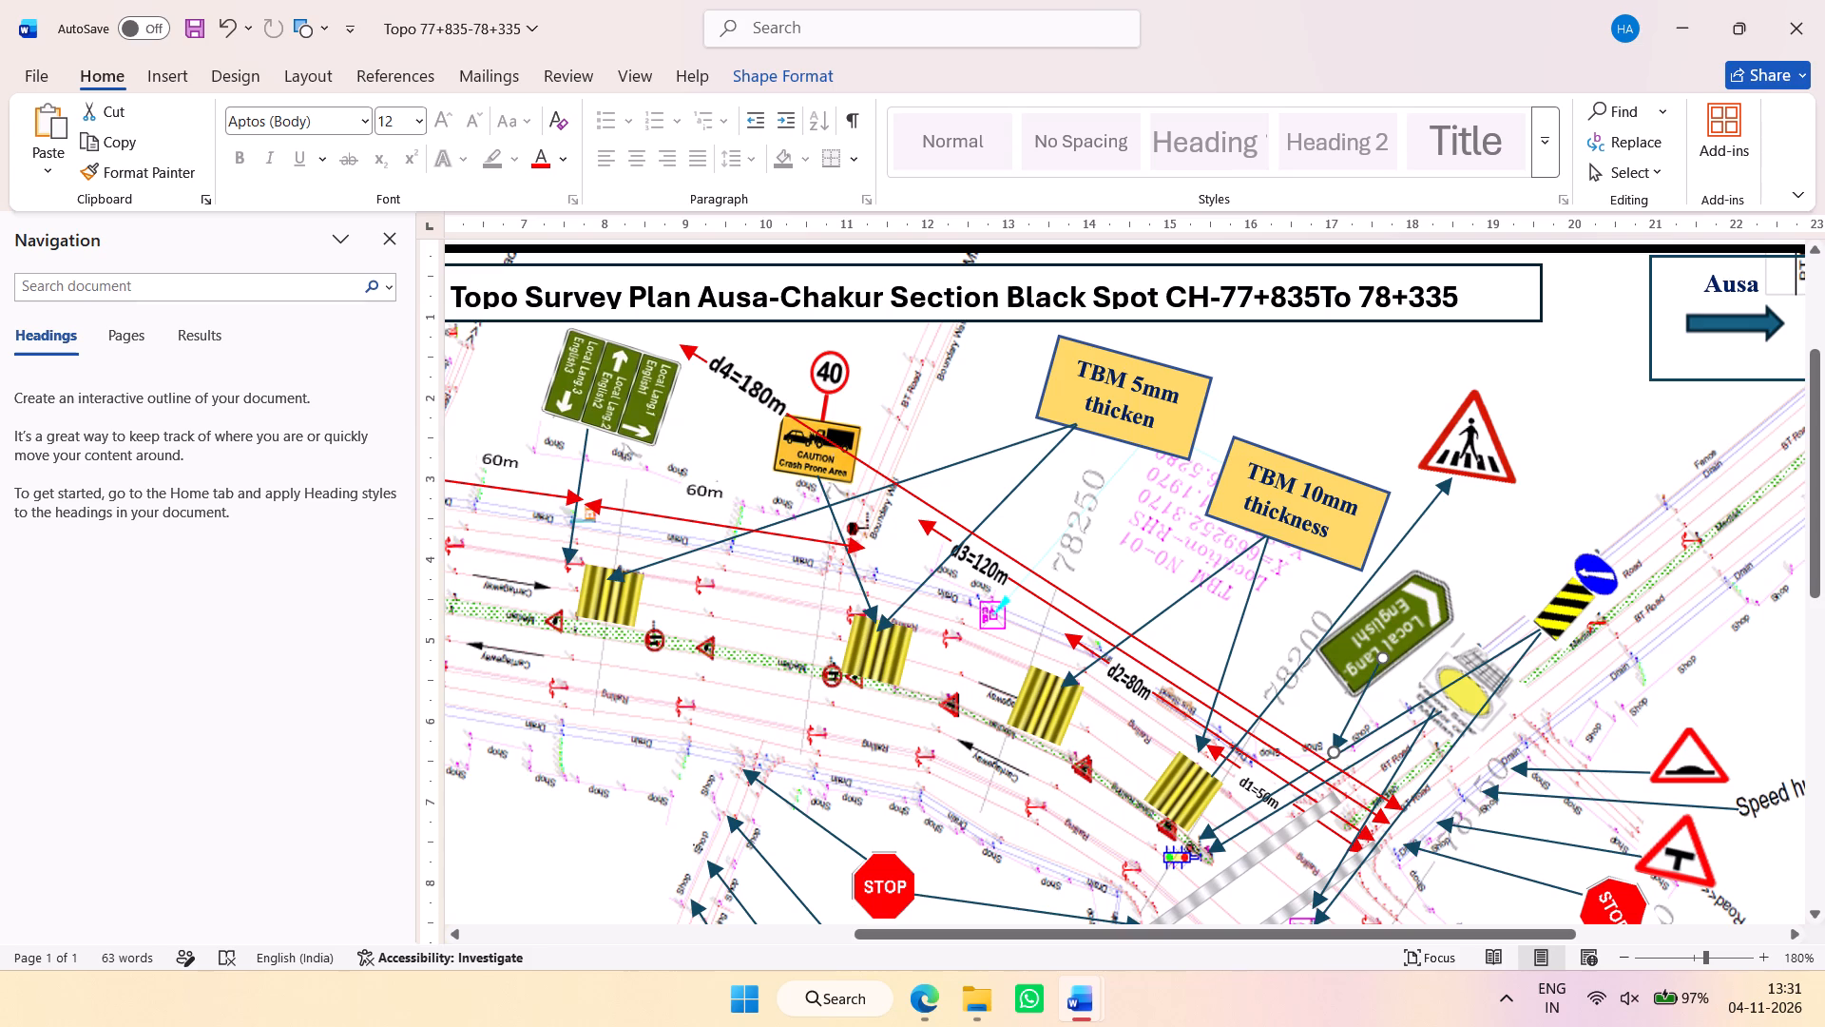
left_click_drag(1328, 755, 1263, 758)
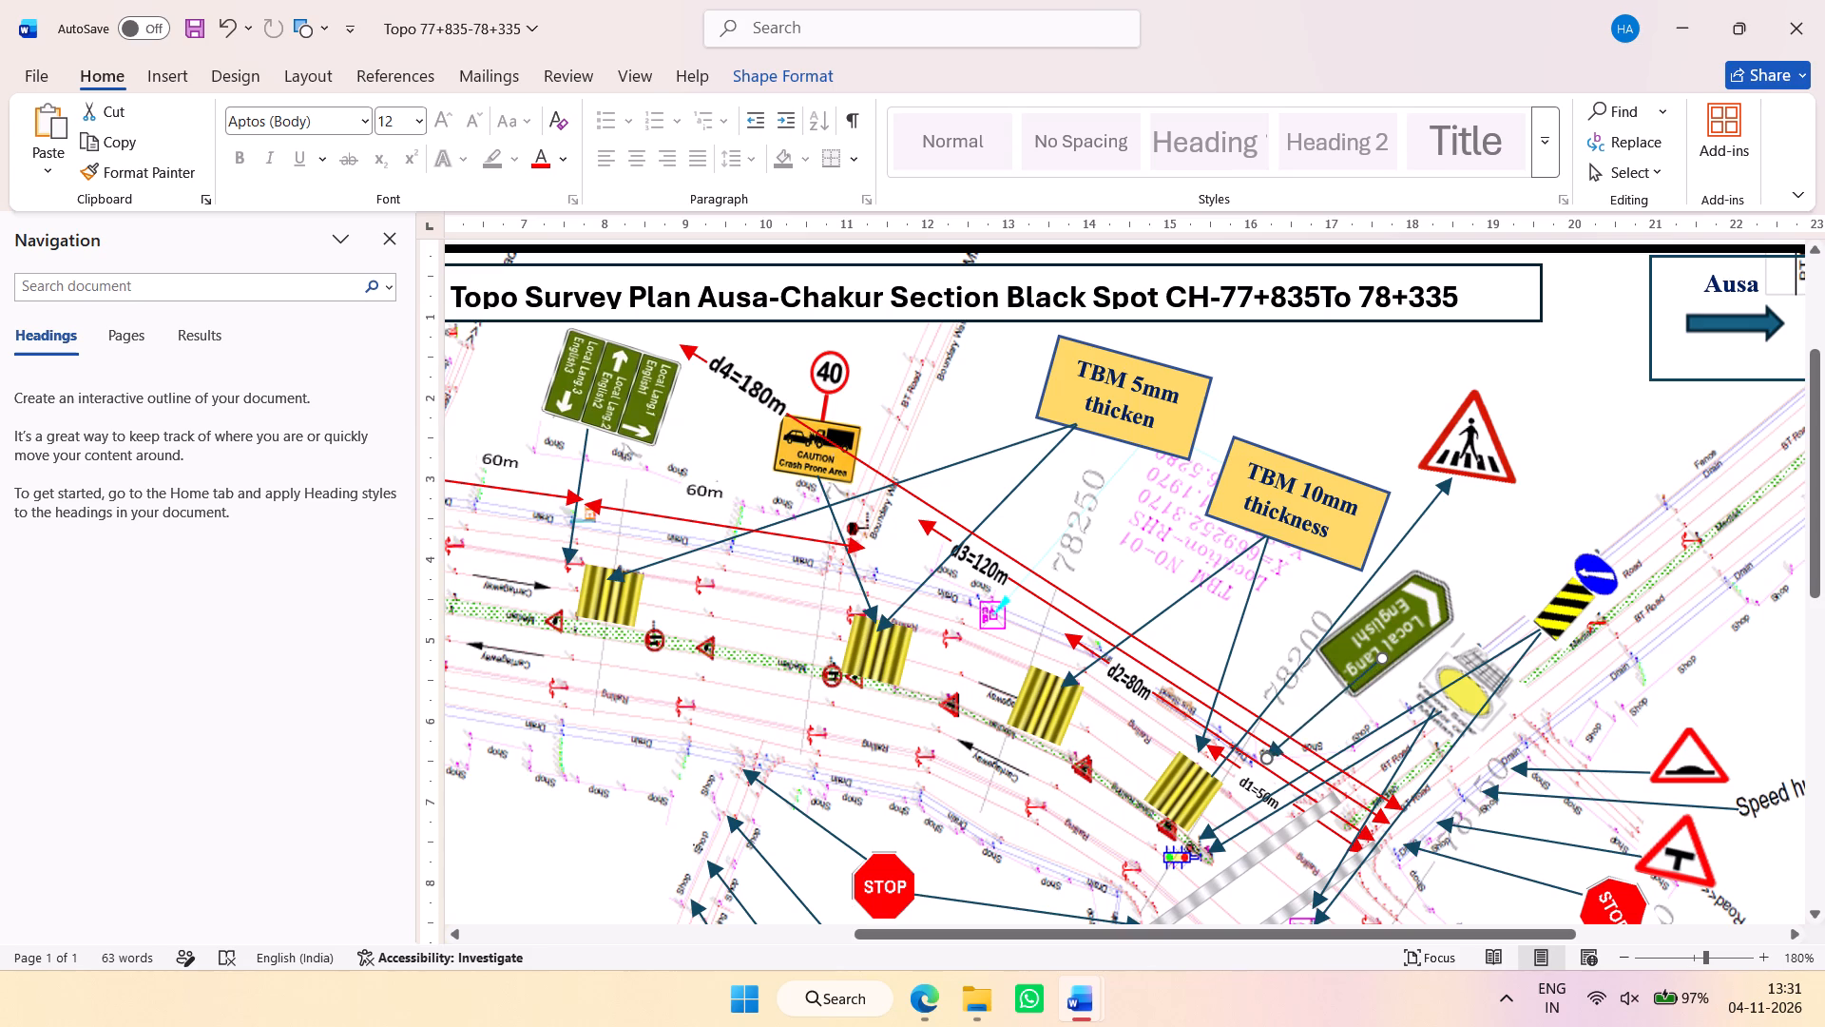
left_click_drag(1263, 758, 1260, 757)
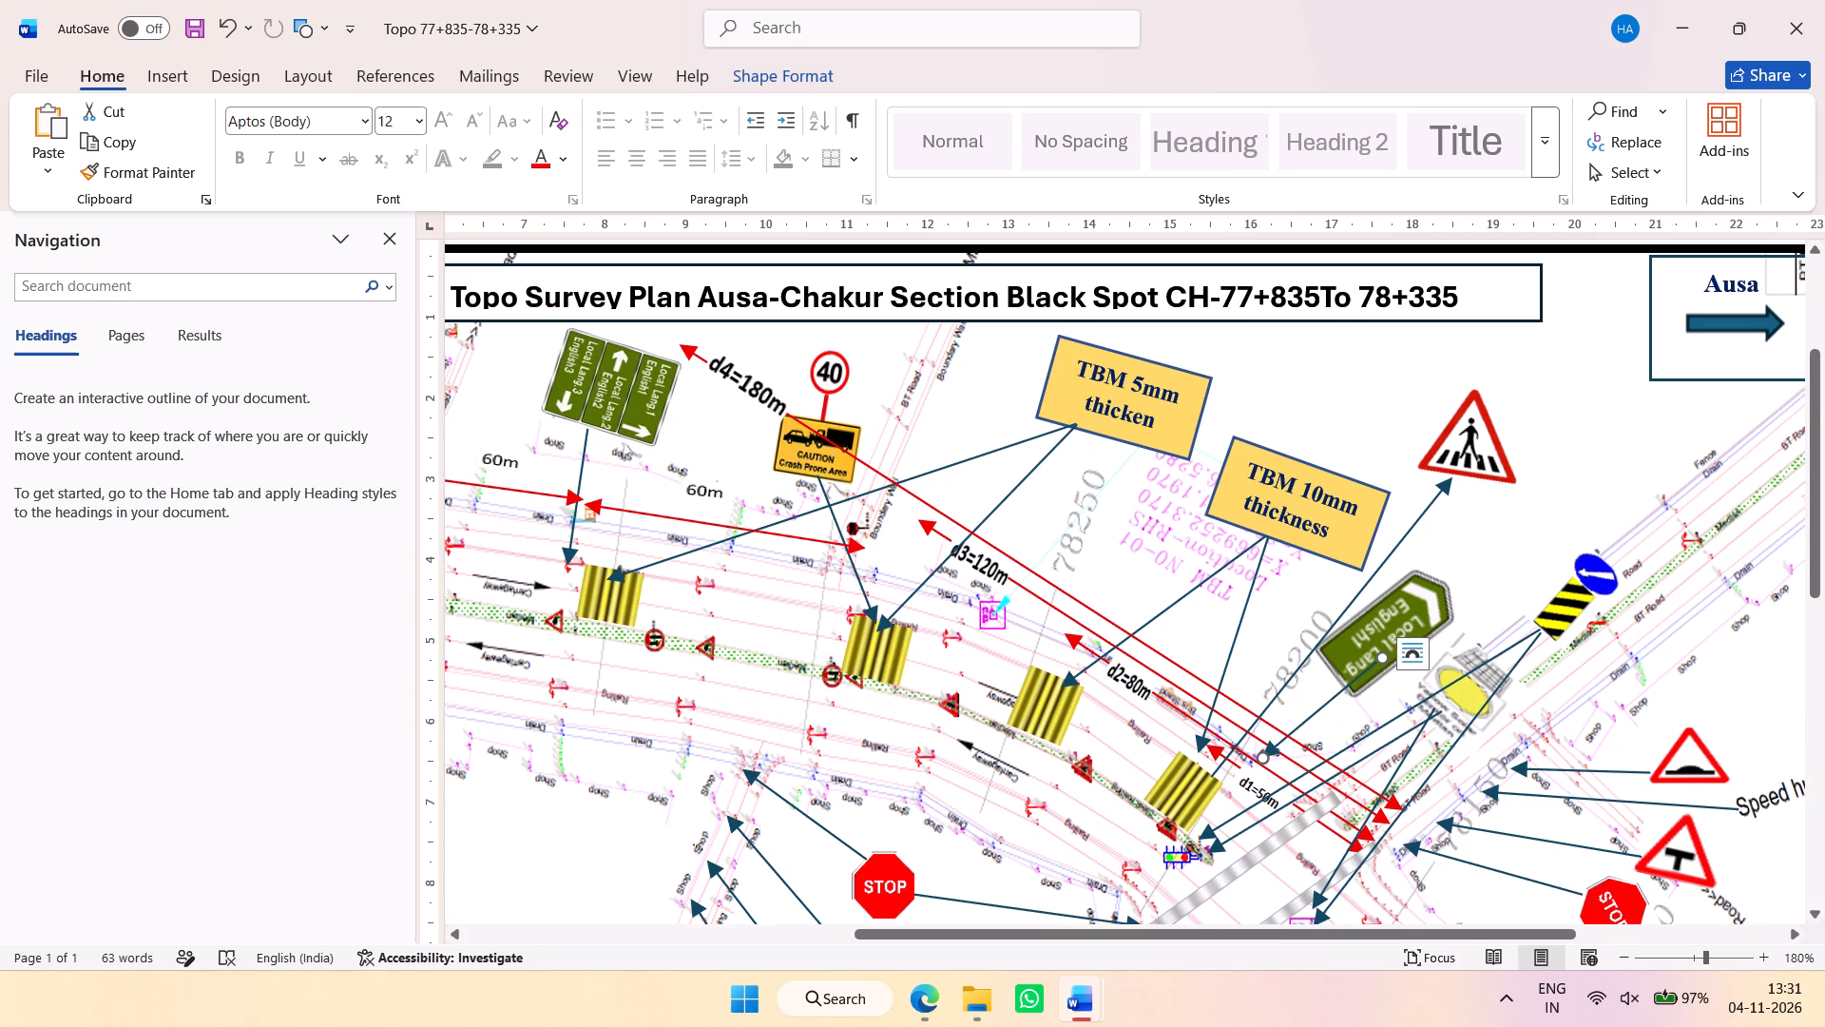
left_click_drag(1378, 661, 1335, 678)
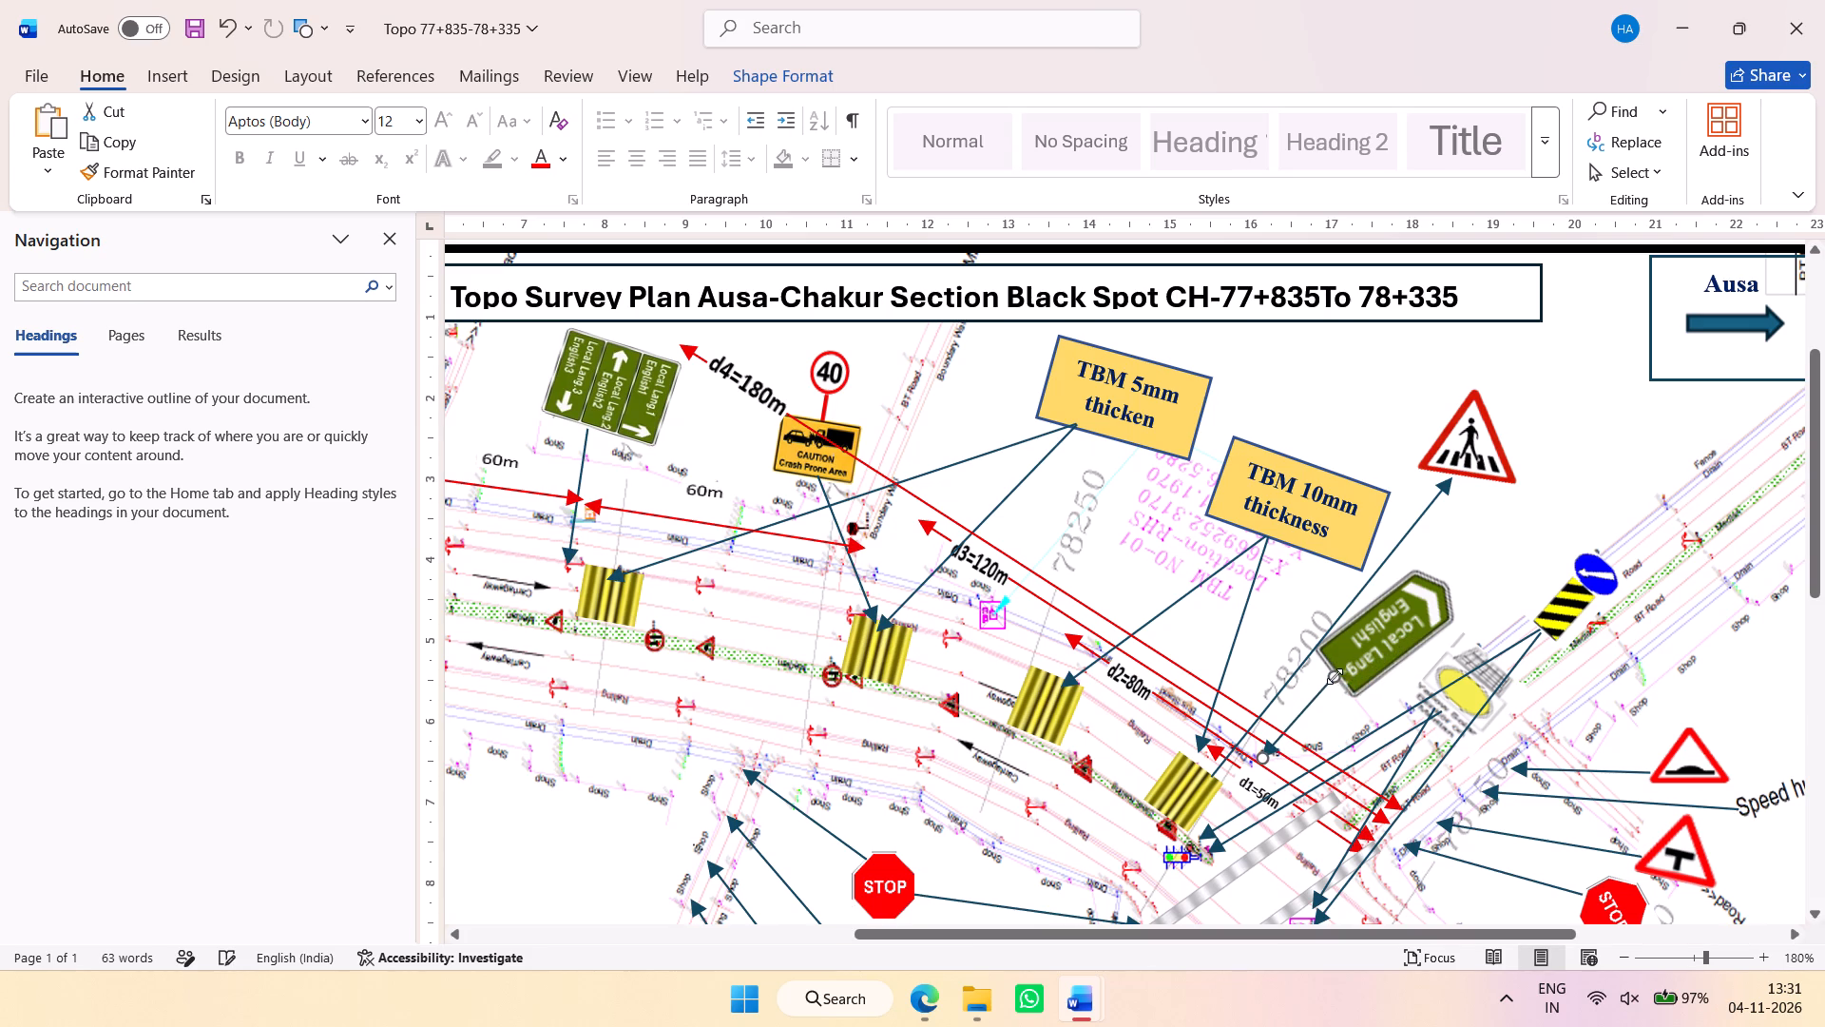
Rotate the Local Lang. English1 sign near chainage 78200 so its text reads nearly horizontally.
left_click(1372, 643)
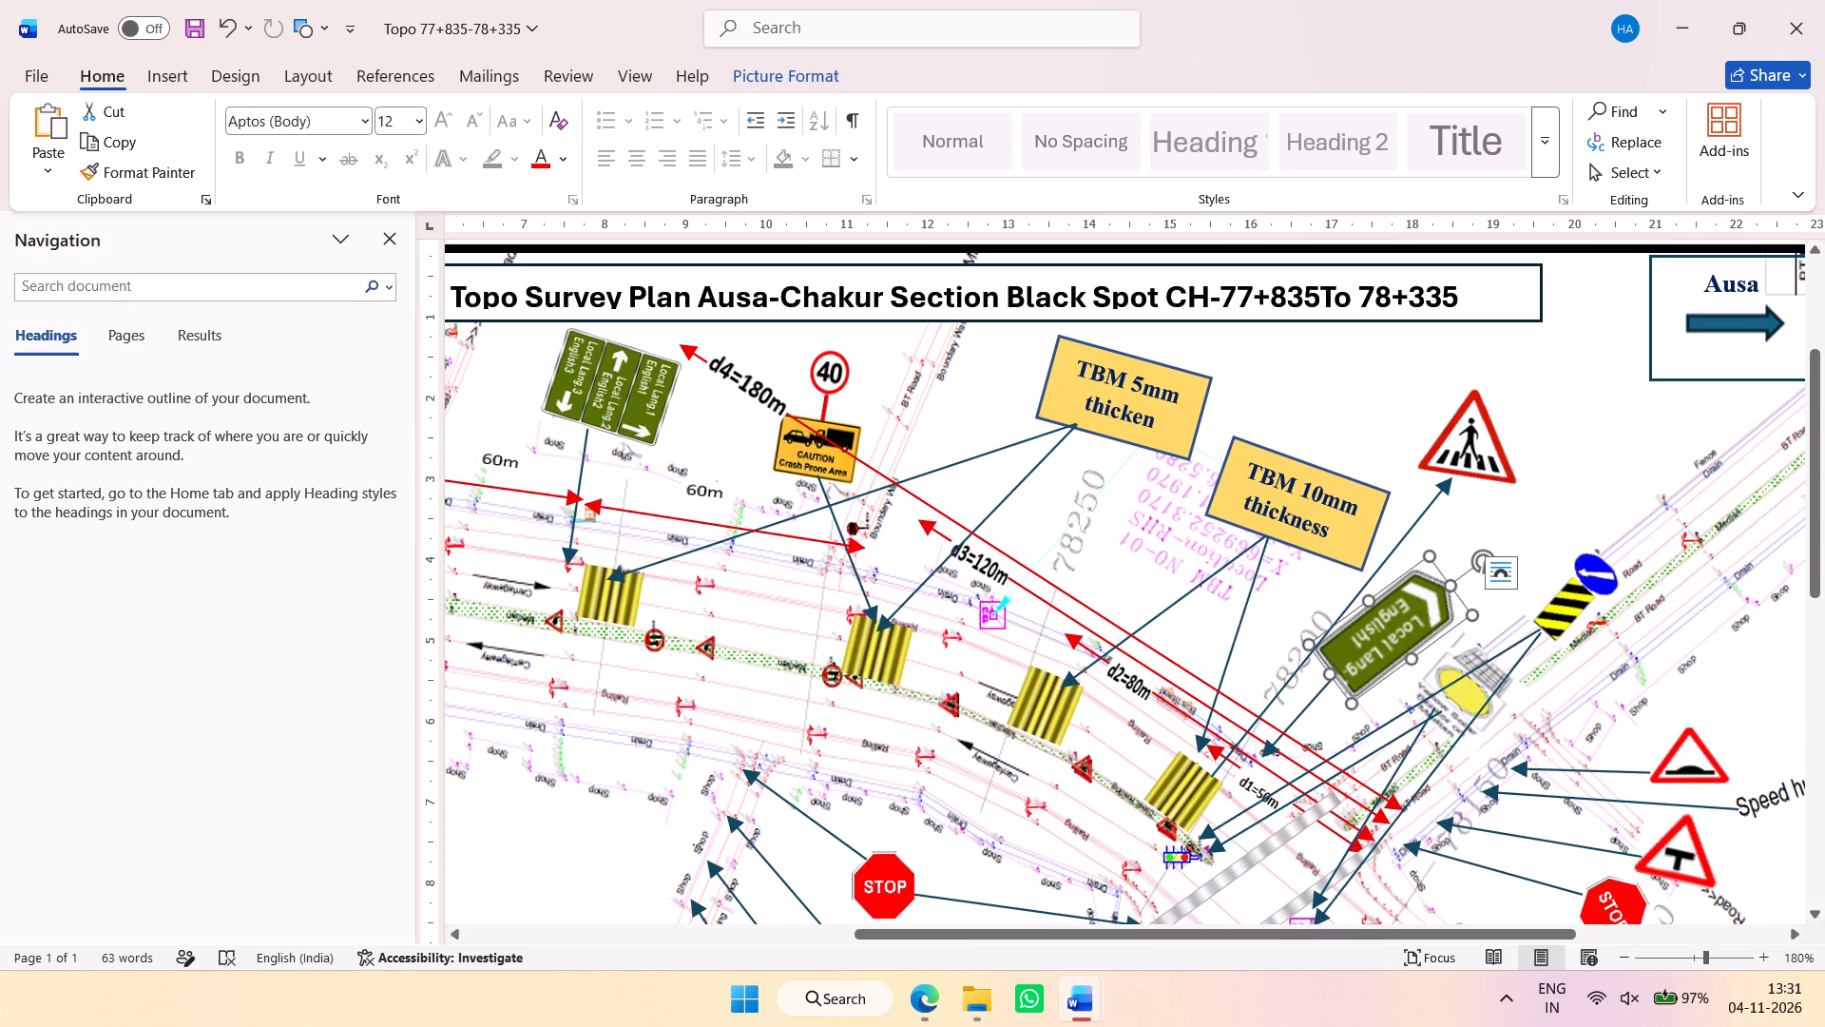
left_click_drag(1479, 559, 1230, 591)
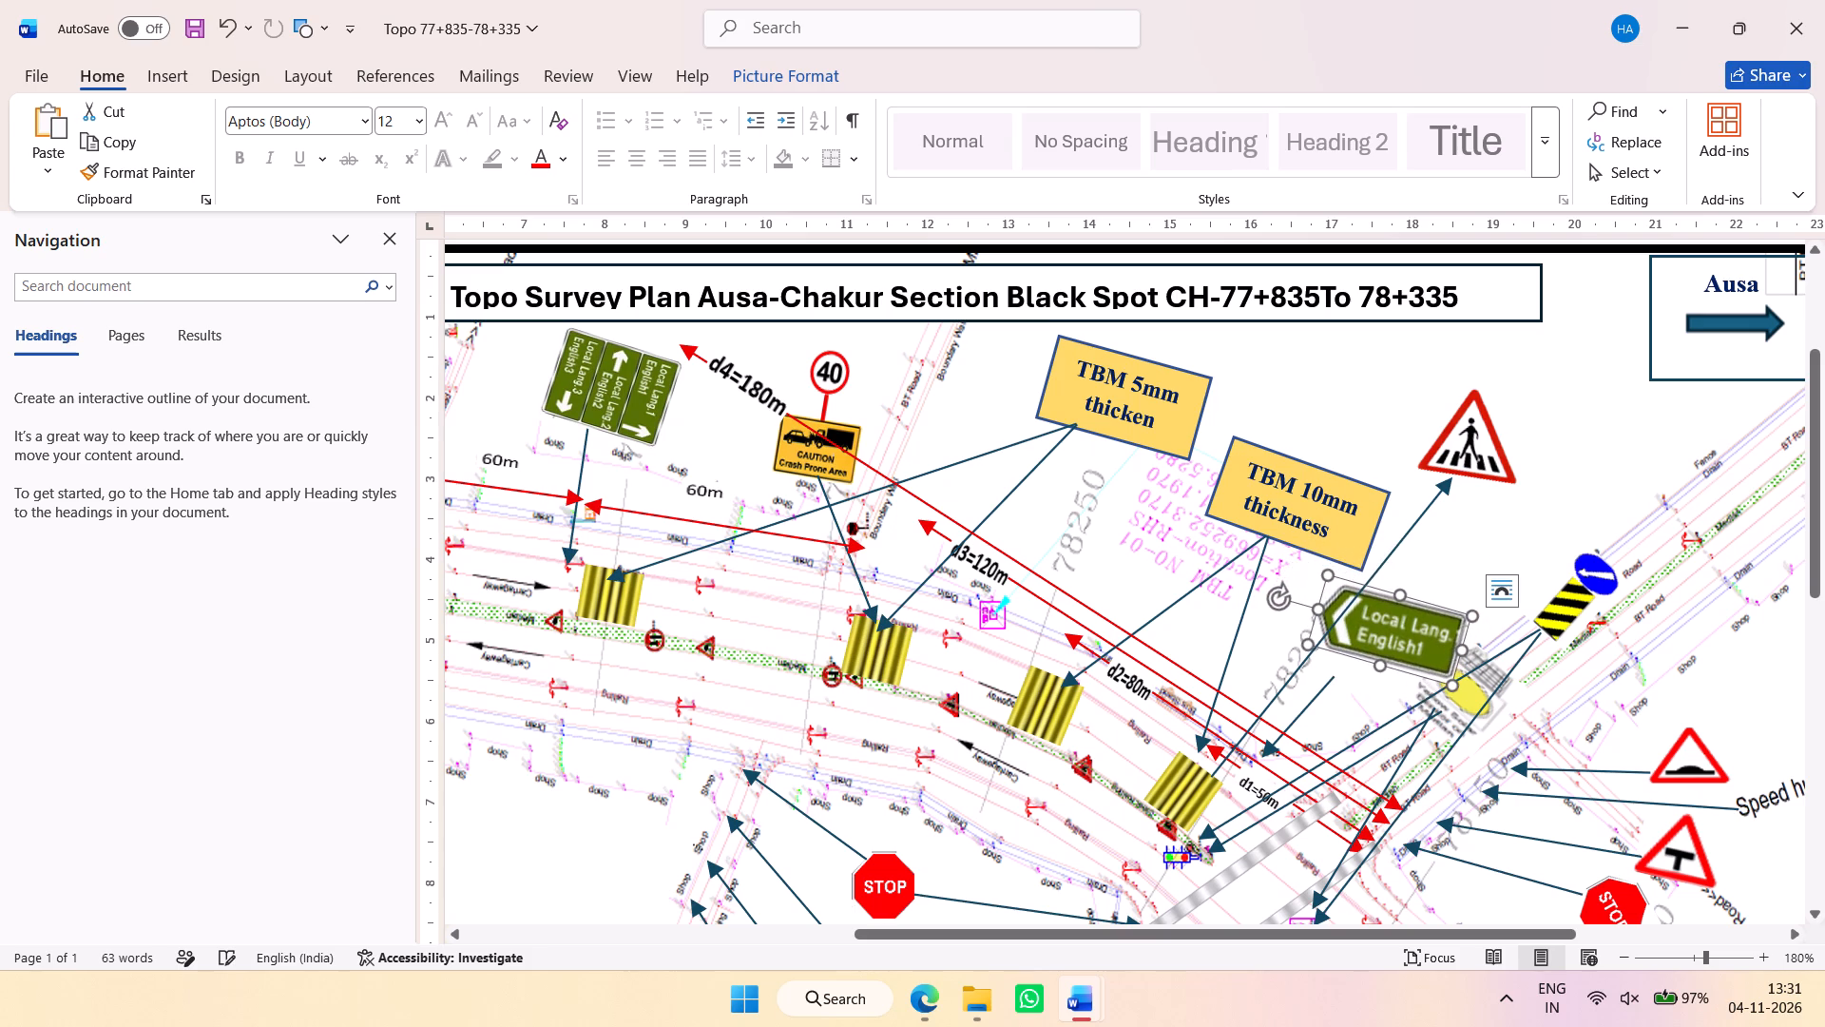
Shift the Local Lang. English1 sign near chainage 78200 slightly toward the d1=50m dimension and rotate it about half a turn so its arrowhead points toward Ausa.
left_click_drag(1385, 627, 1337, 636)
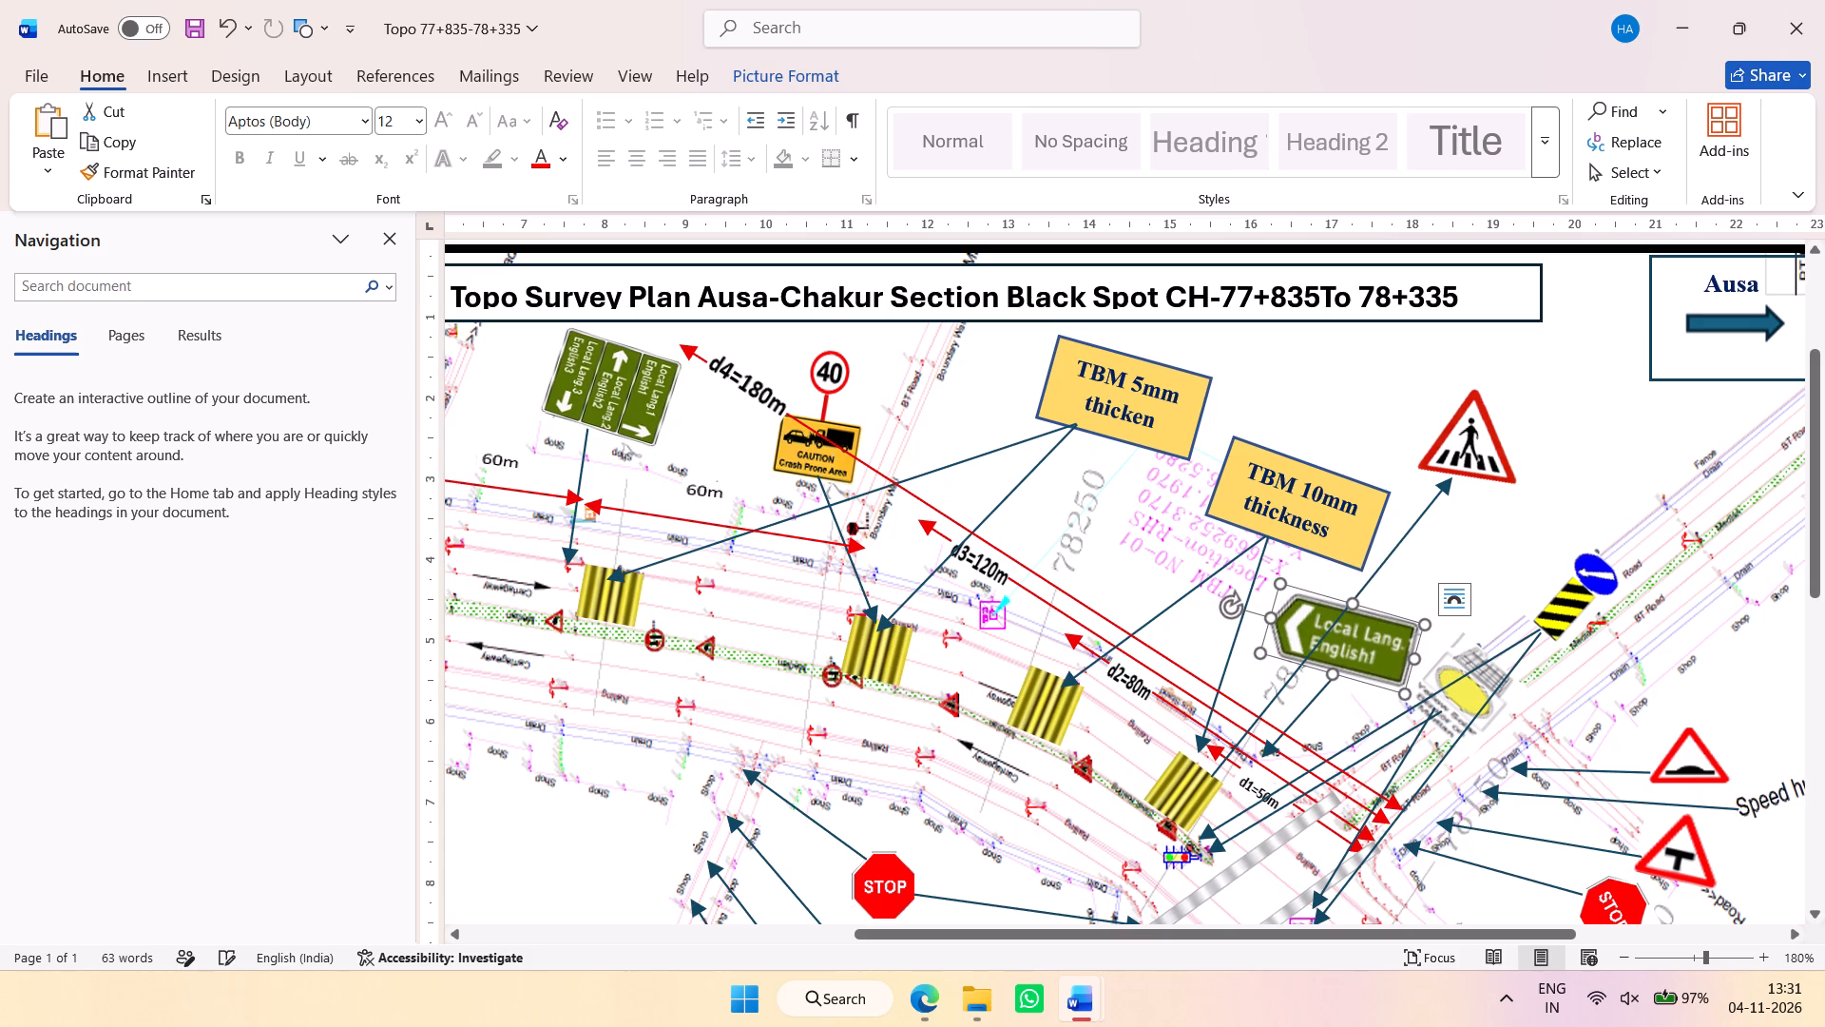
left_click_drag(1234, 606, 1453, 660)
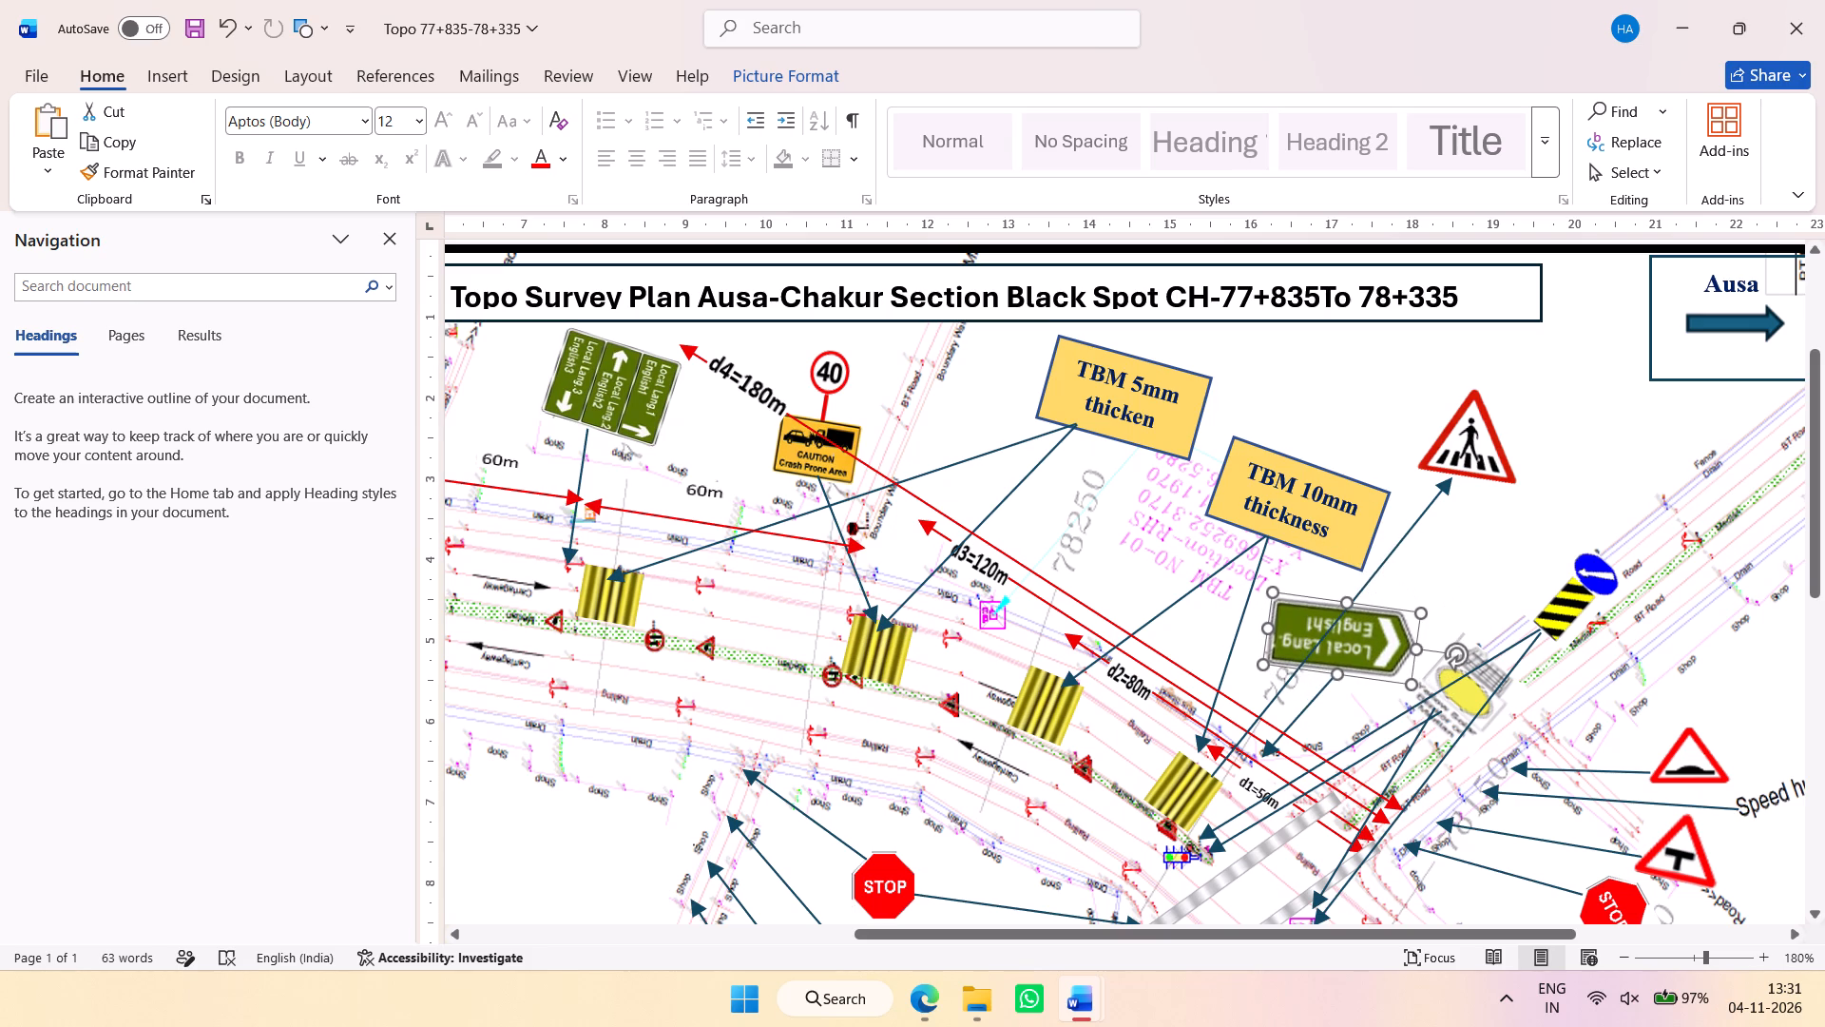
left_click_drag(1453, 660, 1452, 666)
left_click(1433, 563)
Capture a screenshot of the complete topo survey plan, cropped to its black border.
scroll(1433, 563, "down", 4, "ctrl")
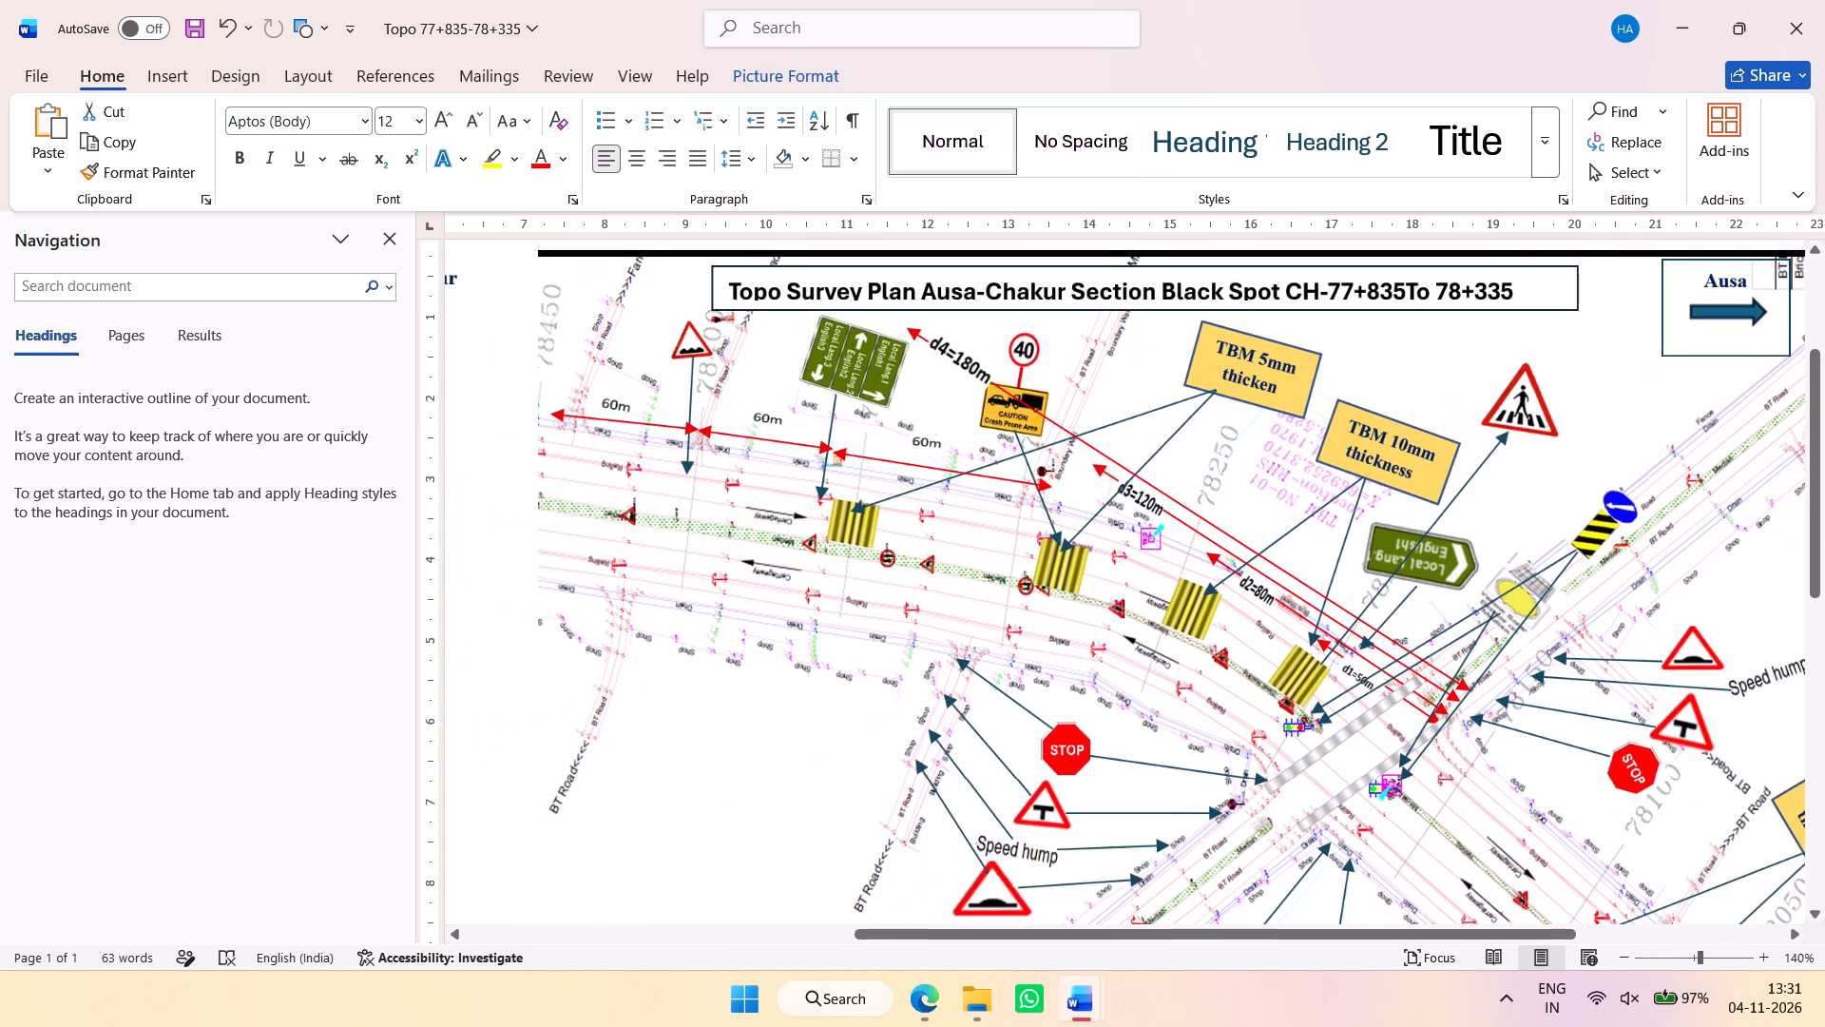
scroll(1432, 562, "down", 2, "ctrl")
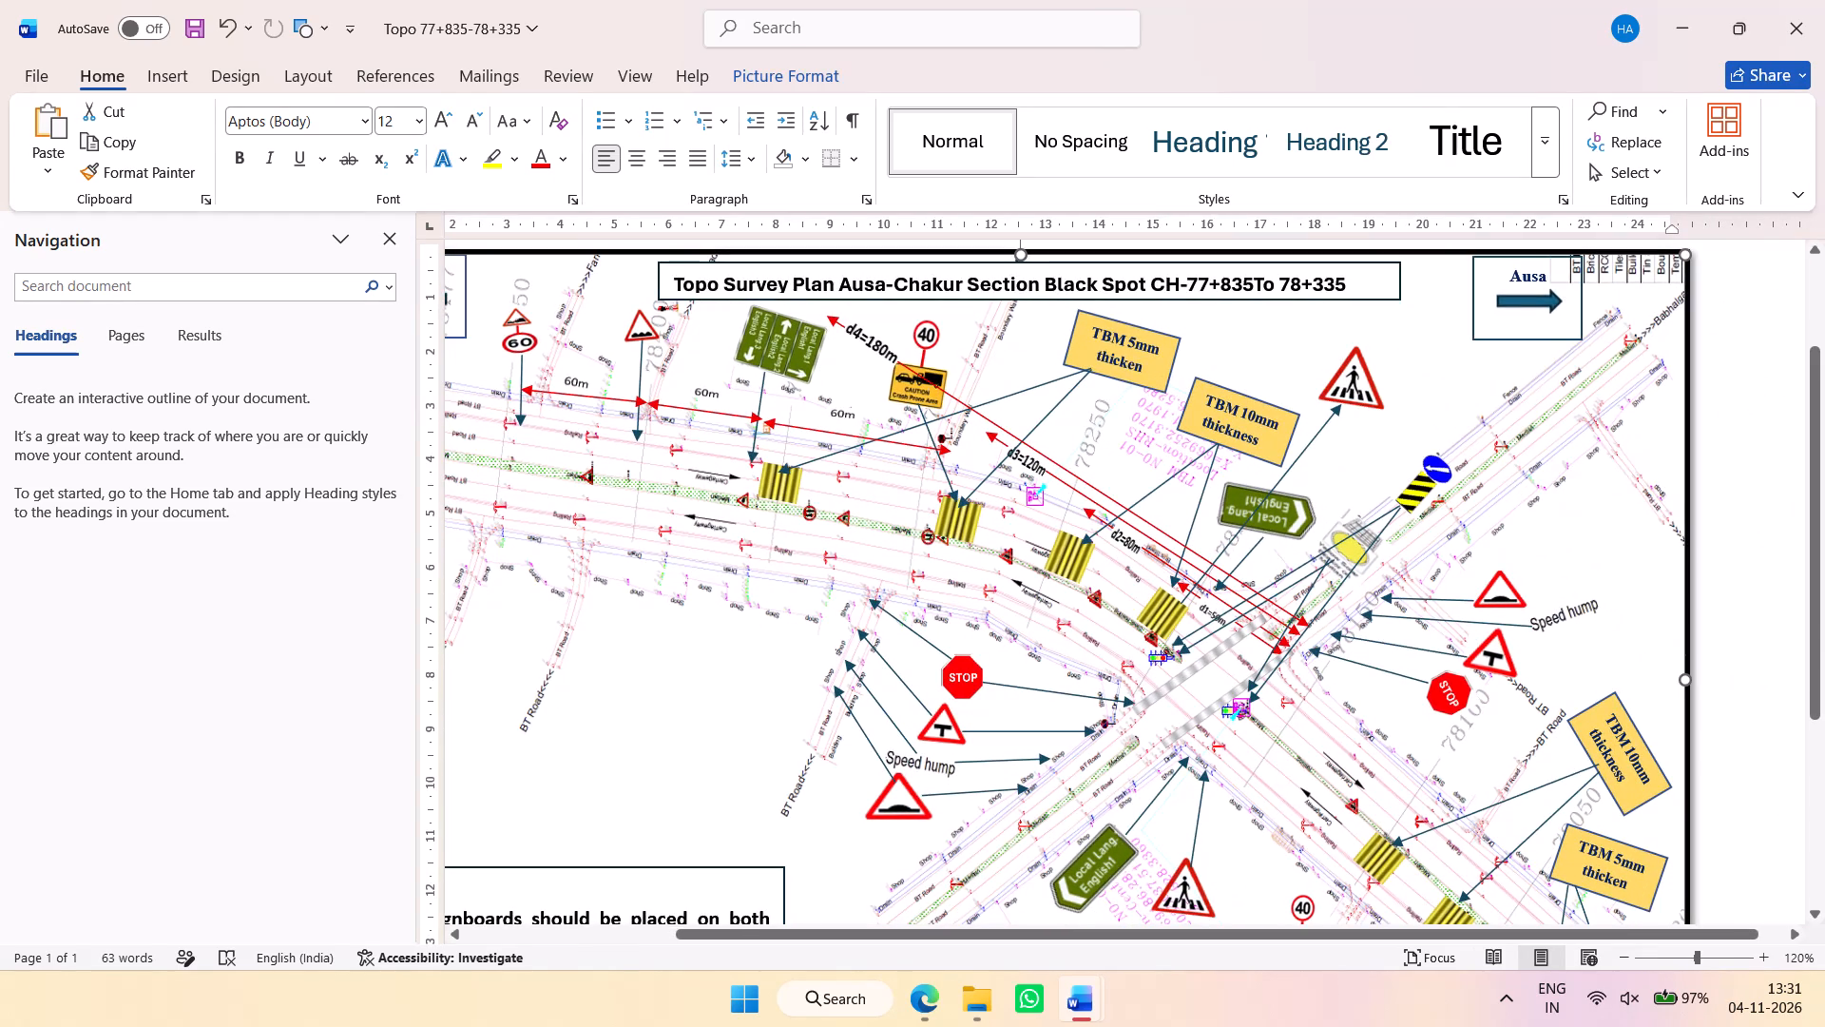
scroll(1432, 562, "down", 2)
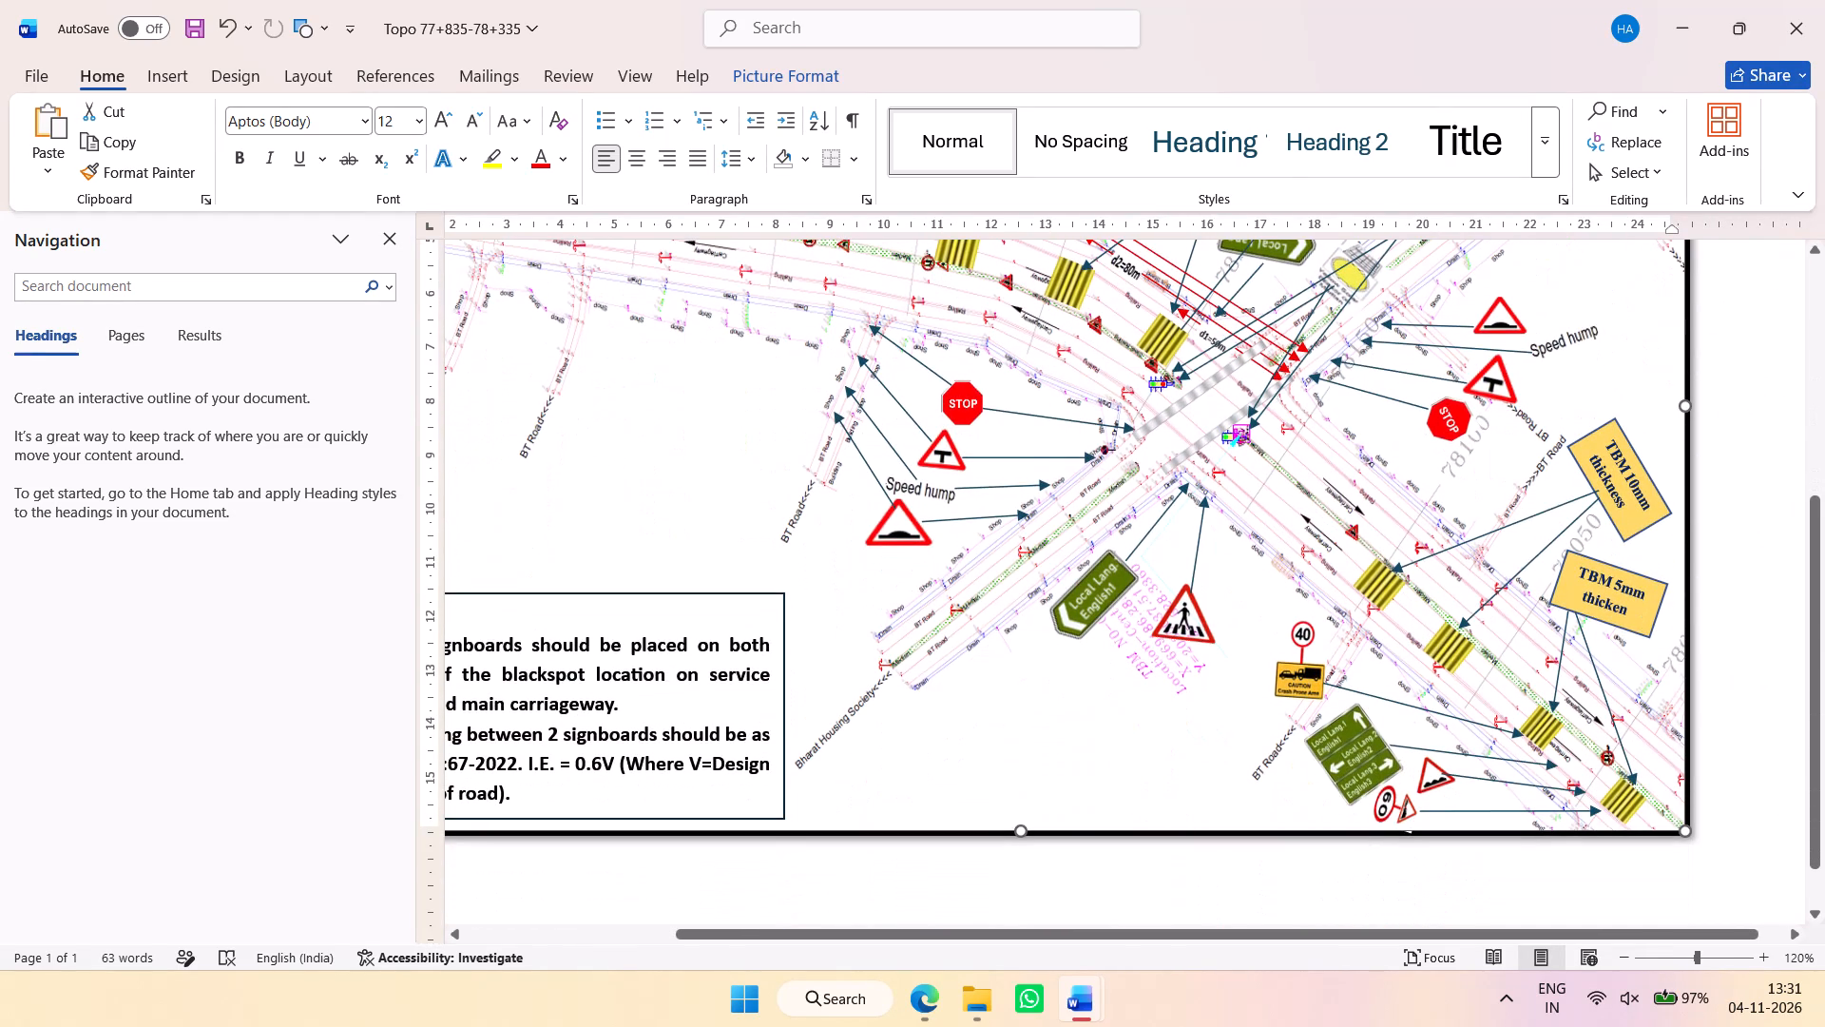
scroll(1432, 562, "up", 2)
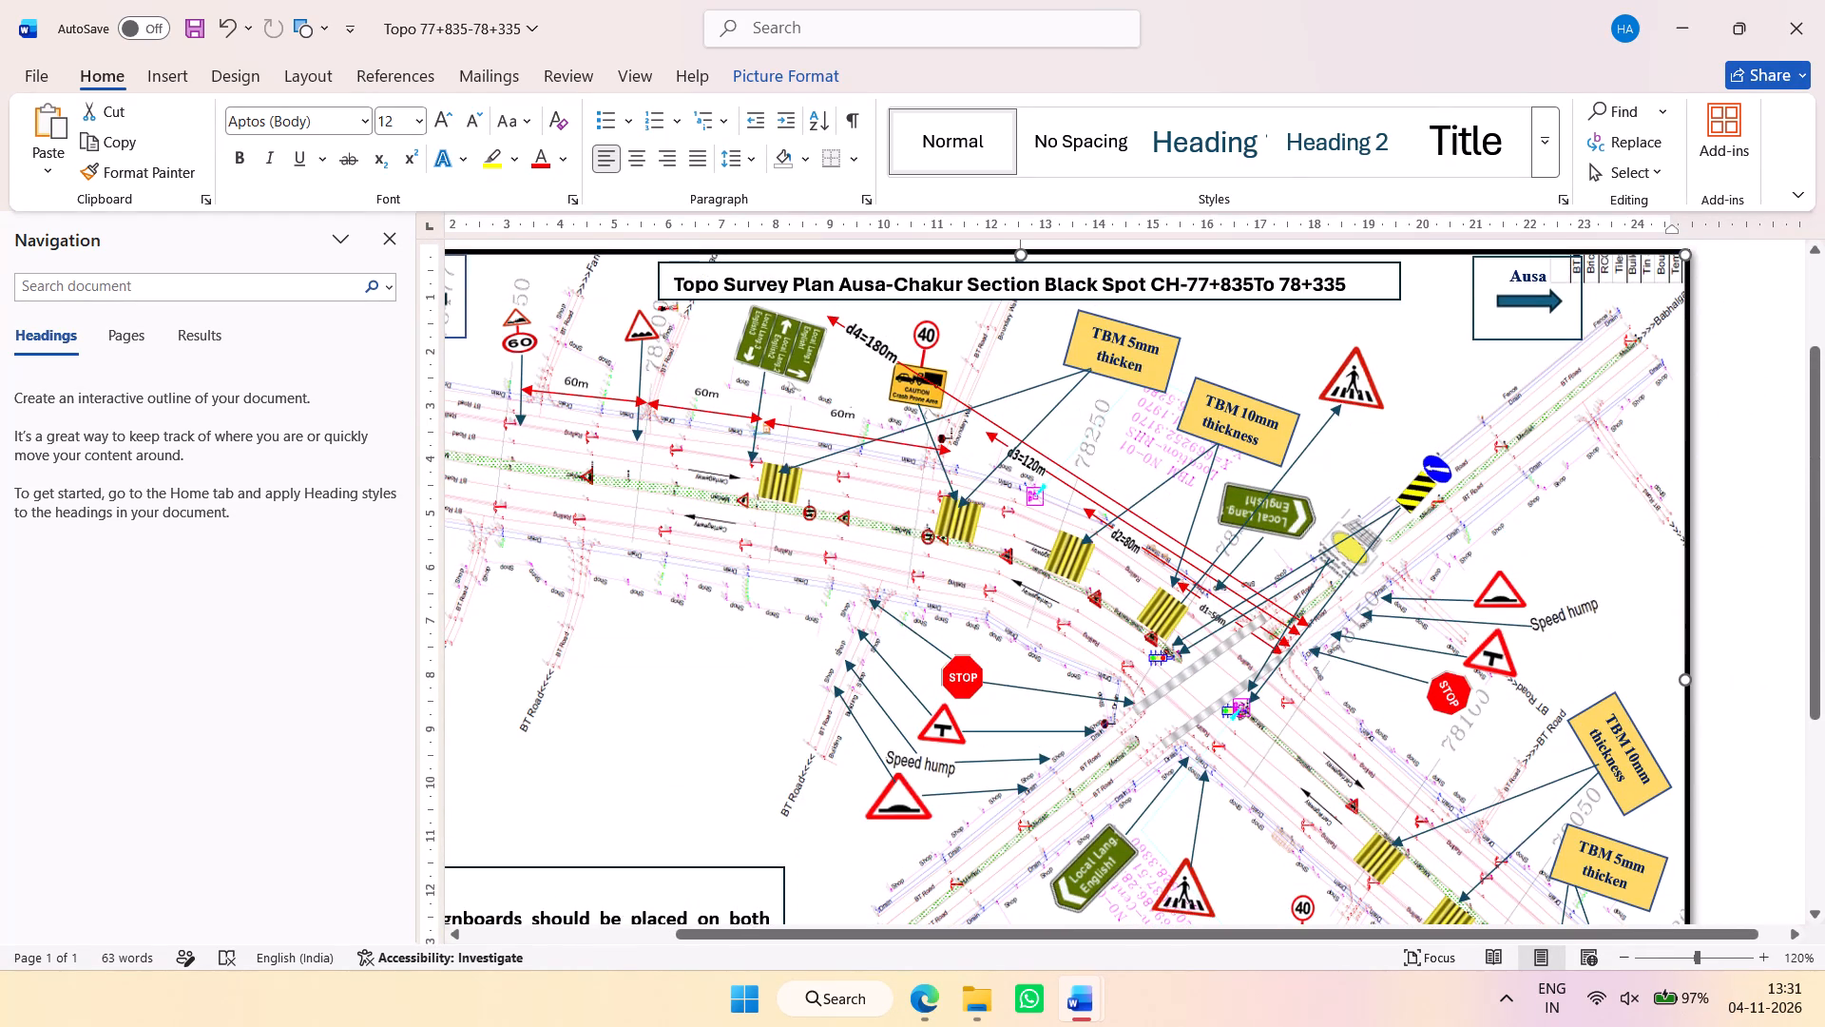
scroll(1430, 504, "down", 1, "ctrl")
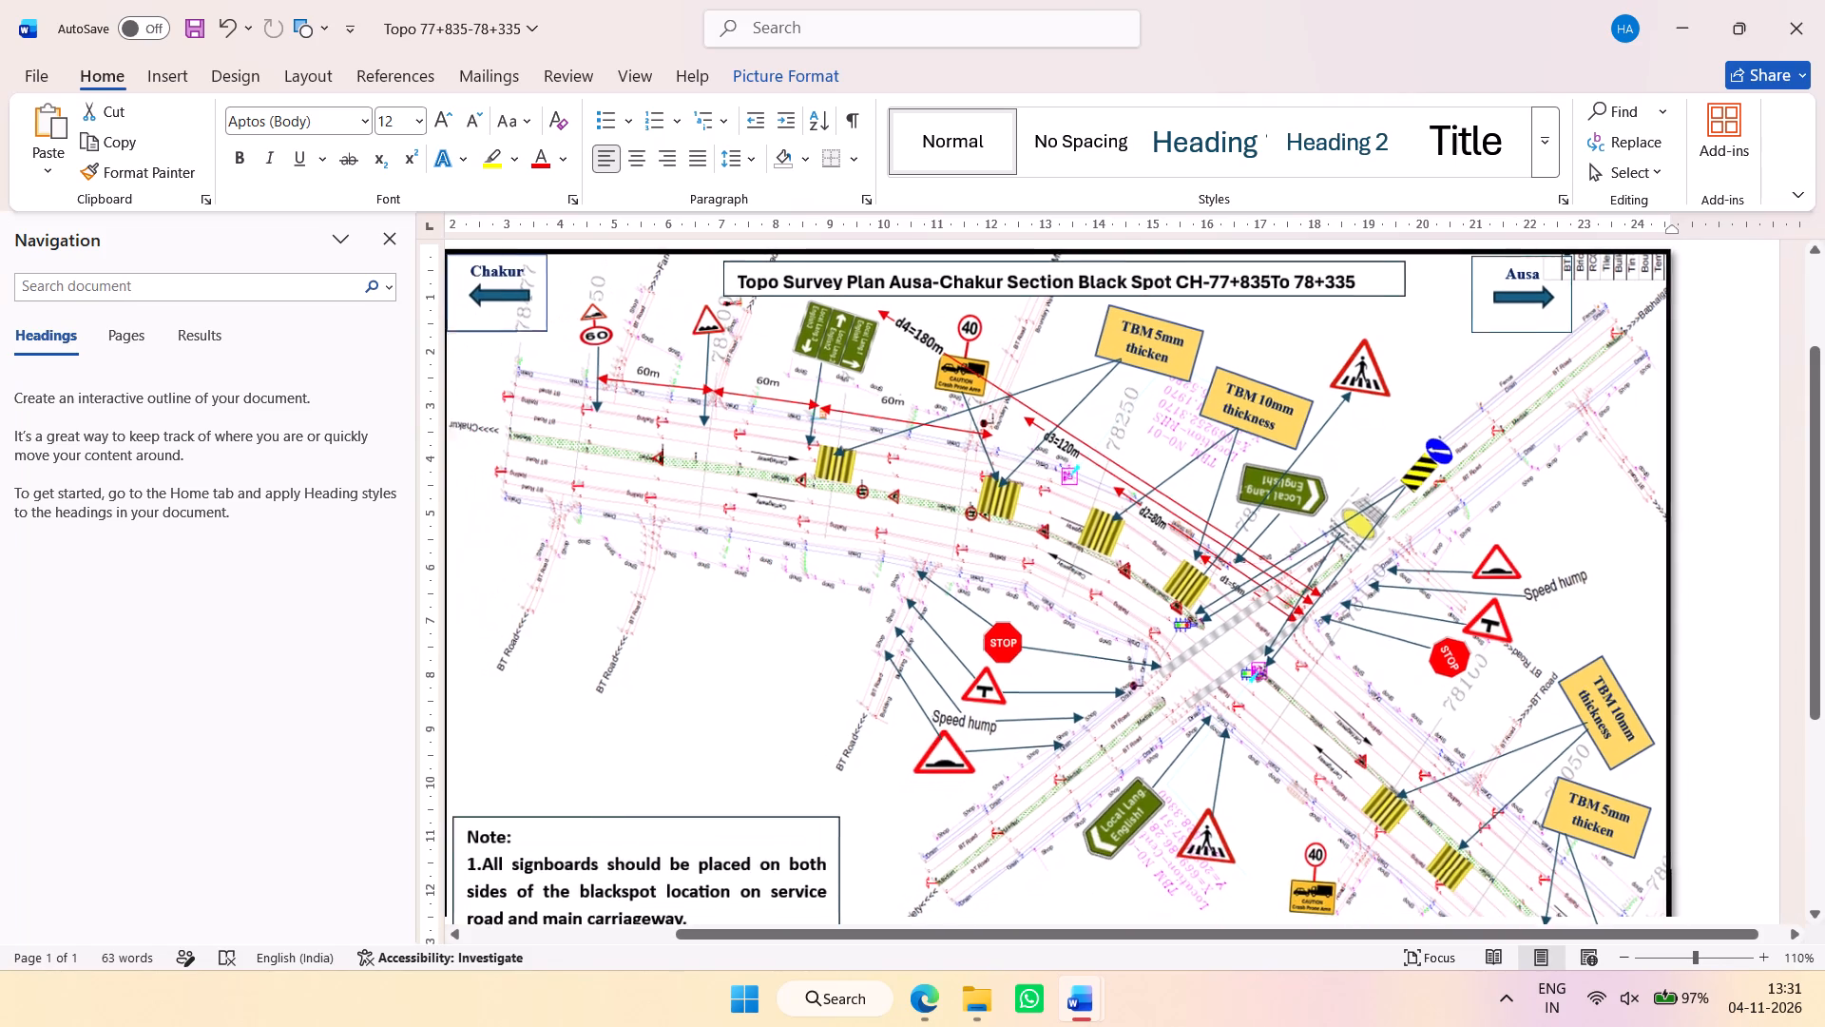
scroll(1430, 504, "down", 2, "ctrl")
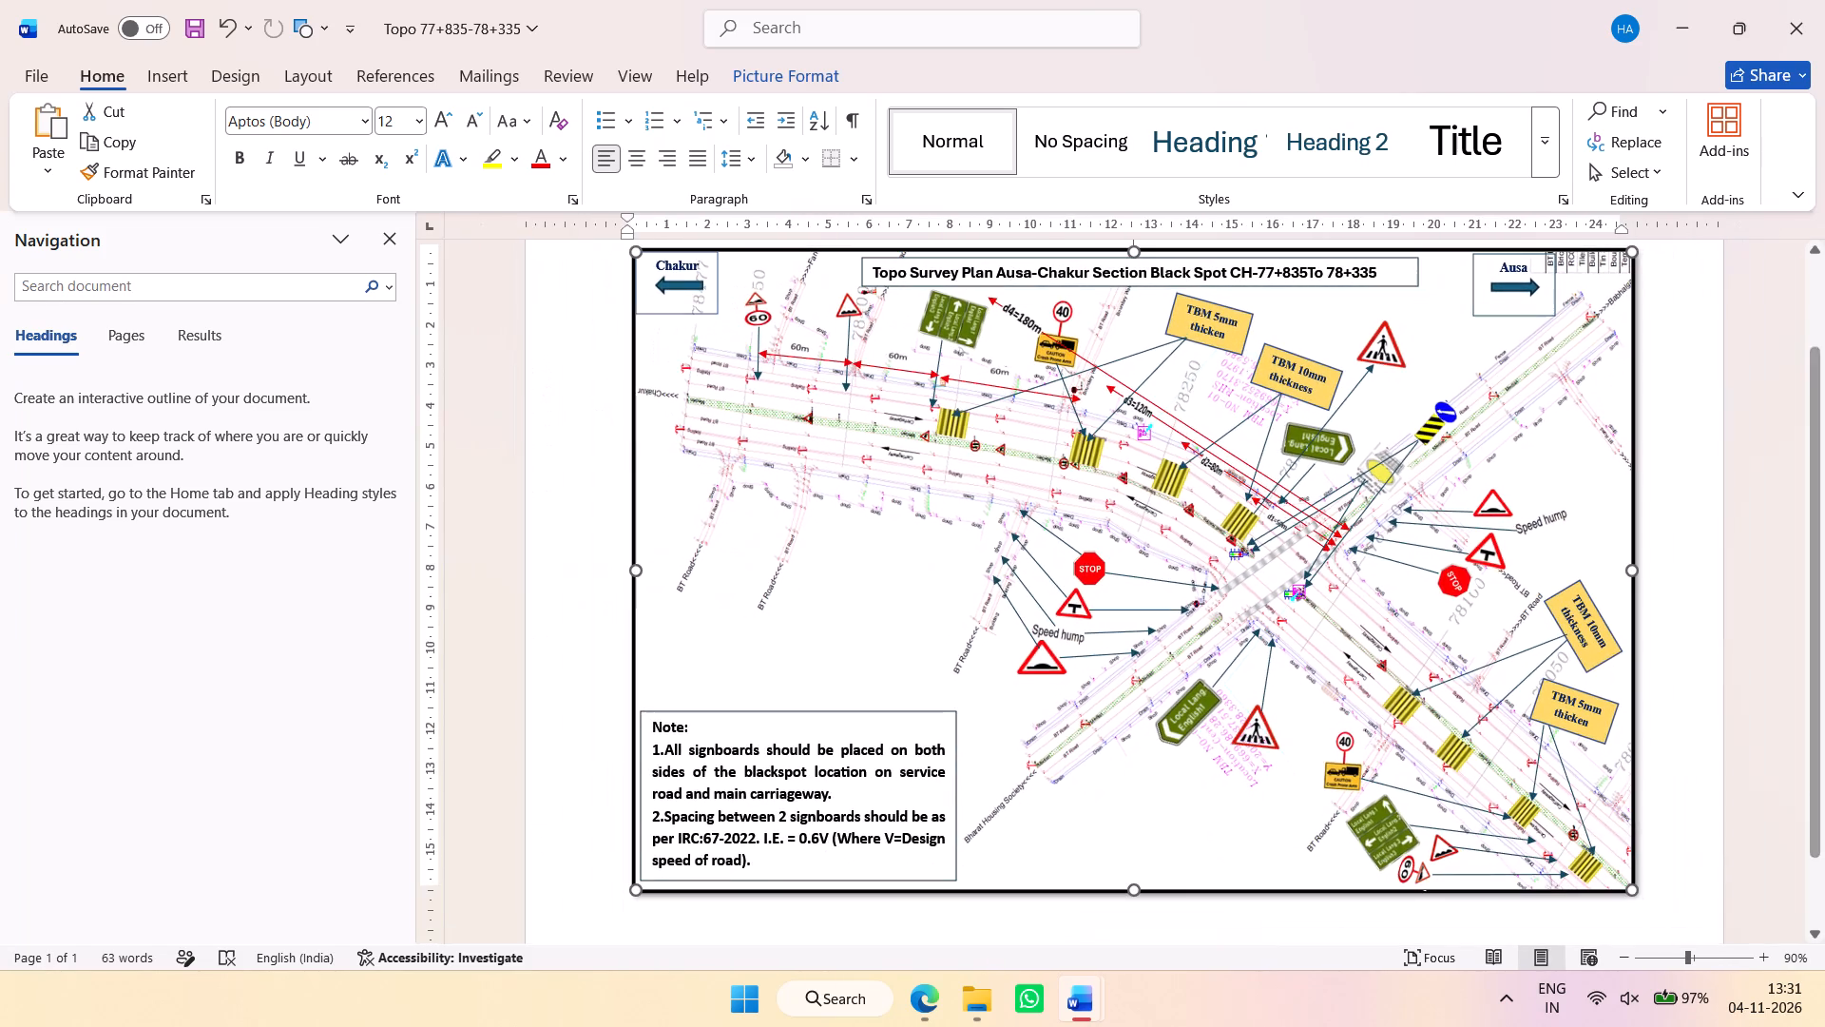
left_click(1686, 446)
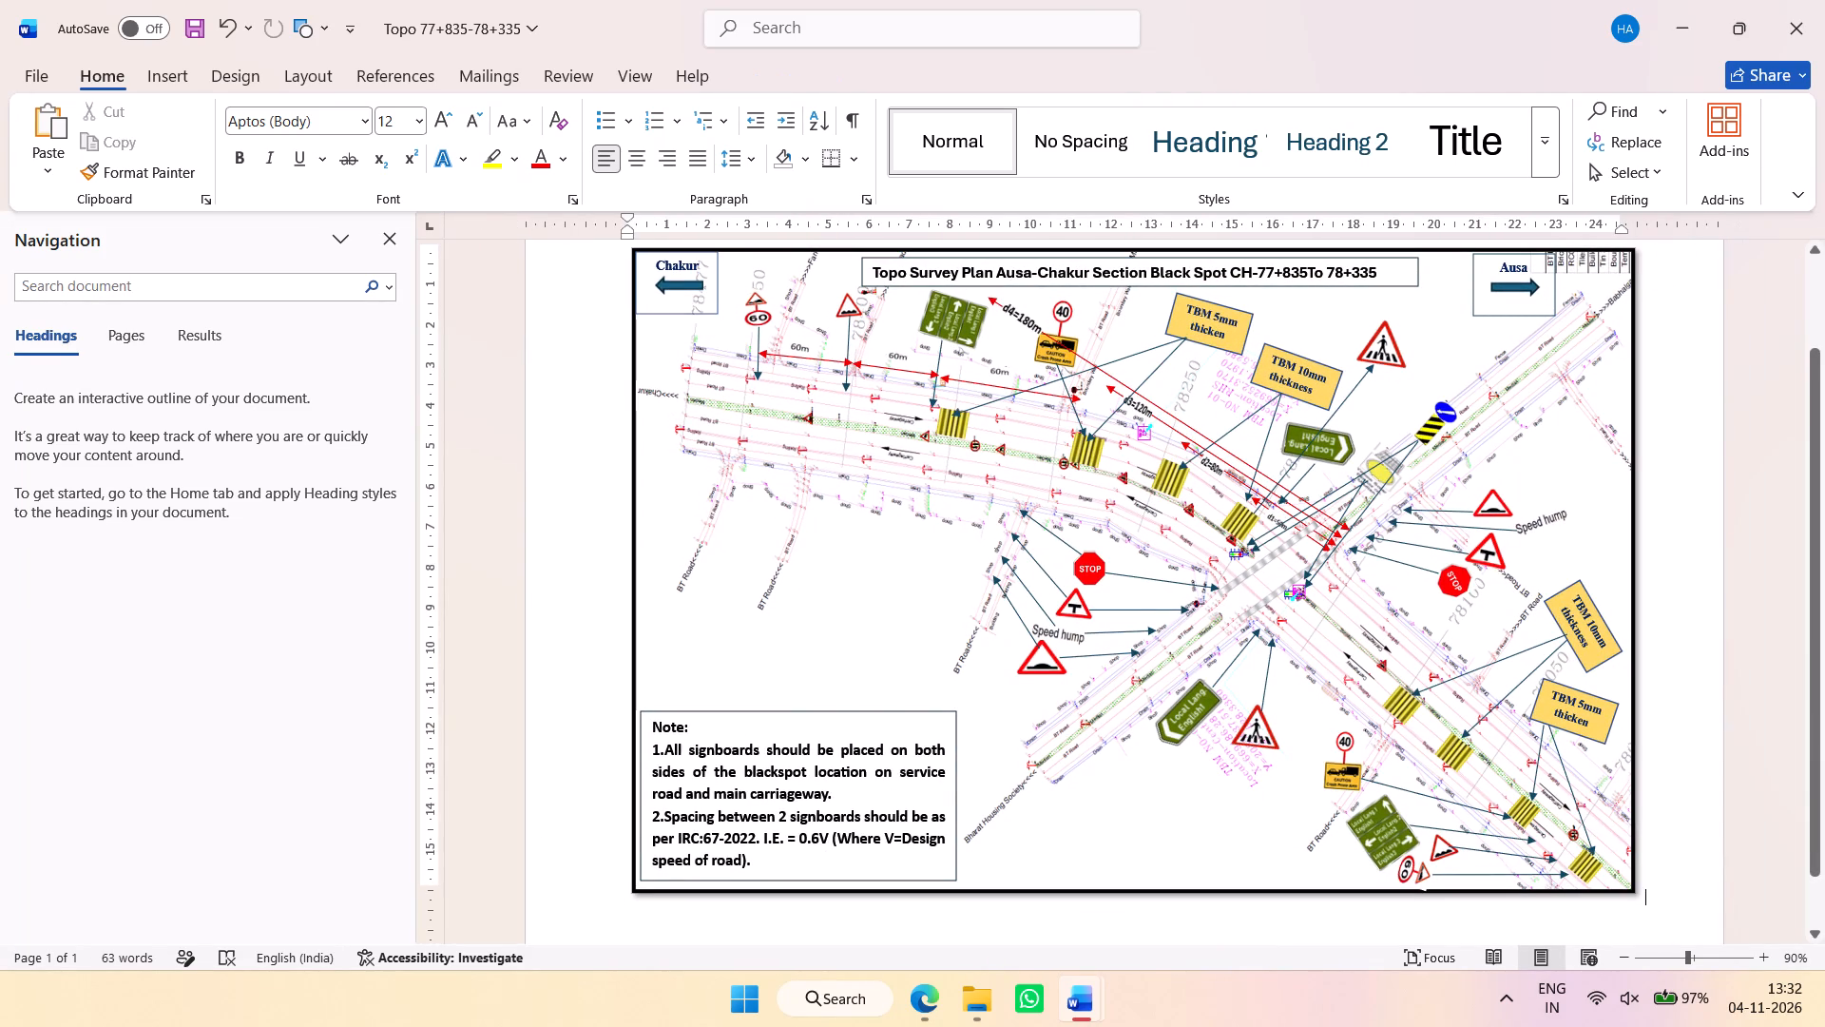
key("Print")
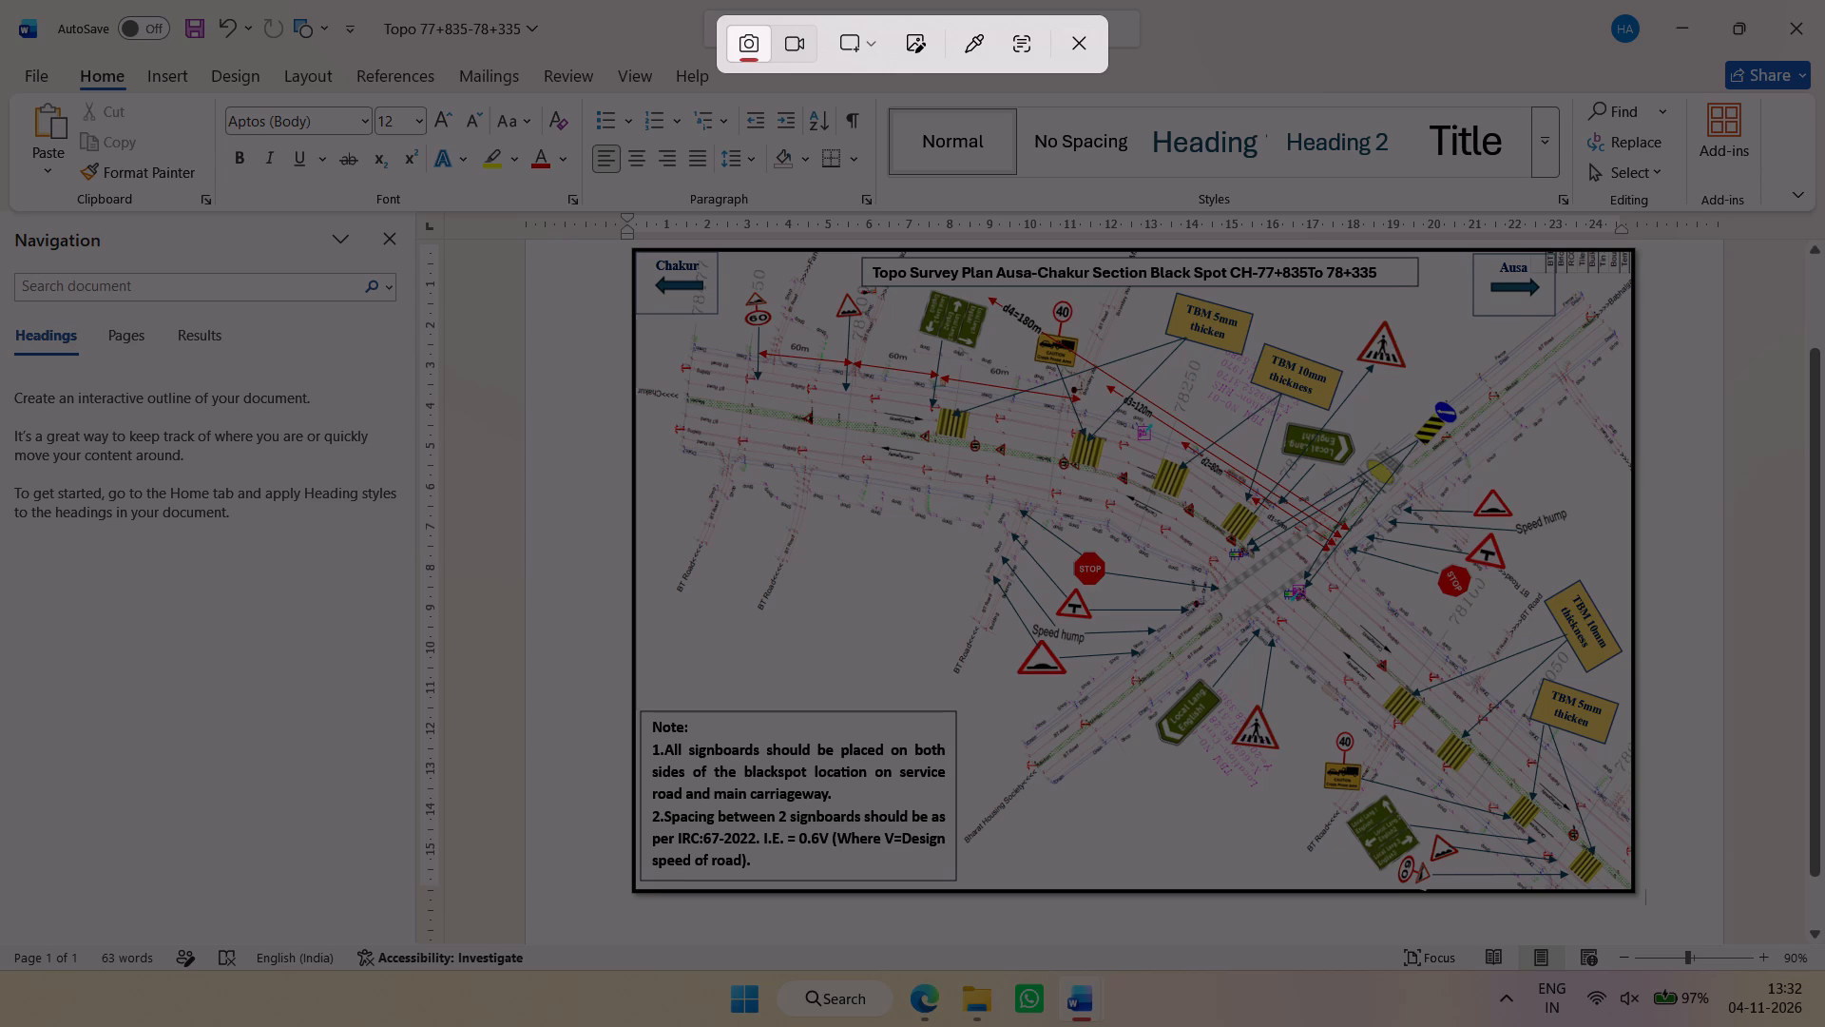
left_click_drag(1638, 245, 611, 937)
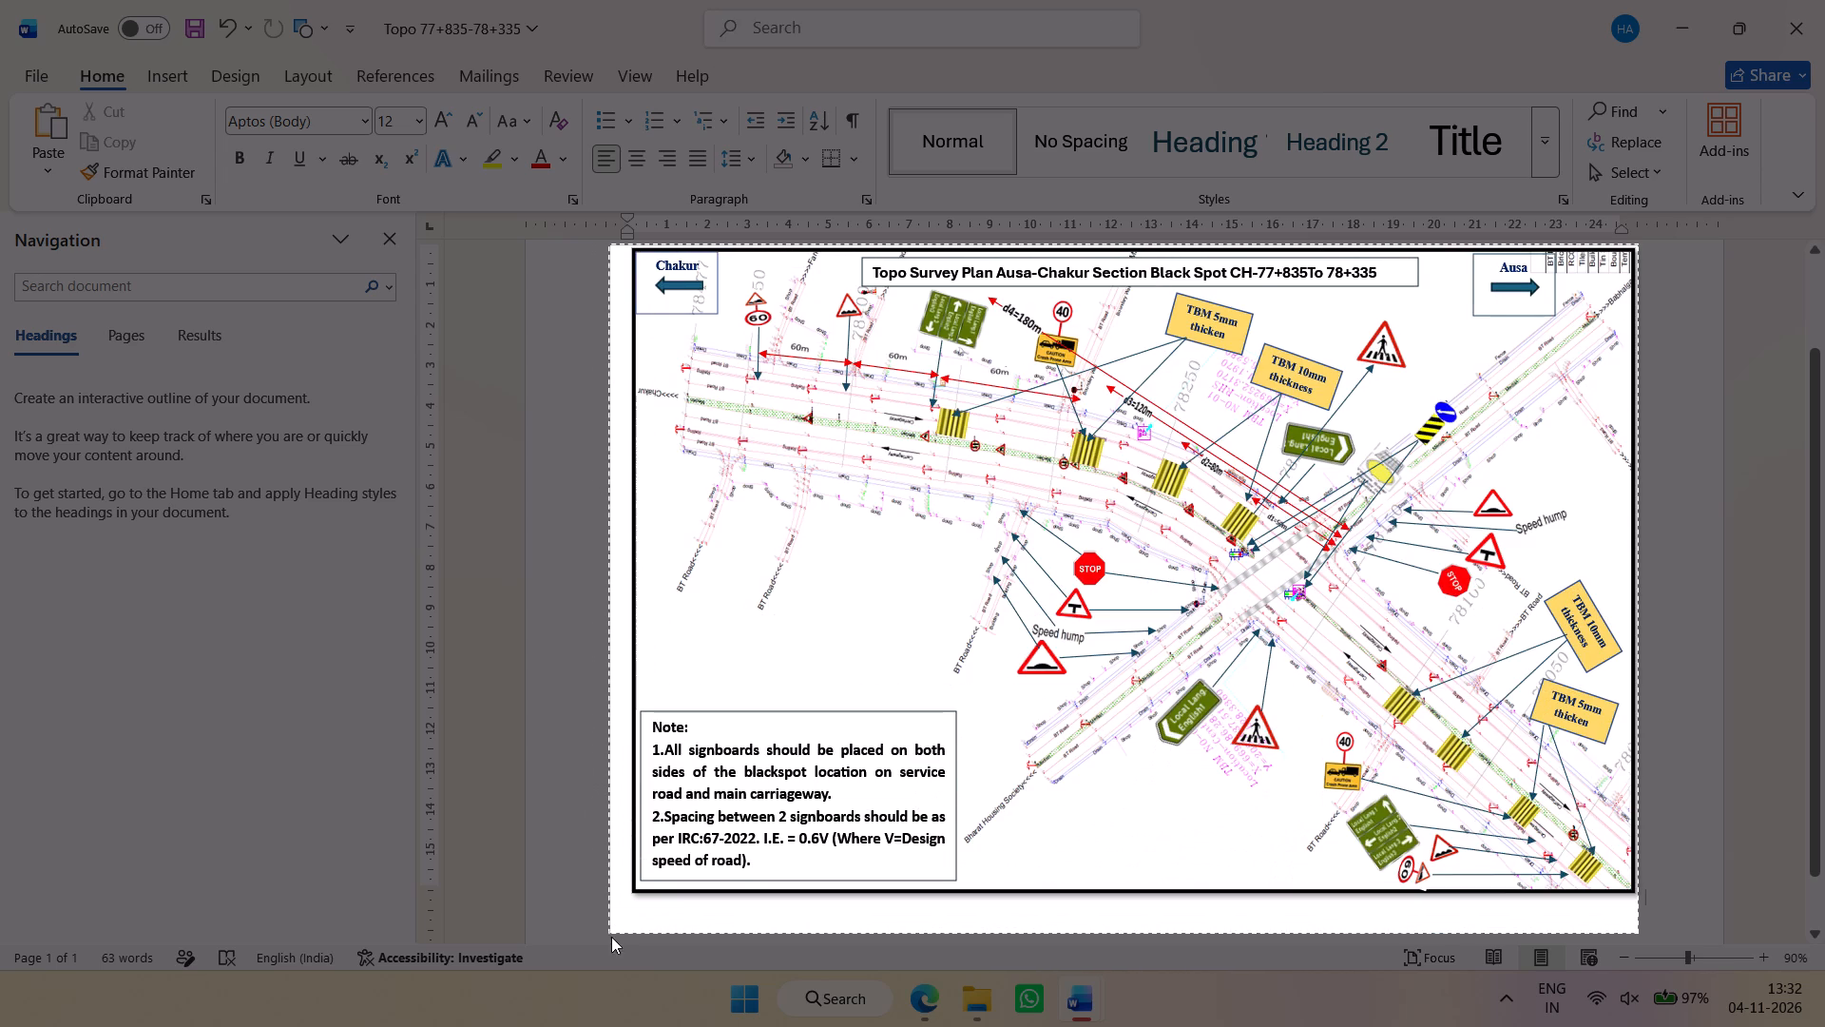
left_click_drag(611, 937, 631, 893)
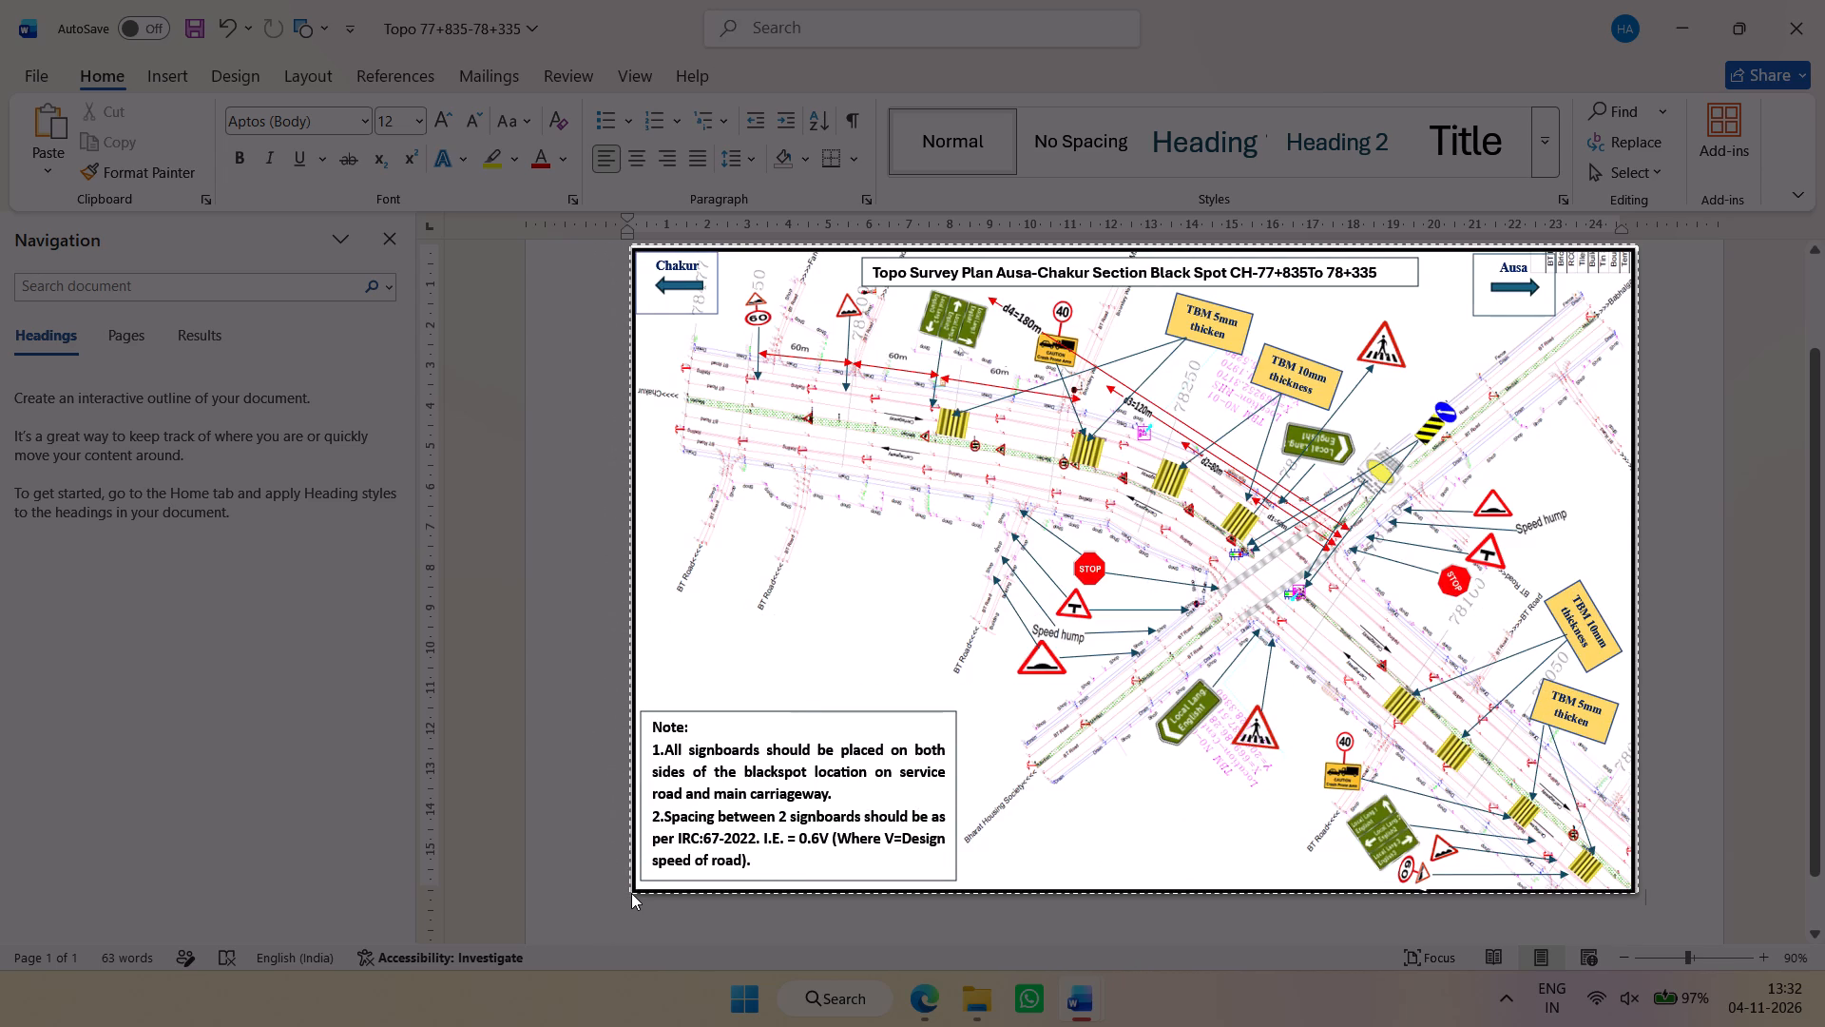
left_click_drag(631, 893, 631, 894)
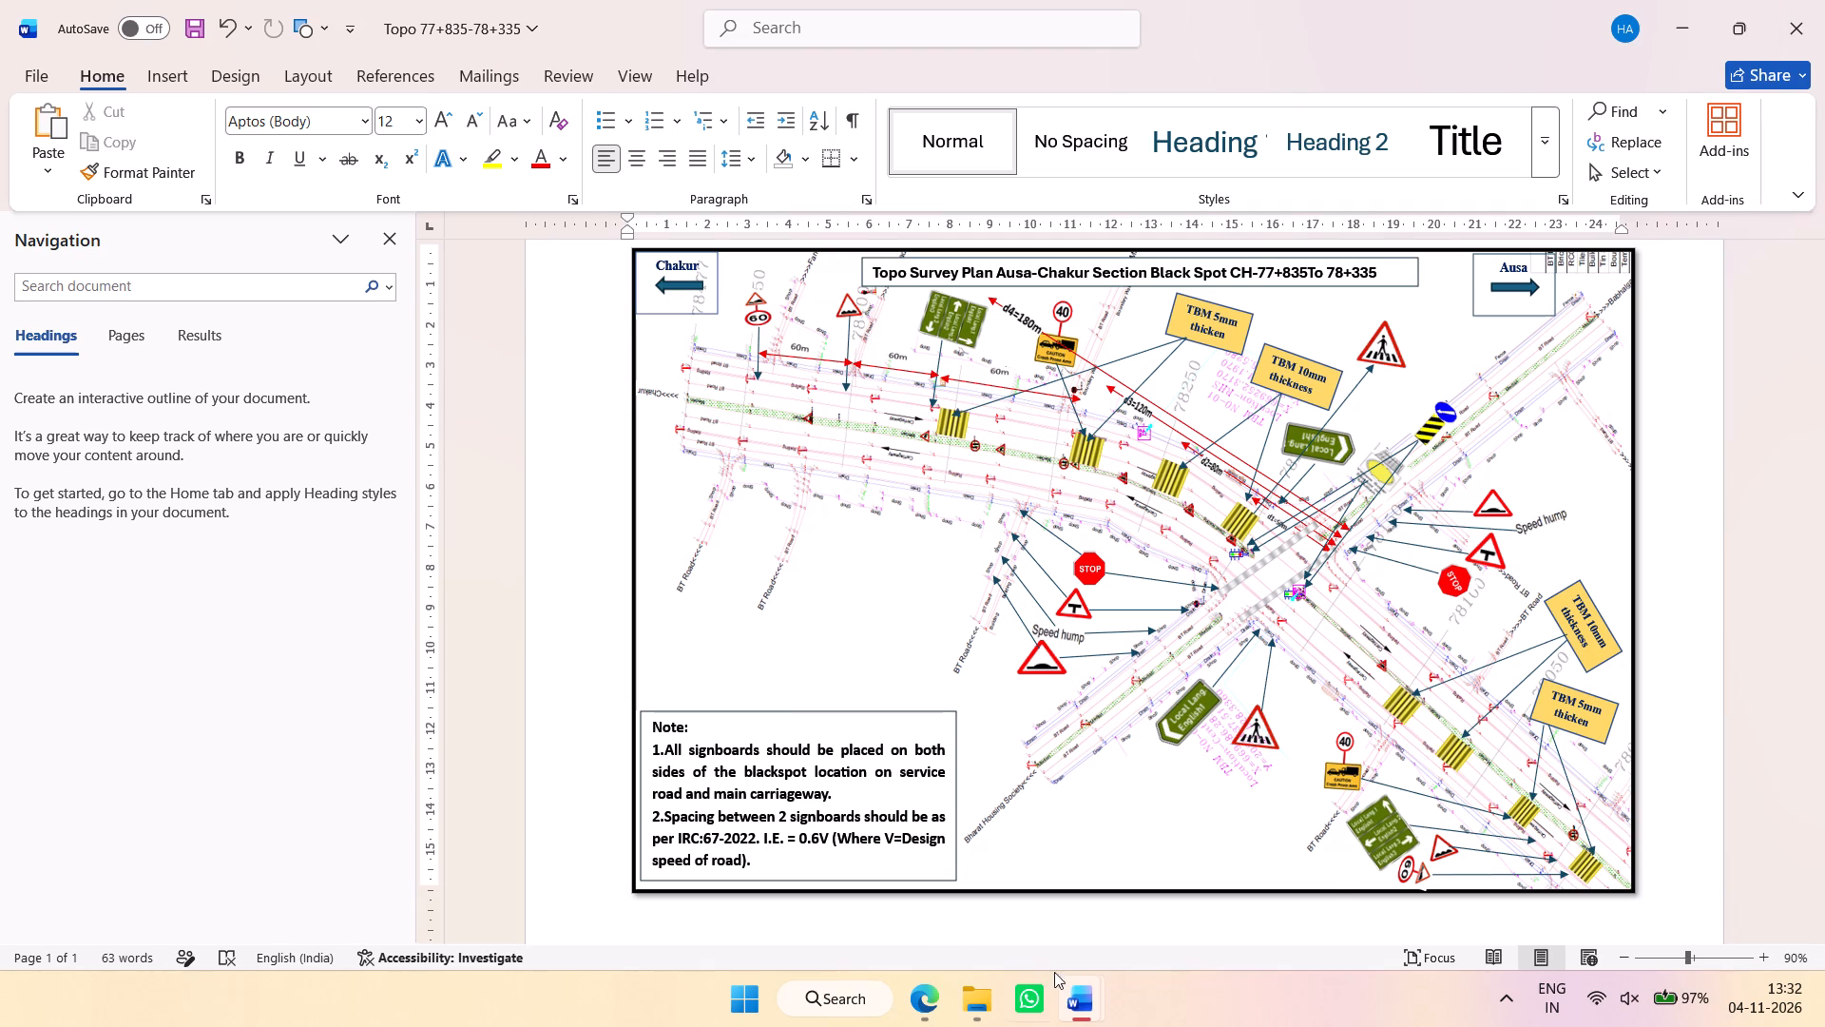
Switch to the 2nd detail design report and find the Topographic Survey and Schematic Design (77+835-78+335) page under Blackspot-01.
left_click(1077, 993)
left_click(1021, 879)
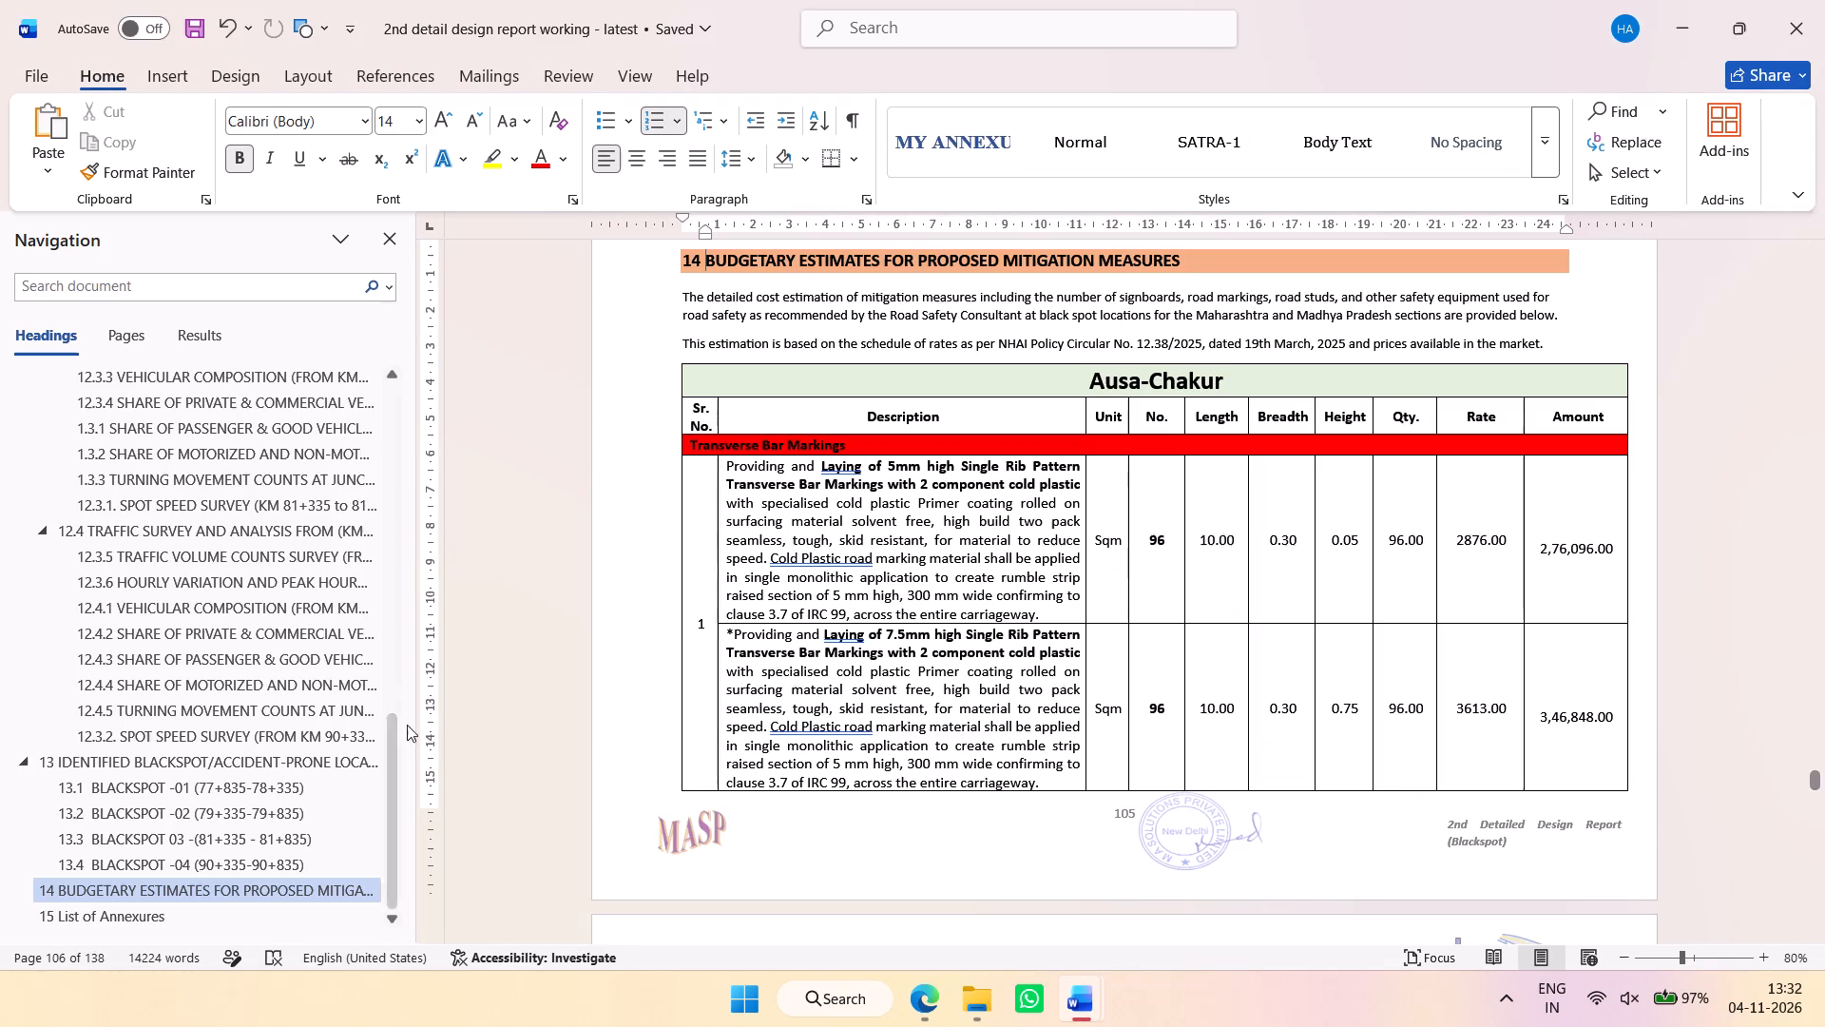
left_click(249, 786)
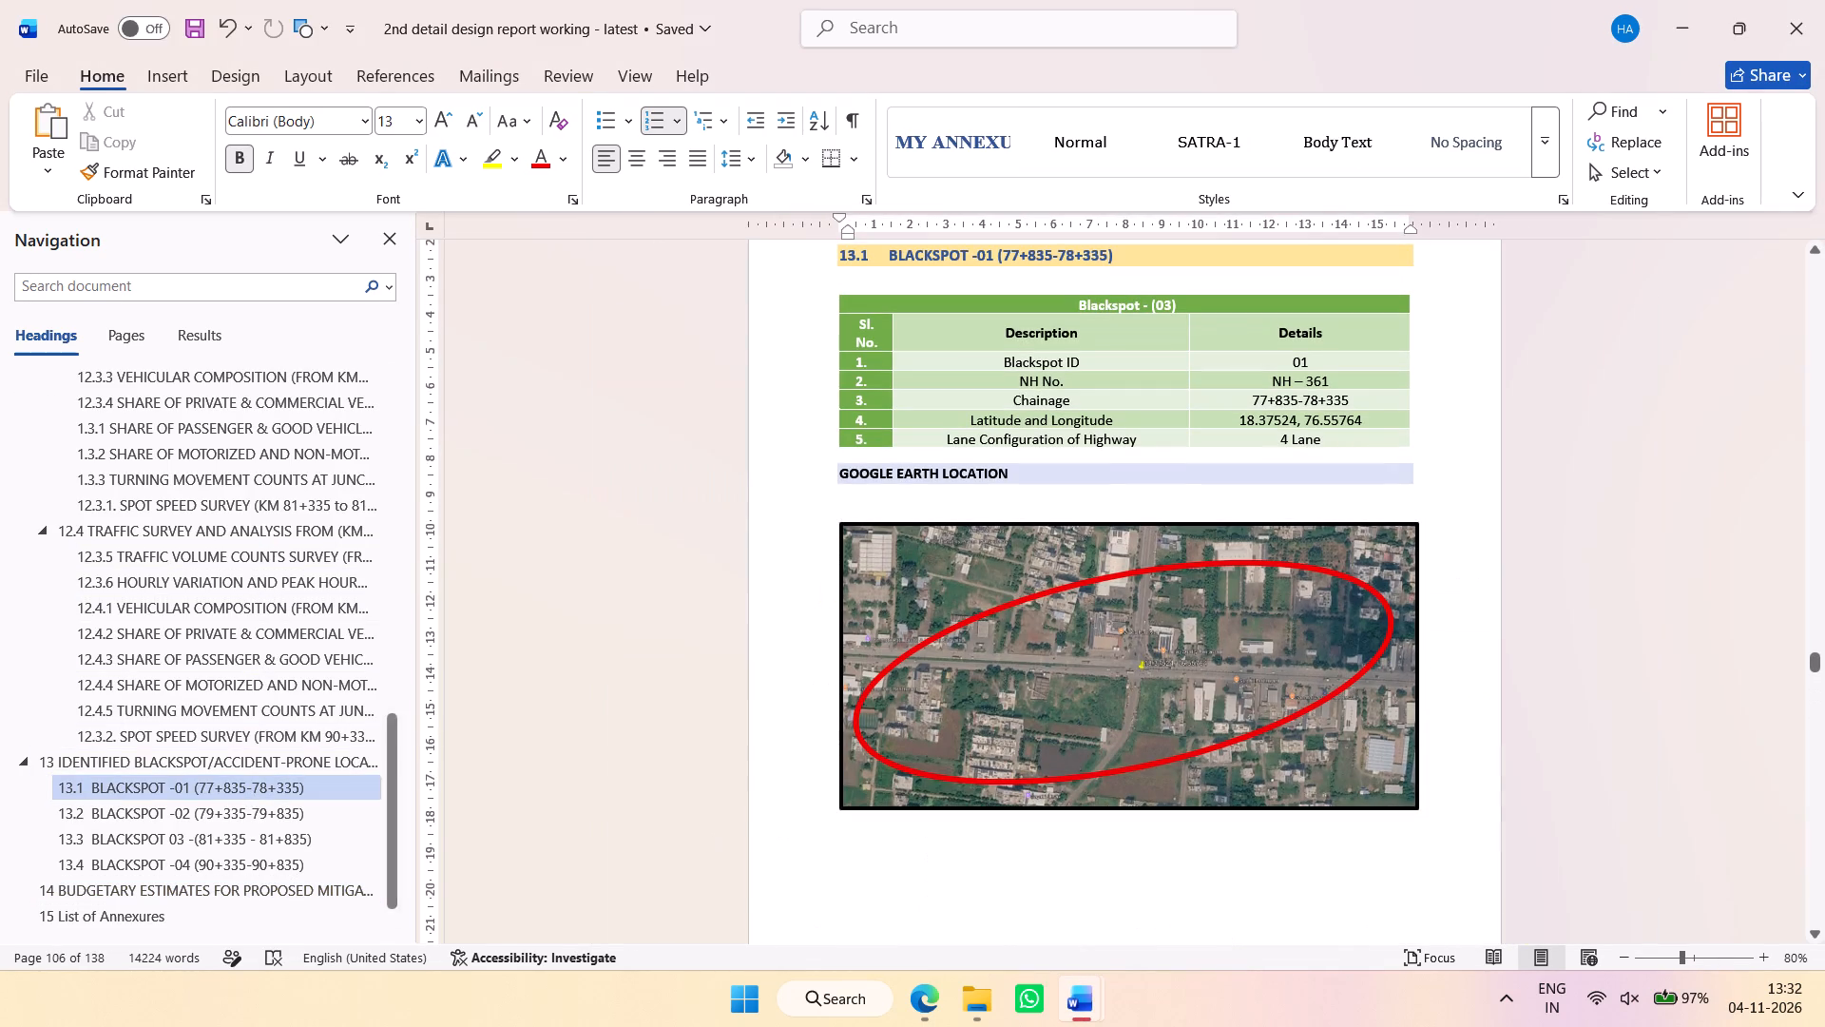
key("alt+Tab")
key("alt+Tab")
scroll(1342, 607, "down", 8)
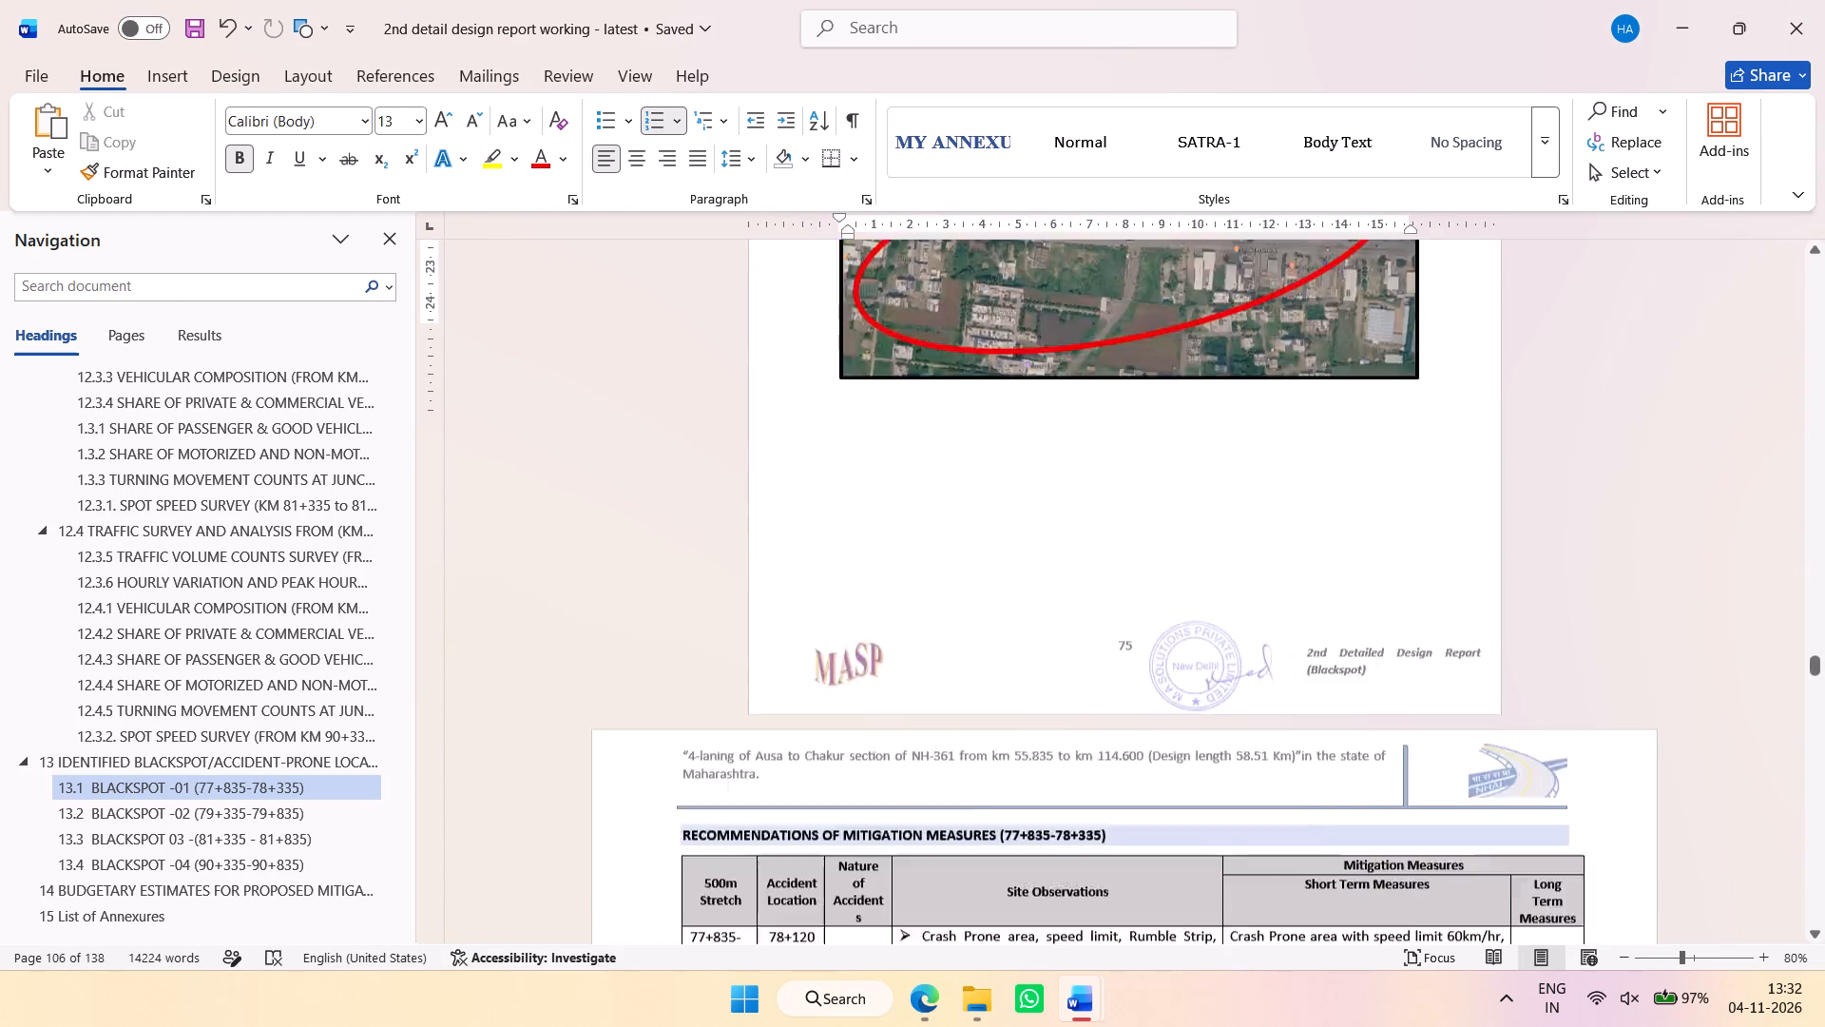
scroll(1319, 575, "down", 20)
scroll(1319, 575, "down", 20)
scroll(1319, 575, "down", 2)
scroll(1206, 618, "up", 1)
scroll(1206, 618, "down", 9)
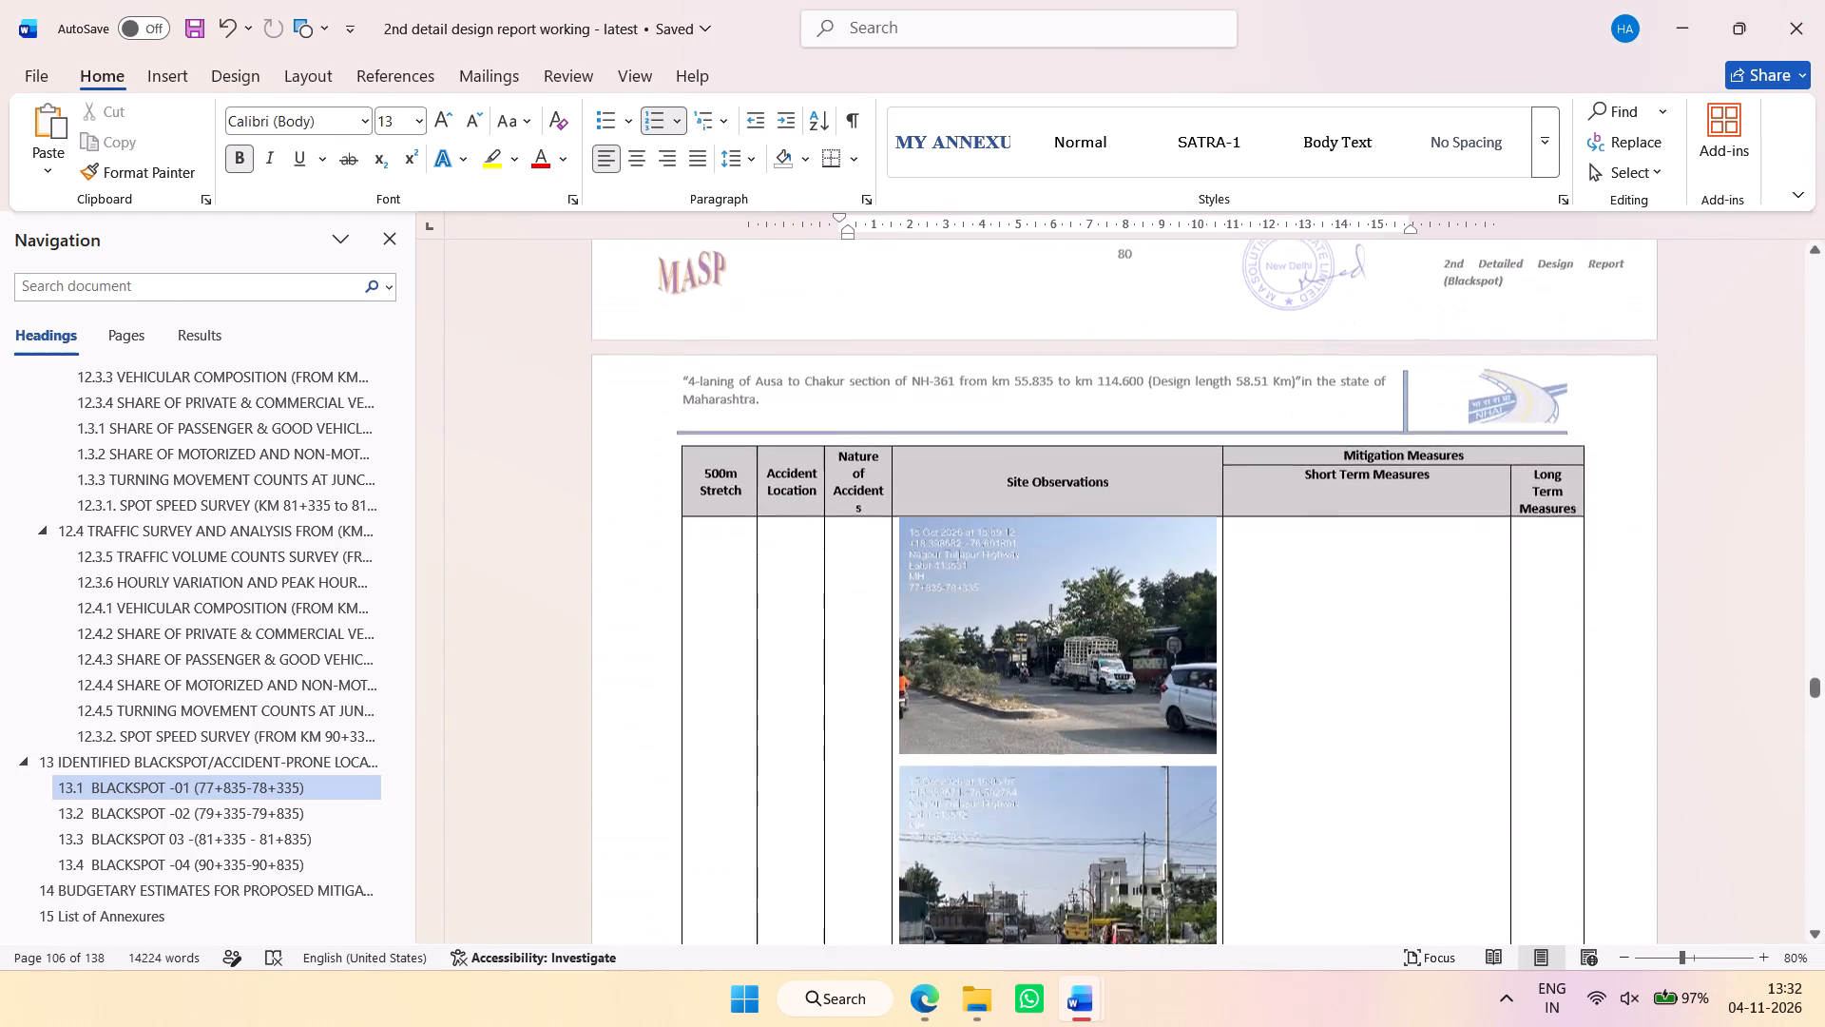
scroll(1194, 622, "down", 15)
scroll(1171, 633, "up", 13)
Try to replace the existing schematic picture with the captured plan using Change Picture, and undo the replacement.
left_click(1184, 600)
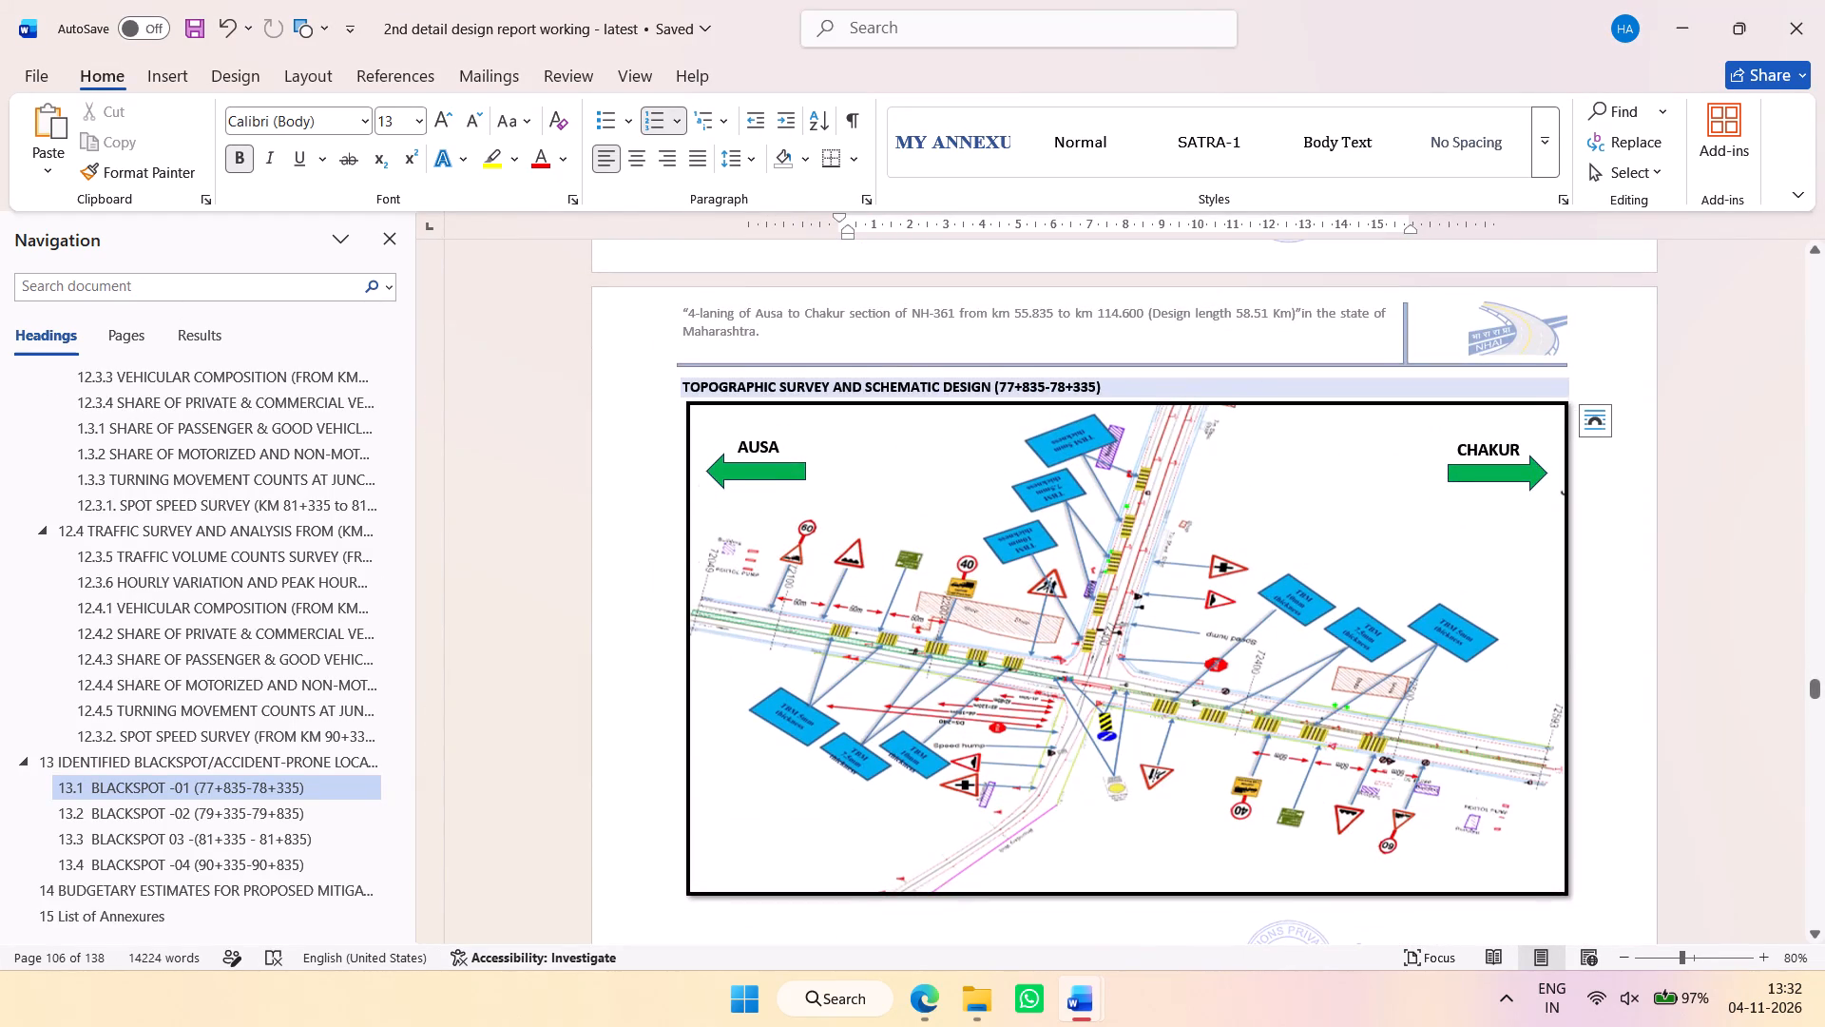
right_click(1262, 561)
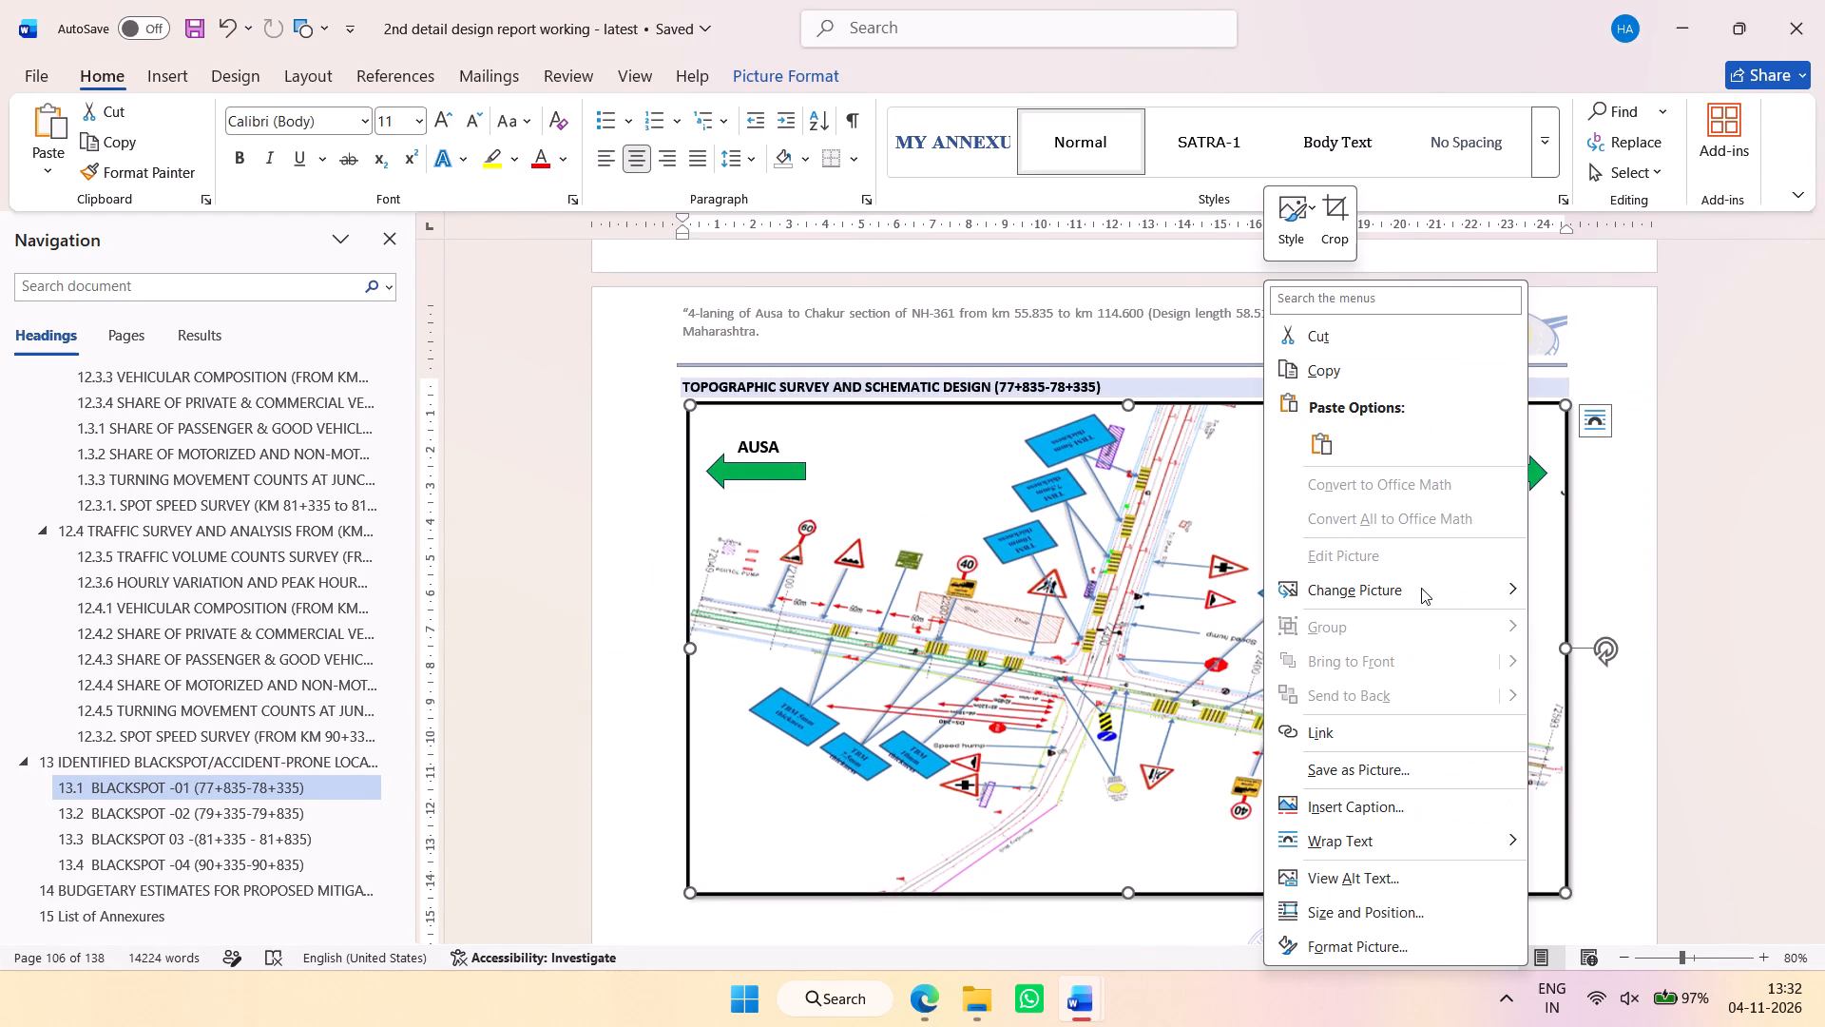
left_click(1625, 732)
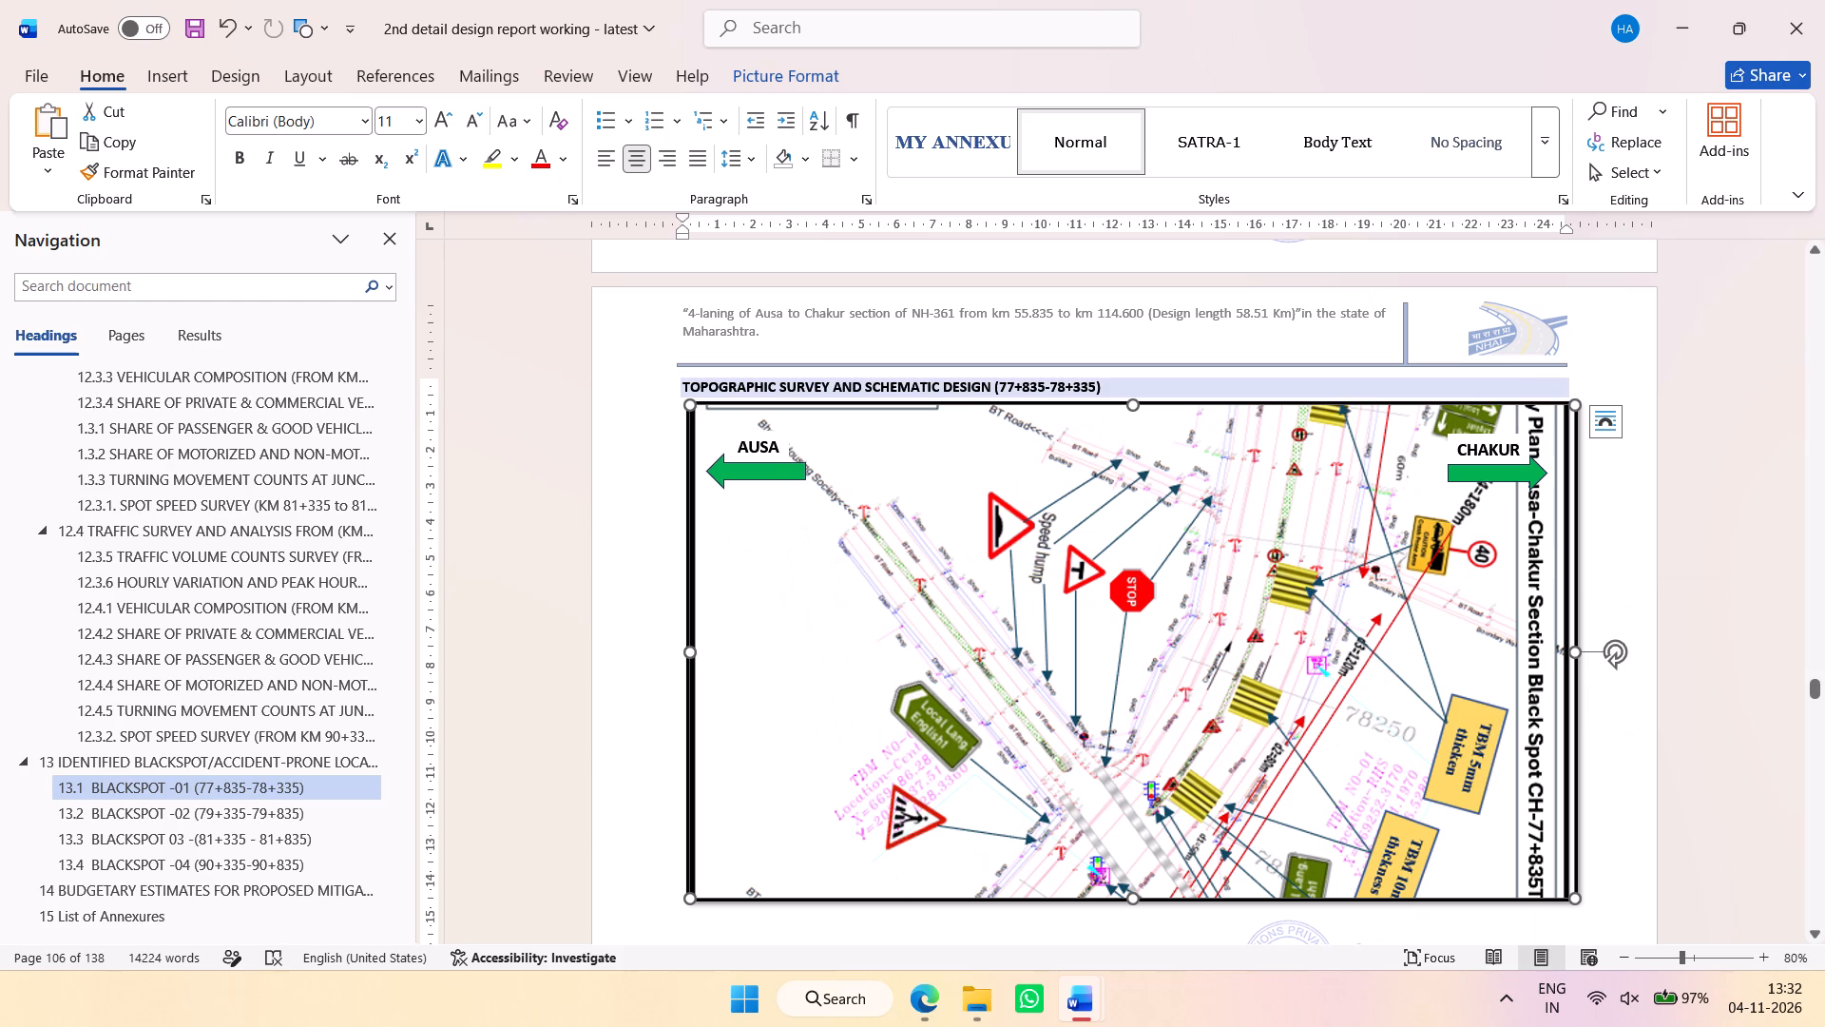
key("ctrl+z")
Delete the old schematic picture together with its green direction arrows and the AUSA and CHAKUR labels.
left_click(1477, 638)
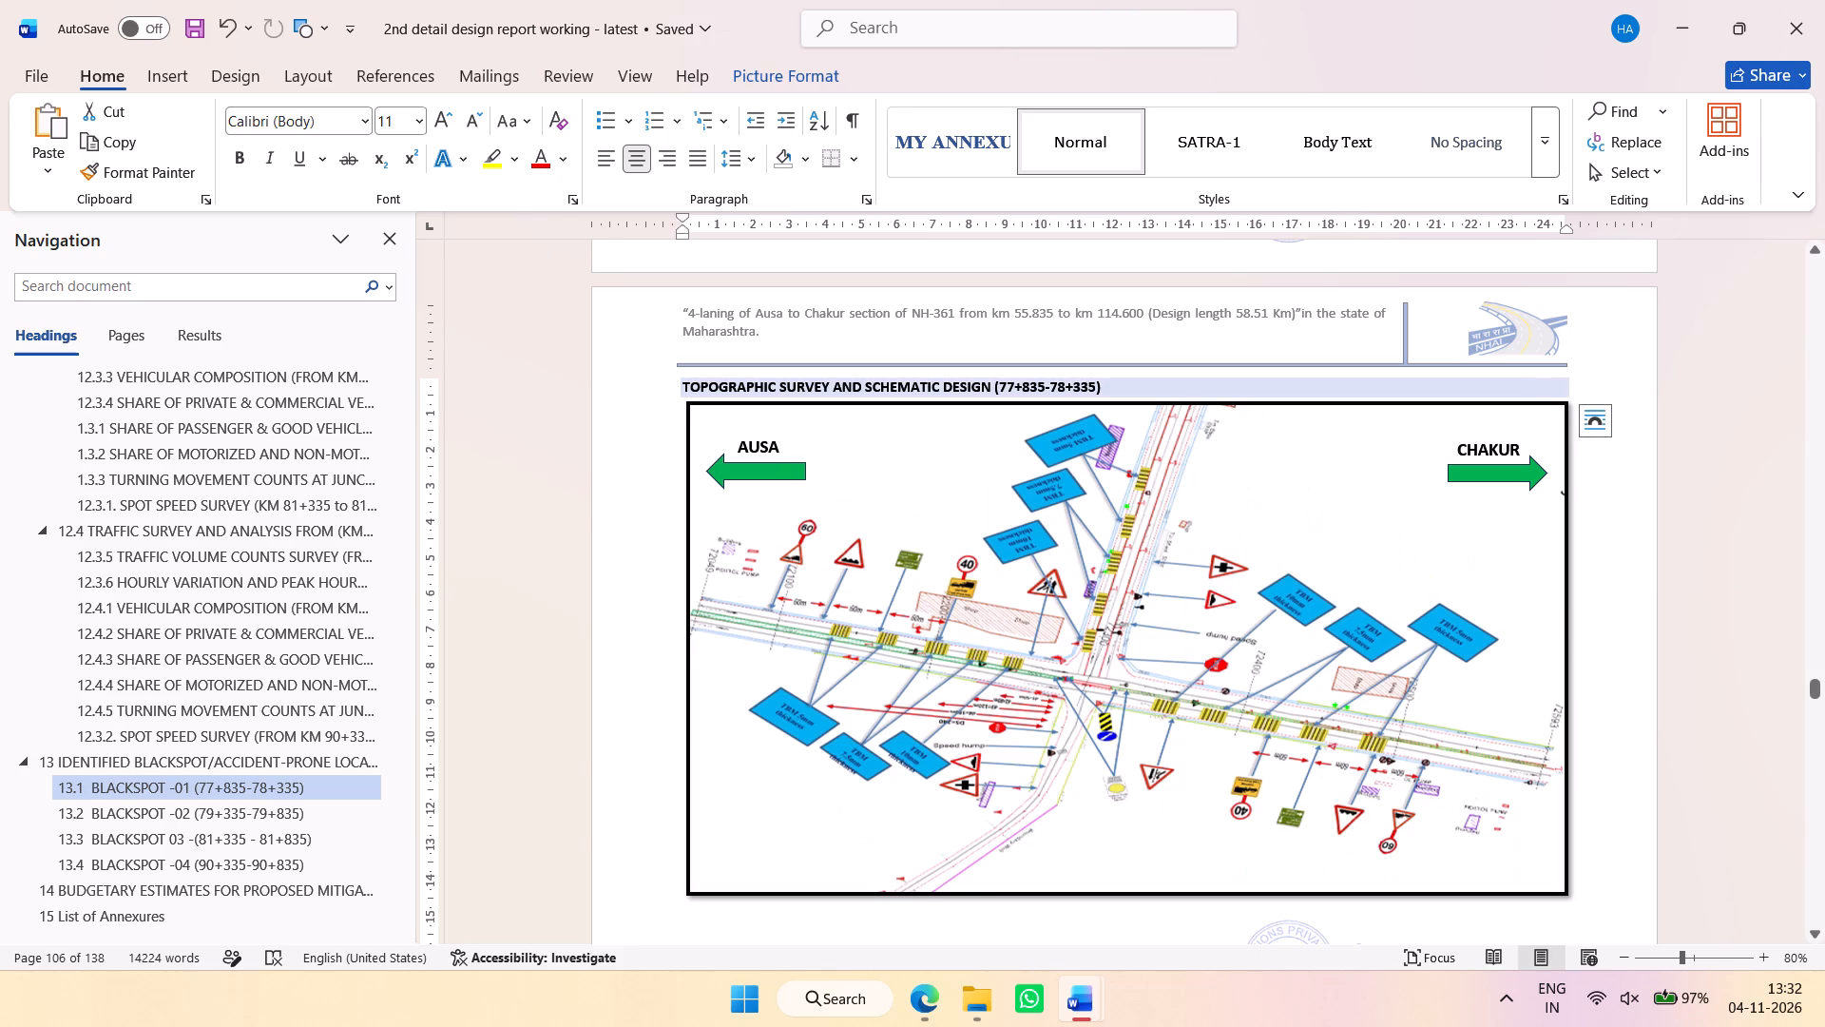
key("Delete")
left_click(1480, 487)
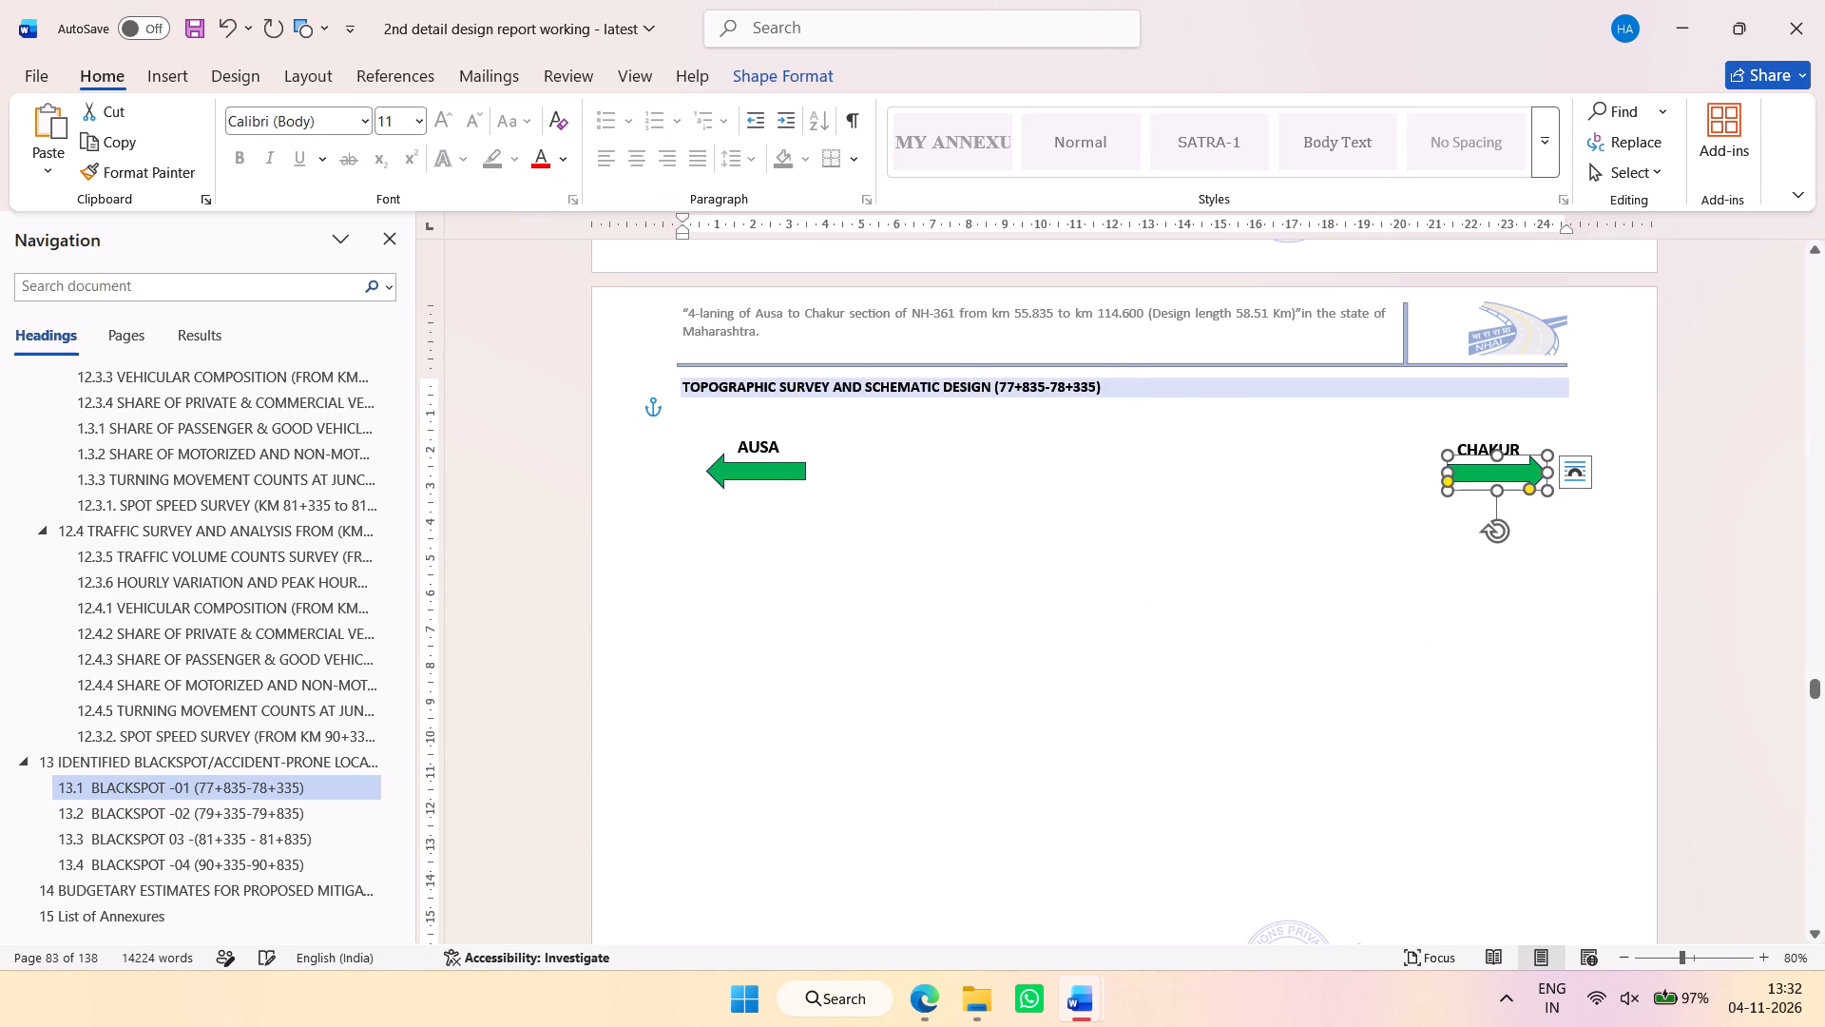
key("Delete")
left_click(1465, 444)
key("Delete")
left_click(1483, 447)
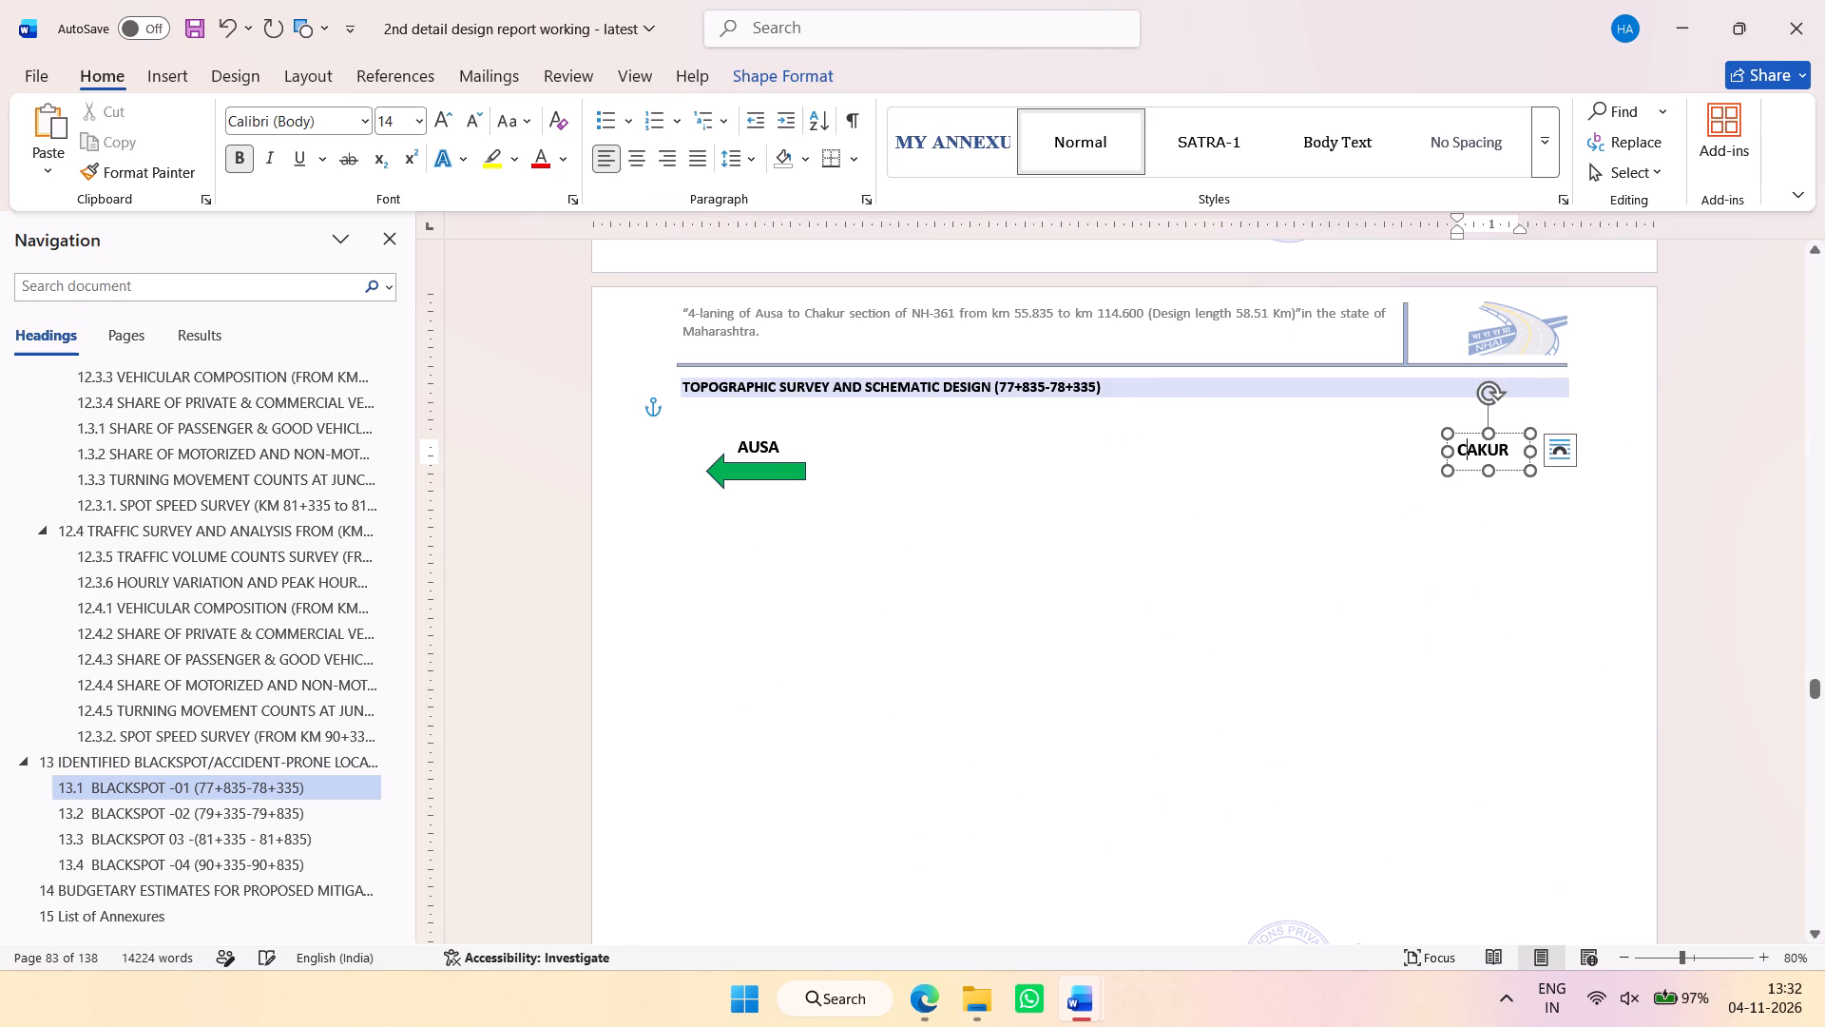
key("Delete")
left_click(1490, 429)
key("Delete")
left_click(758, 447)
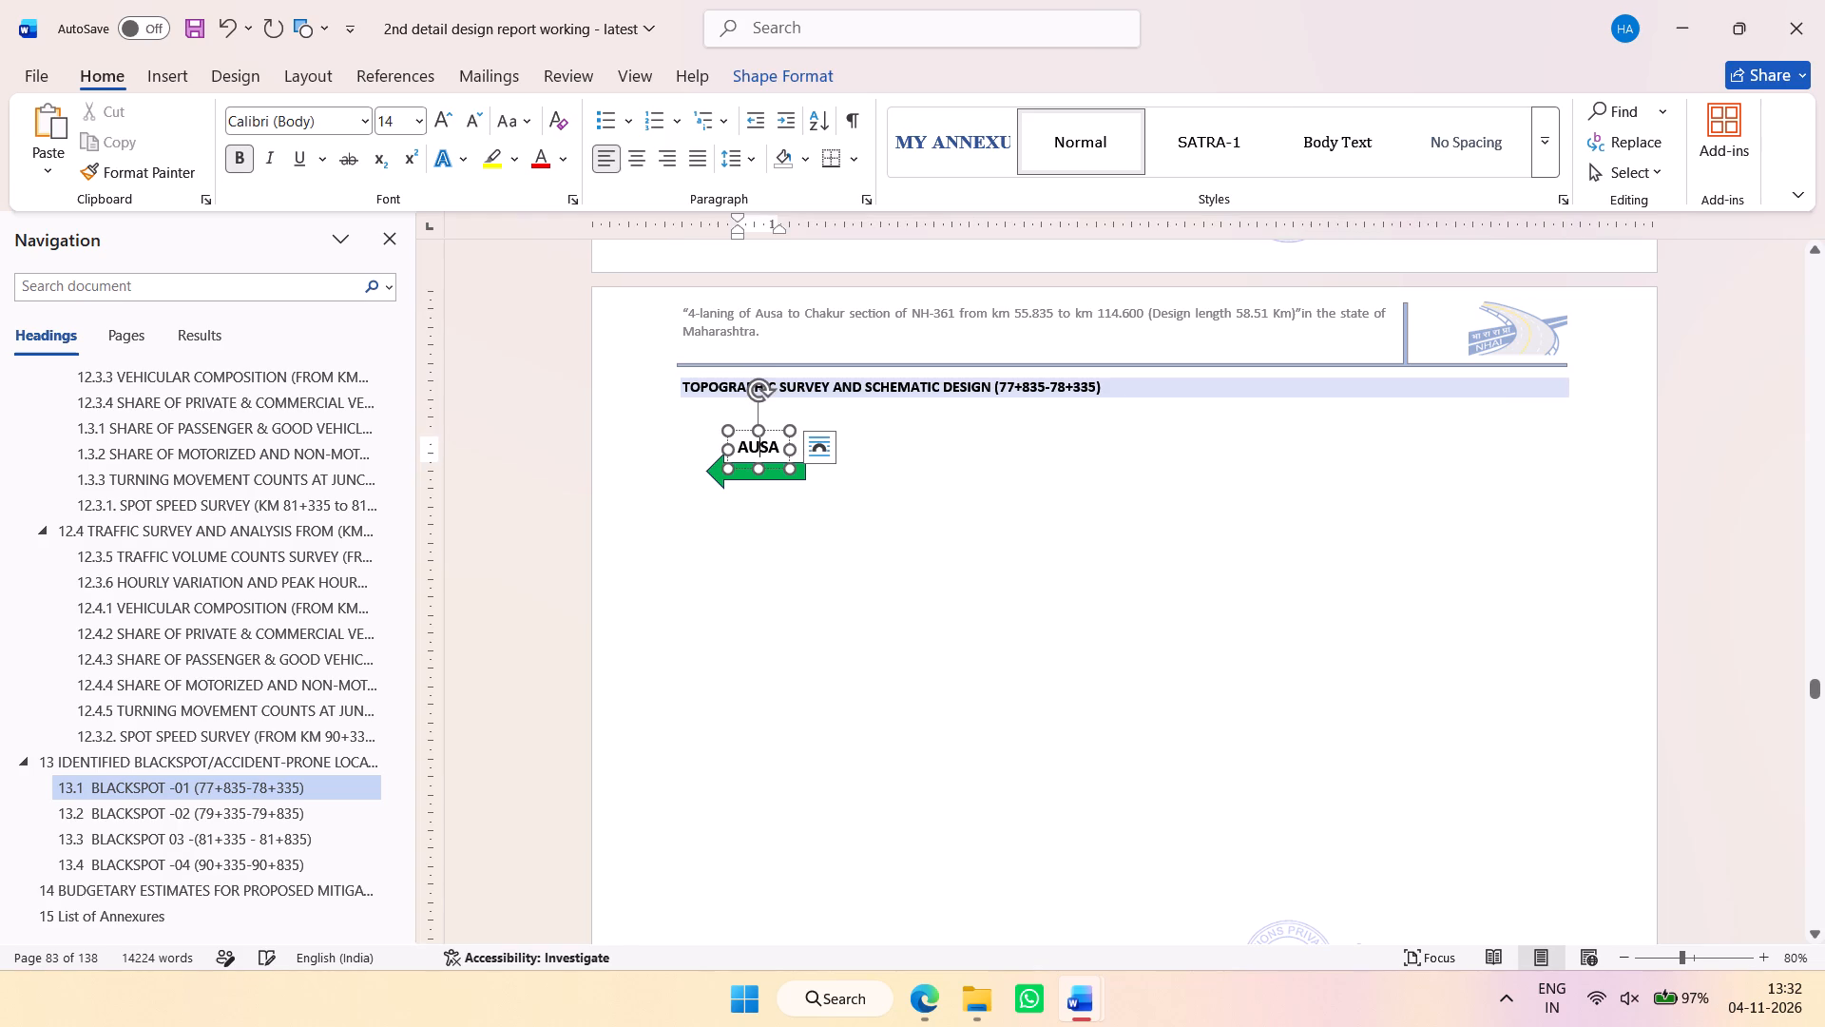
left_click(772, 439)
double_click(763, 436)
key("Delete")
left_click(763, 473)
key("Delete")
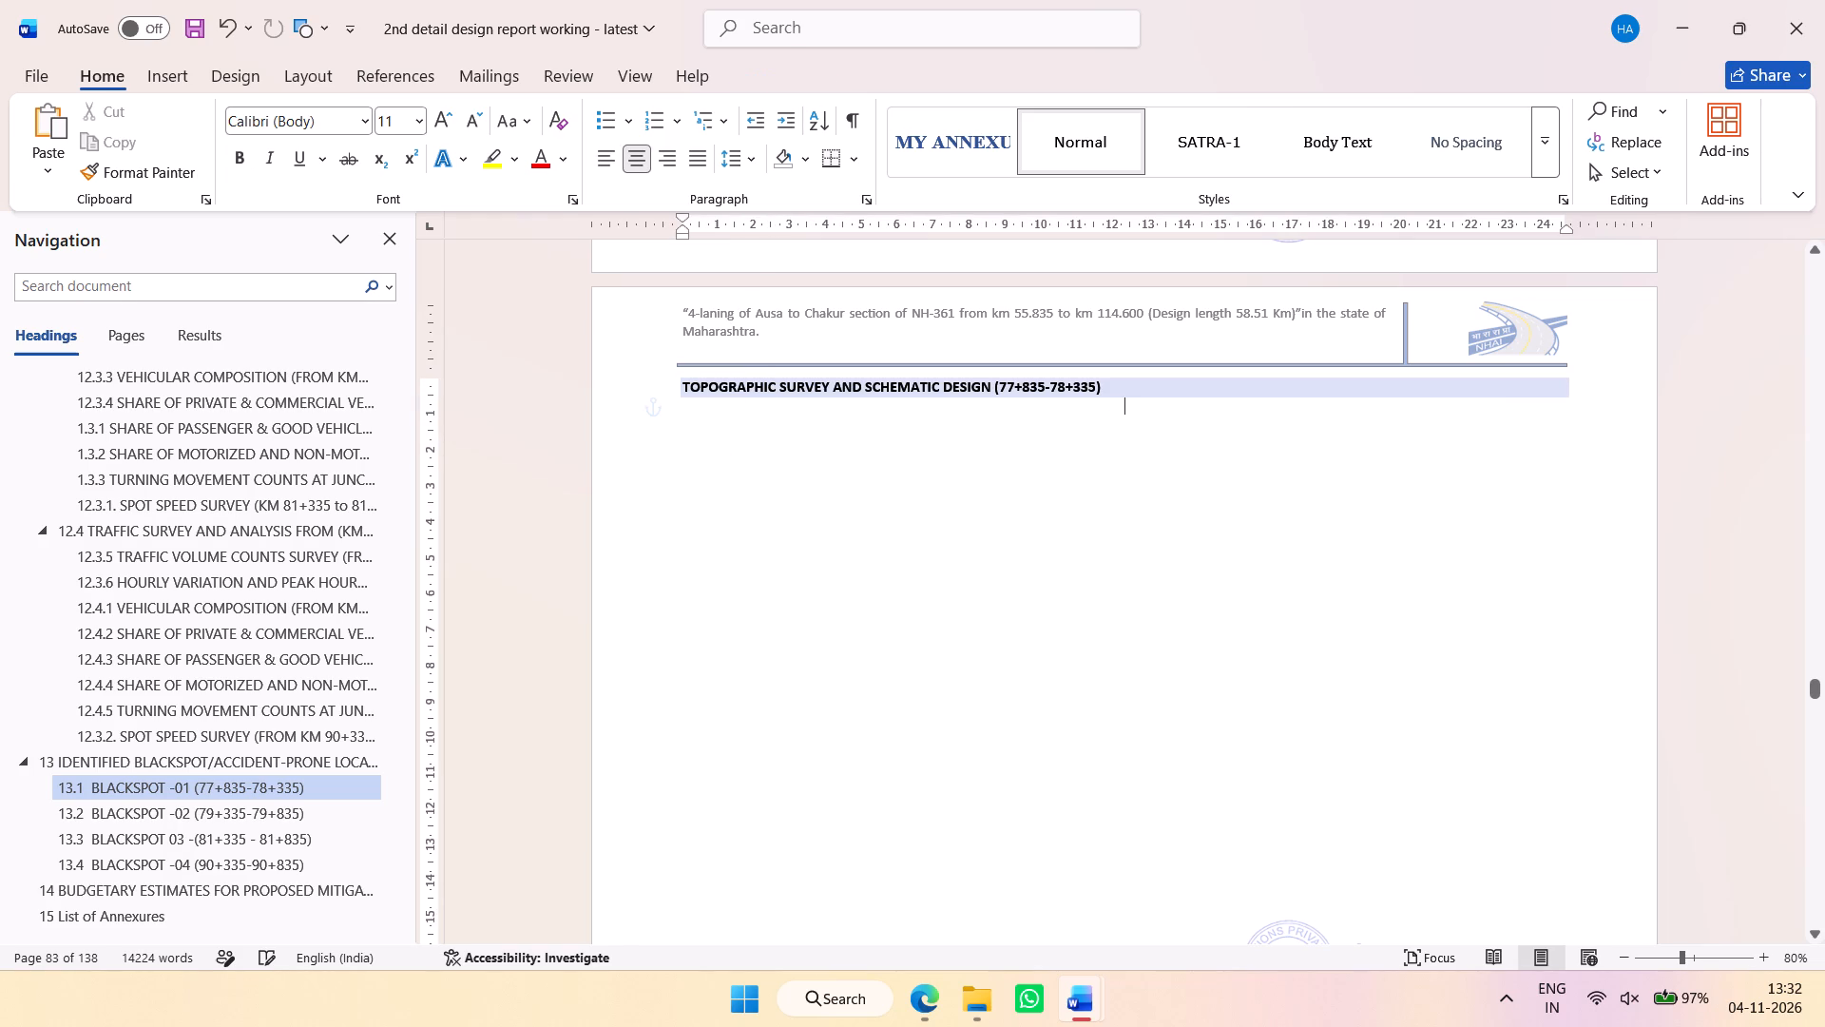
Paste the captured topo survey plan under the Topographic Survey and Schematic Design heading and add space before its paragraph.
key("ctrl+v")
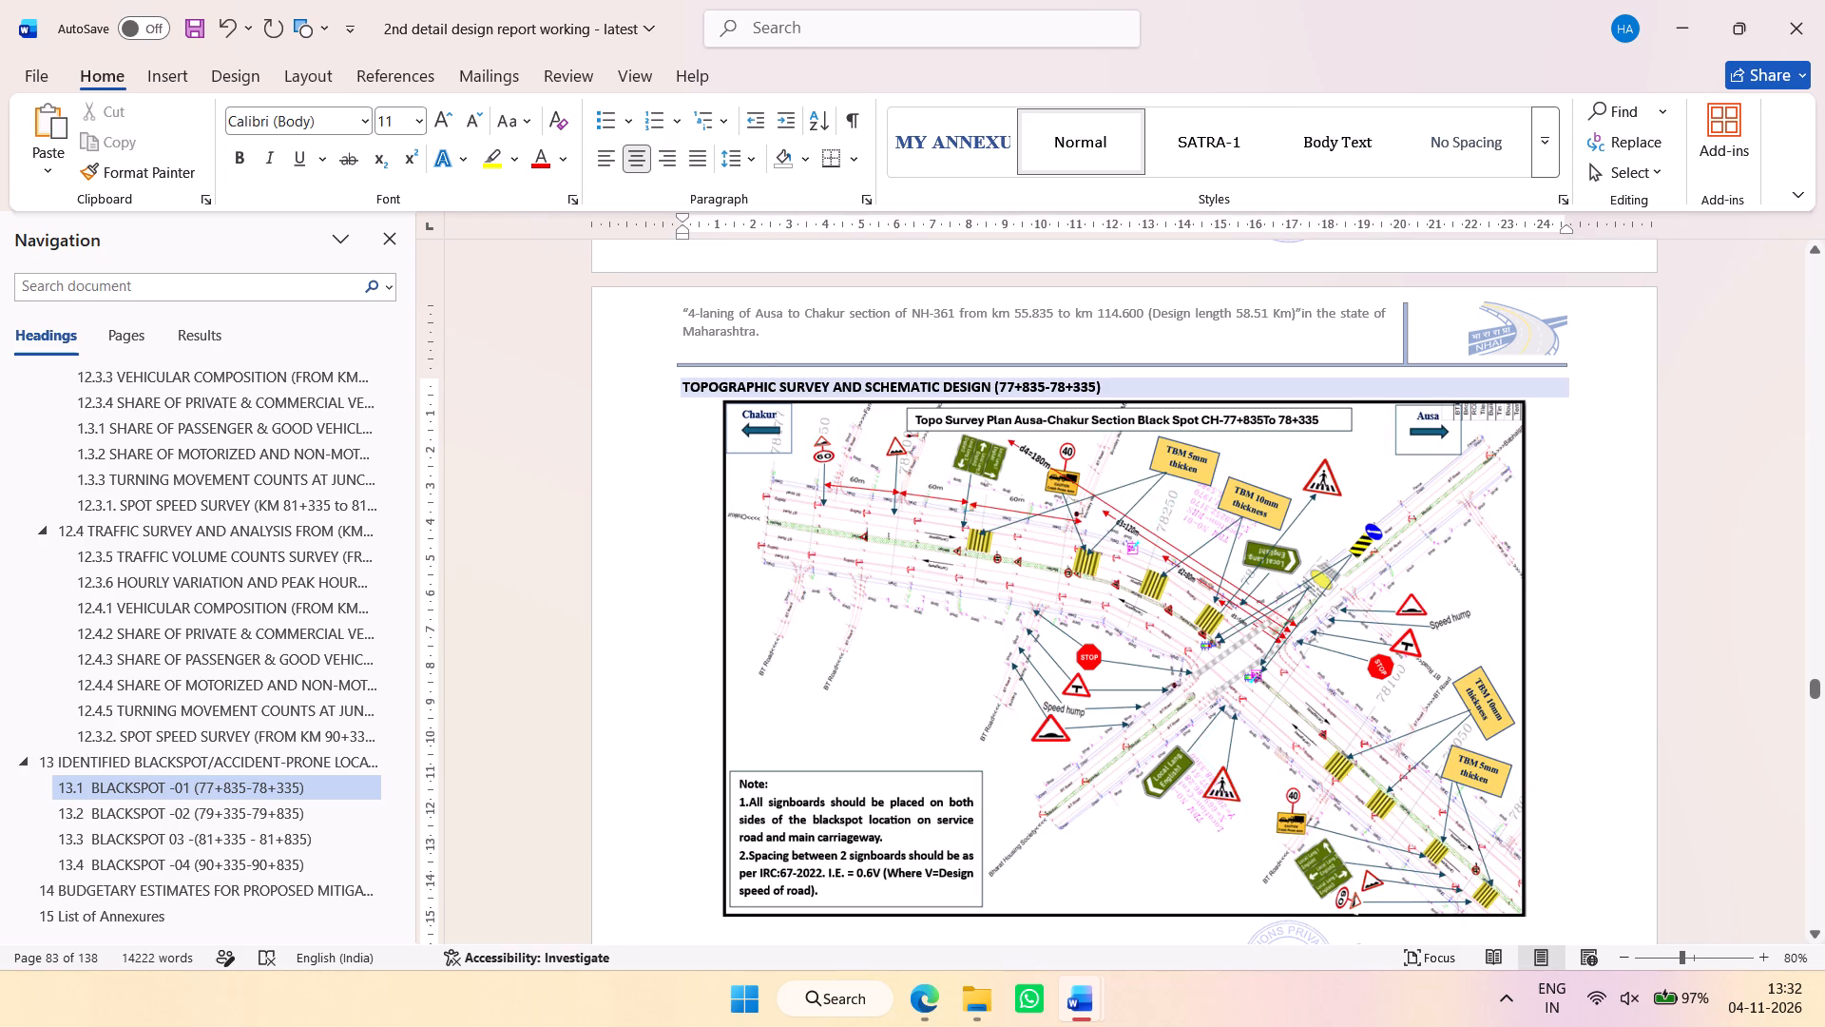
left_click(1224, 443)
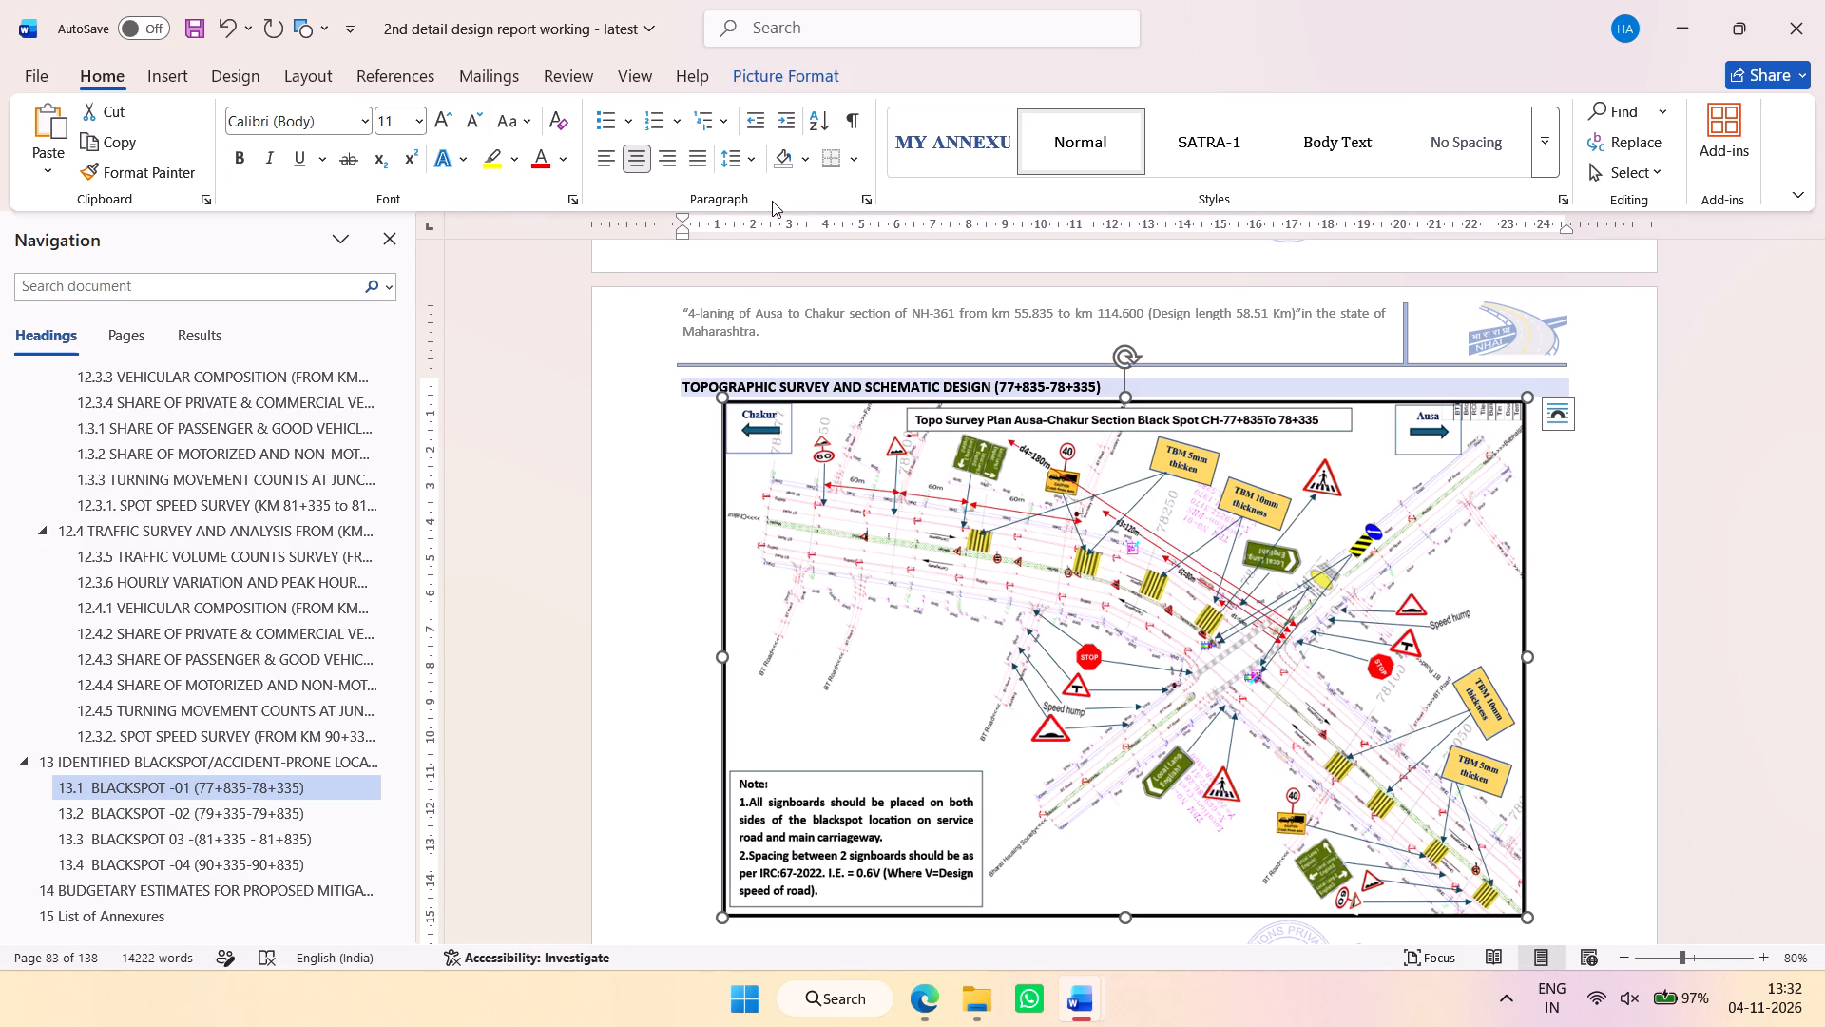
left_click(730, 158)
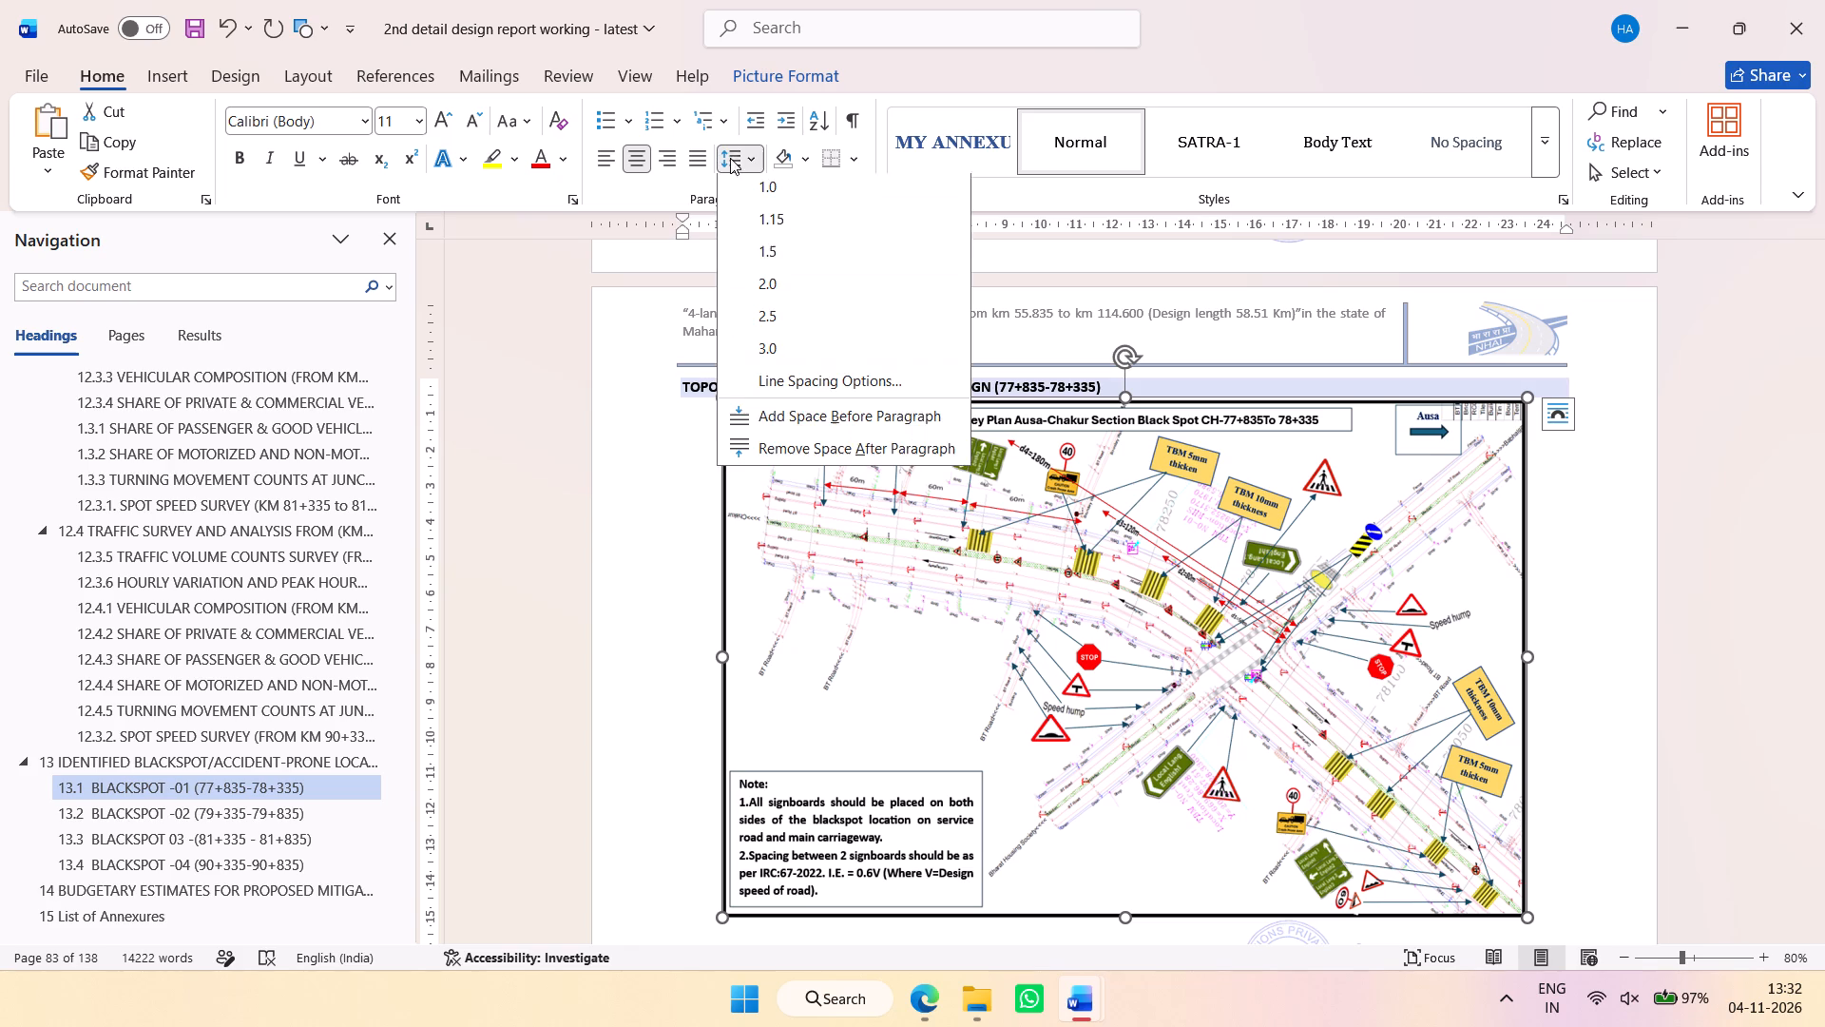
left_click(775, 413)
left_click(1559, 630)
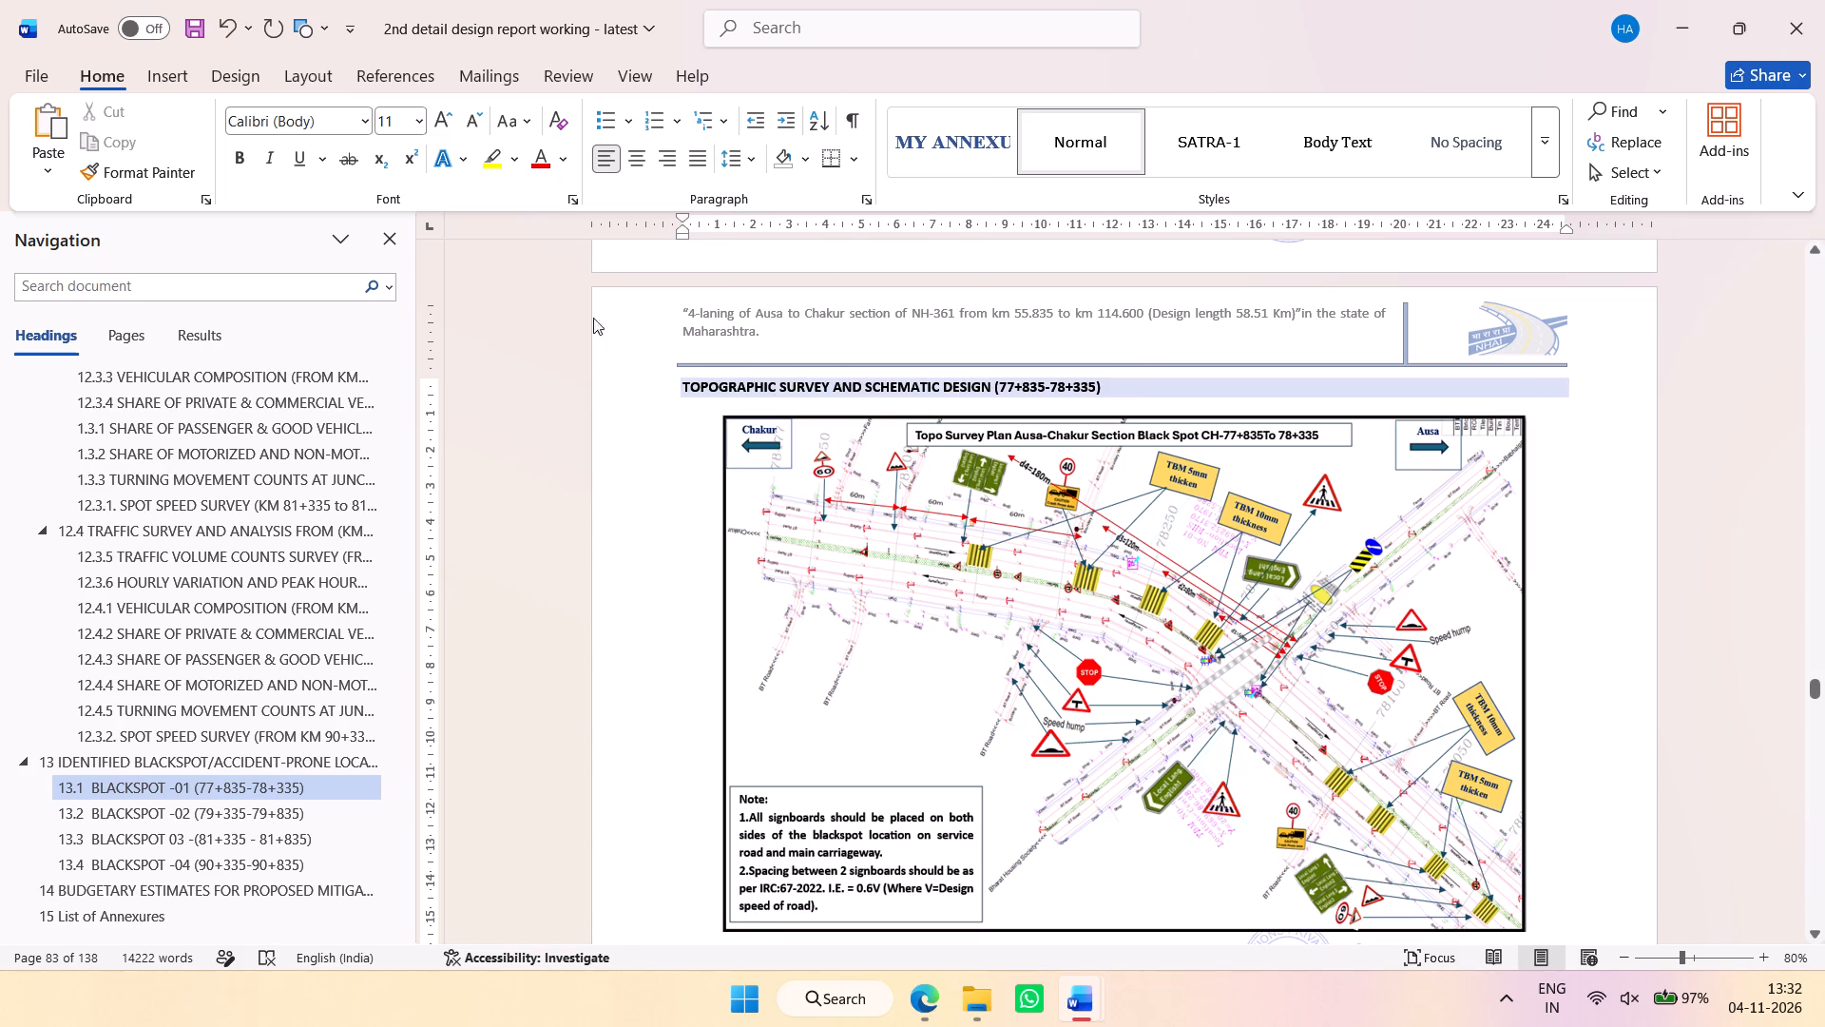
Save the design report, return to the Topo 77+835-78+335 document and save it too.
double_click(185, 34)
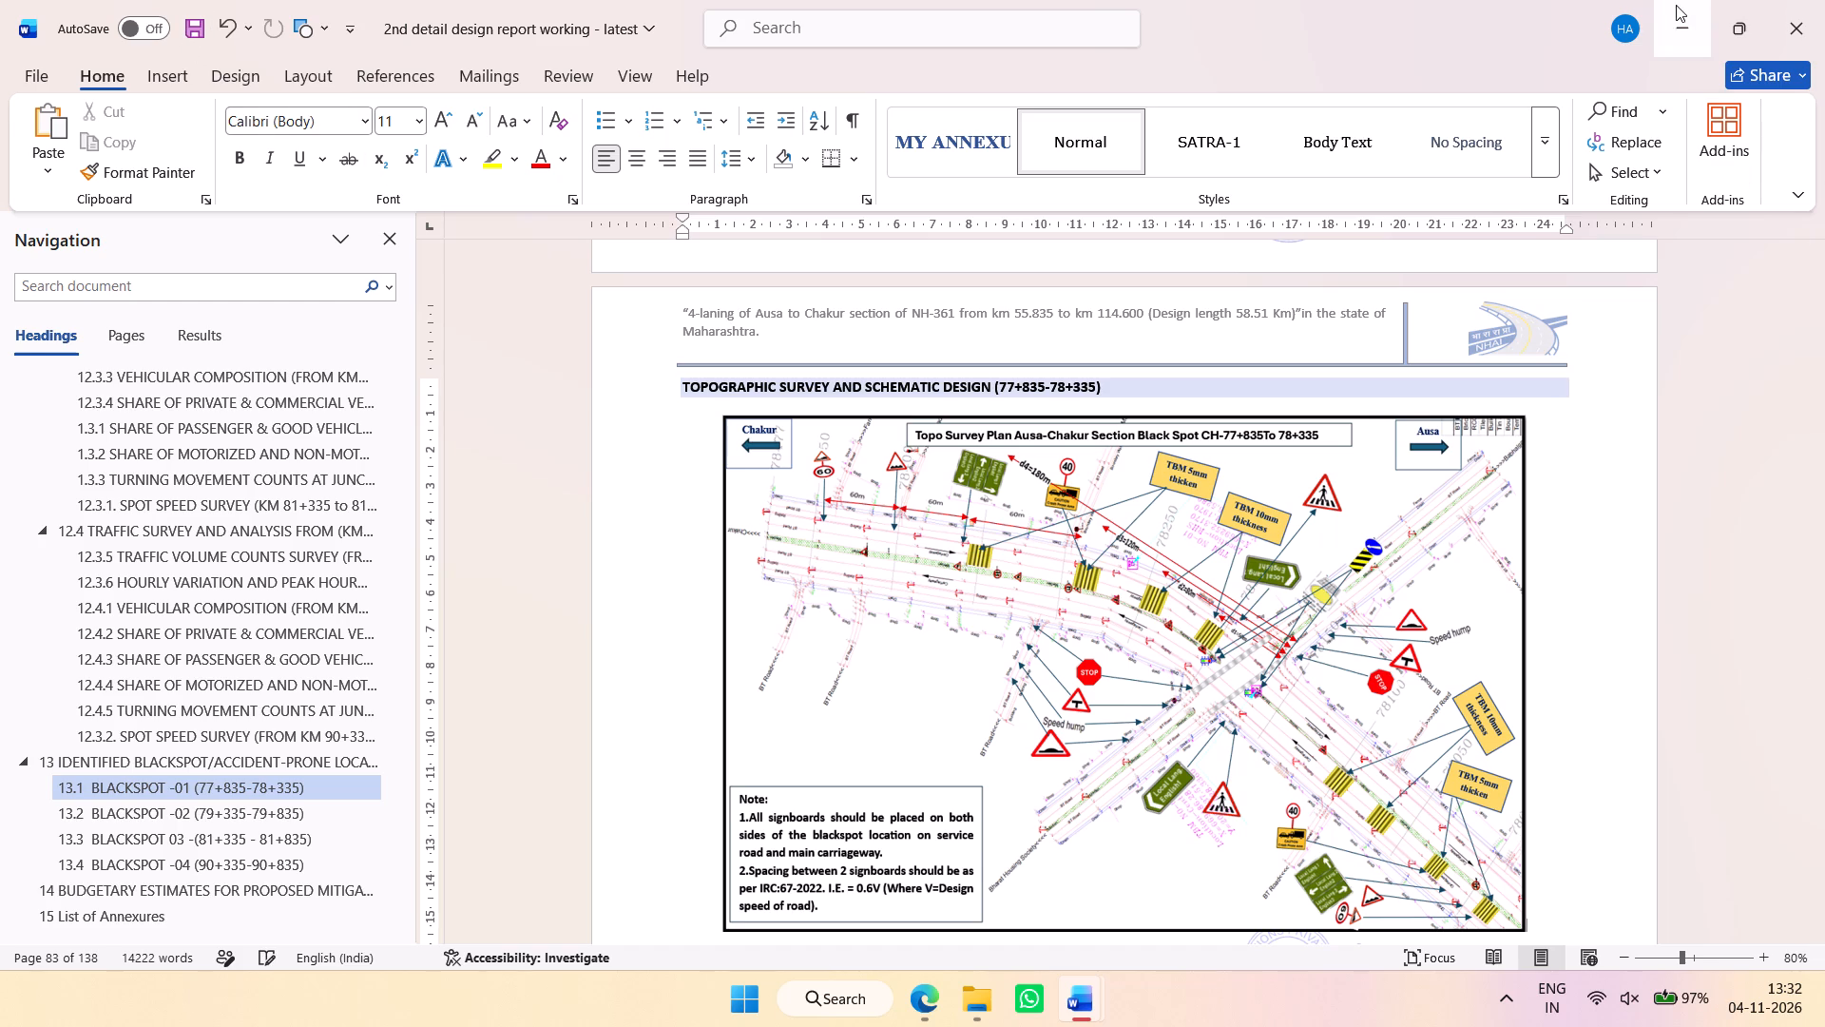
left_click(1678, 7)
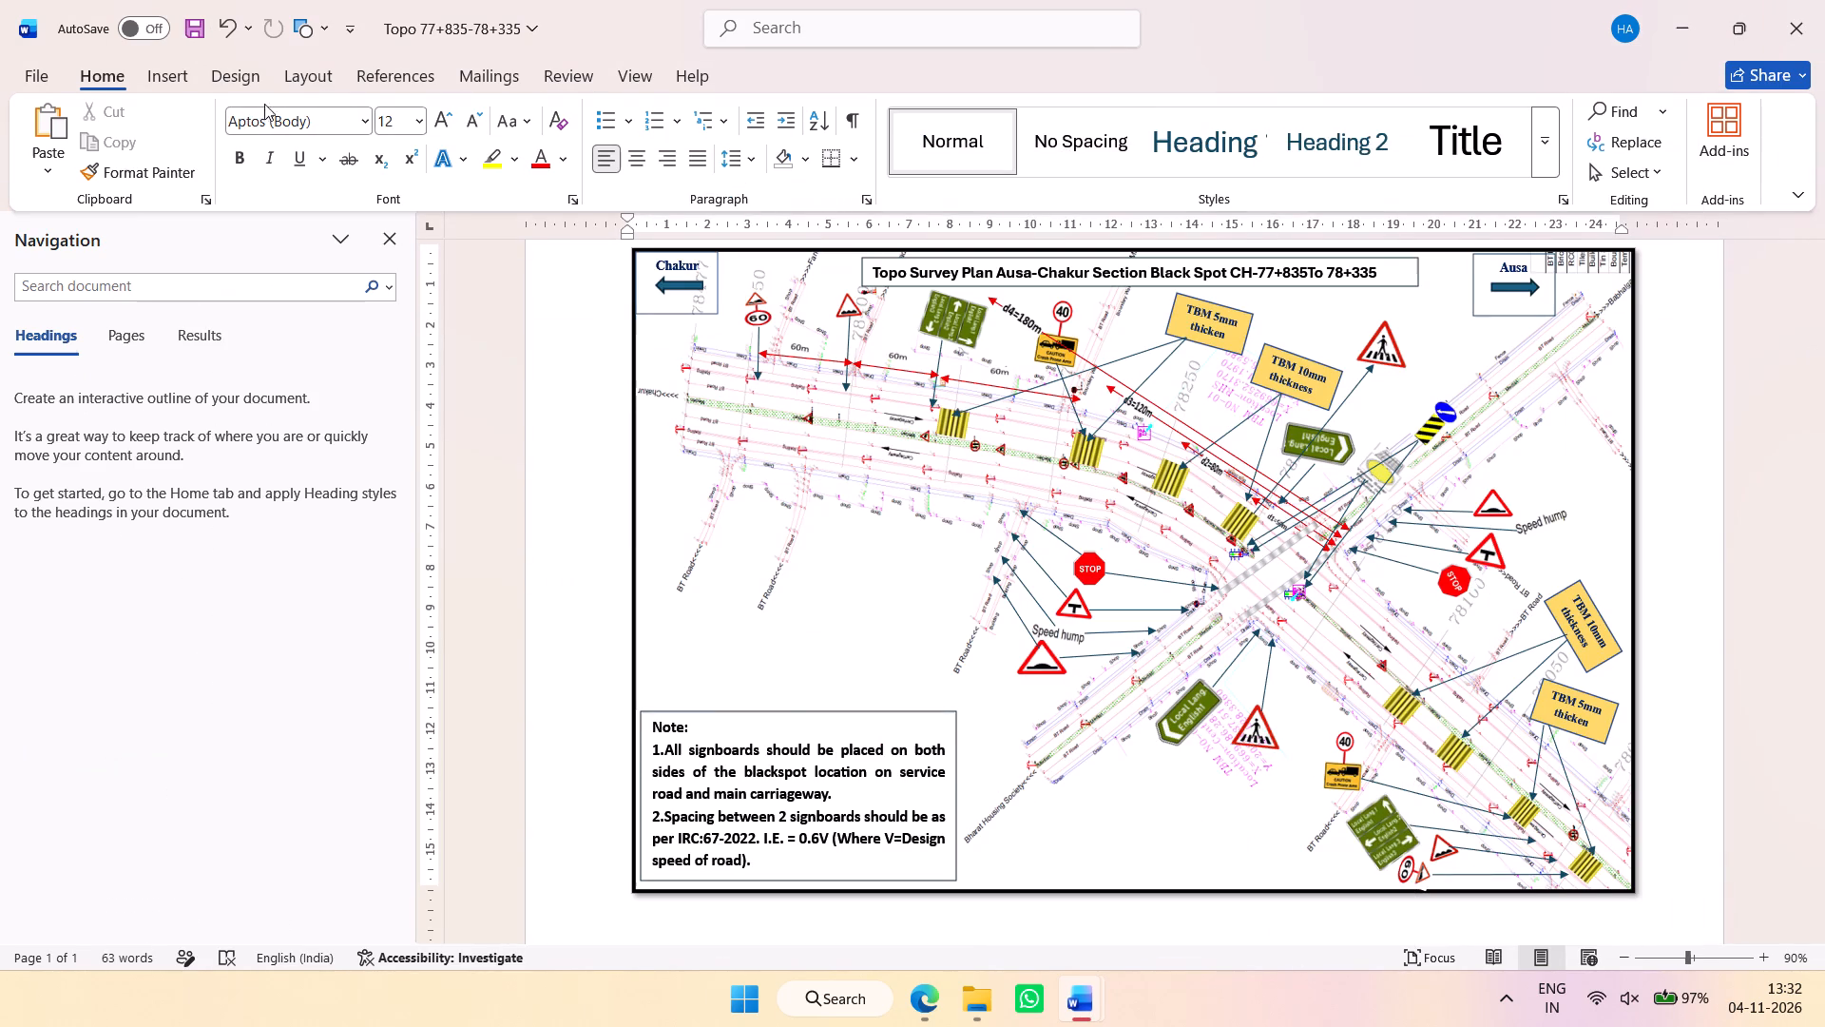
left_click(202, 23)
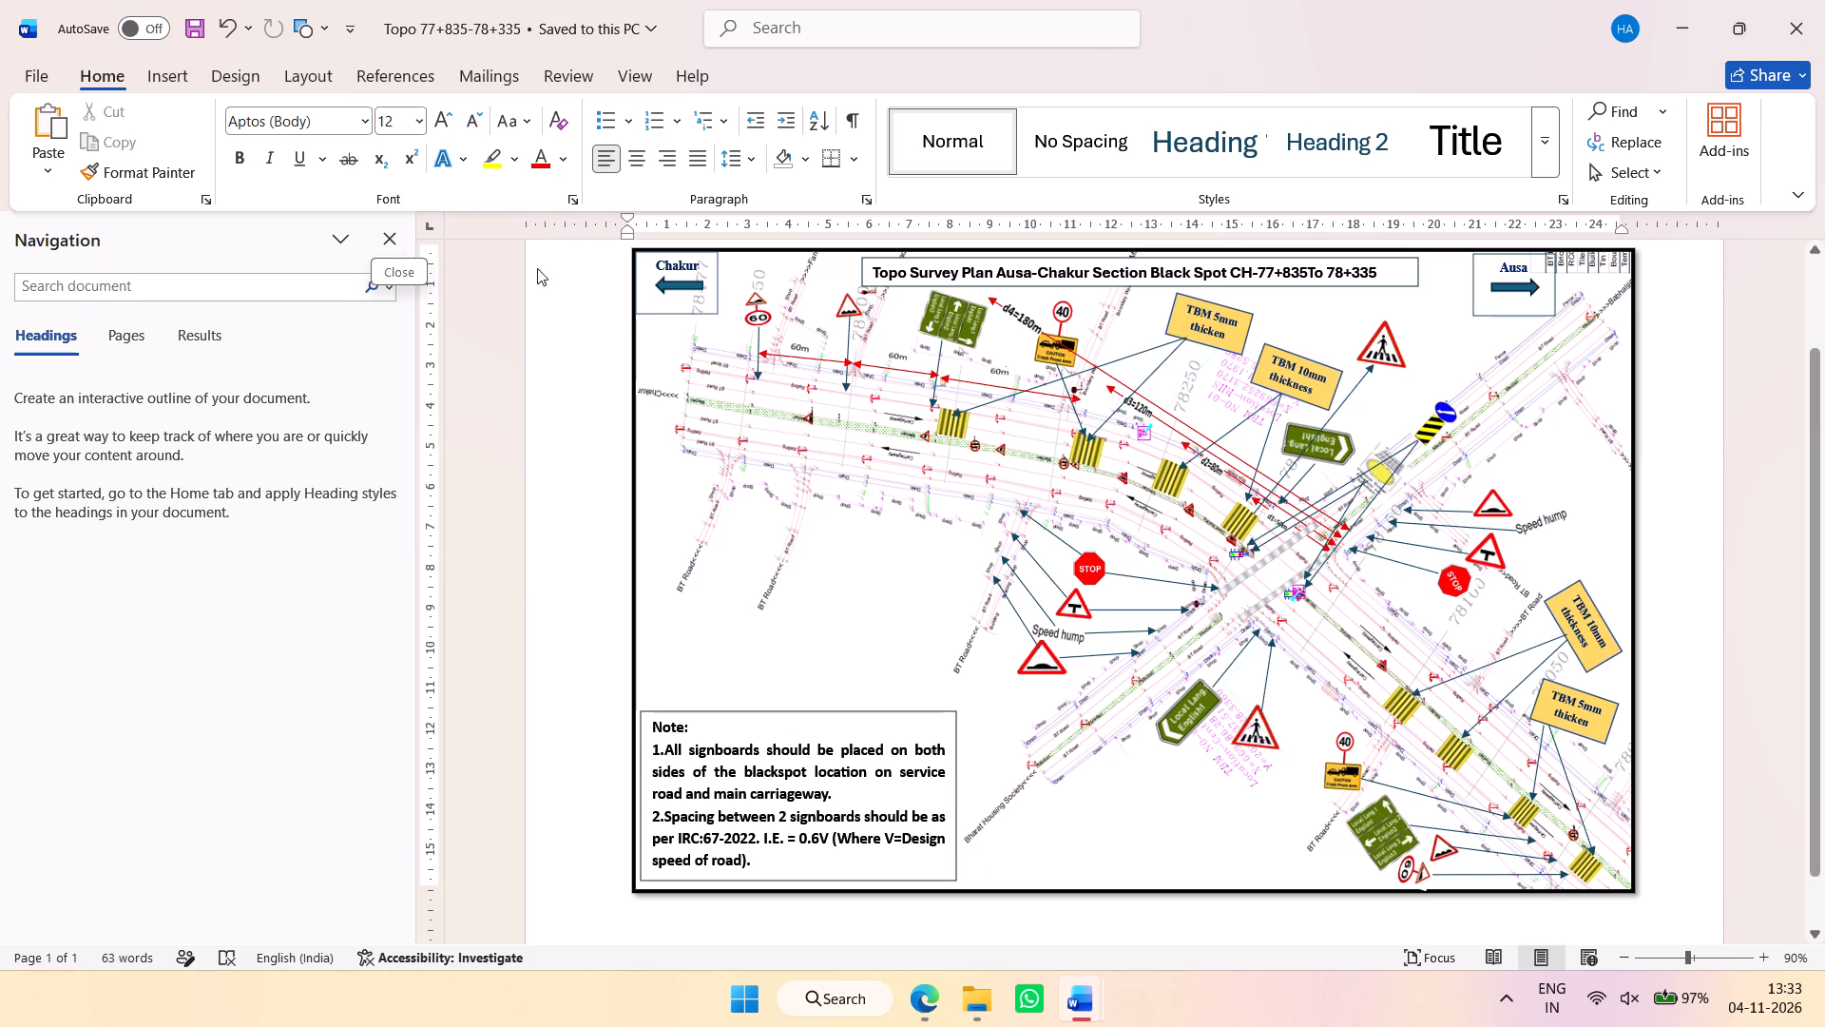
Reverse the upper pedestrian crossing sign's leader arrow so it runs from the sign to the bar marking beside d1=50m.
left_click_drag(1342, 403, 1231, 536)
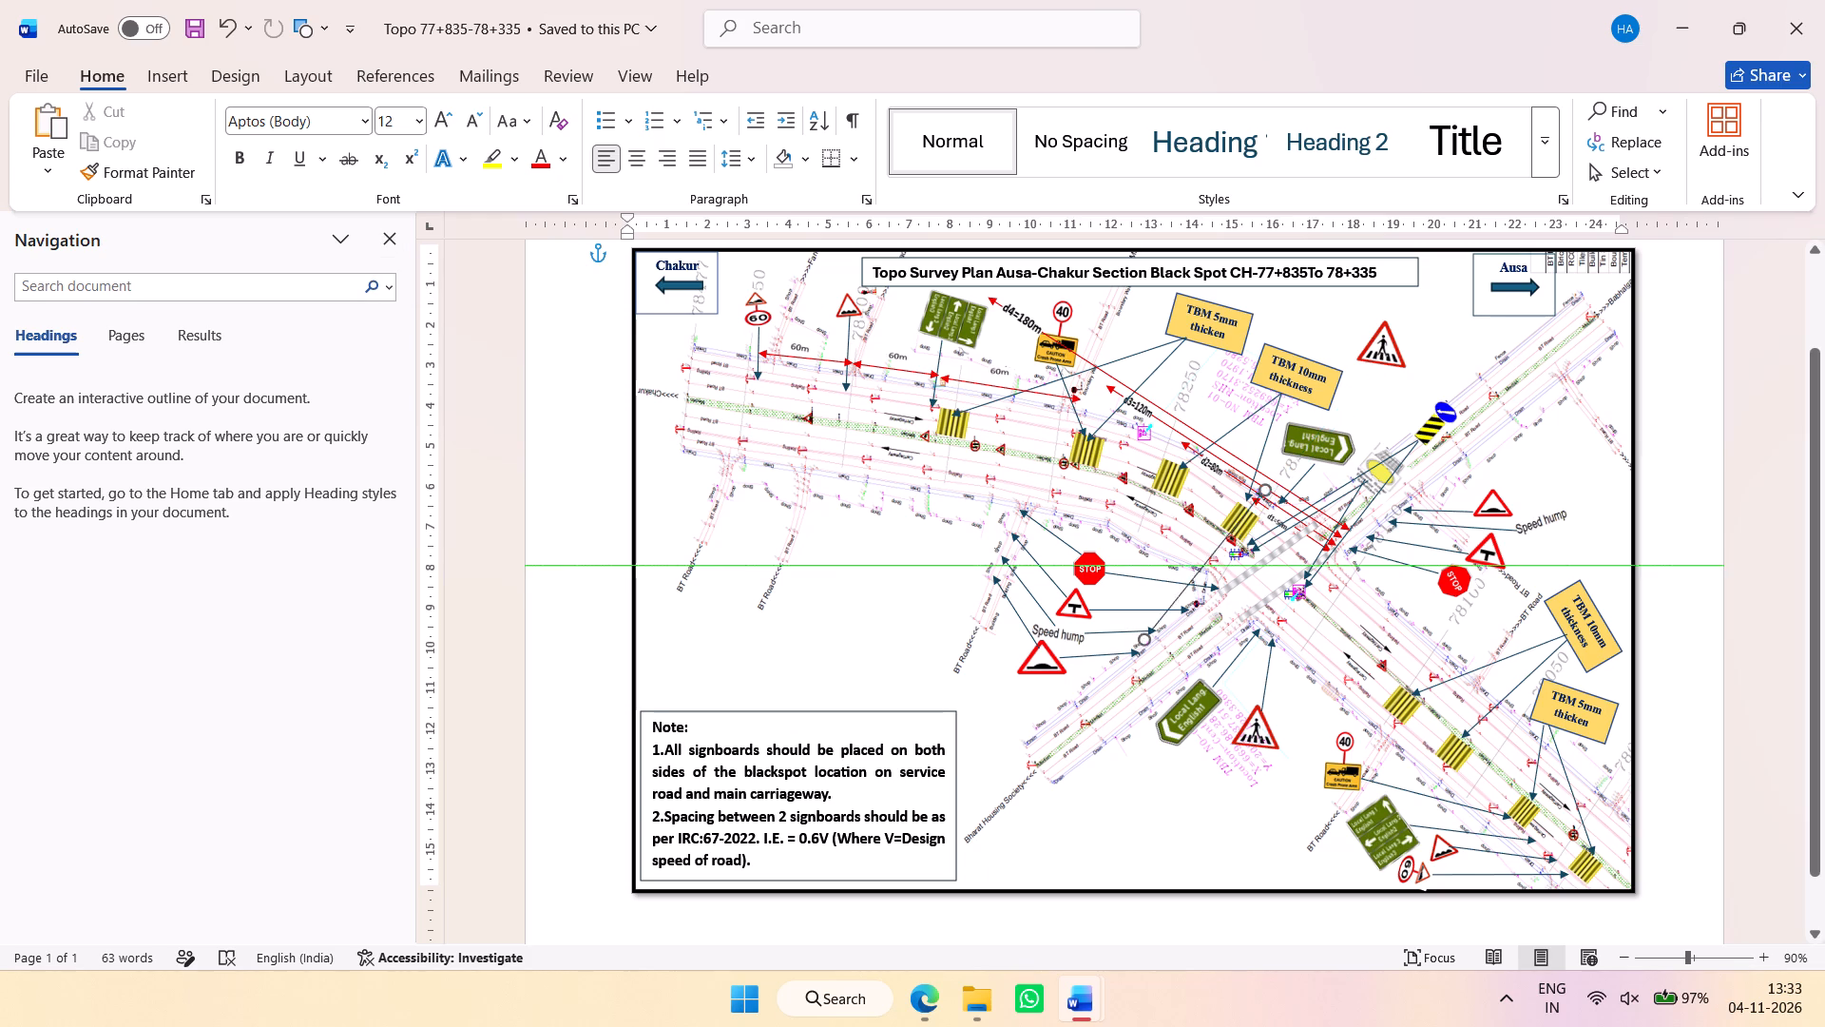
left_click_drag(1231, 536, 1225, 558)
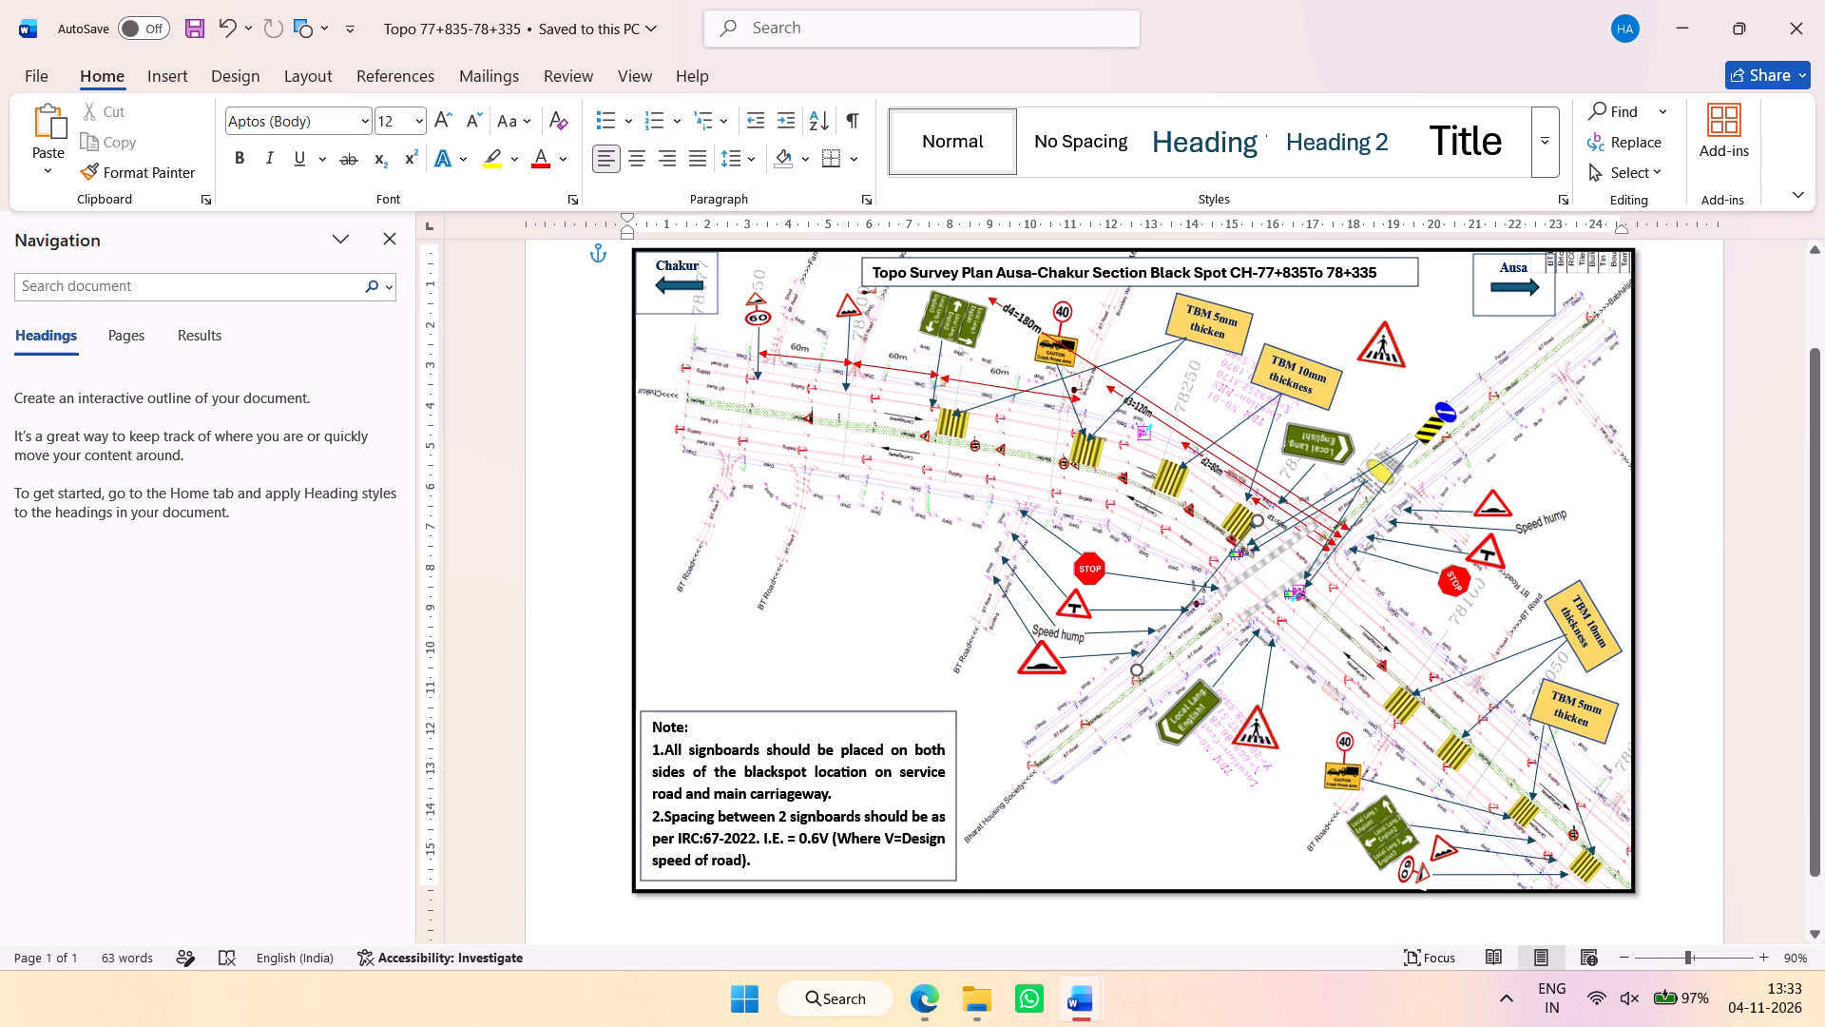
left_click_drag(1138, 672, 1379, 366)
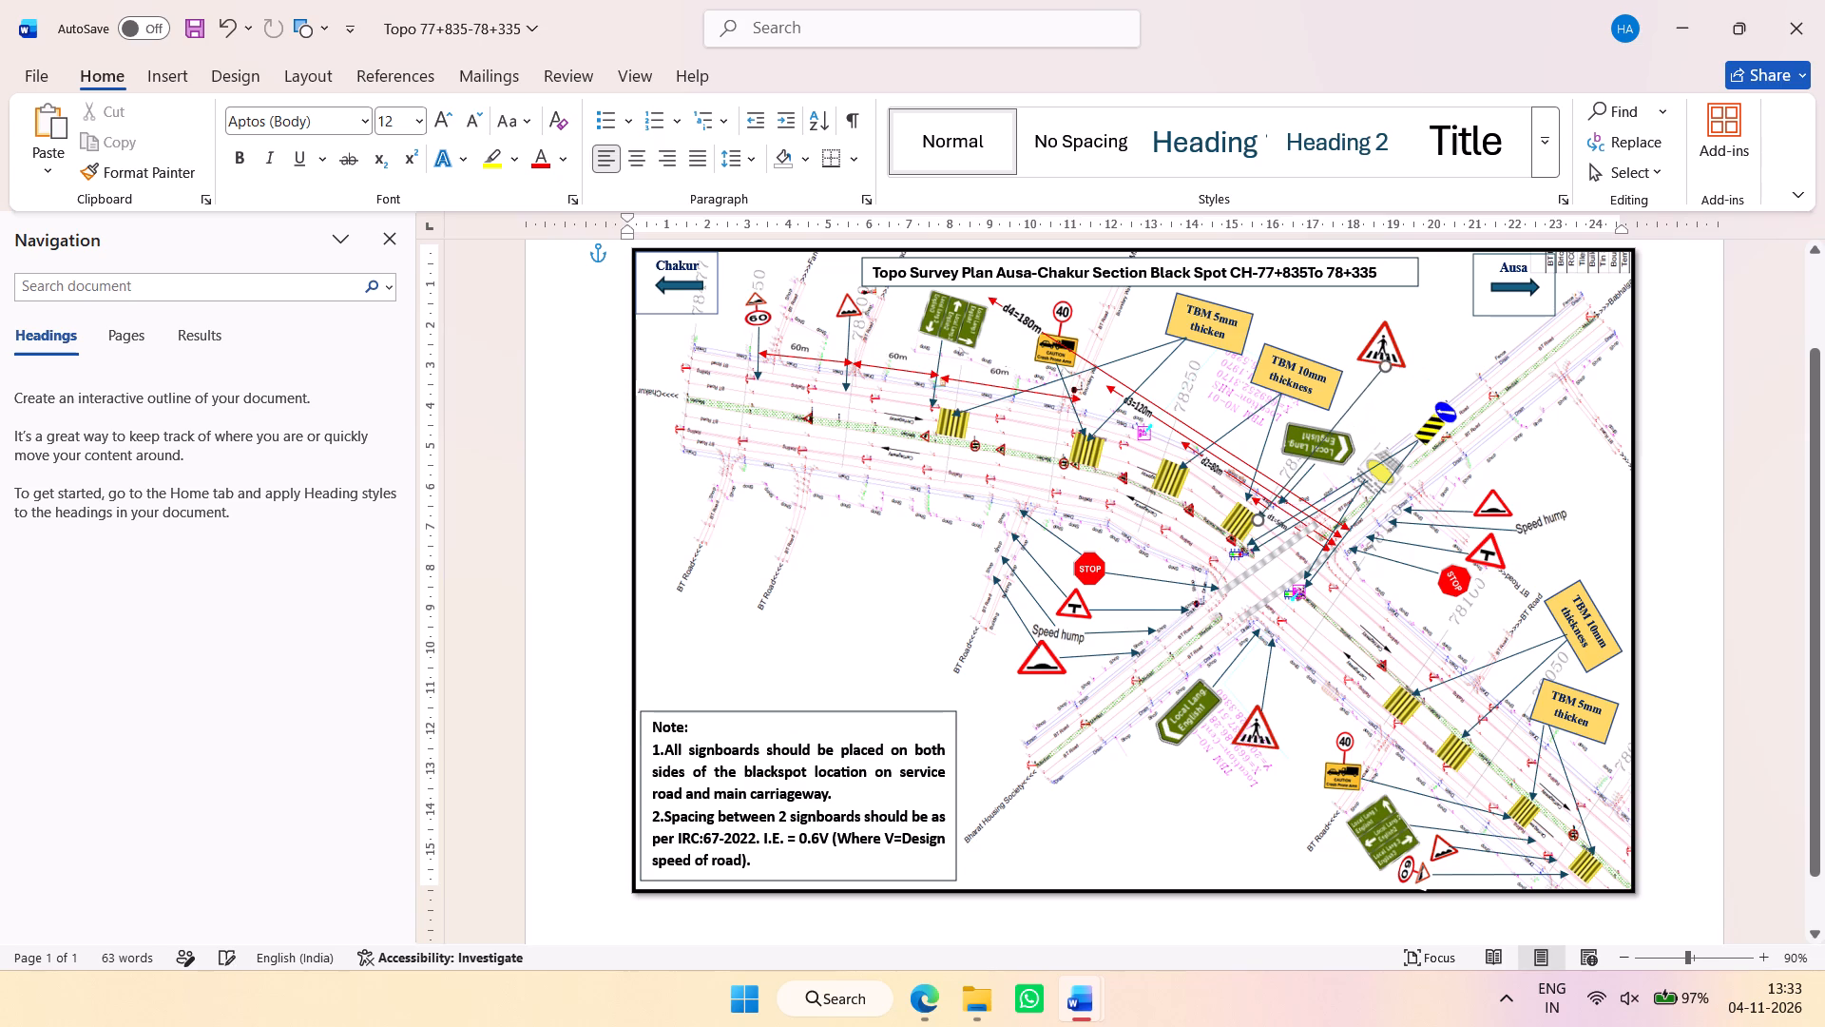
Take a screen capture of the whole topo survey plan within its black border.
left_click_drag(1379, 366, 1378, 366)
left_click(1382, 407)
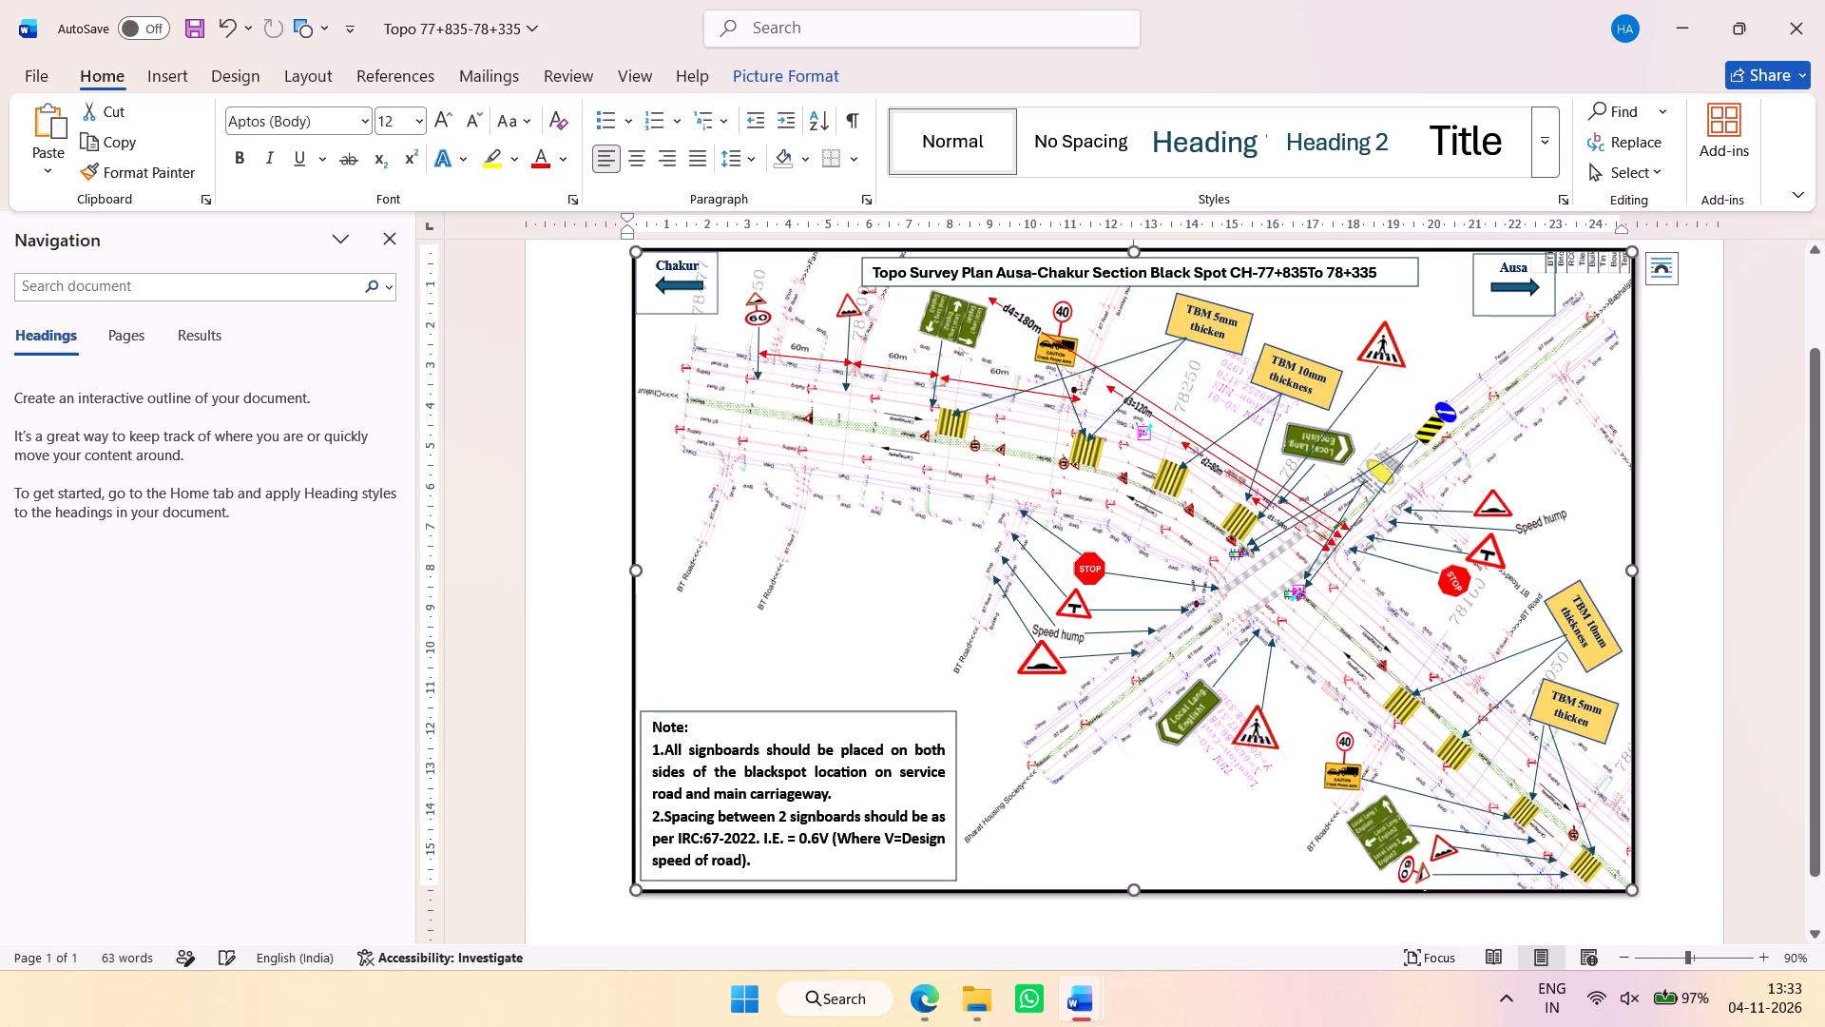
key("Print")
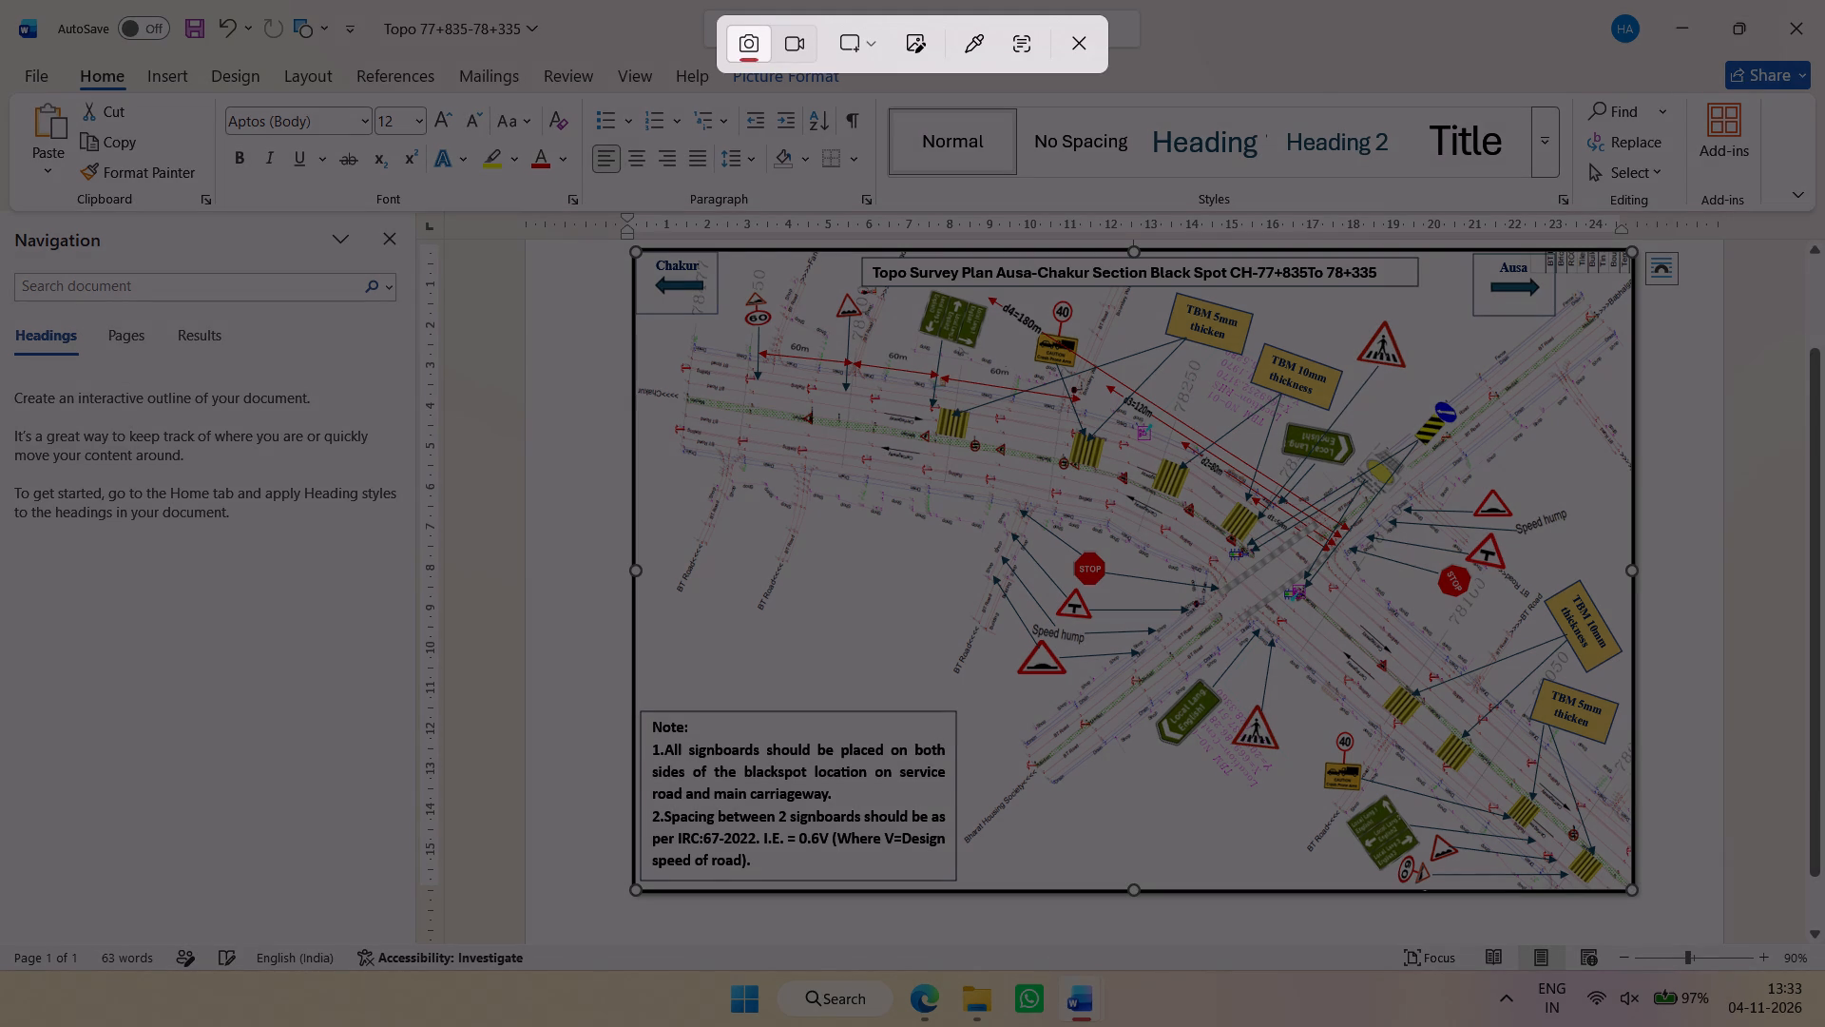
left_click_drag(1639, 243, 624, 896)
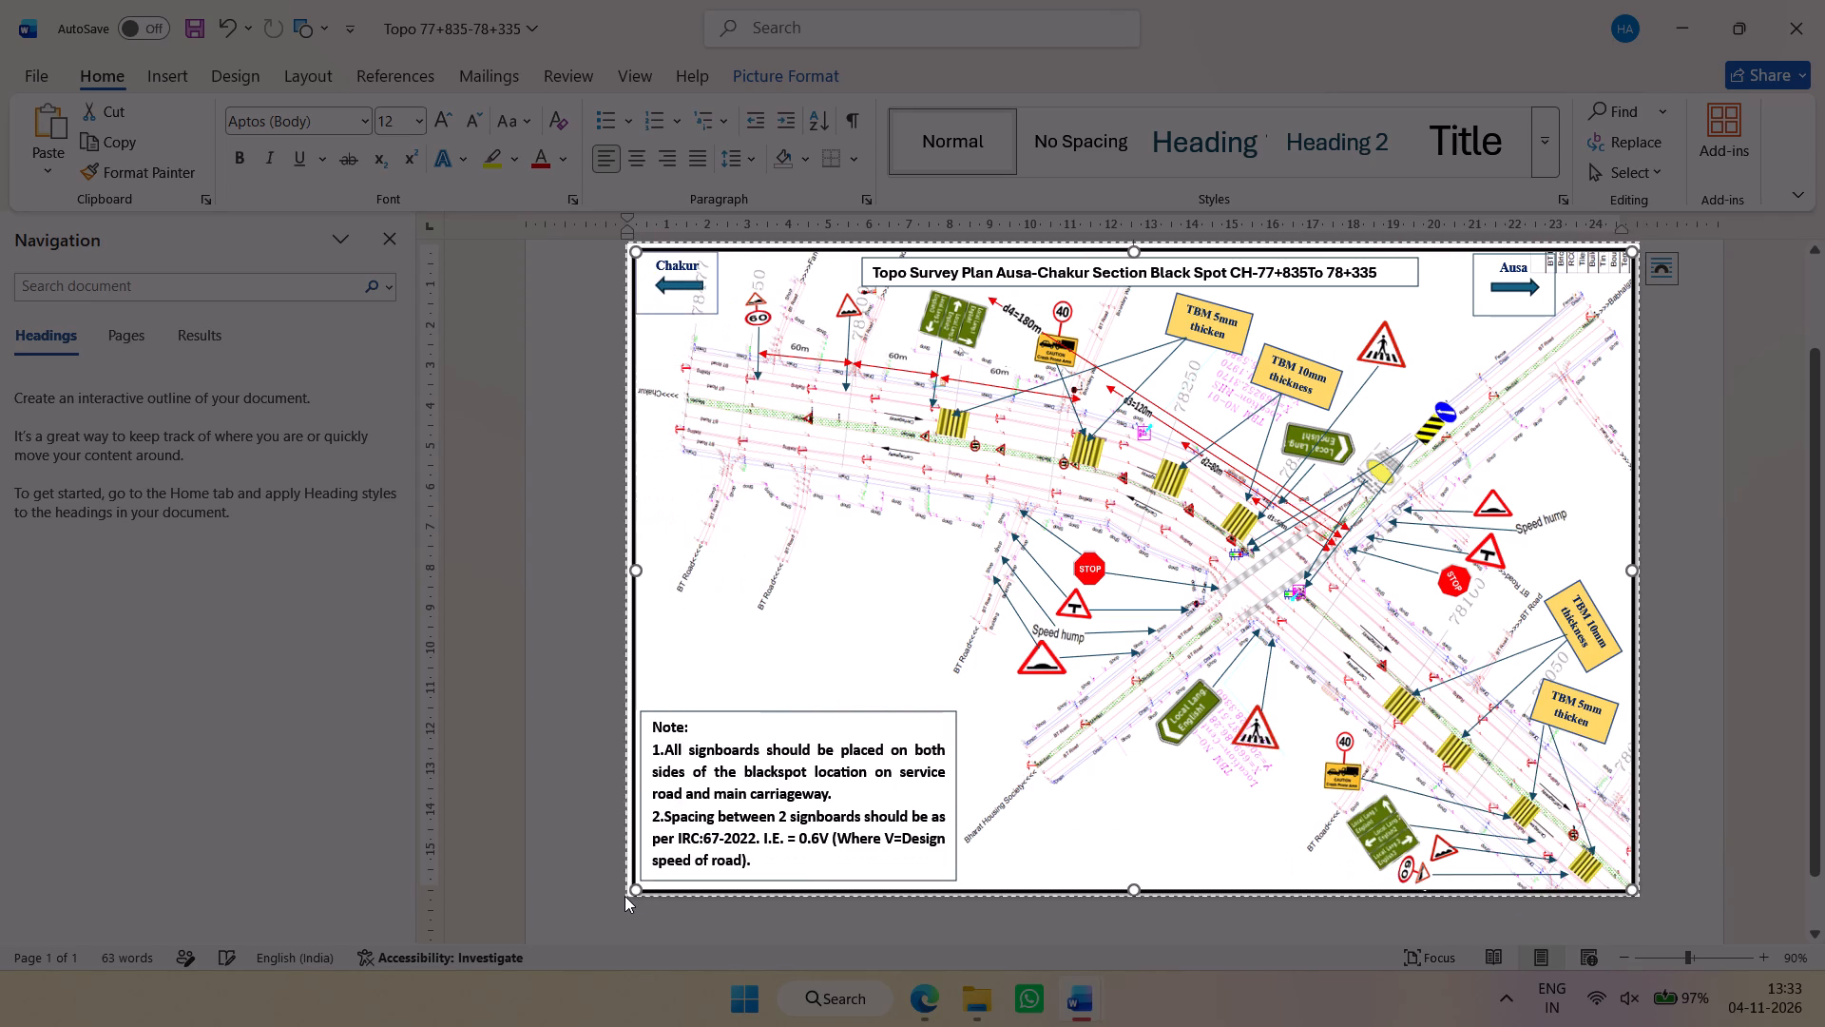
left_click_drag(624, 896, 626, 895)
Clear the selection on the topo survey plan and recapture the whole plan without selection handles.
left_click(605, 845)
left_click(1771, 541)
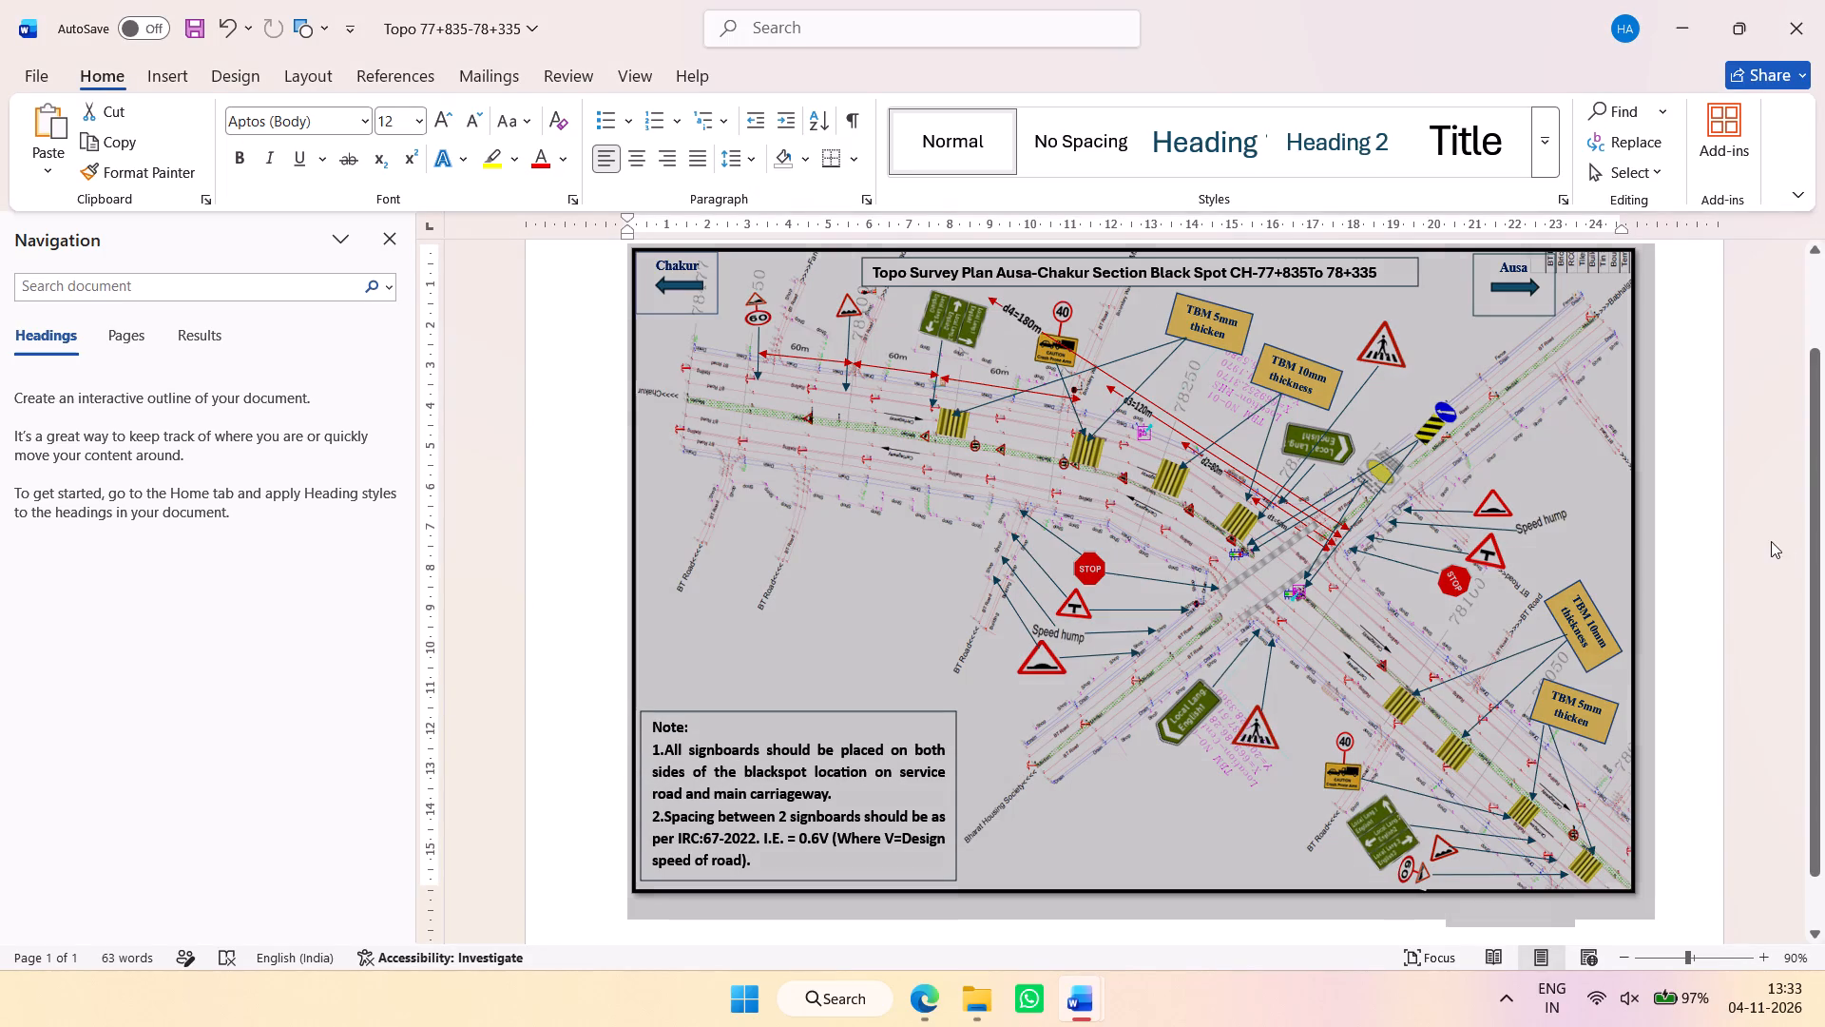
key("Print")
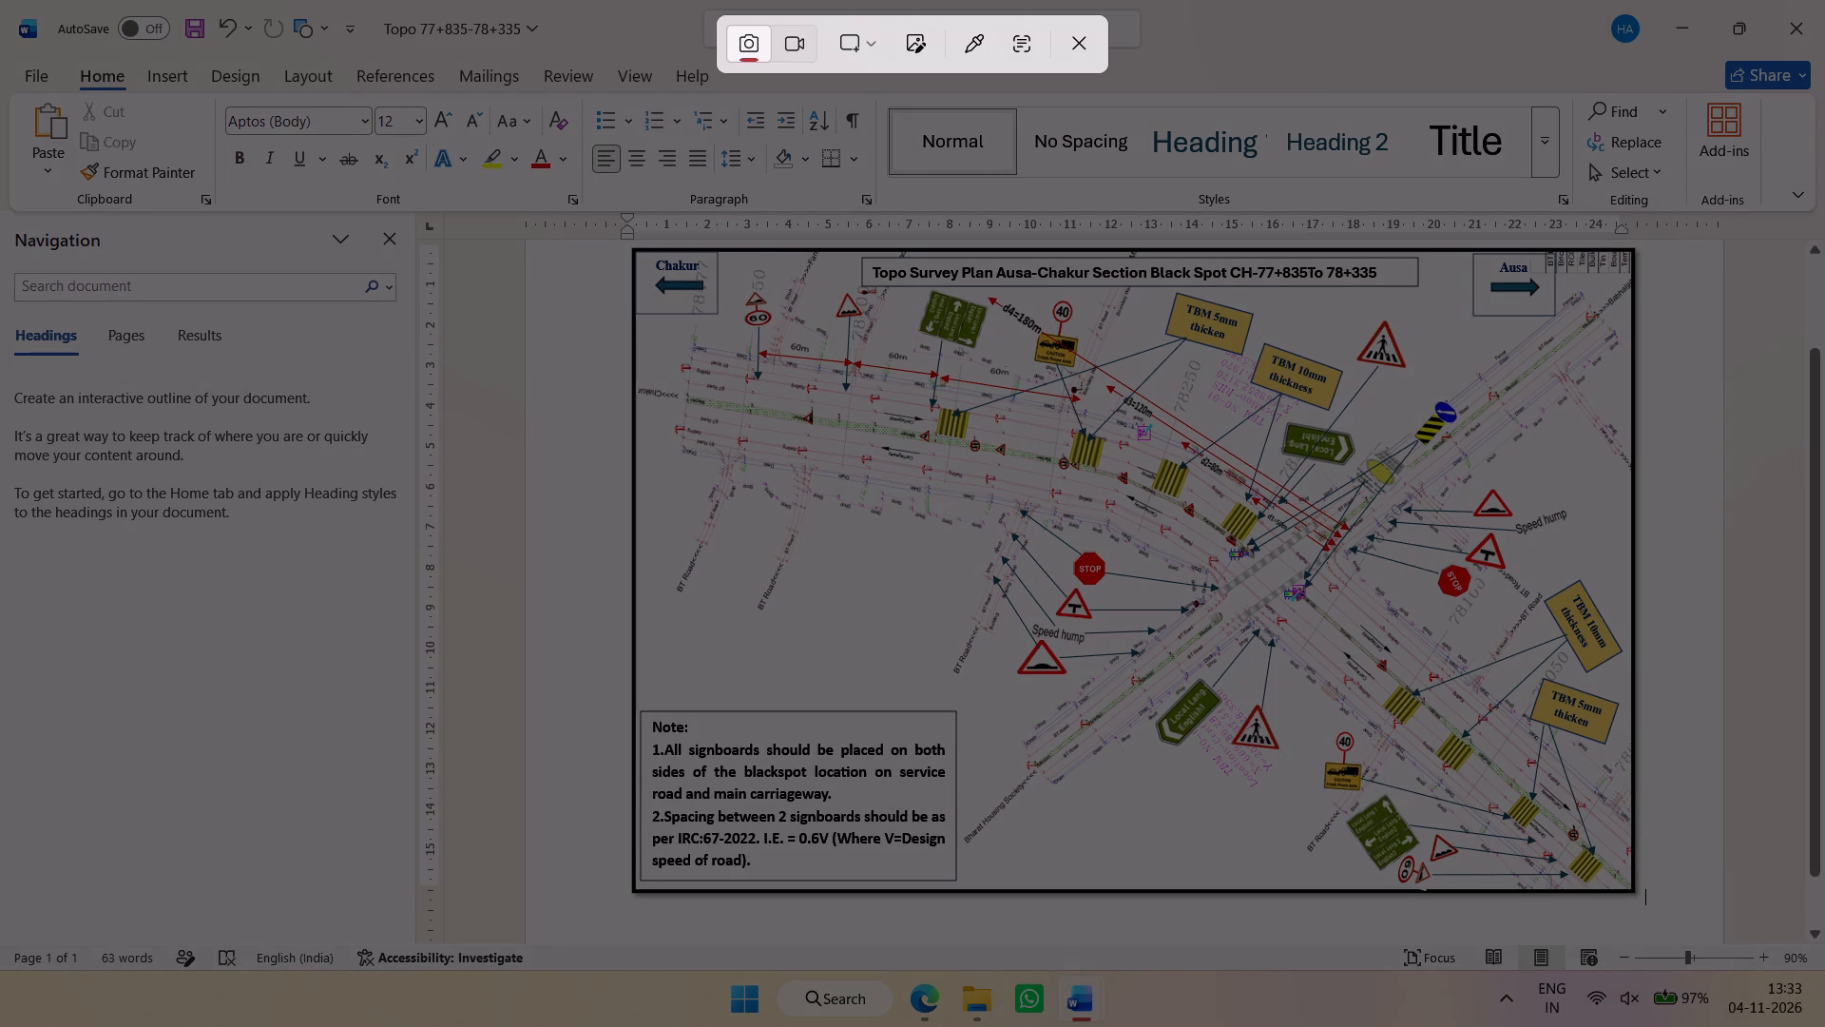
left_click_drag(1640, 243, 632, 900)
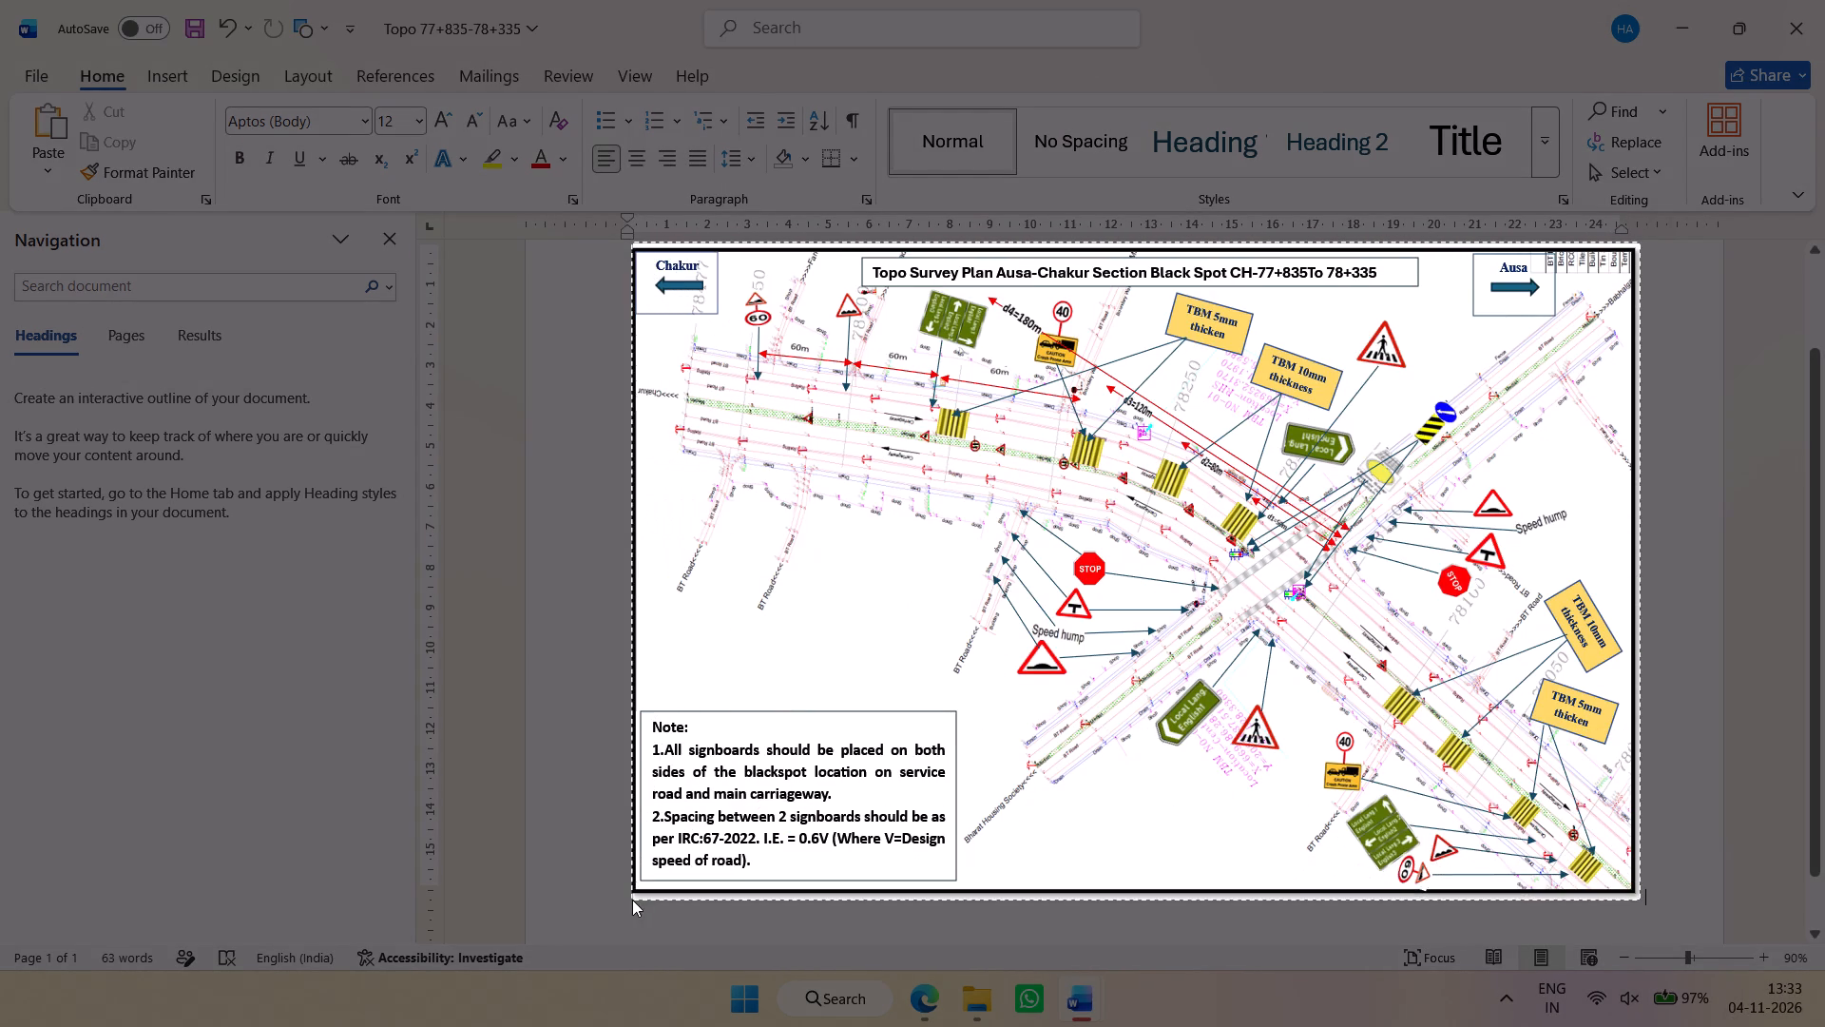
left_click_drag(632, 900, 629, 897)
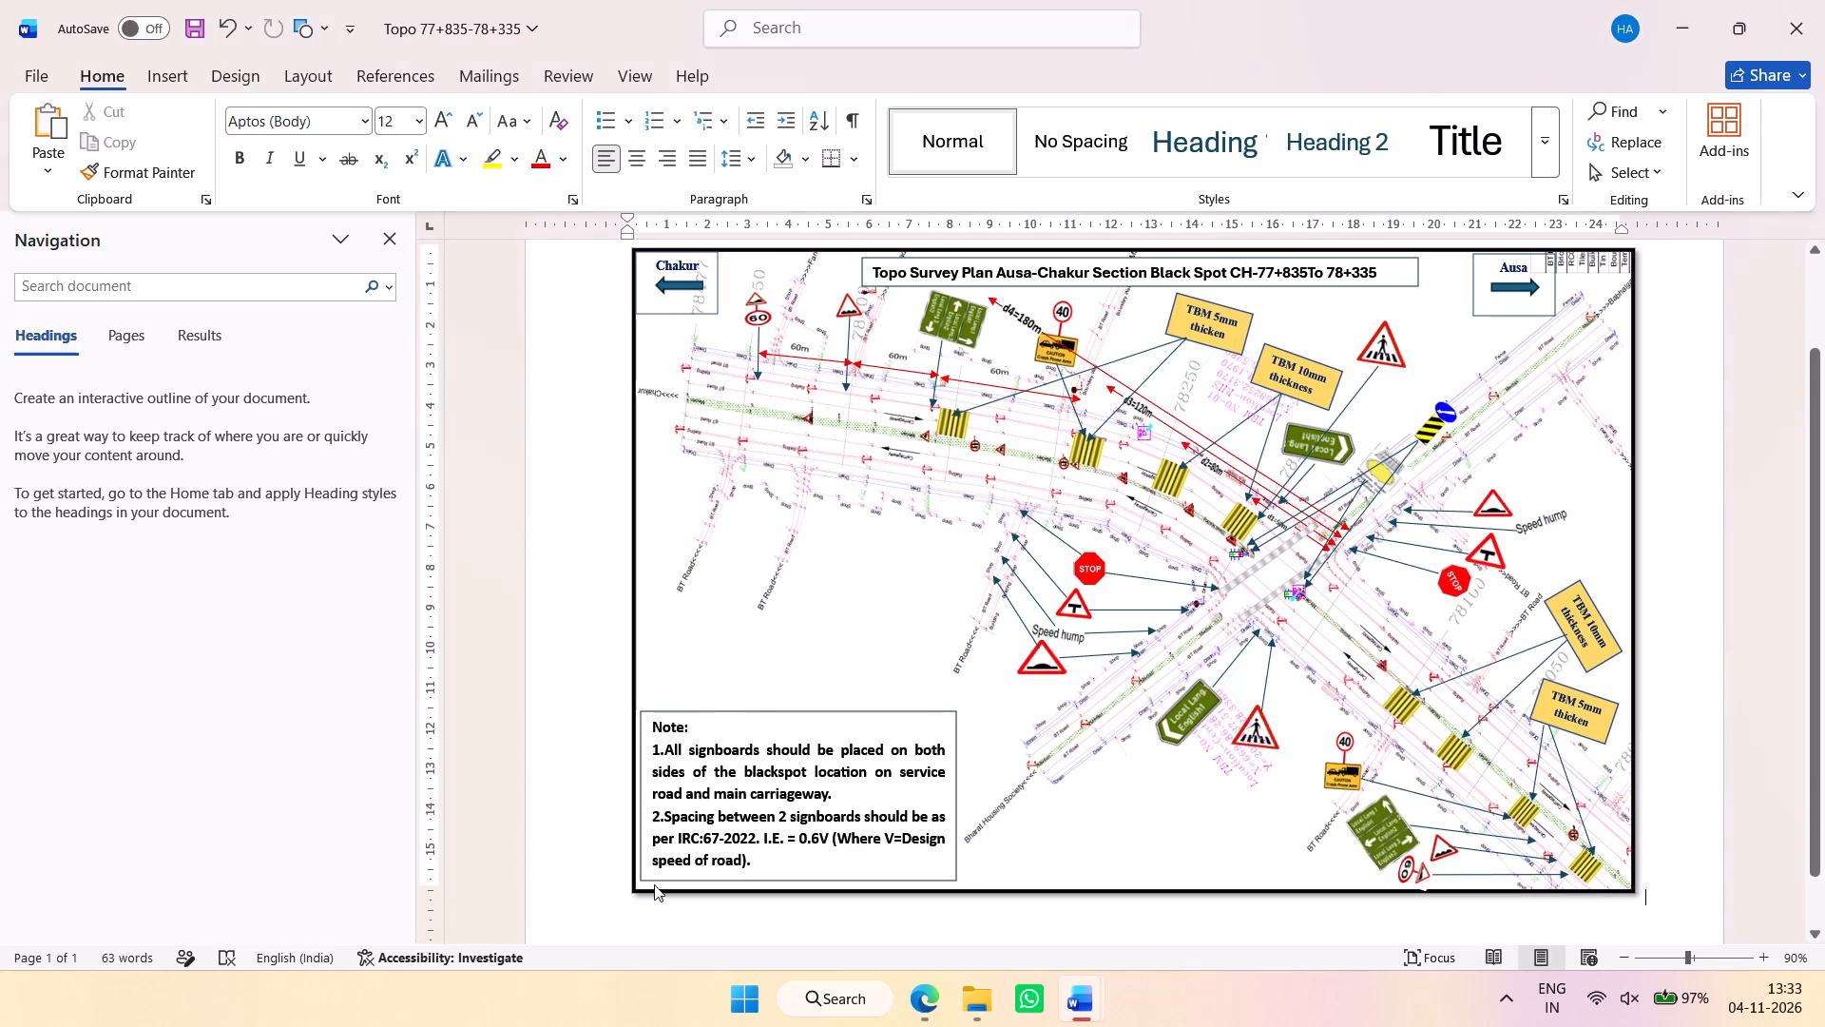
Switch to the design report, replace the plan picture under Topographic Survey and Schematic Design with the clipboard capture, and save the report.
key("alt+Tab")
left_click(905, 701)
right_click(907, 701)
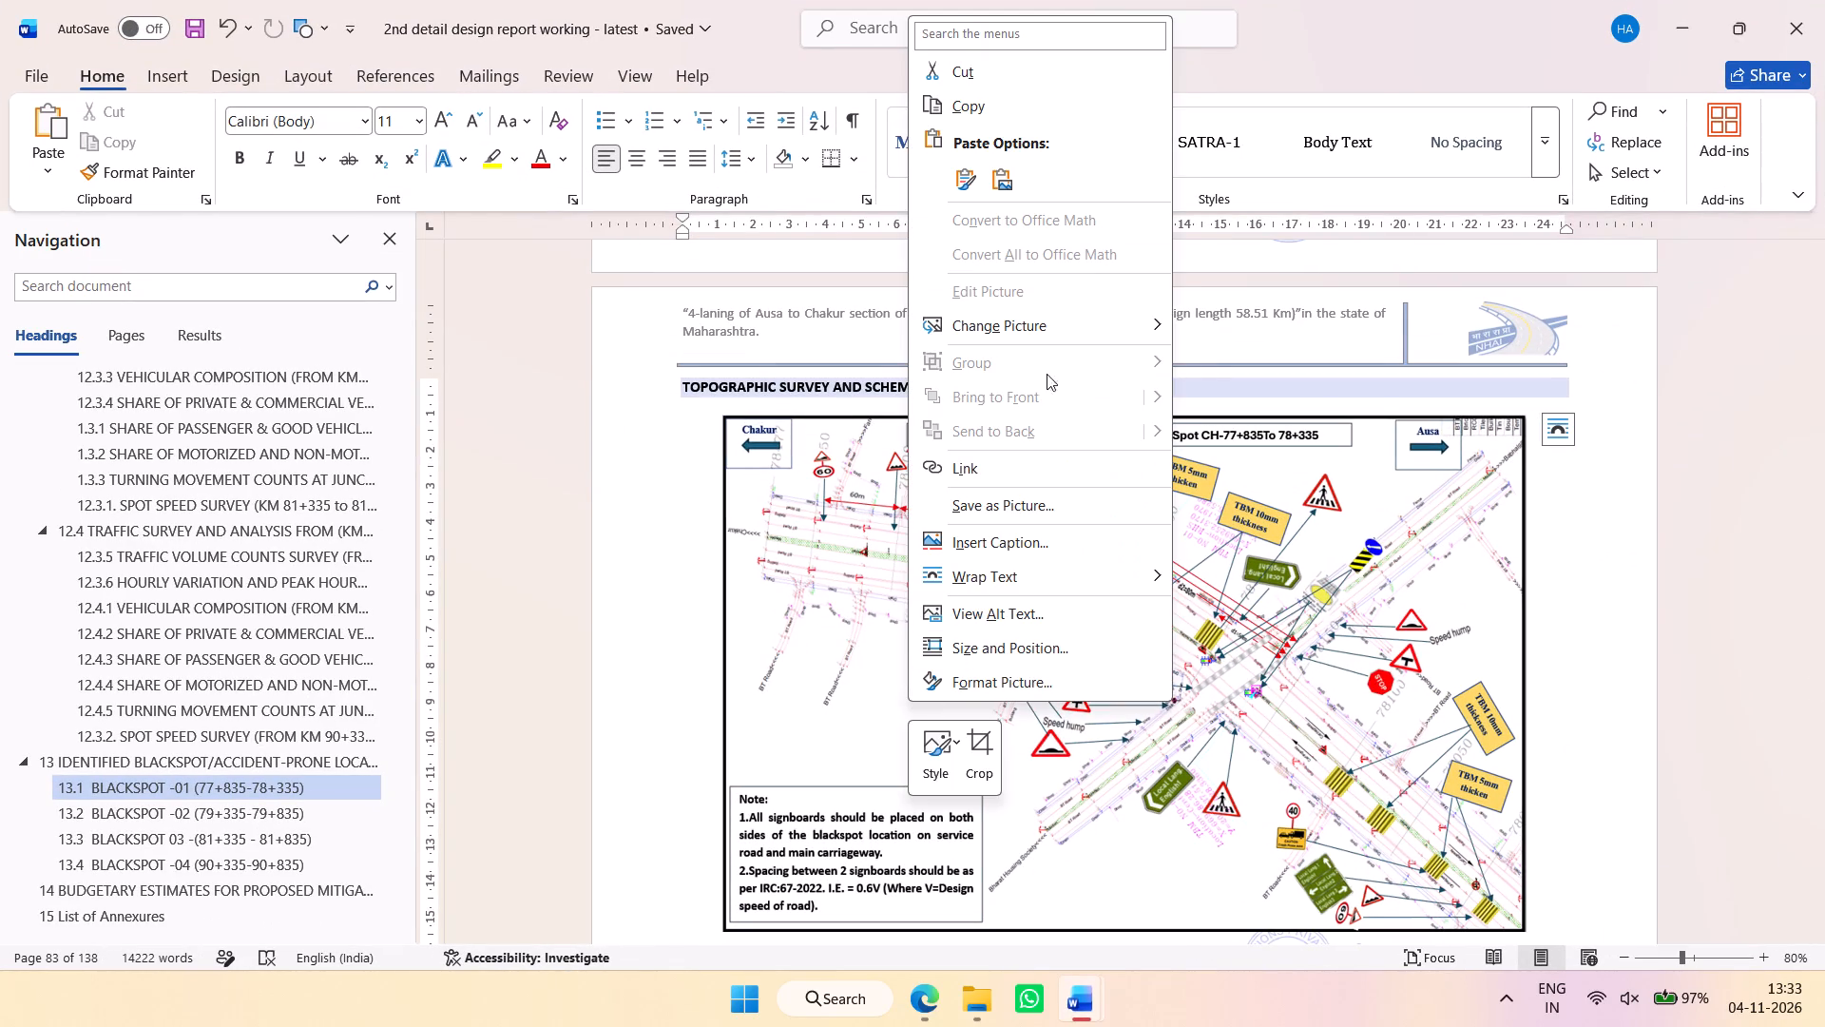
left_click(1066, 325)
left_click(1227, 479)
left_click(1574, 596)
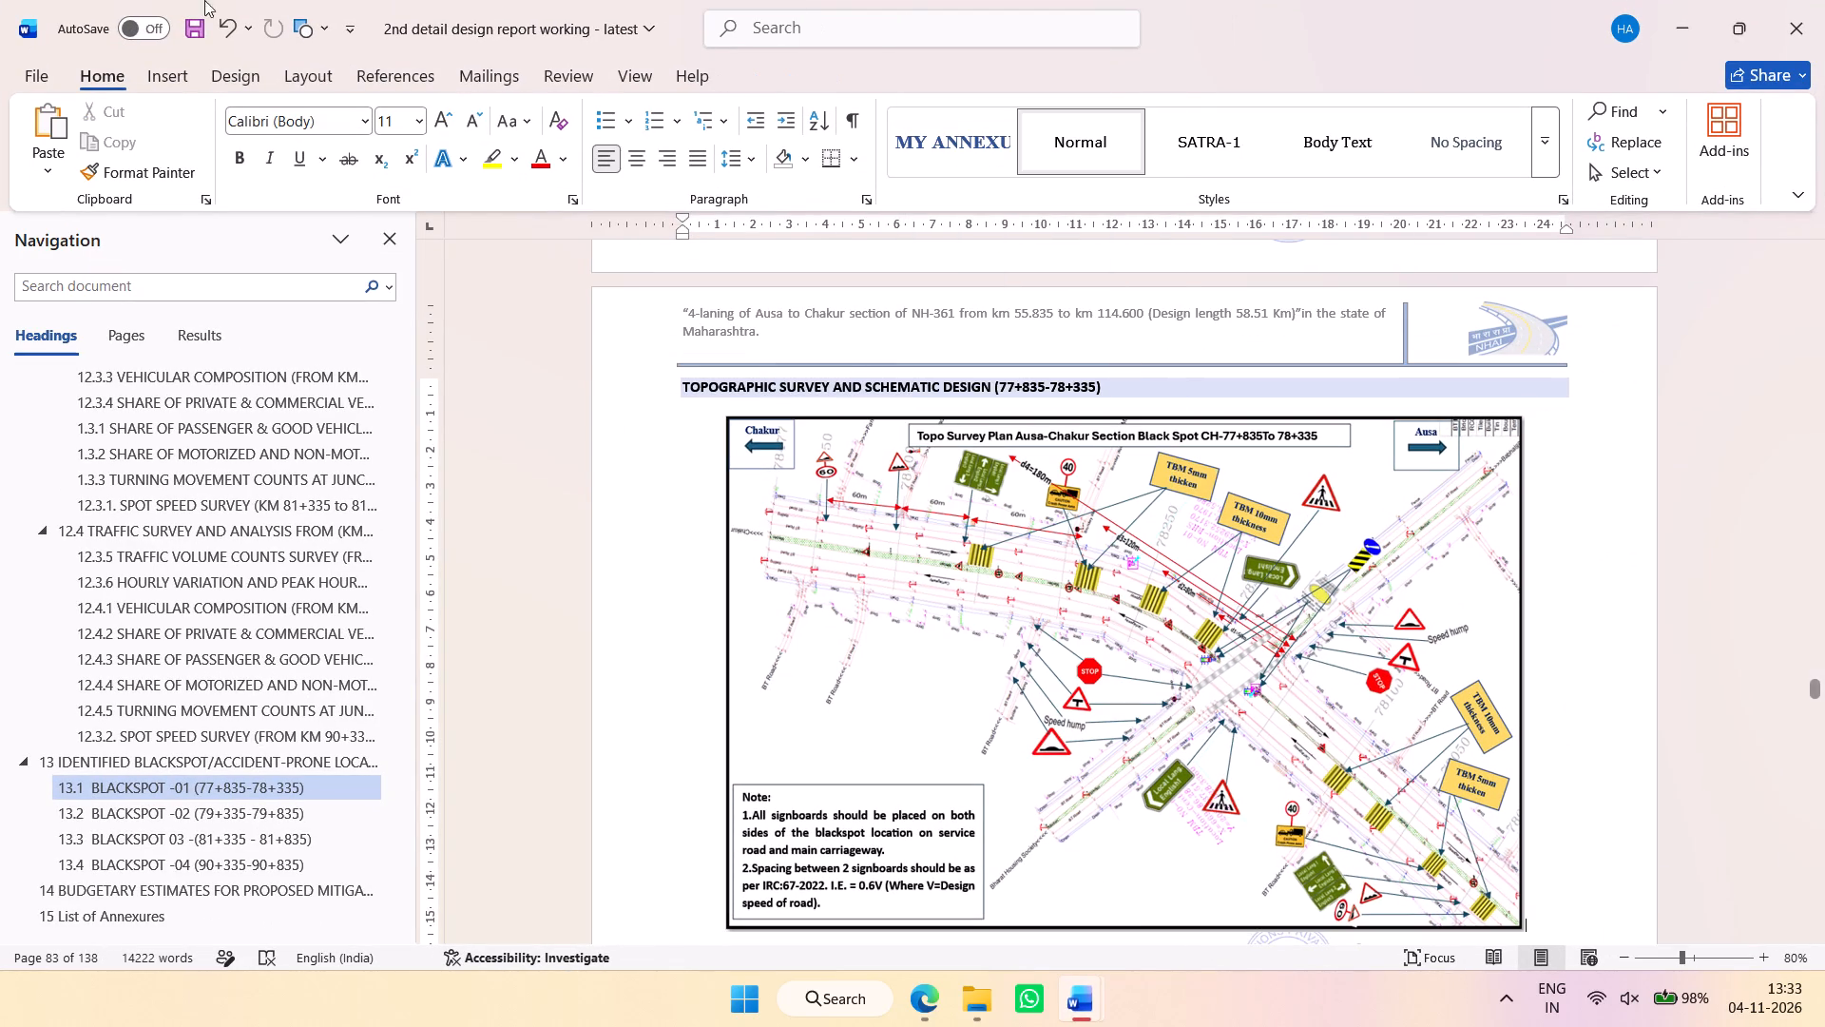
left_click(196, 28)
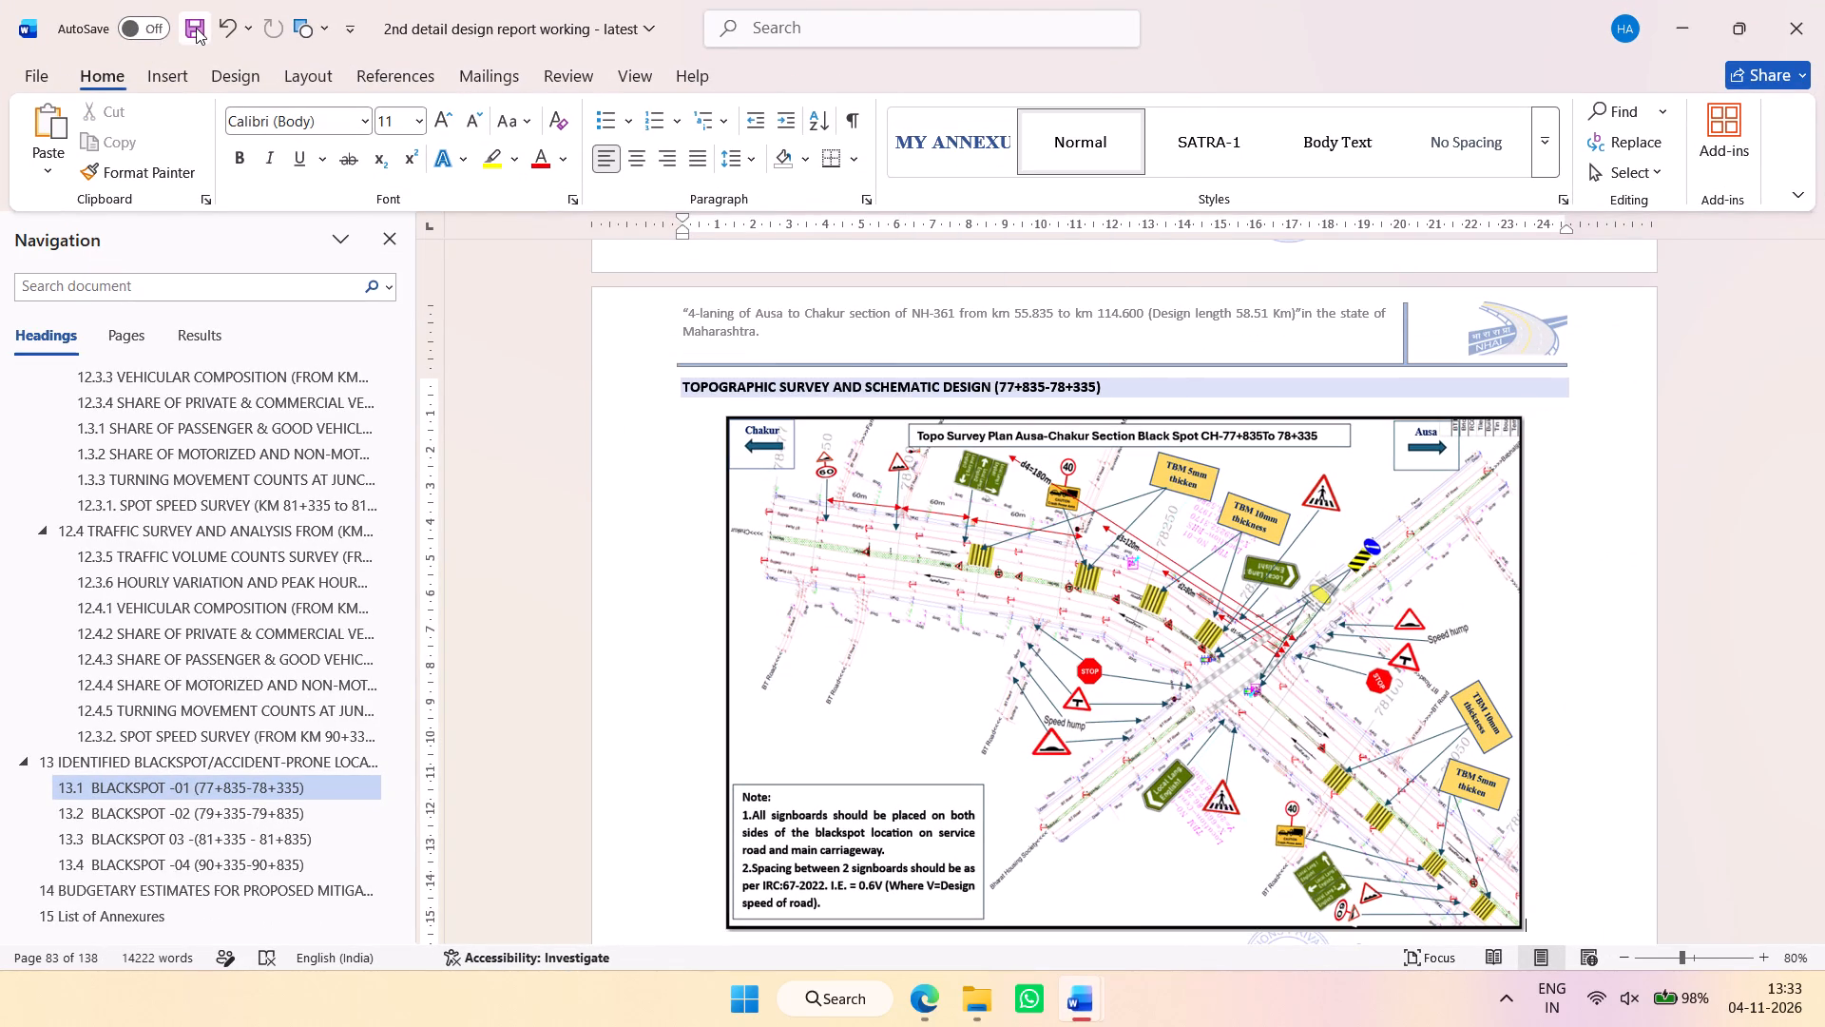